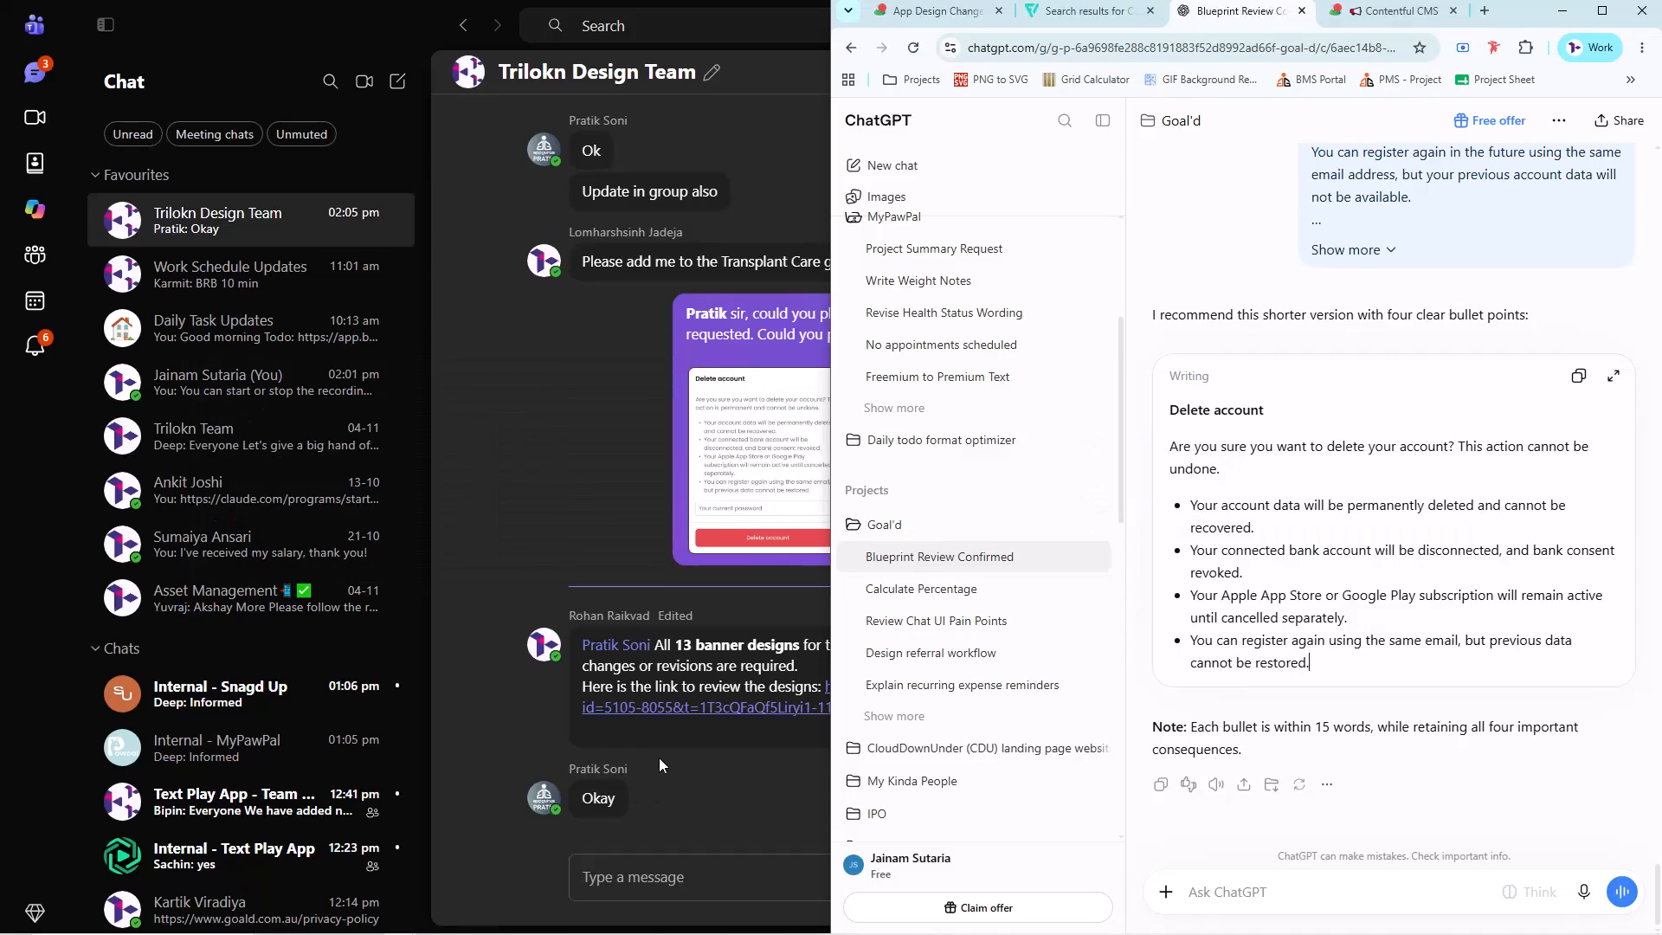
# Open fast.com in a new browser tab to run an internet speed test.
pyautogui.hotkey('ctrl', 't')
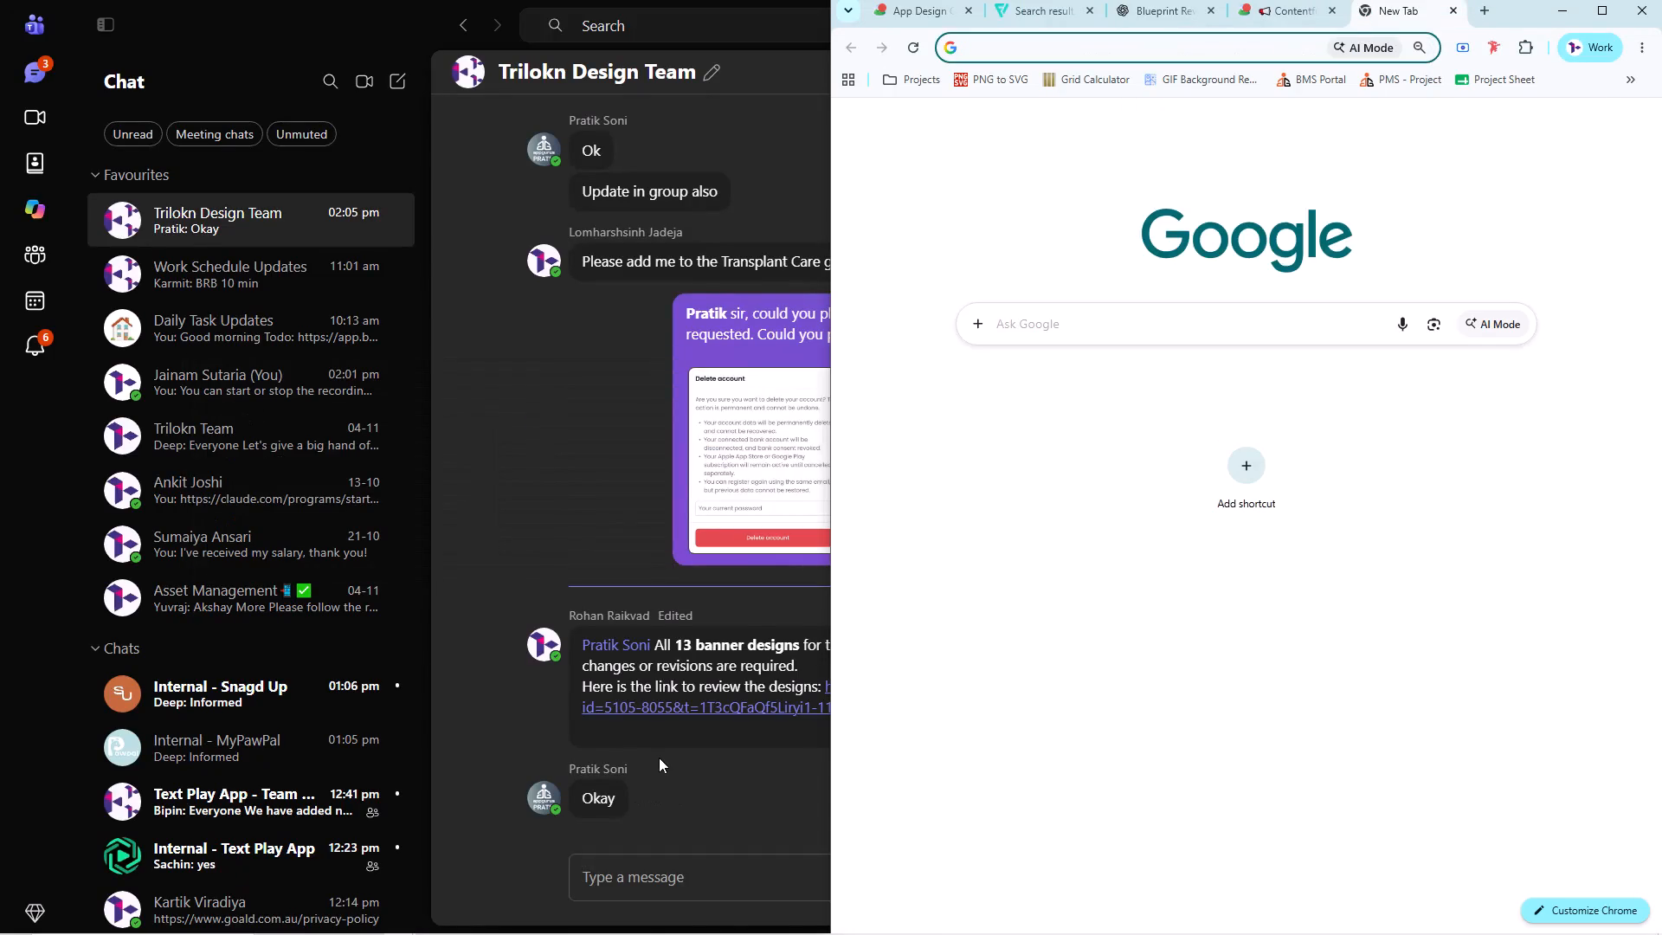
pyautogui.write('in')
pyautogui.hotkey('ctrl', 'a')
pyautogui.write('fas')
pyautogui.press('Return')
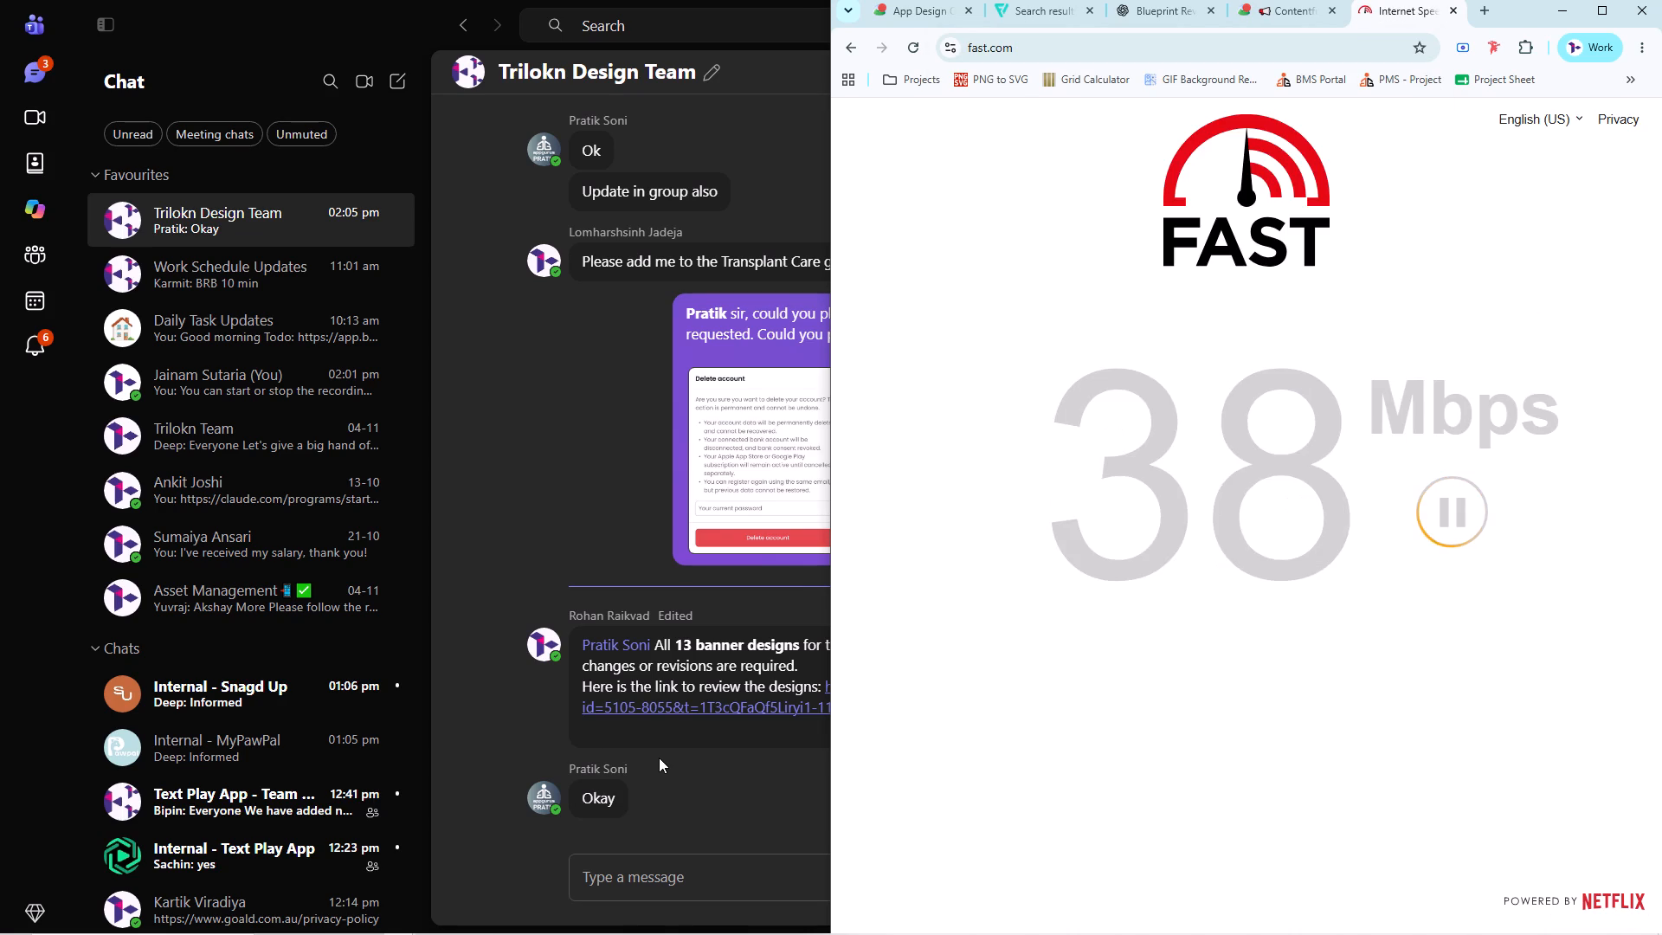
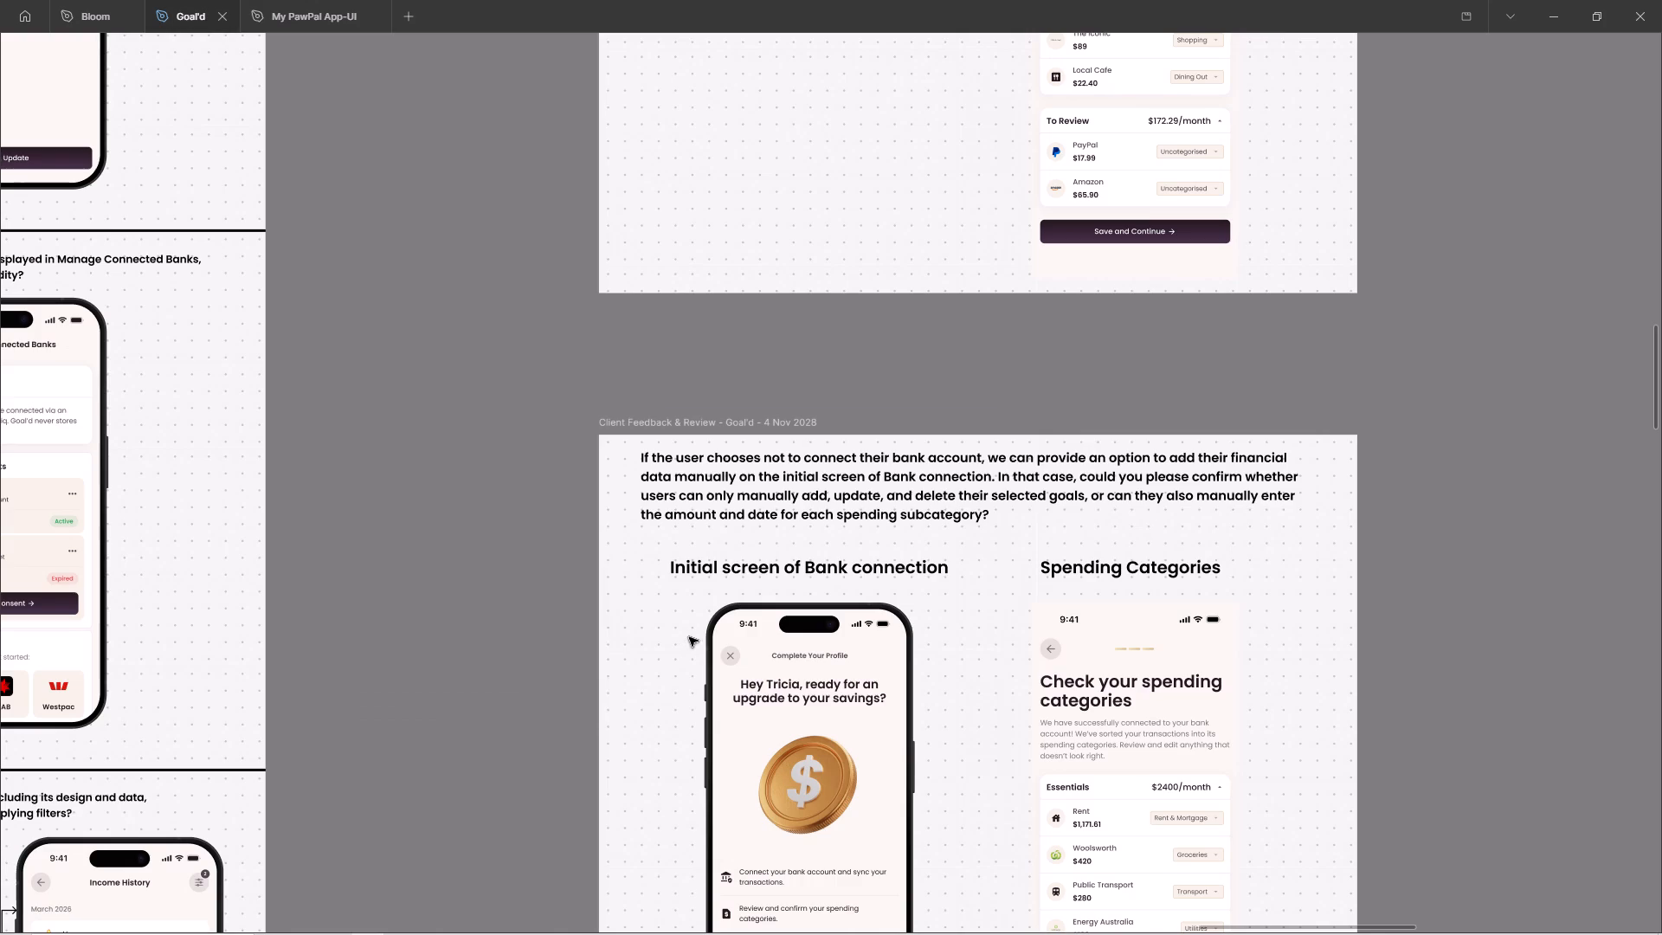
pyautogui.keyDown('ctrl'); pyautogui.tripleClick(752, 507); pyautogui.keyUp('ctrl')
pyautogui.hotkey('ctrl', 'shift', 'v')
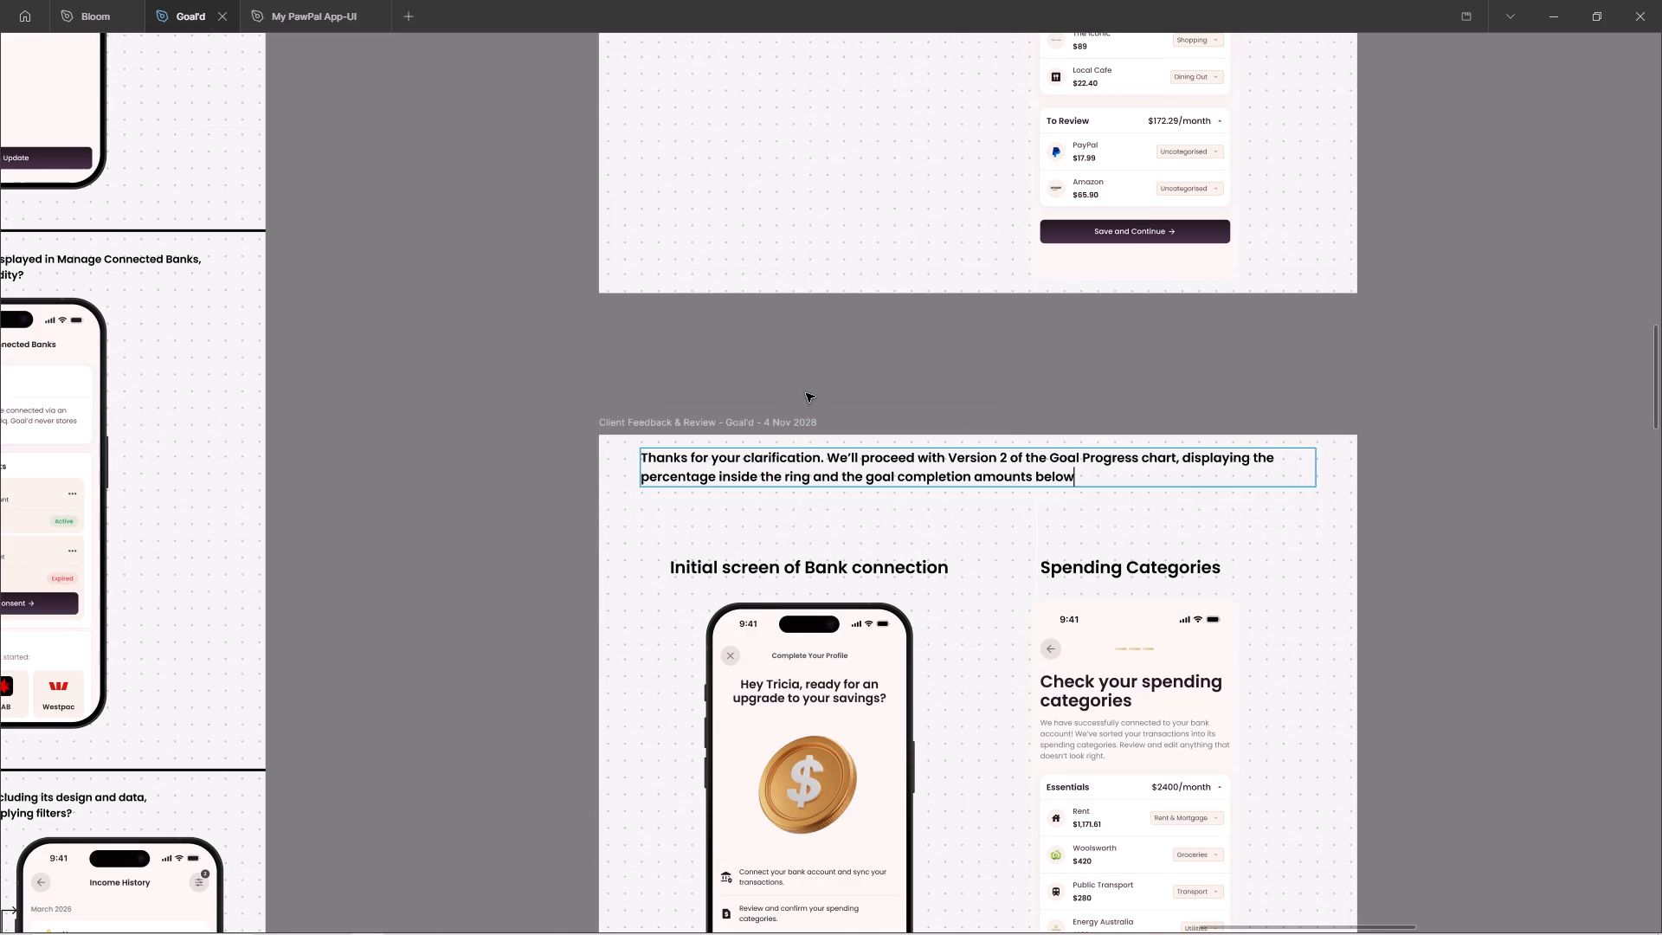
pyautogui.press('.')
pyautogui.hotkey('ctrl', 'a')
pyautogui.press('Left')
pyautogui.press('1')
pyautogui.write('.')
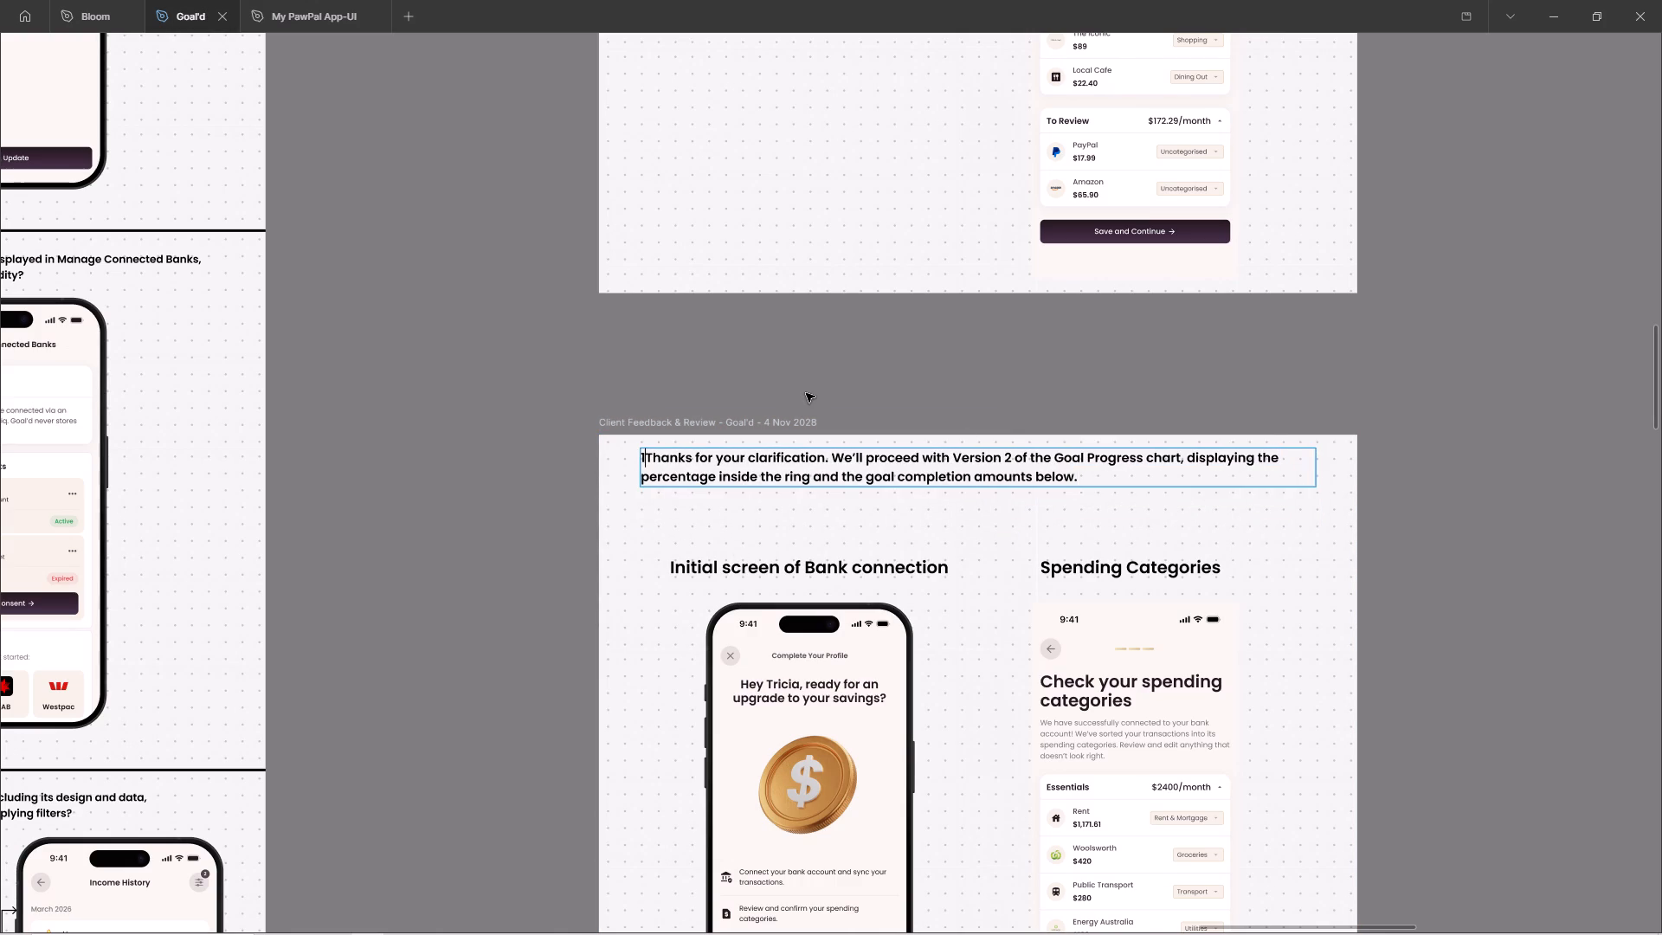
pyautogui.press('space')
pyautogui.click(806, 393)
# Delete the "Initial screen of Bank connection" and "Spending Categories" headings from the 4 Nov 2028 review frame.
pyautogui.keyDown('ctrl'); pyautogui.scroll(-6, 905, 417); pyautogui.keyUp('ctrl')
pyautogui.keyDown('ctrl'); pyautogui.scroll(1, 911, 426); pyautogui.keyUp('ctrl')
pyautogui.keyDown('ctrl'); pyautogui.scroll(-2, 912, 429); pyautogui.keyUp('ctrl')
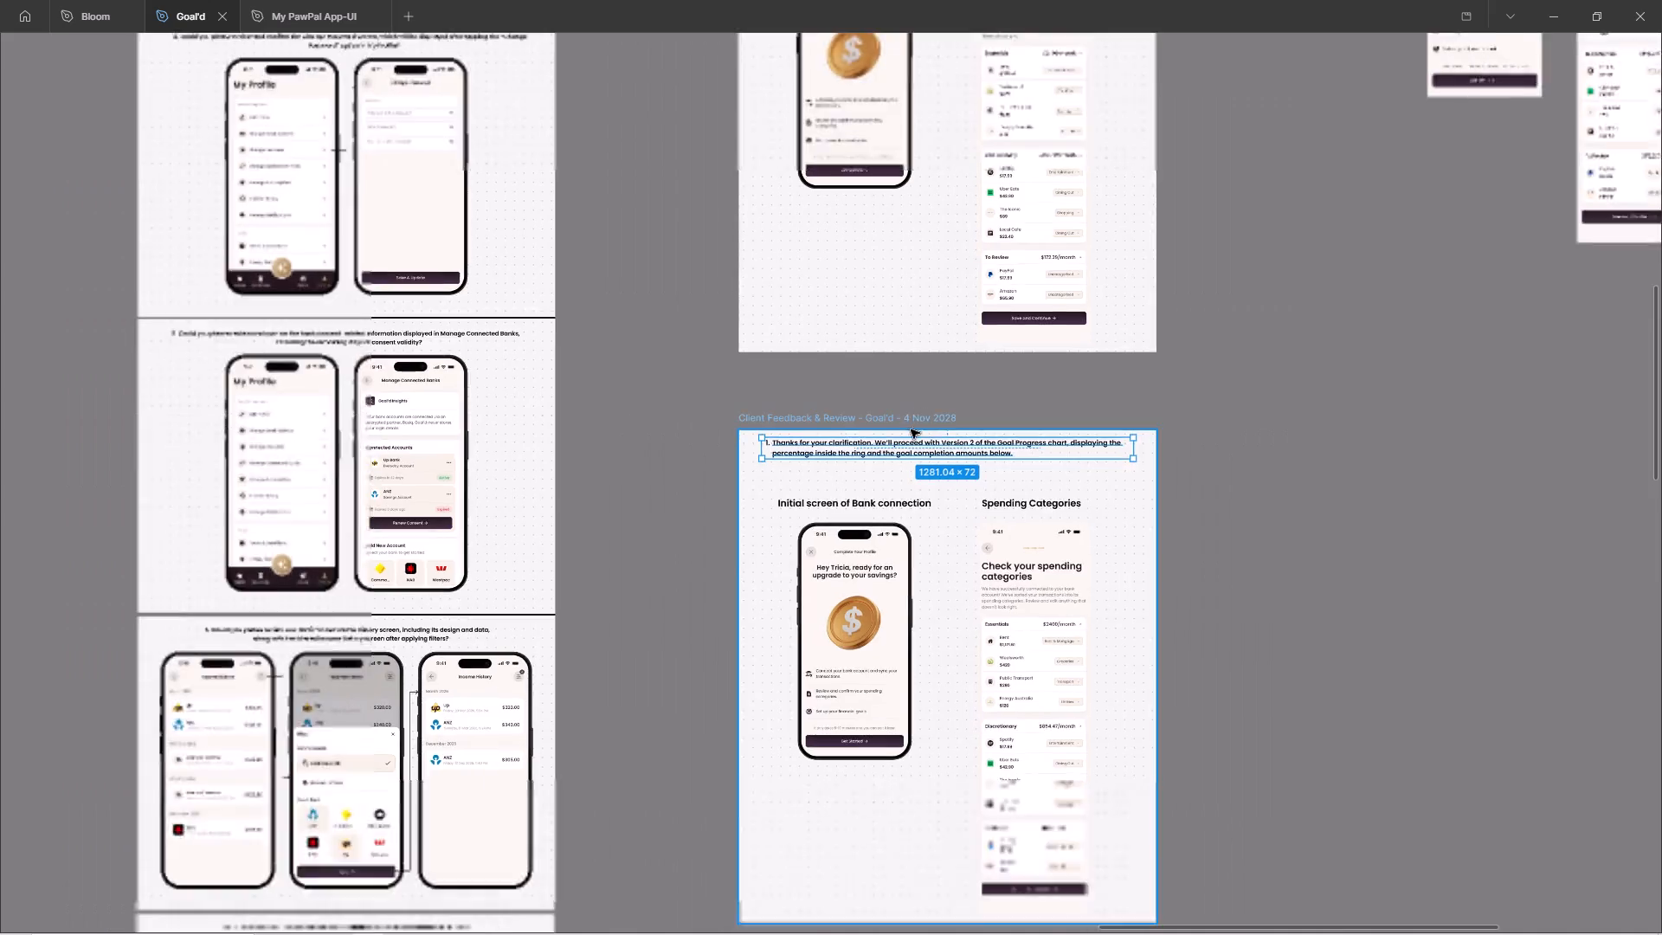
pyautogui.keyDown('ctrl'); pyautogui.scroll(-3, 911, 429); pyautogui.keyUp('ctrl')
pyautogui.click(777, 413)
pyautogui.keyDown('ctrl'); pyautogui.scroll(-4, 1028, 512); pyautogui.keyUp('ctrl')
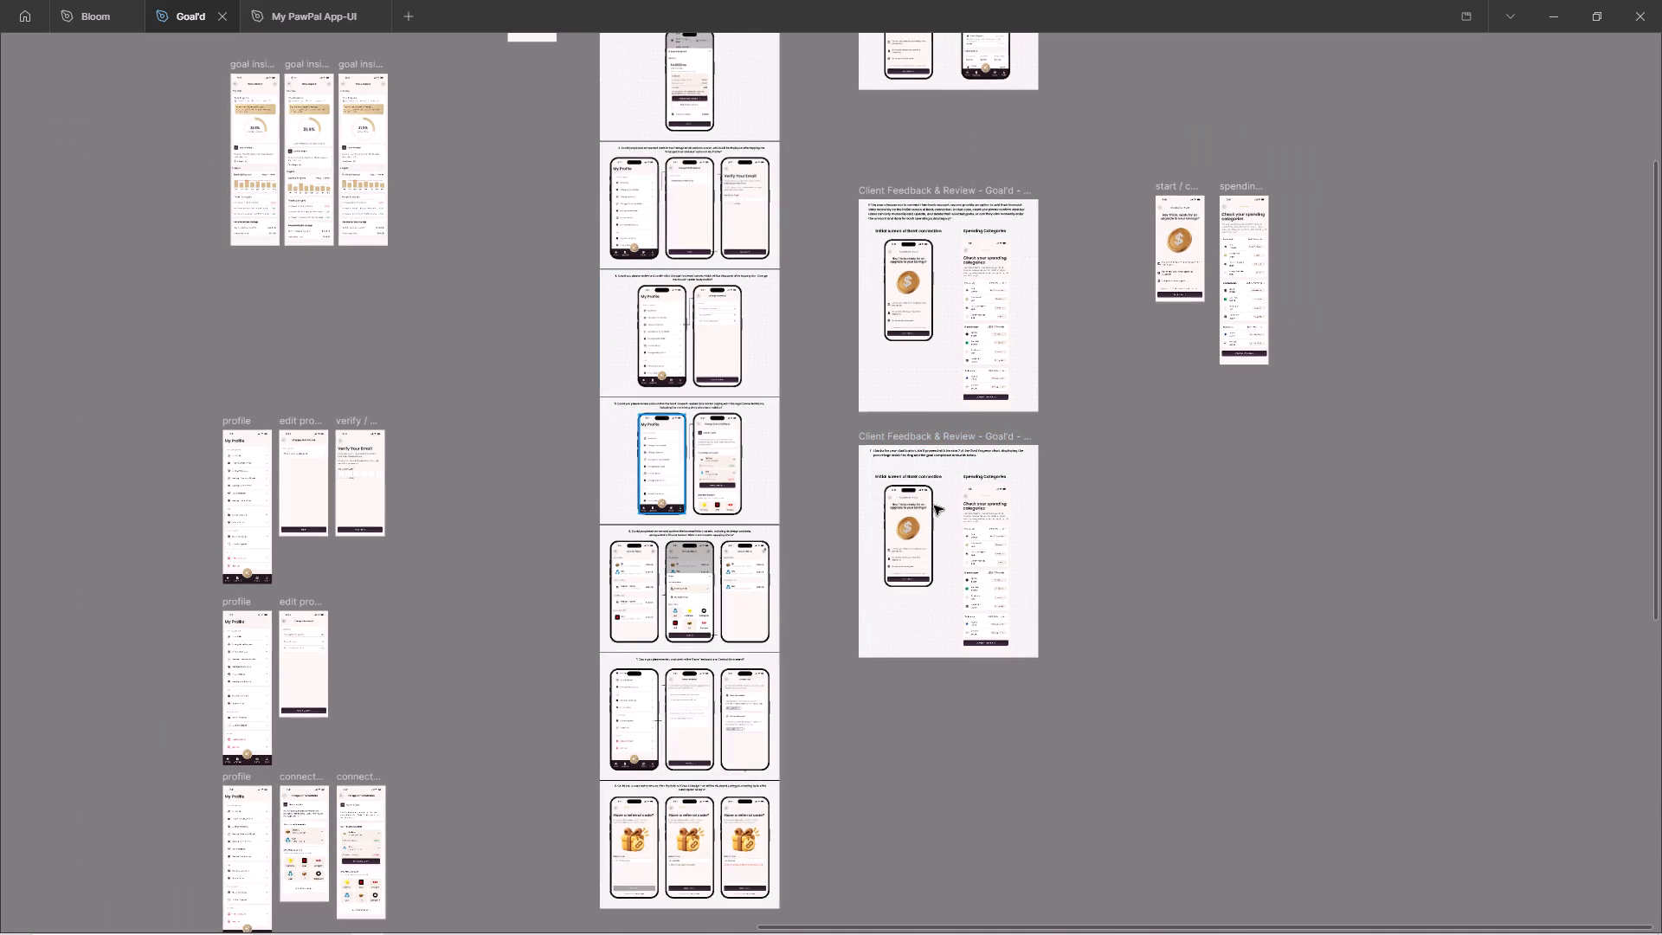
pyautogui.keyDown('ctrl'); pyautogui.scroll(-6, 1122, 561); pyautogui.keyUp('ctrl')
pyautogui.keyDown('ctrl'); pyautogui.scroll(-5, 831, 406); pyautogui.keyUp('ctrl')
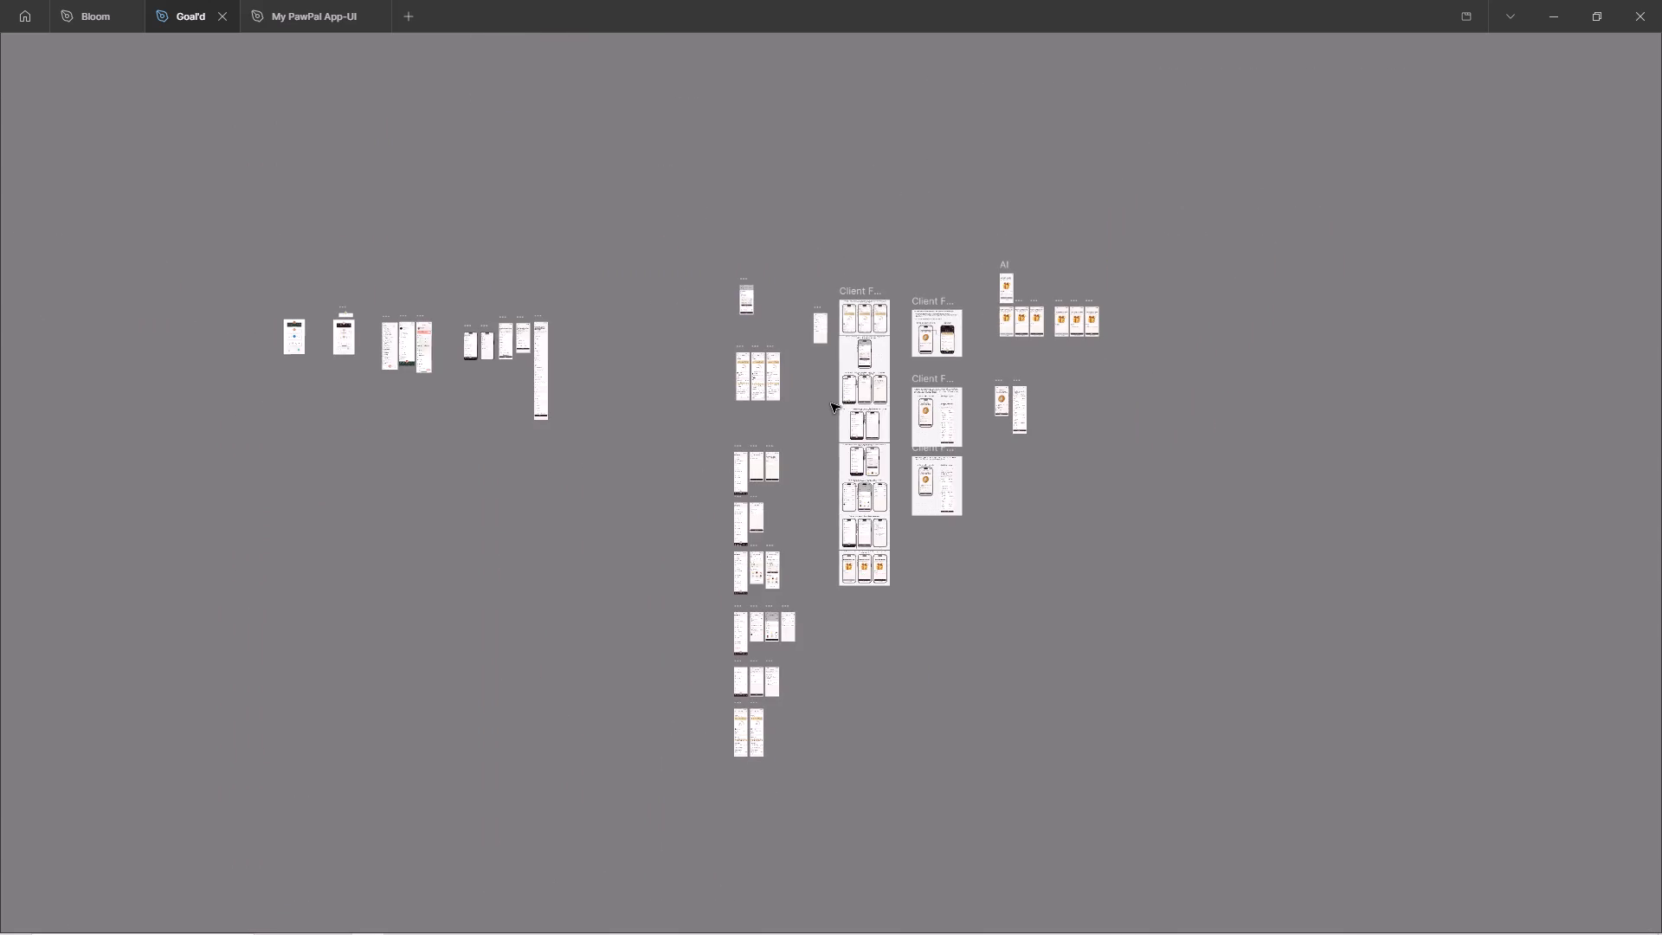
pyautogui.keyDown('ctrl'); pyautogui.scroll(7, 834, 372); pyautogui.keyUp('ctrl')
pyautogui.keyDown('ctrl'); pyautogui.scroll(5, 1240, 641); pyautogui.keyUp('ctrl')
pyautogui.keyDown('ctrl'); pyautogui.scroll(3, 1104, 675); pyautogui.keyUp('ctrl')
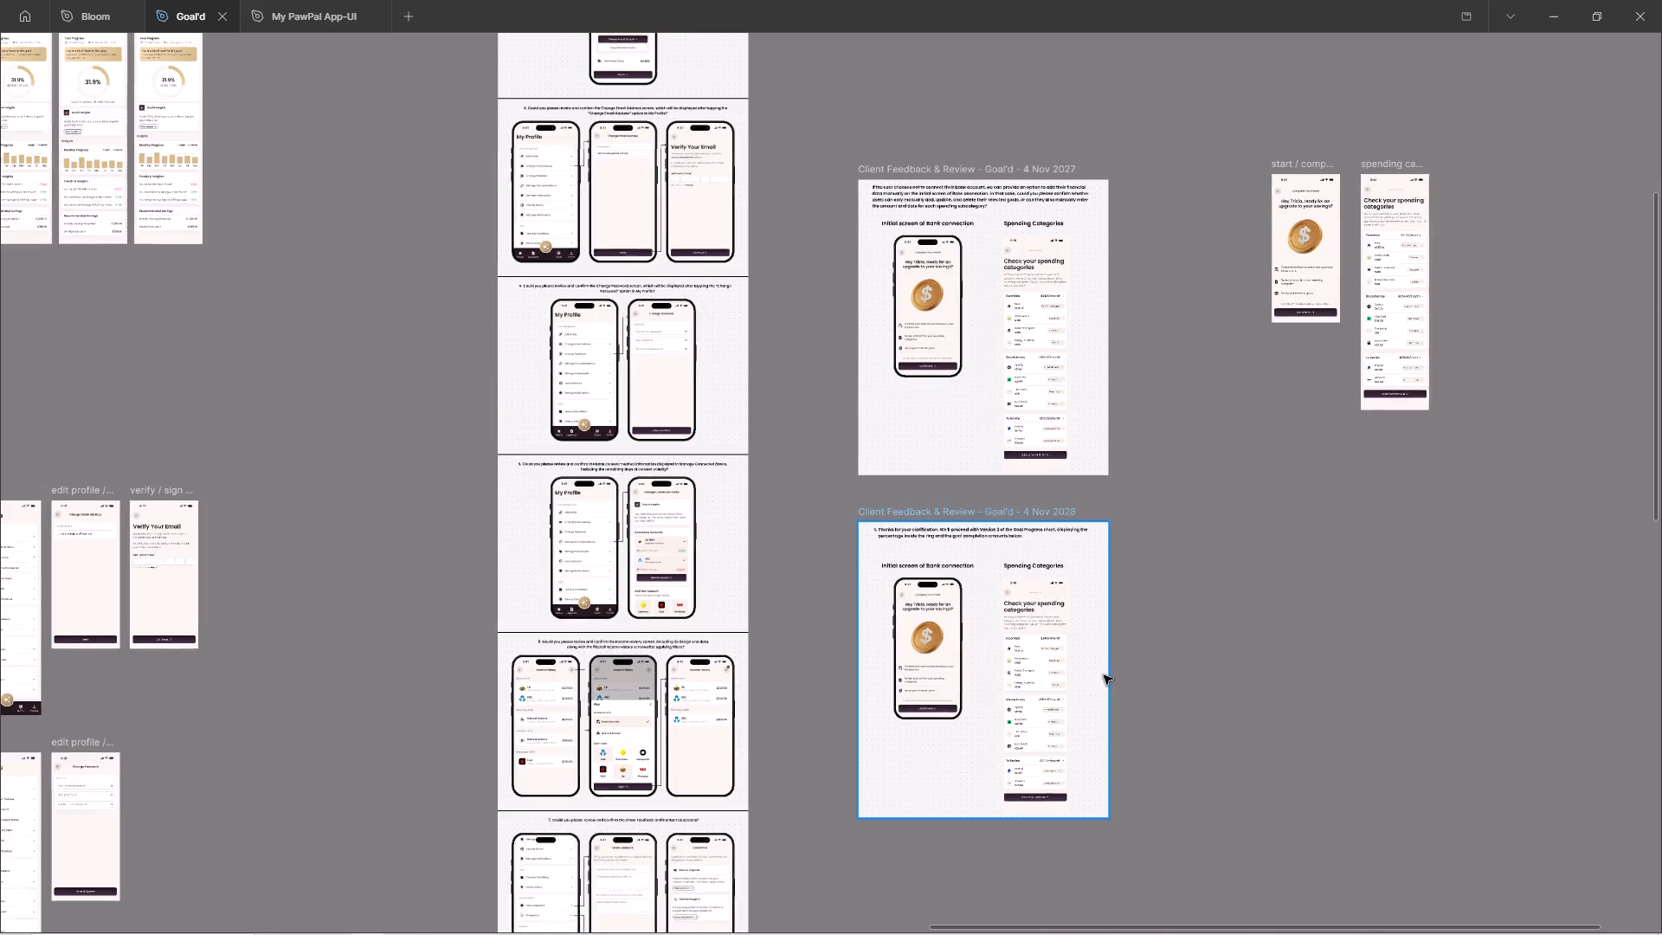
pyautogui.keyDown('ctrl'); pyautogui.scroll(2, 1104, 675); pyautogui.keyUp('ctrl')
pyautogui.click(818, 475)
pyautogui.press('Delete')
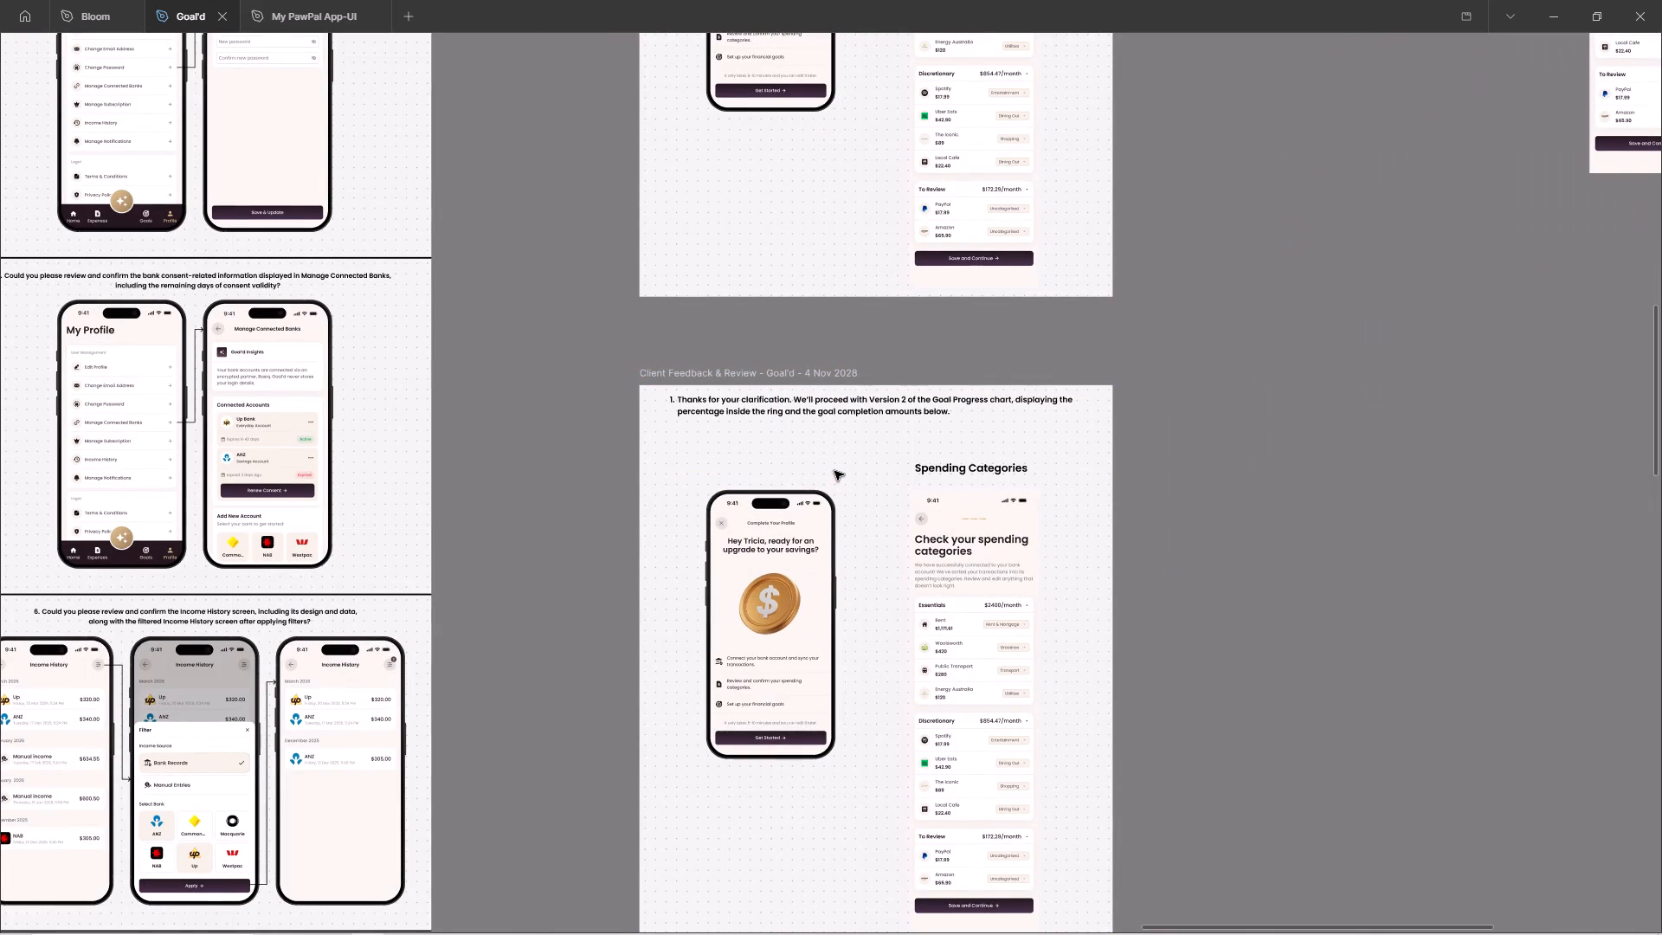
pyautogui.scroll(1, 837, 471)
pyautogui.click(955, 484)
pyautogui.press('Delete')
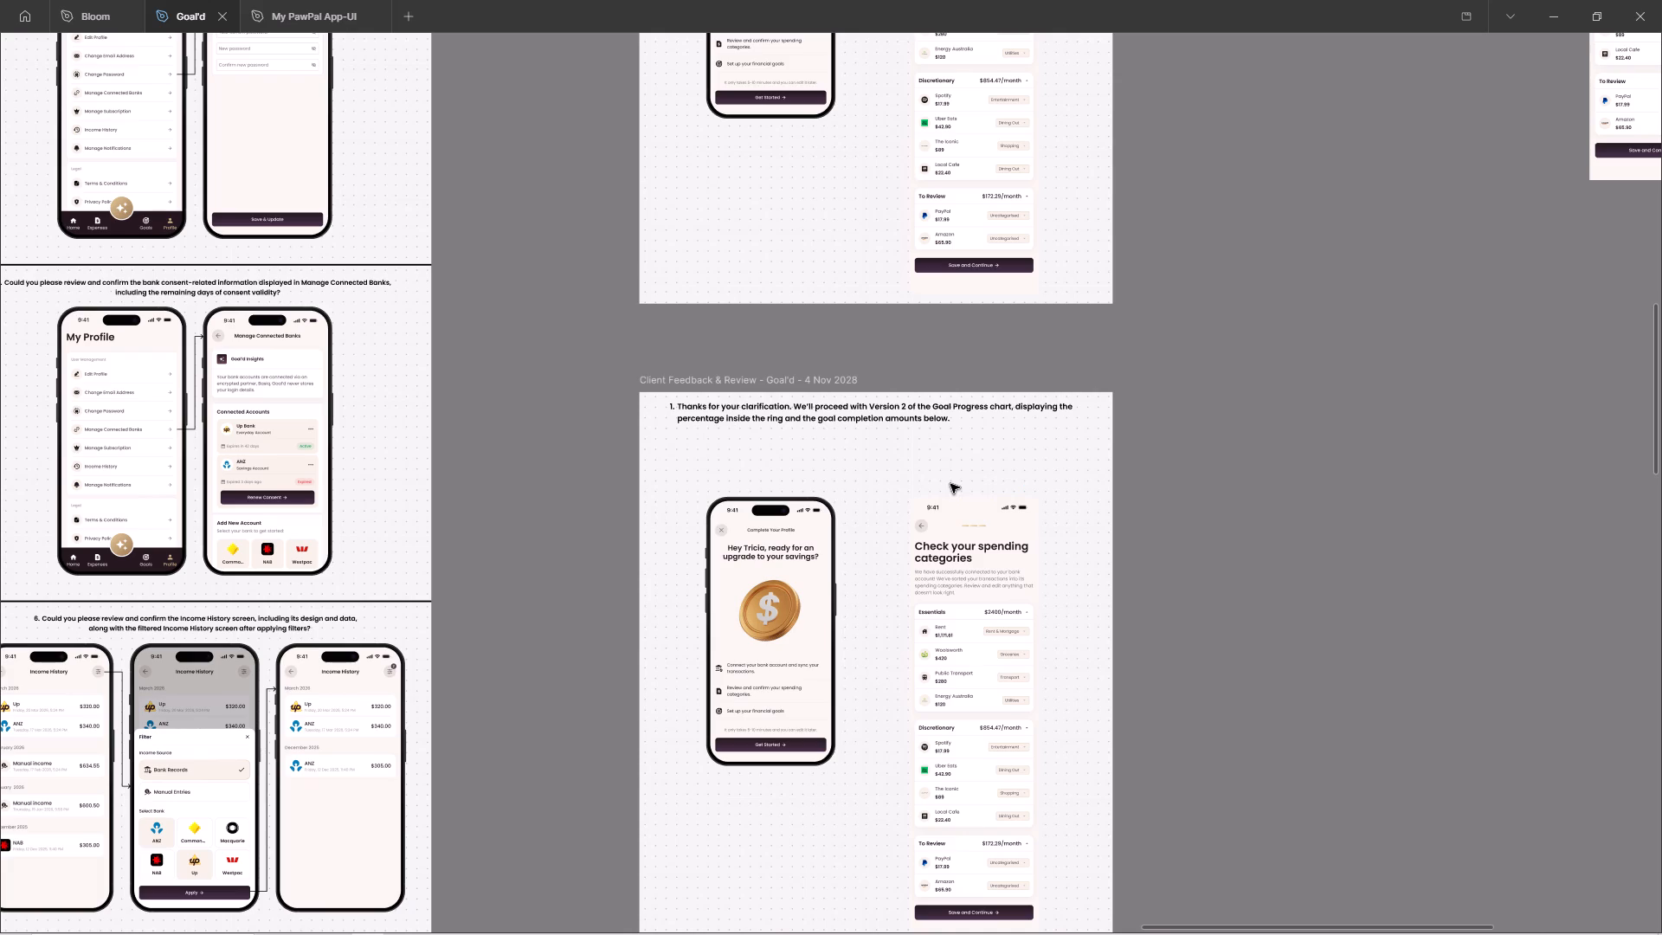
# Delete the bank connection phone mockup from the 4 Nov 2028 review frame.
pyautogui.click(760, 549)
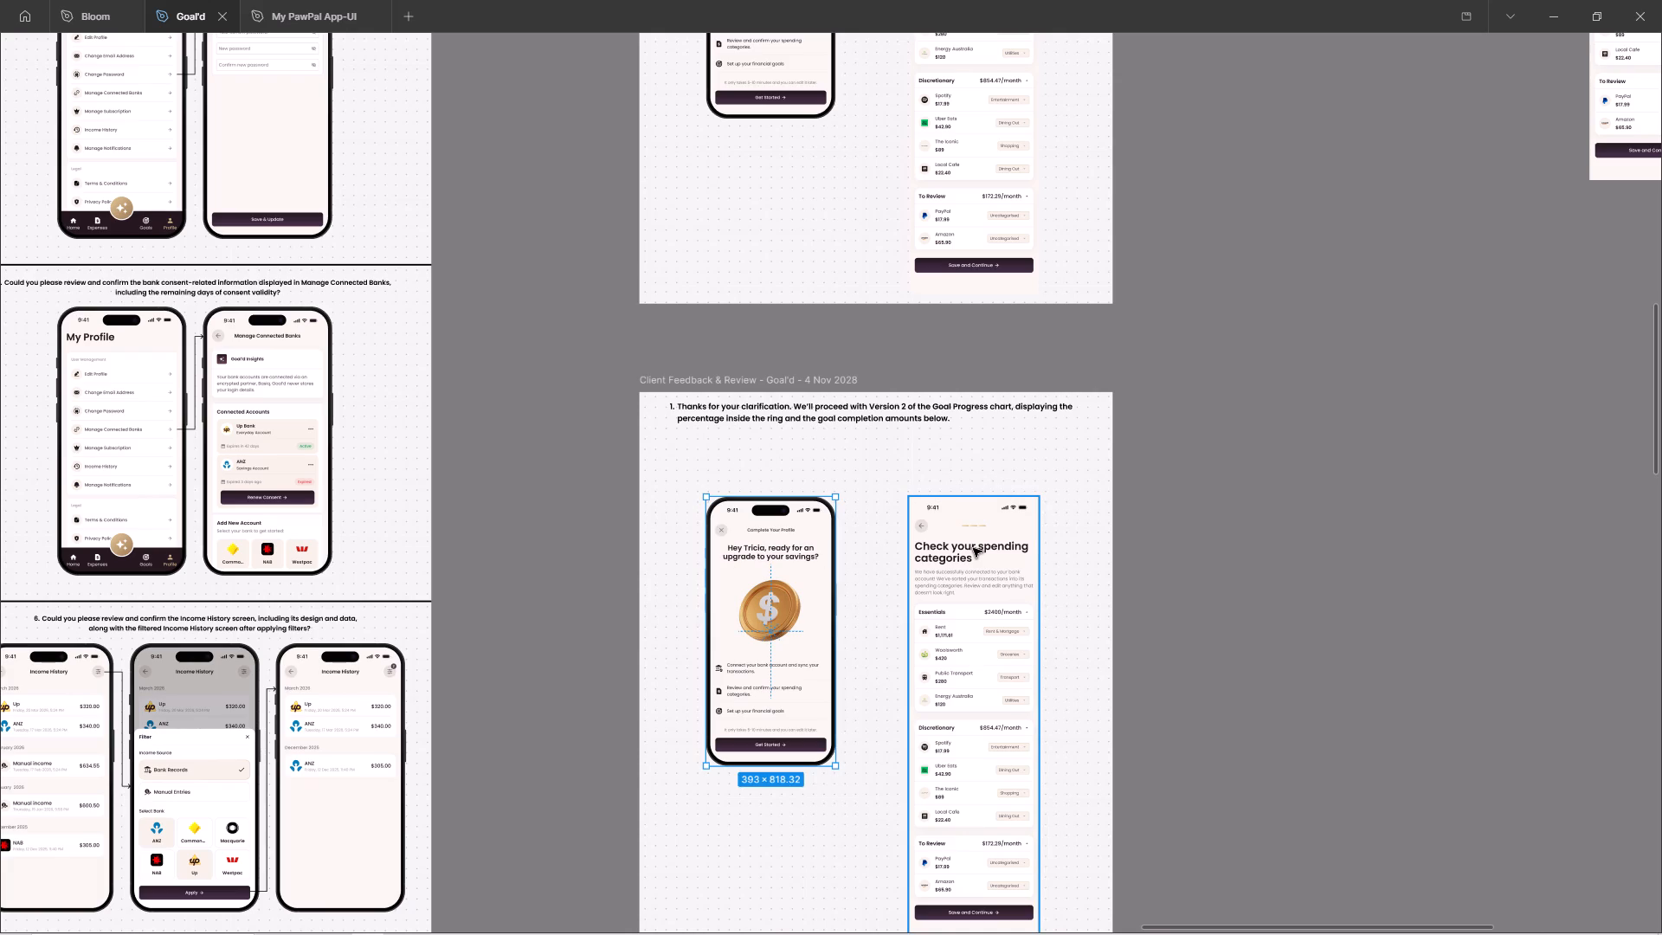
pyautogui.click(763, 549)
pyautogui.press('Delete')
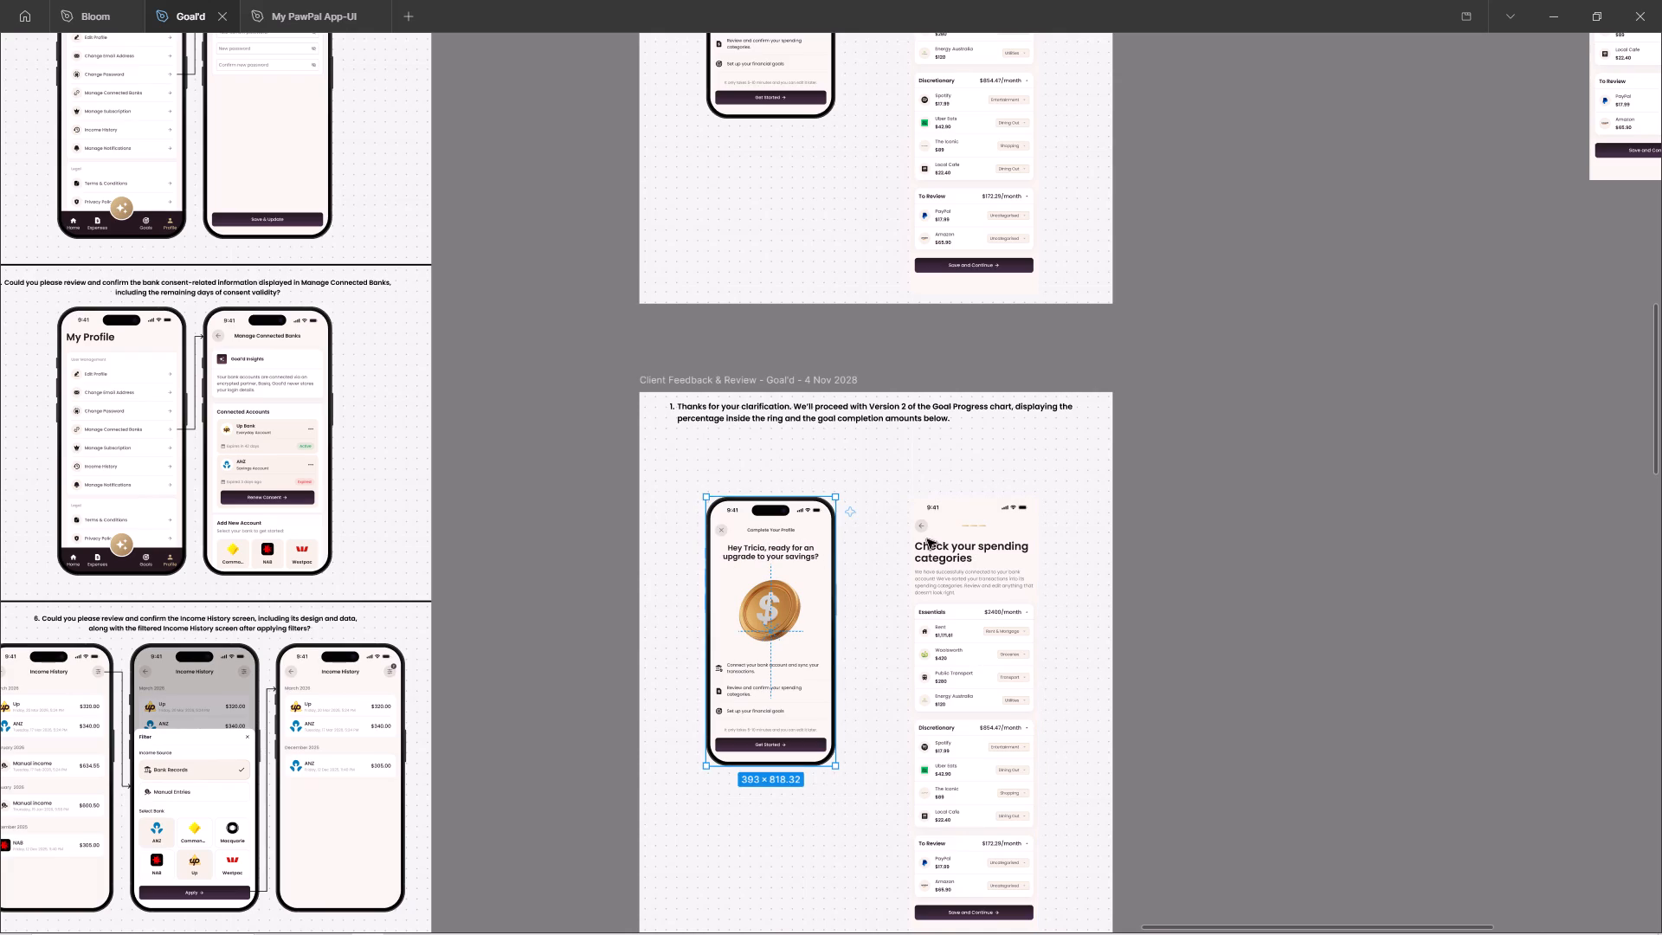
# On the Prototype Designs page, copy the standalone Home Deposit goal insights screen located beside the Home section.
pyautogui.hotkey('ctrl', '\\')
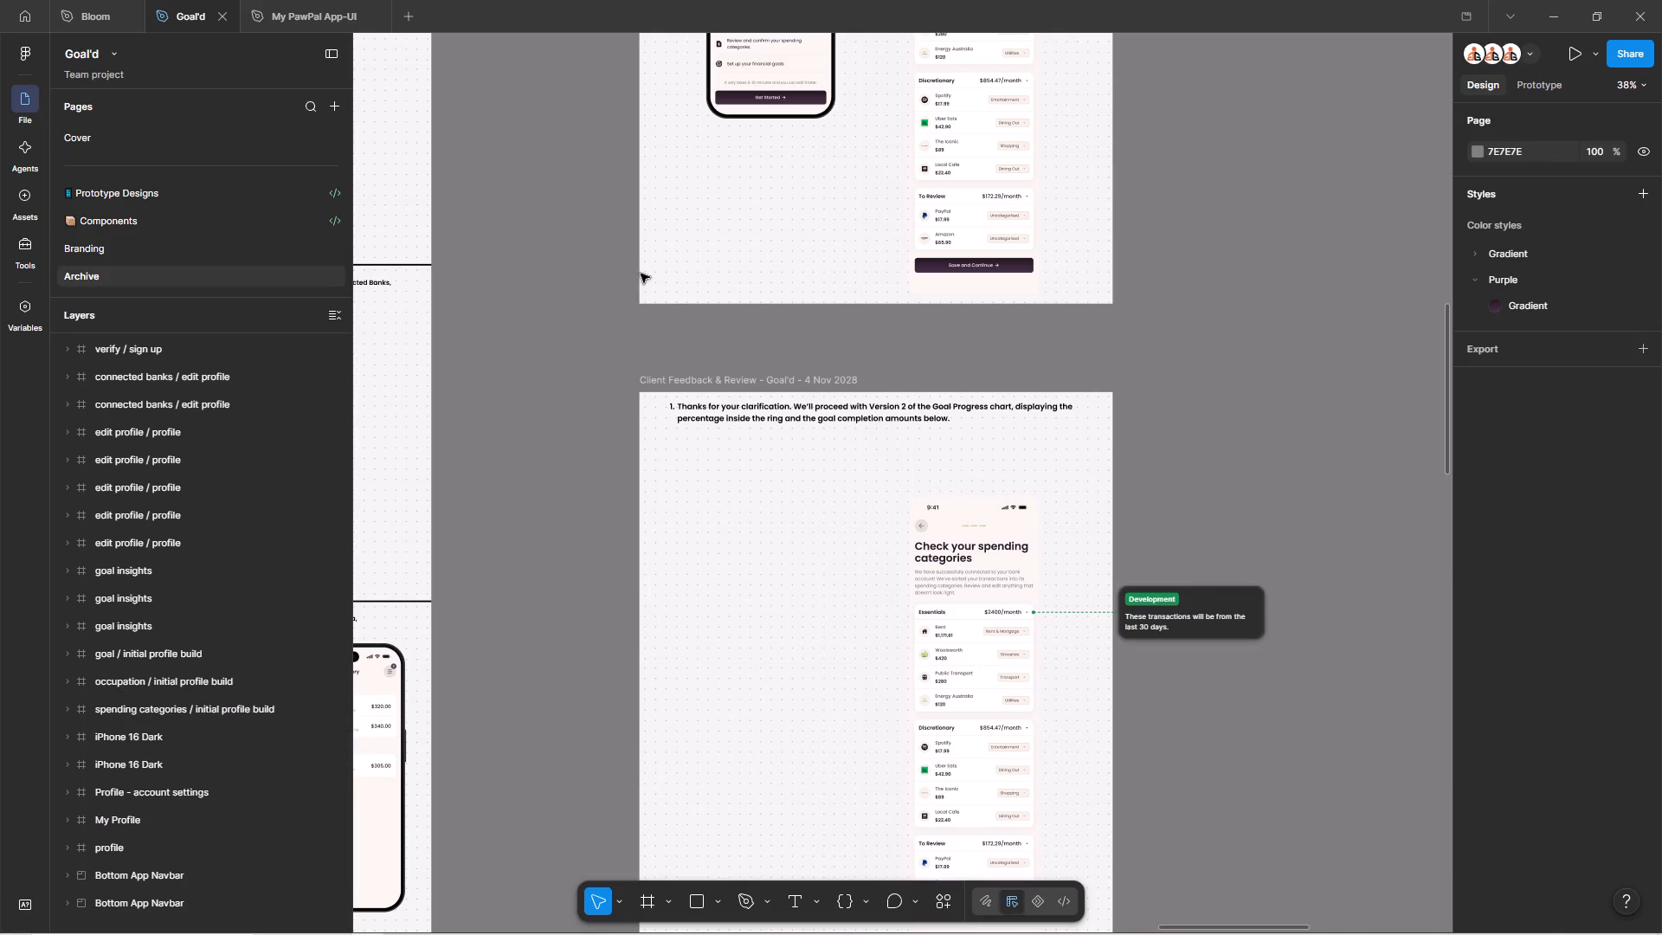
pyautogui.click(141, 200)
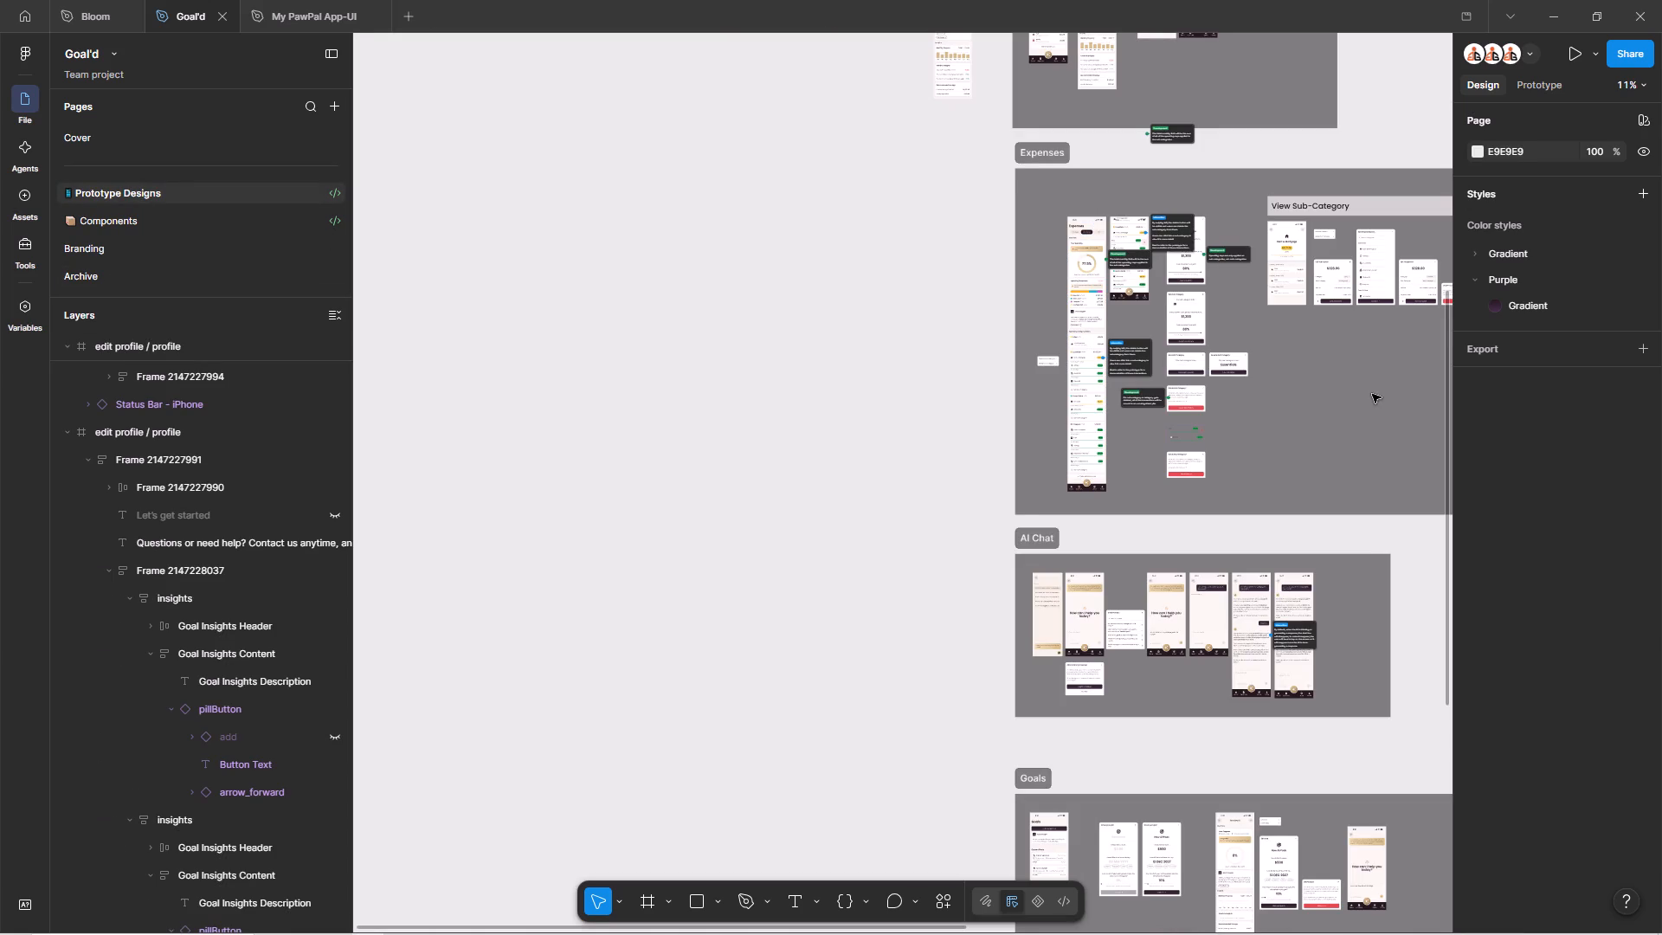
pyautogui.hotkey('ctrl', '\\')
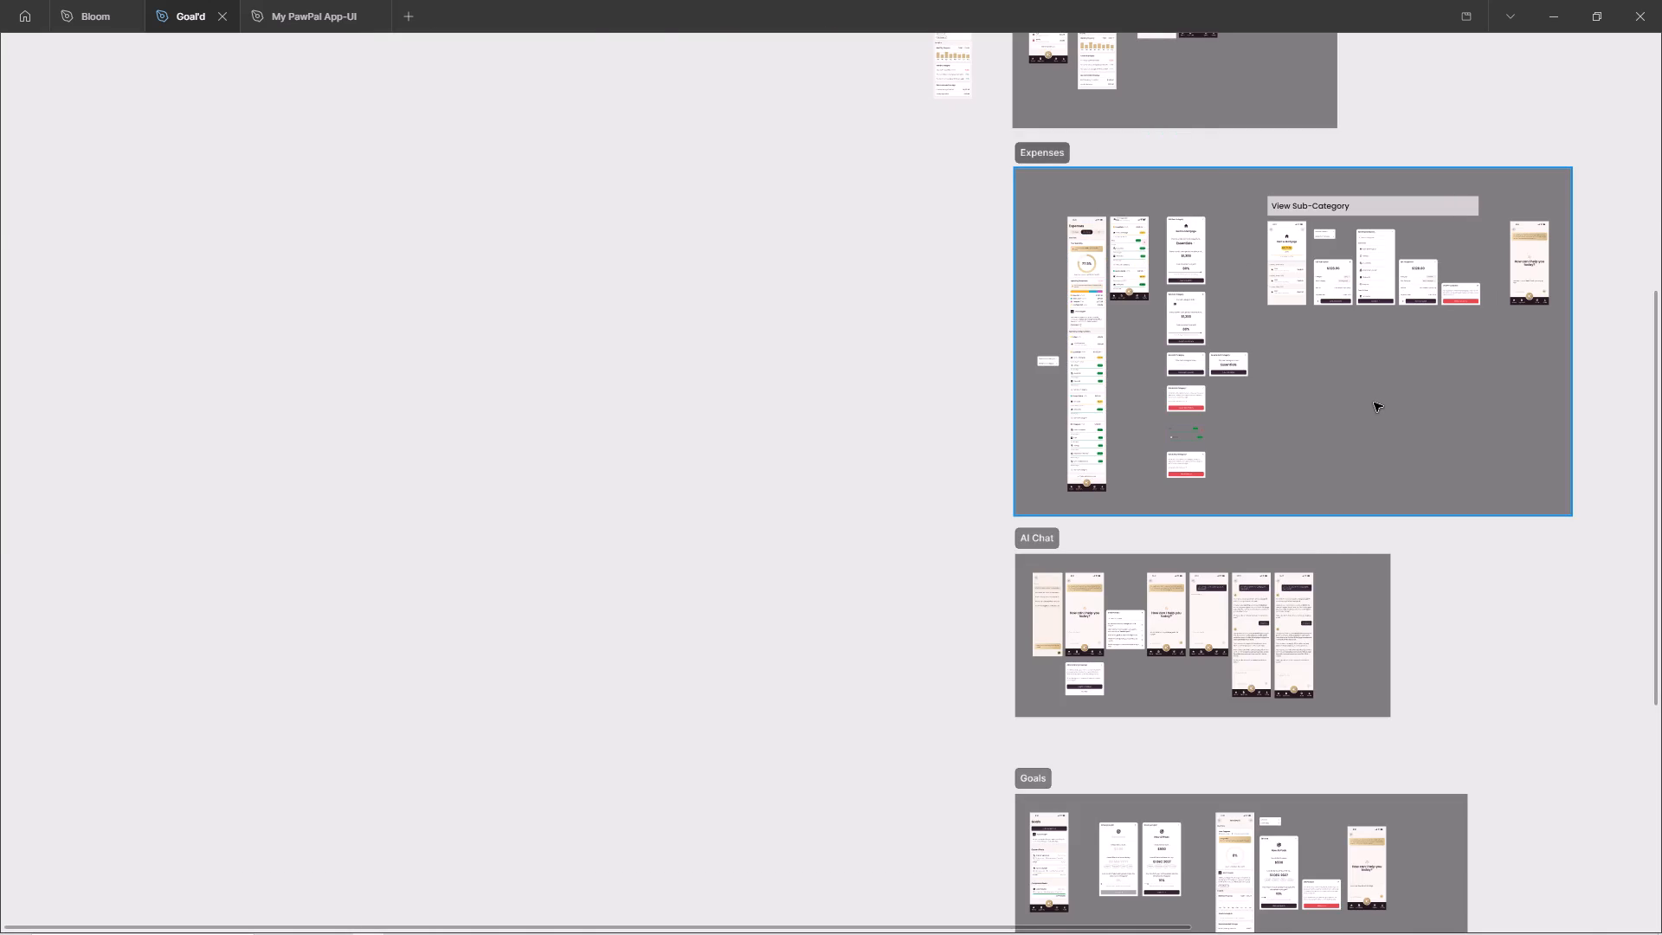
pyautogui.hotkey('shift', '!')
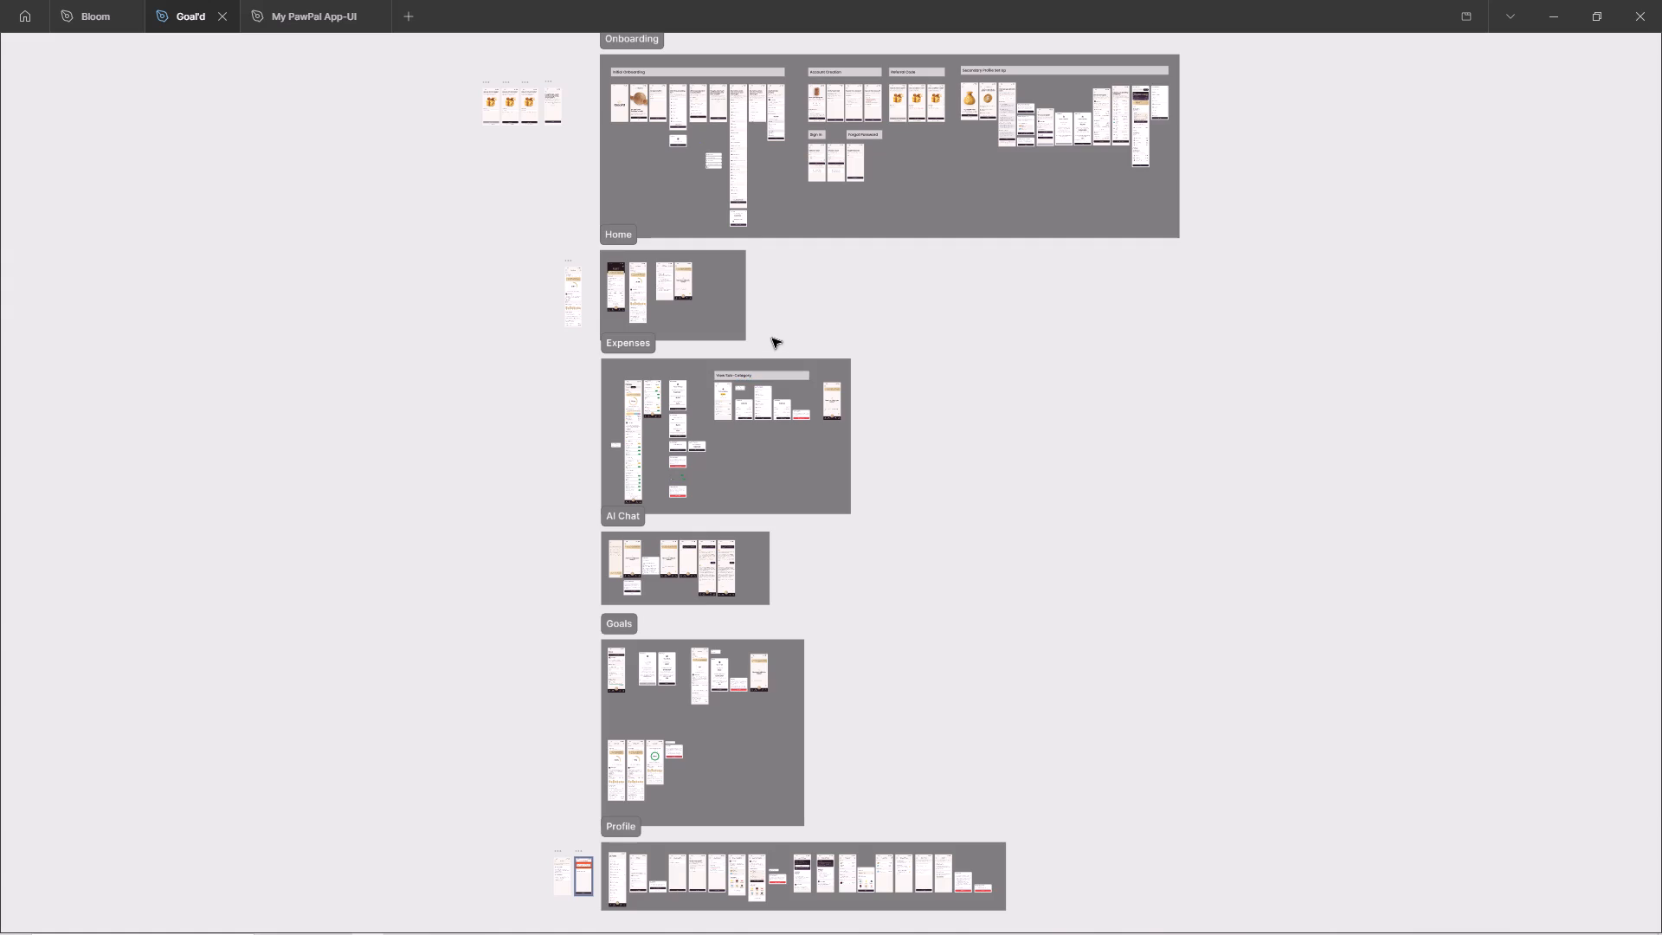
pyautogui.keyDown('ctrl'); pyautogui.scroll(7, 553, 227); pyautogui.keyUp('ctrl')
pyautogui.keyDown('ctrl'); pyautogui.scroll(-1, 601, 331); pyautogui.keyUp('ctrl')
pyautogui.keyDown('ctrl'); pyautogui.scroll(1, 601, 331); pyautogui.keyUp('ctrl')
pyautogui.keyDown('ctrl'); pyautogui.scroll(-1, 601, 331); pyautogui.keyUp('ctrl')
pyautogui.keyDown('ctrl'); pyautogui.scroll(4, 601, 331); pyautogui.keyUp('ctrl')
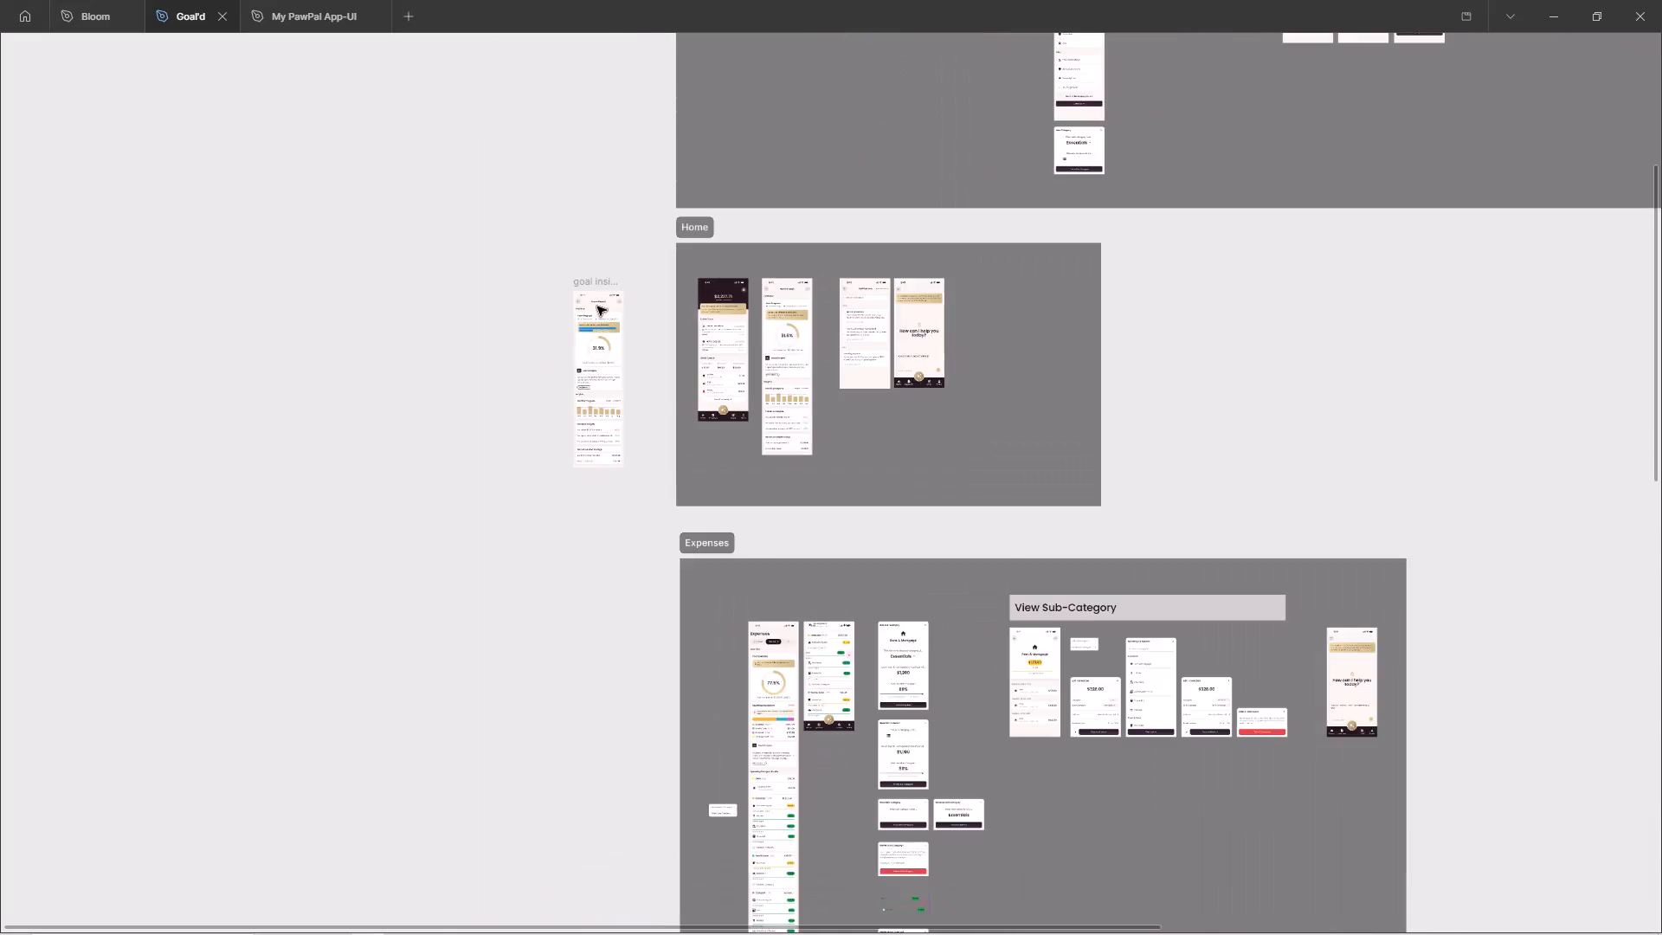
pyautogui.keyDown('ctrl'); pyautogui.scroll(9, 597, 306); pyautogui.keyUp('ctrl')
pyautogui.click(544, 260)
pyautogui.hotkey('ctrl', 'c')
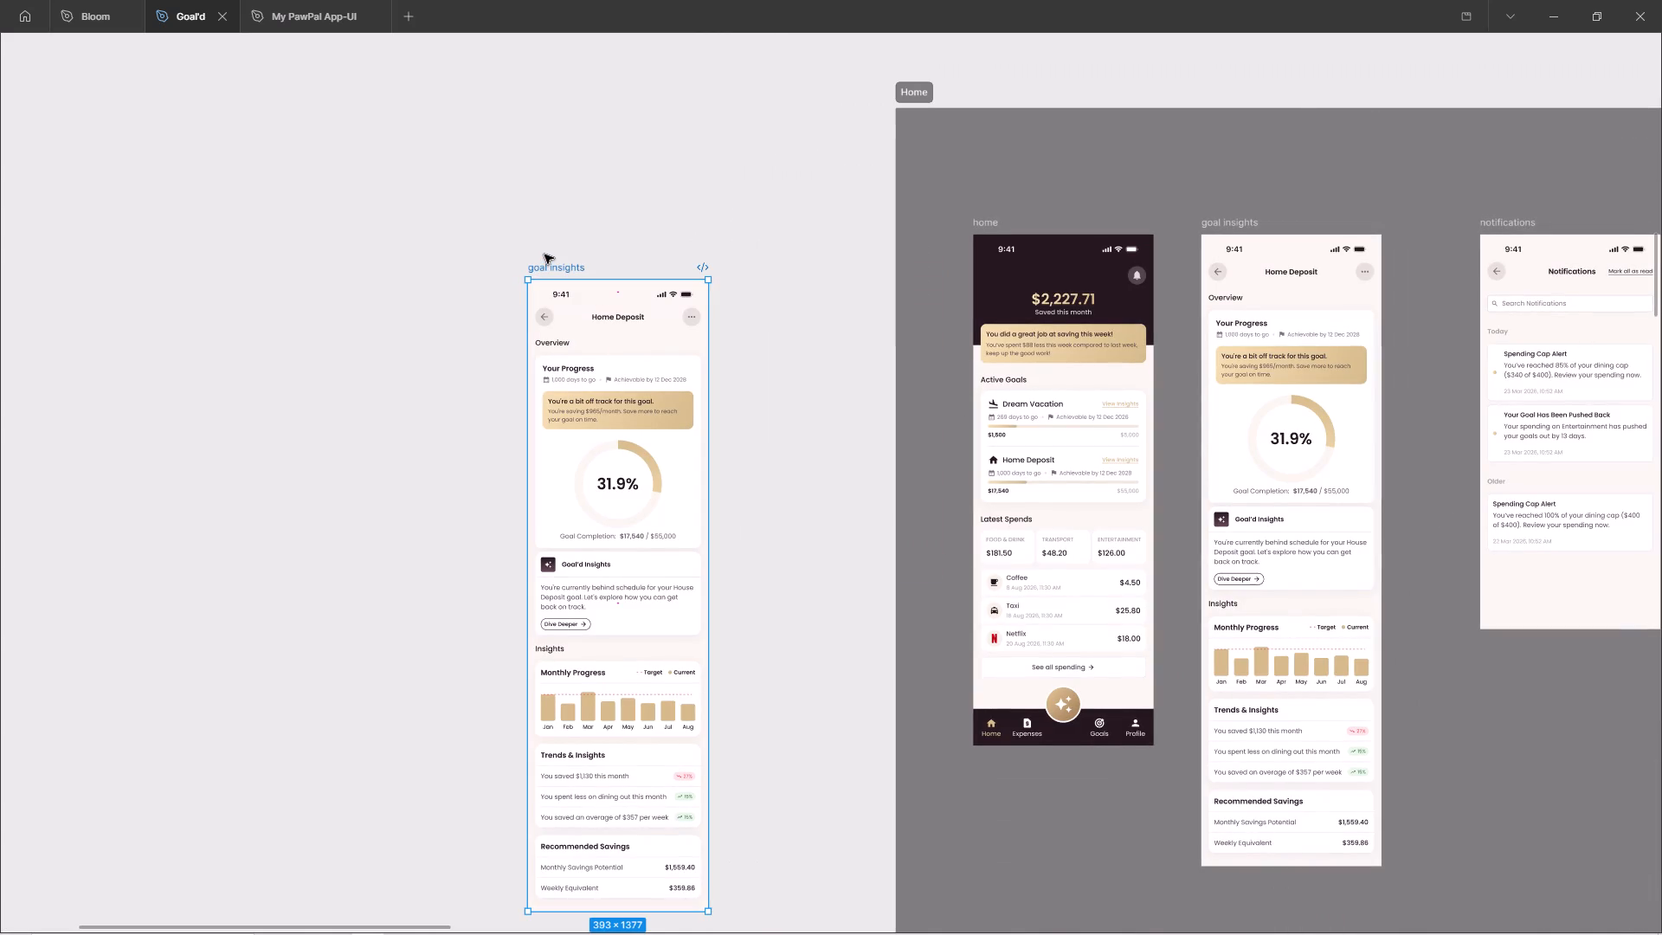
# Restore the hidden interface and examine the progress ring and goal completion amounts on the copied goal insights screen.
pyautogui.hotkey('ctrl', '\\')
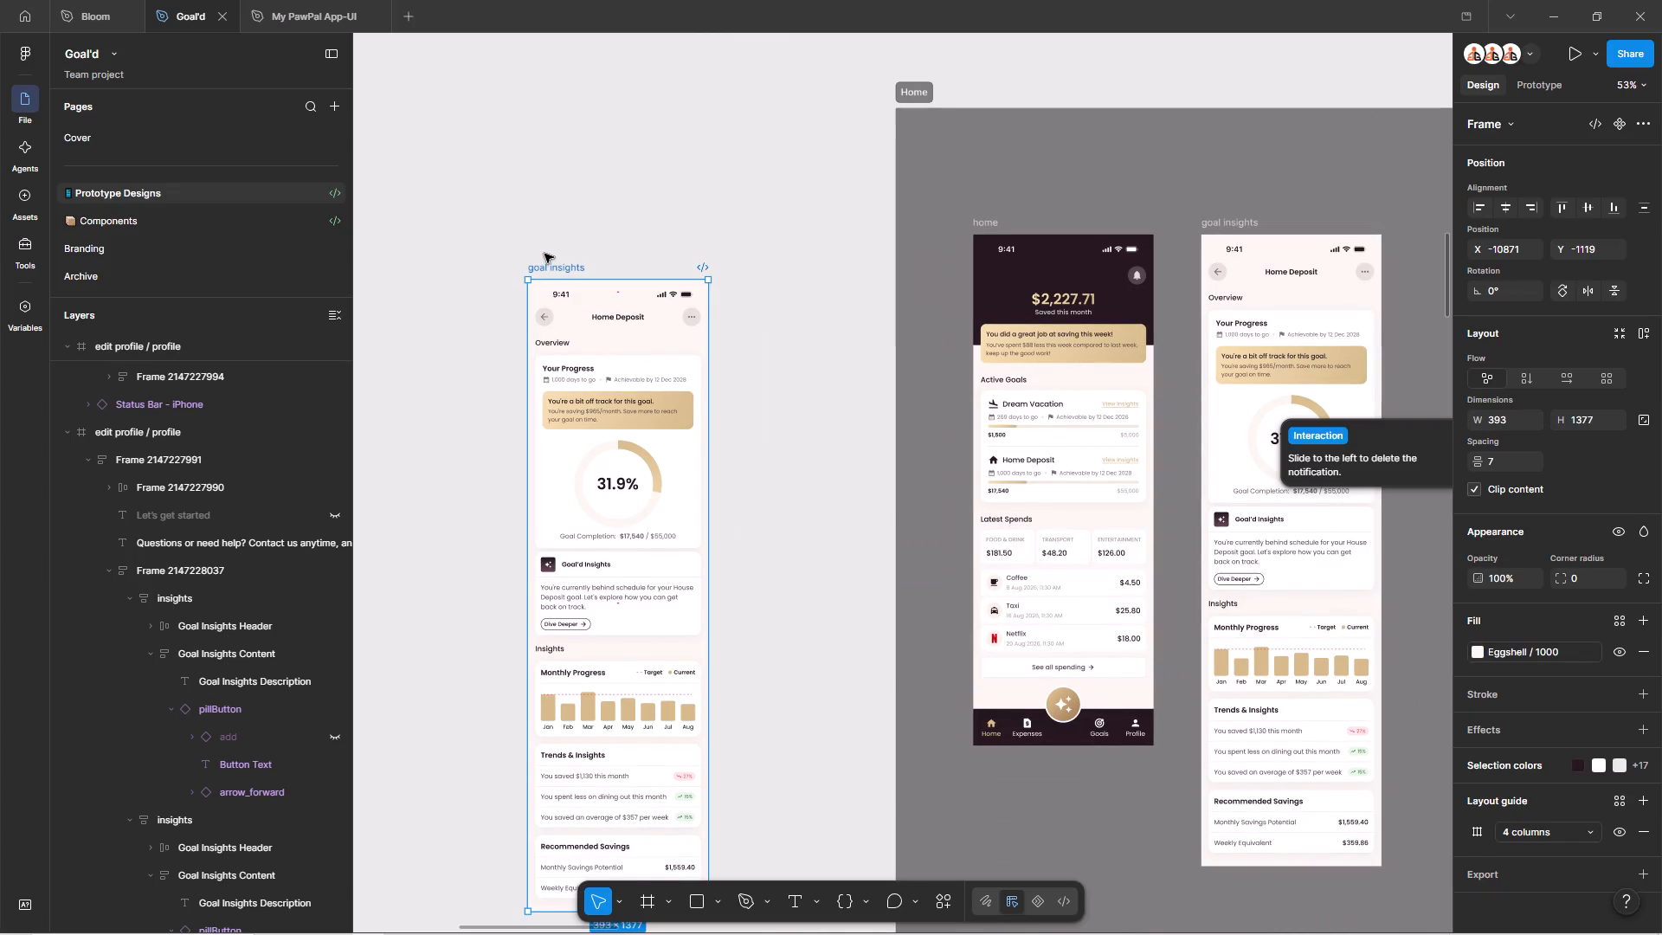
pyautogui.keyDown('ctrl'); pyautogui.scroll(7, 590, 622); pyautogui.keyUp('ctrl')
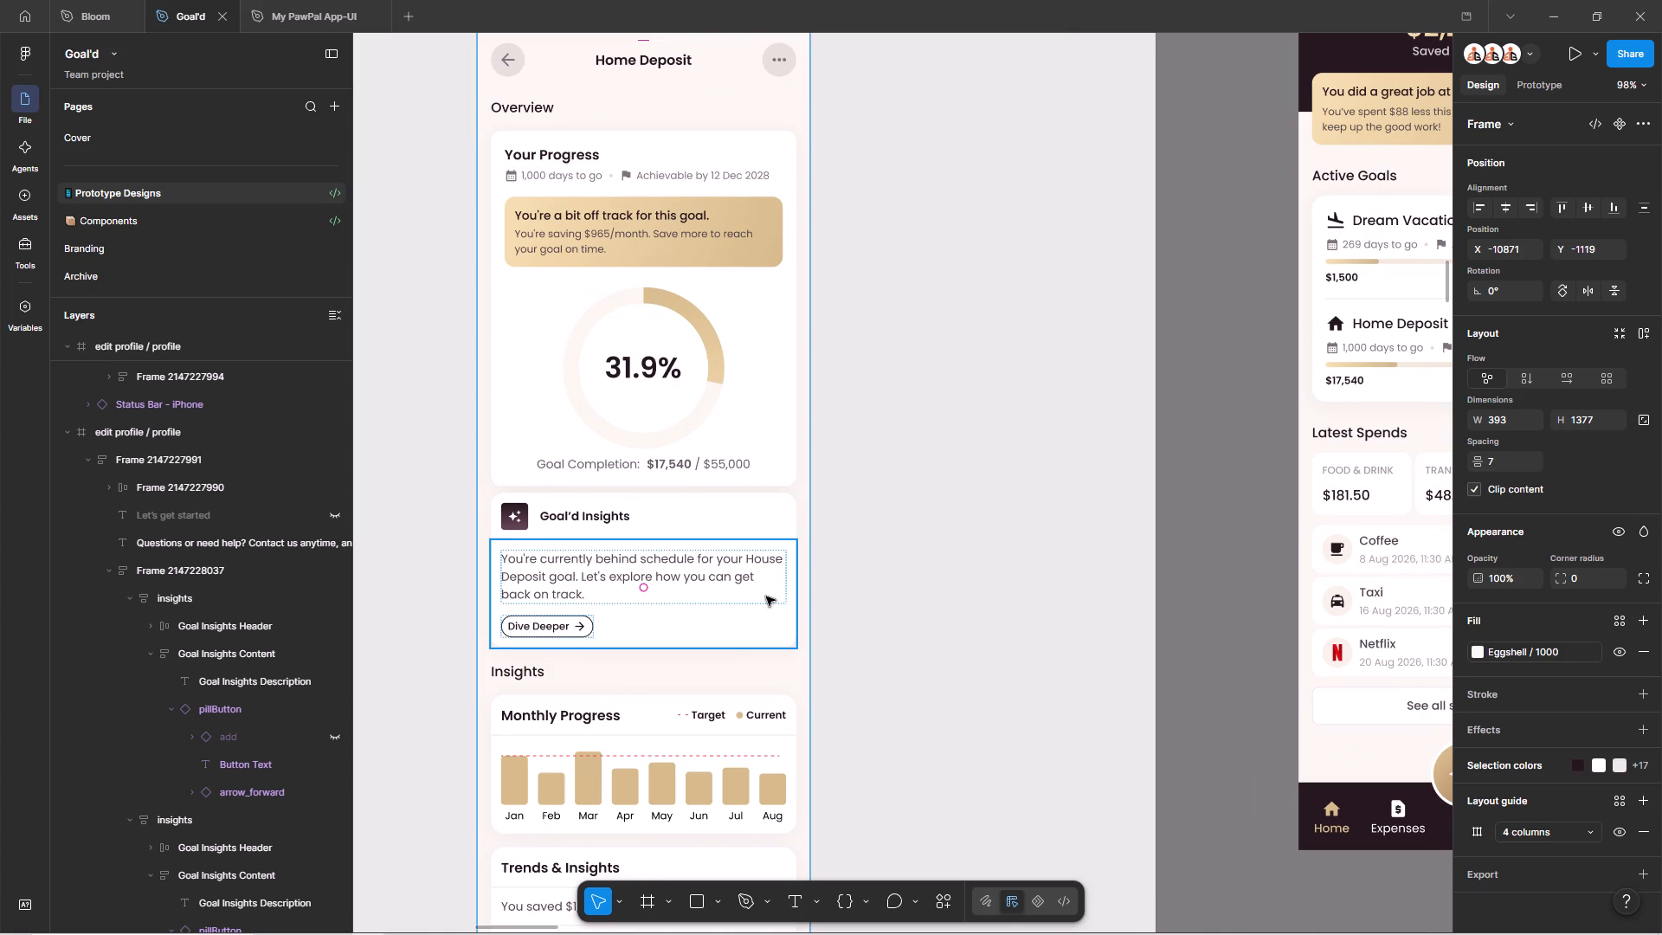
pyautogui.keyDown('ctrl'); pyautogui.scroll(-4, 814, 588); pyautogui.keyUp('ctrl')
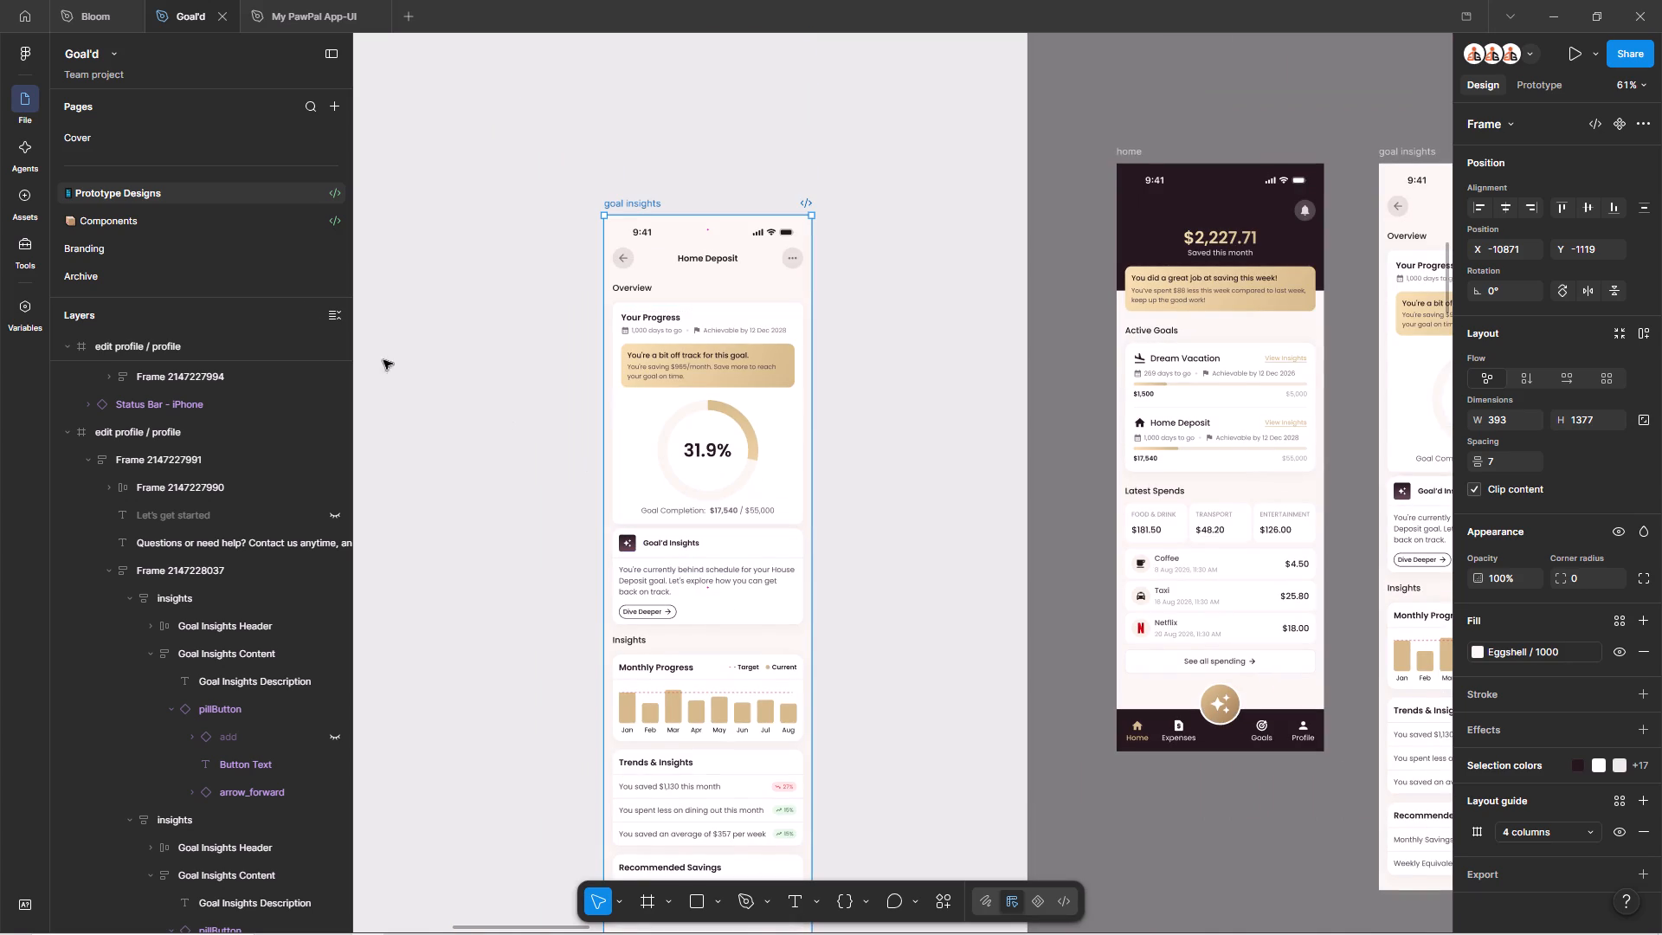
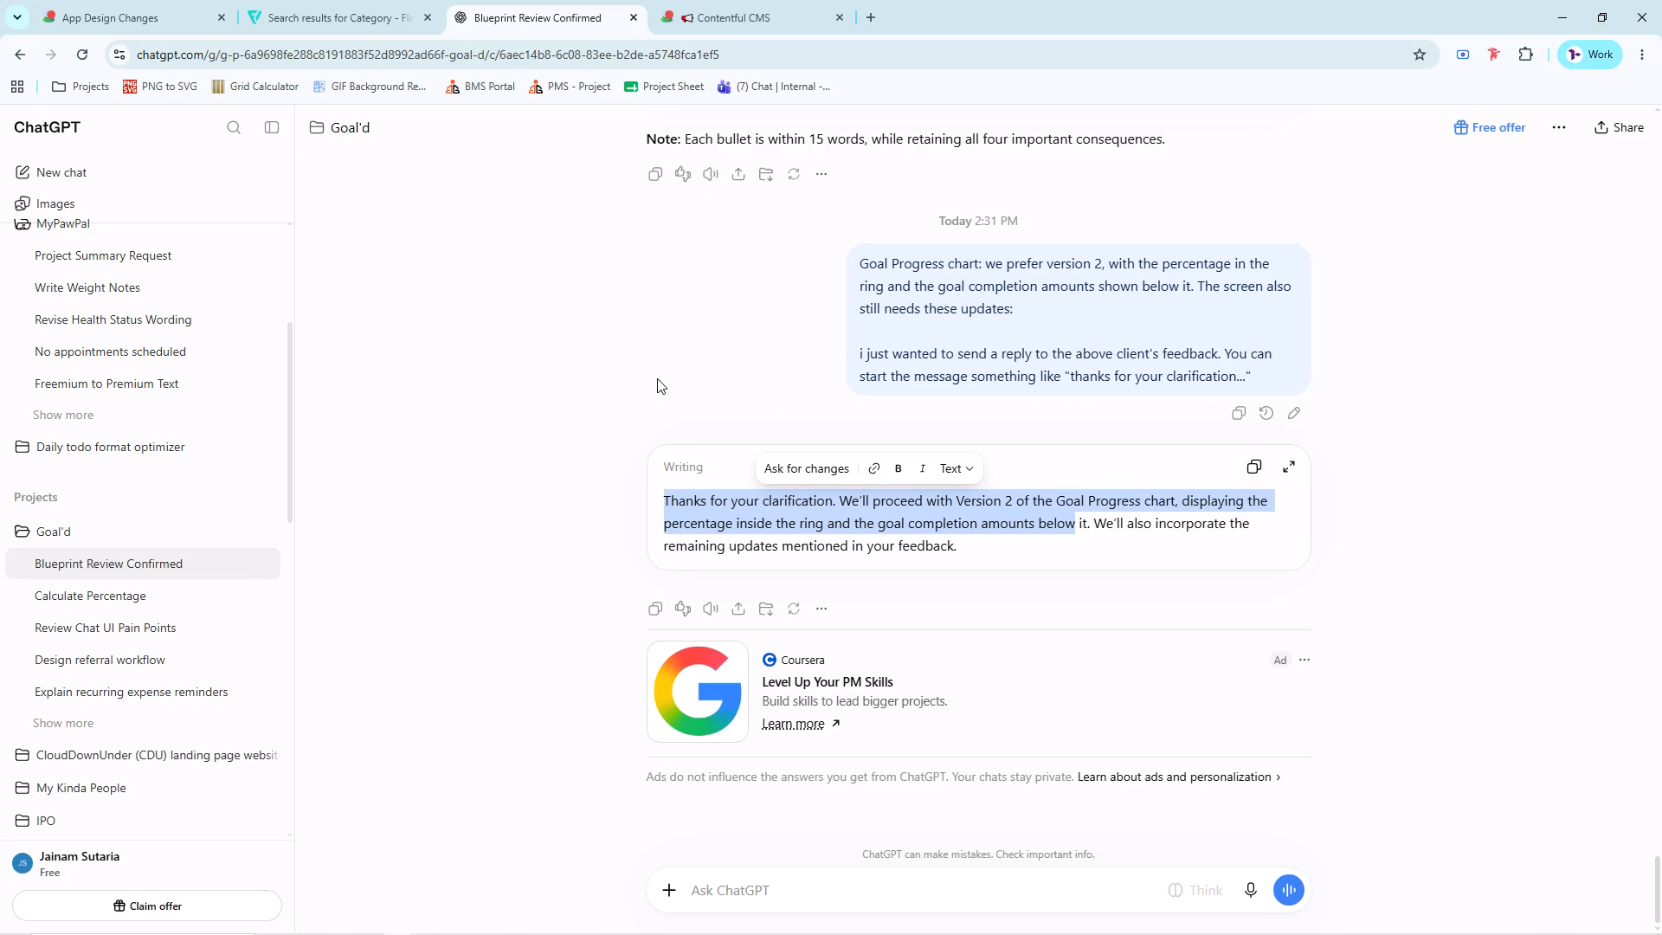
# Try to open Gmail in a new browser tab, reloading the page repeatedly.
pyautogui.click(863, 2)
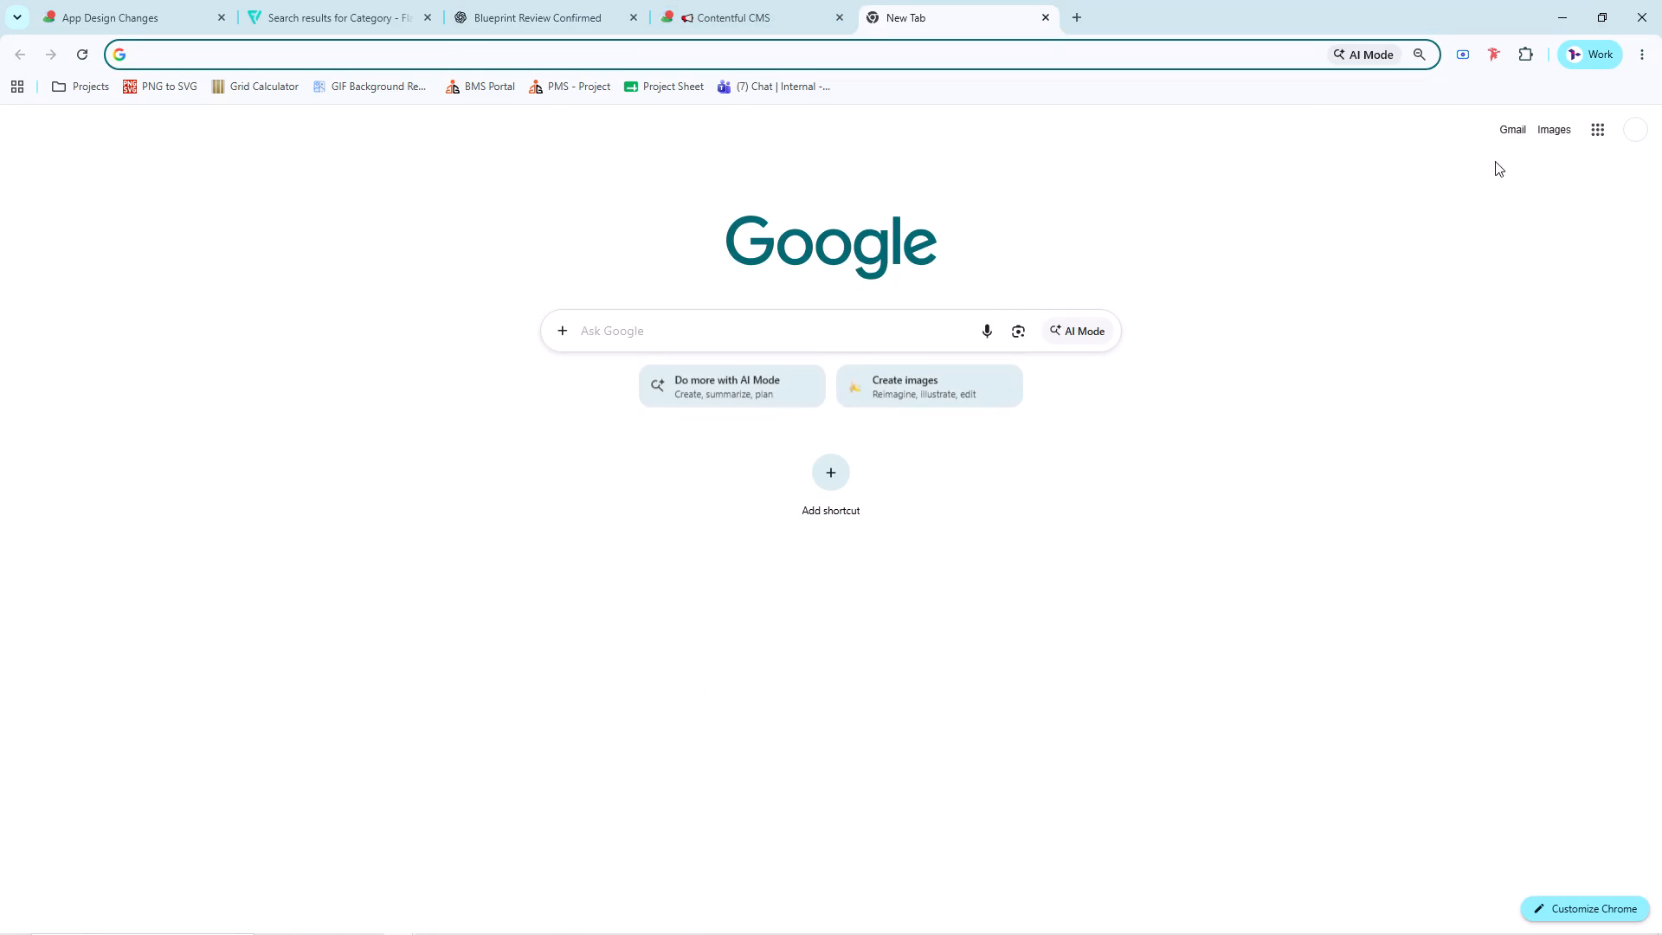
pyautogui.click(1506, 138)
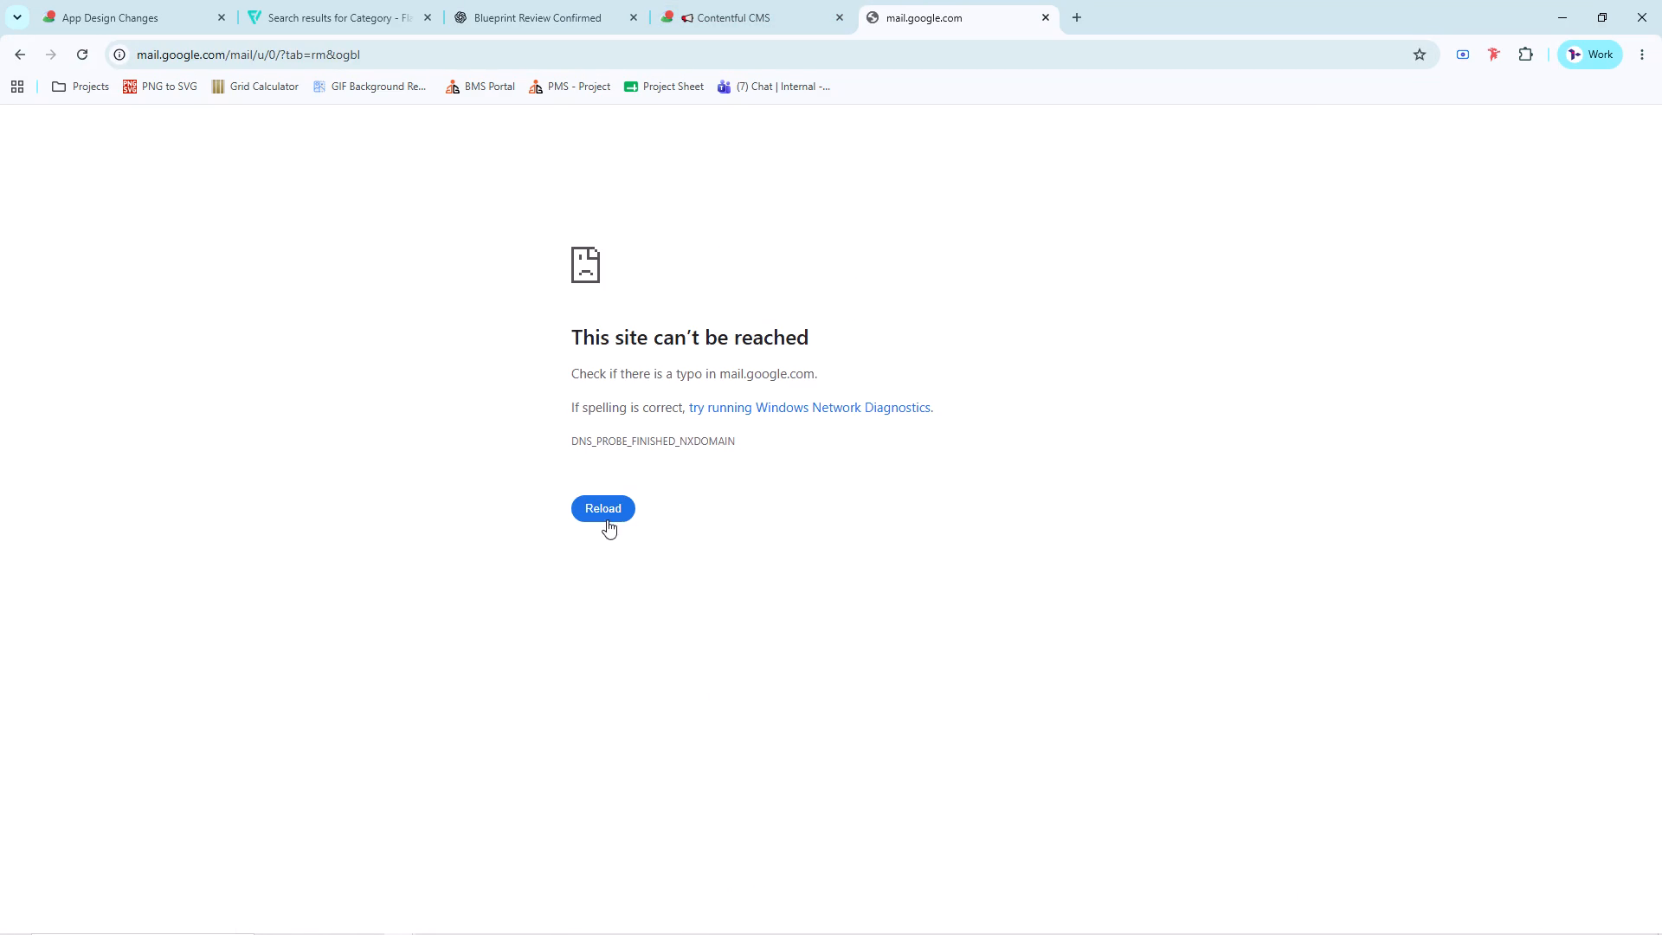
pyautogui.click(604, 517)
pyautogui.click(627, 483)
pyautogui.tripleClick(632, 504)
pyautogui.doubleClick(632, 505)
pyautogui.click(585, 521)
pyautogui.tripleClick(608, 508)
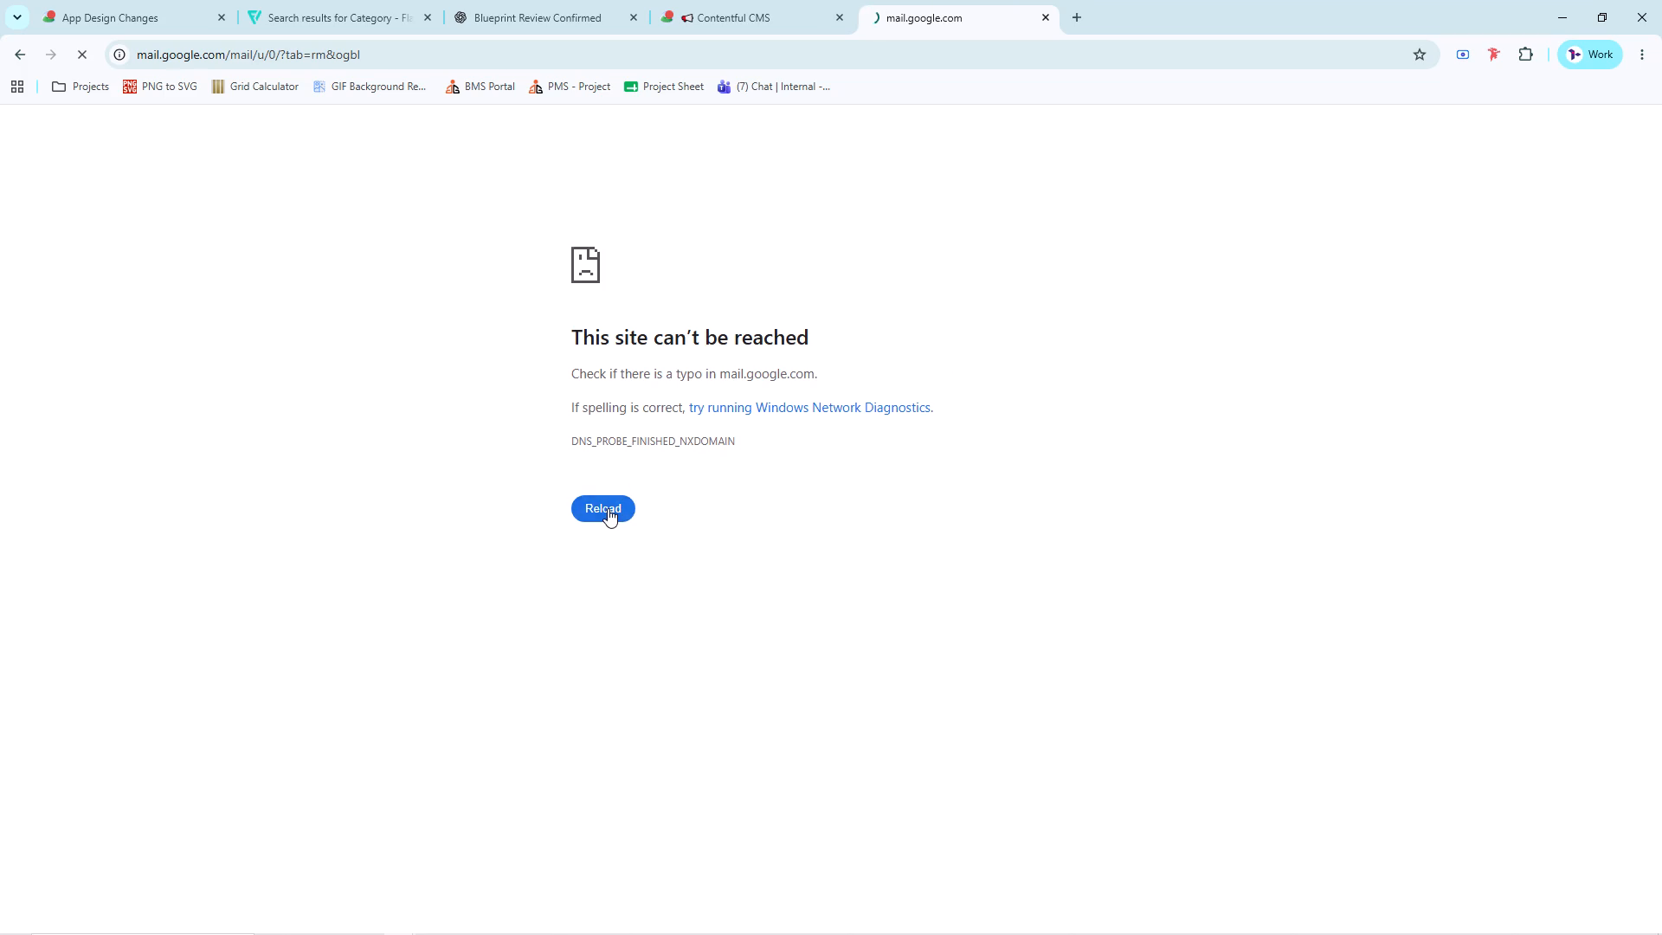
pyautogui.tripleClick(608, 508)
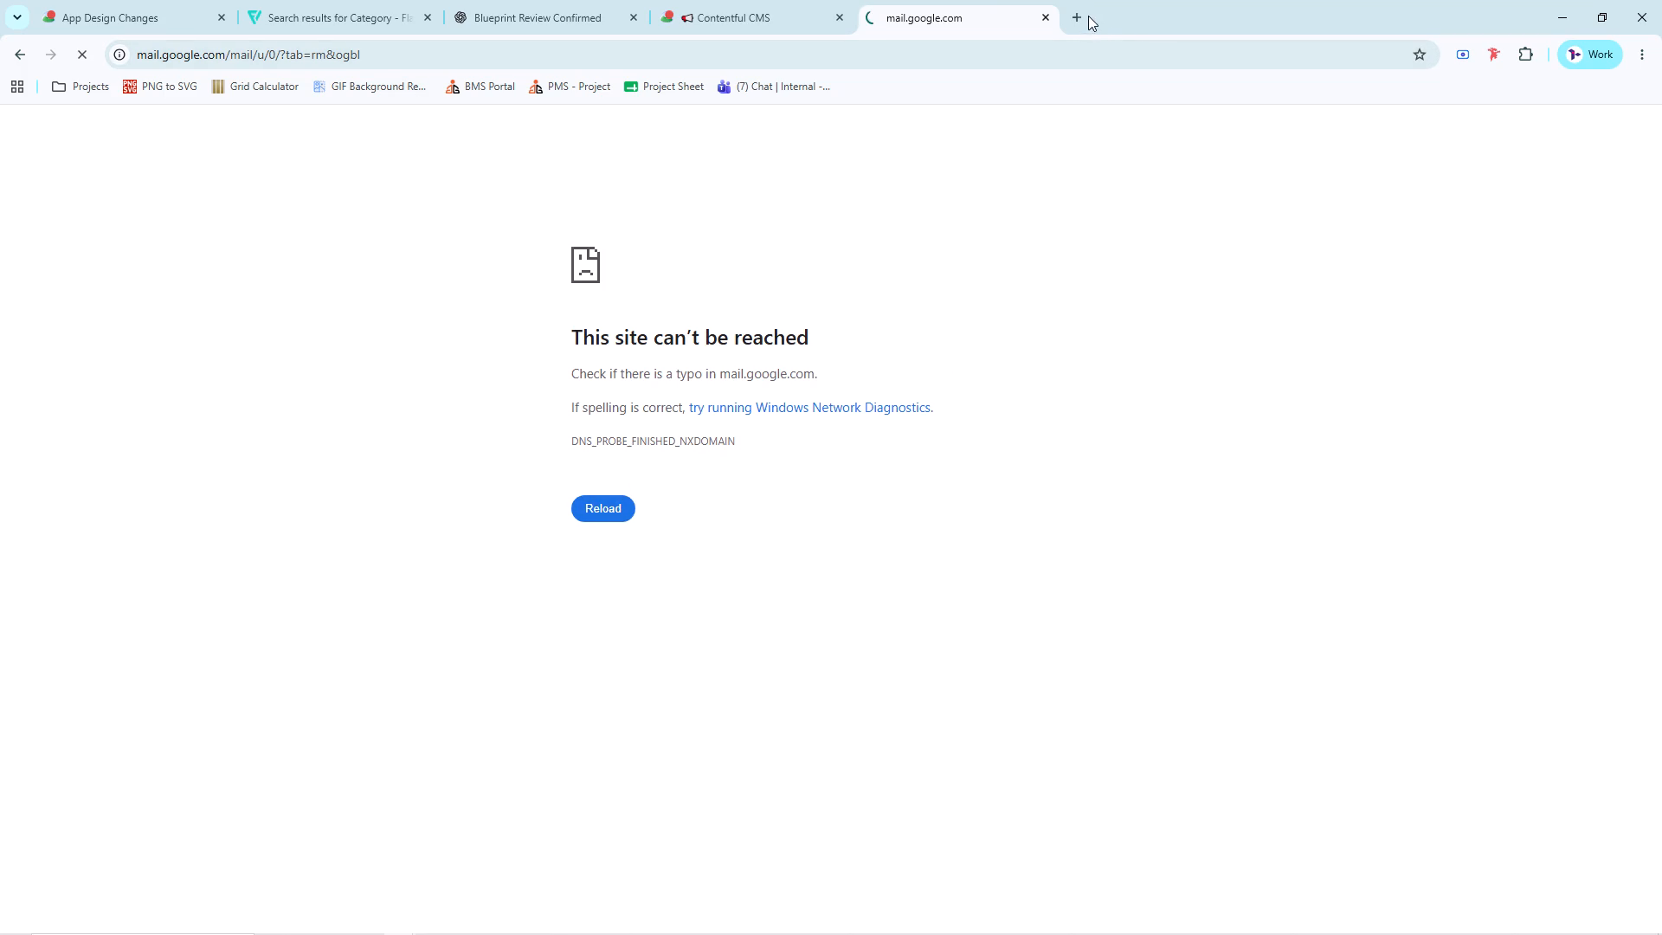
# Run an internet speed test on fast.com in a separate browser tab, checking back on the Gmail tab meanwhile.
pyautogui.click(1077, 13)
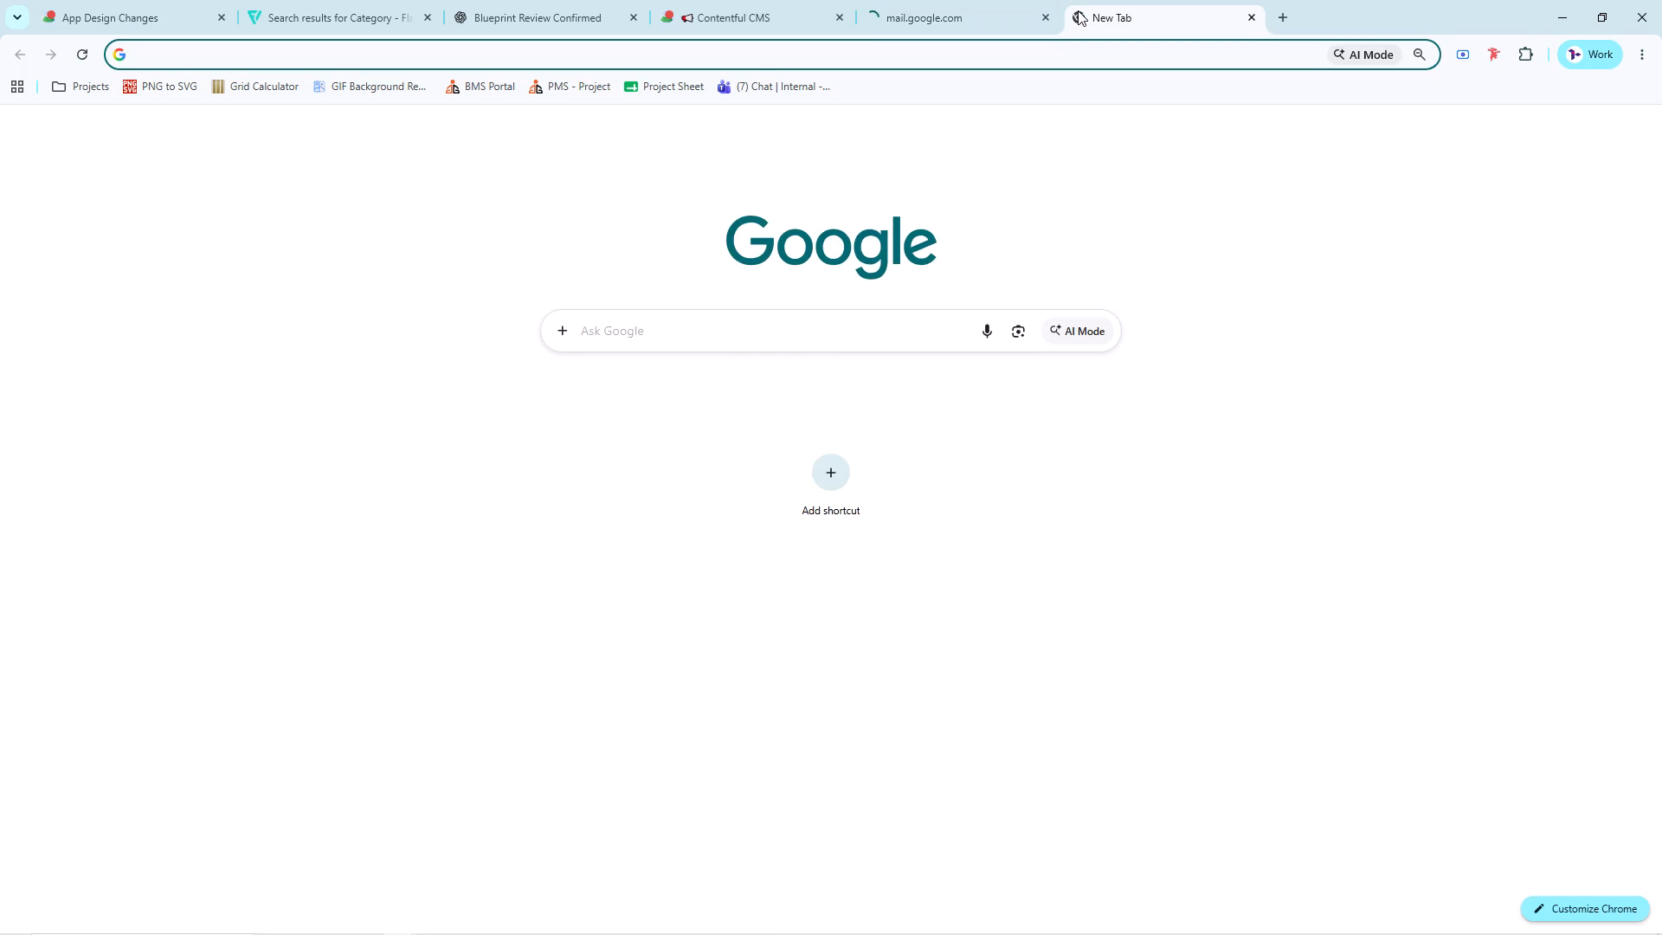
pyautogui.write('fast')
pyautogui.press('Return')
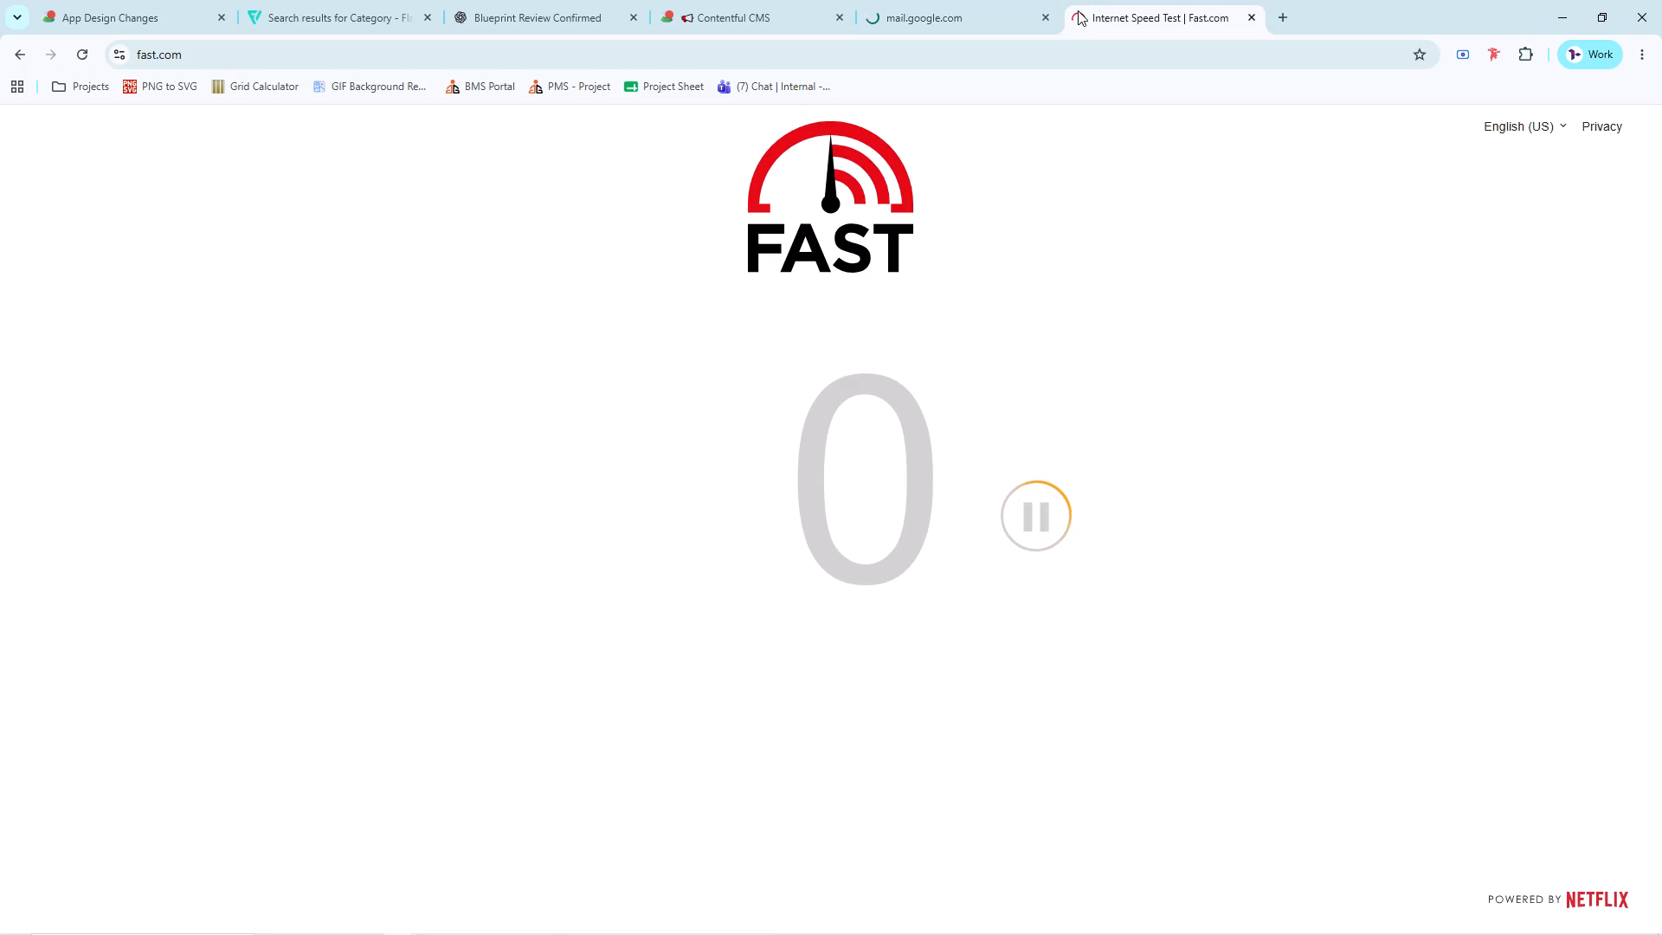
pyautogui.click(945, 9)
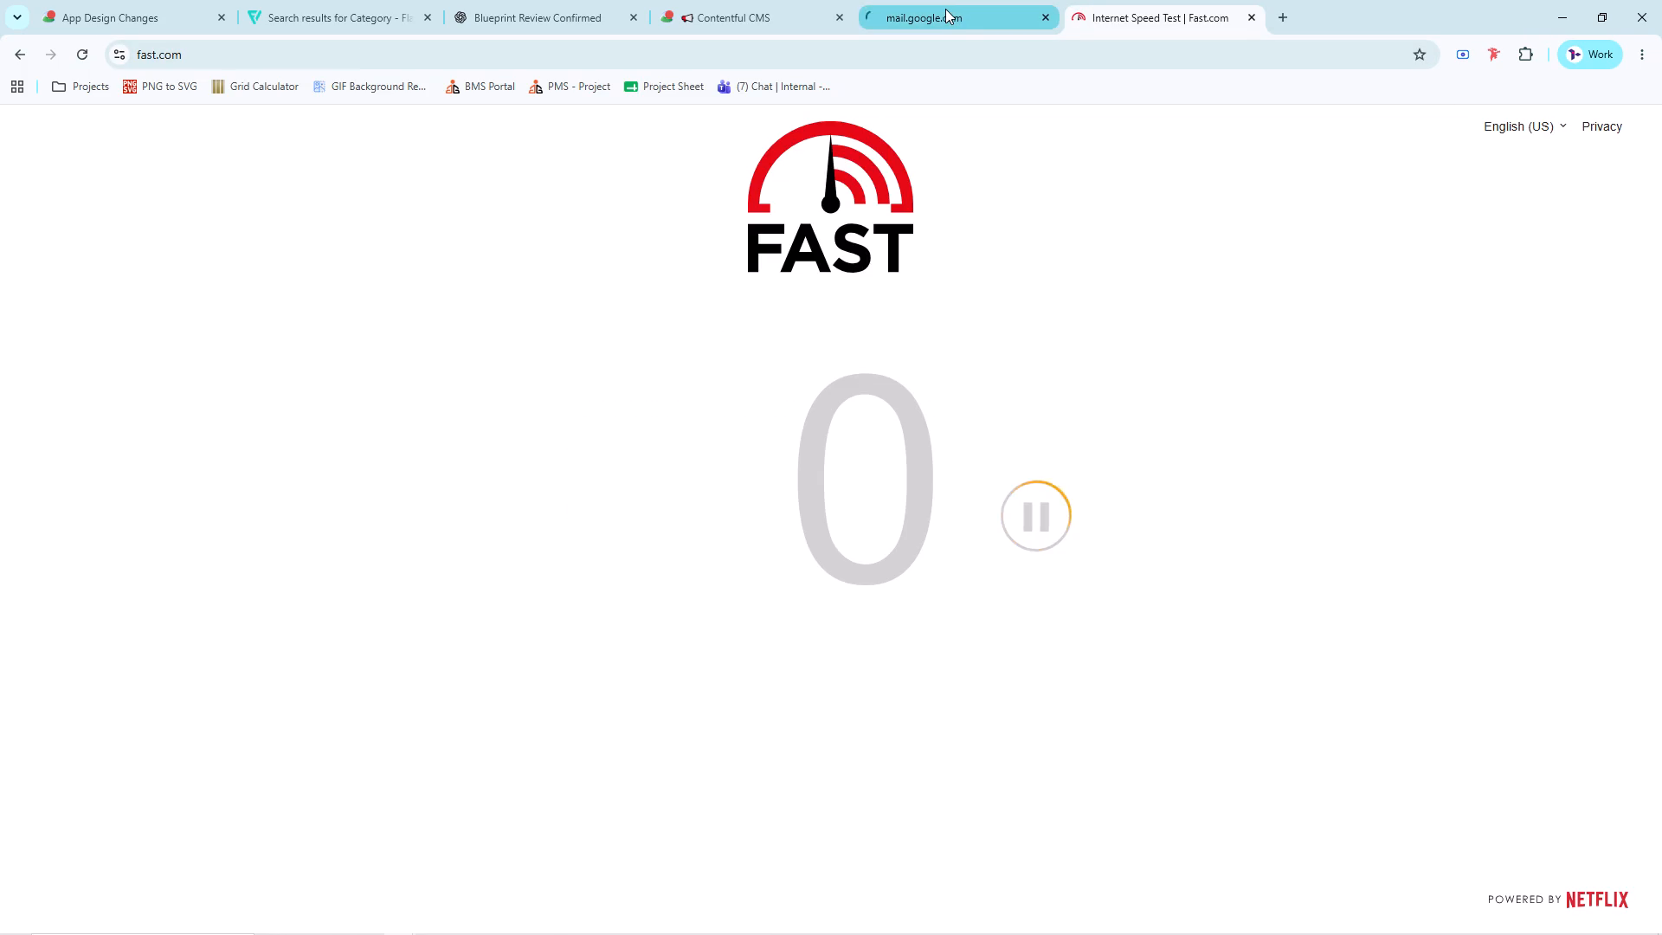
pyautogui.click(1183, 0)
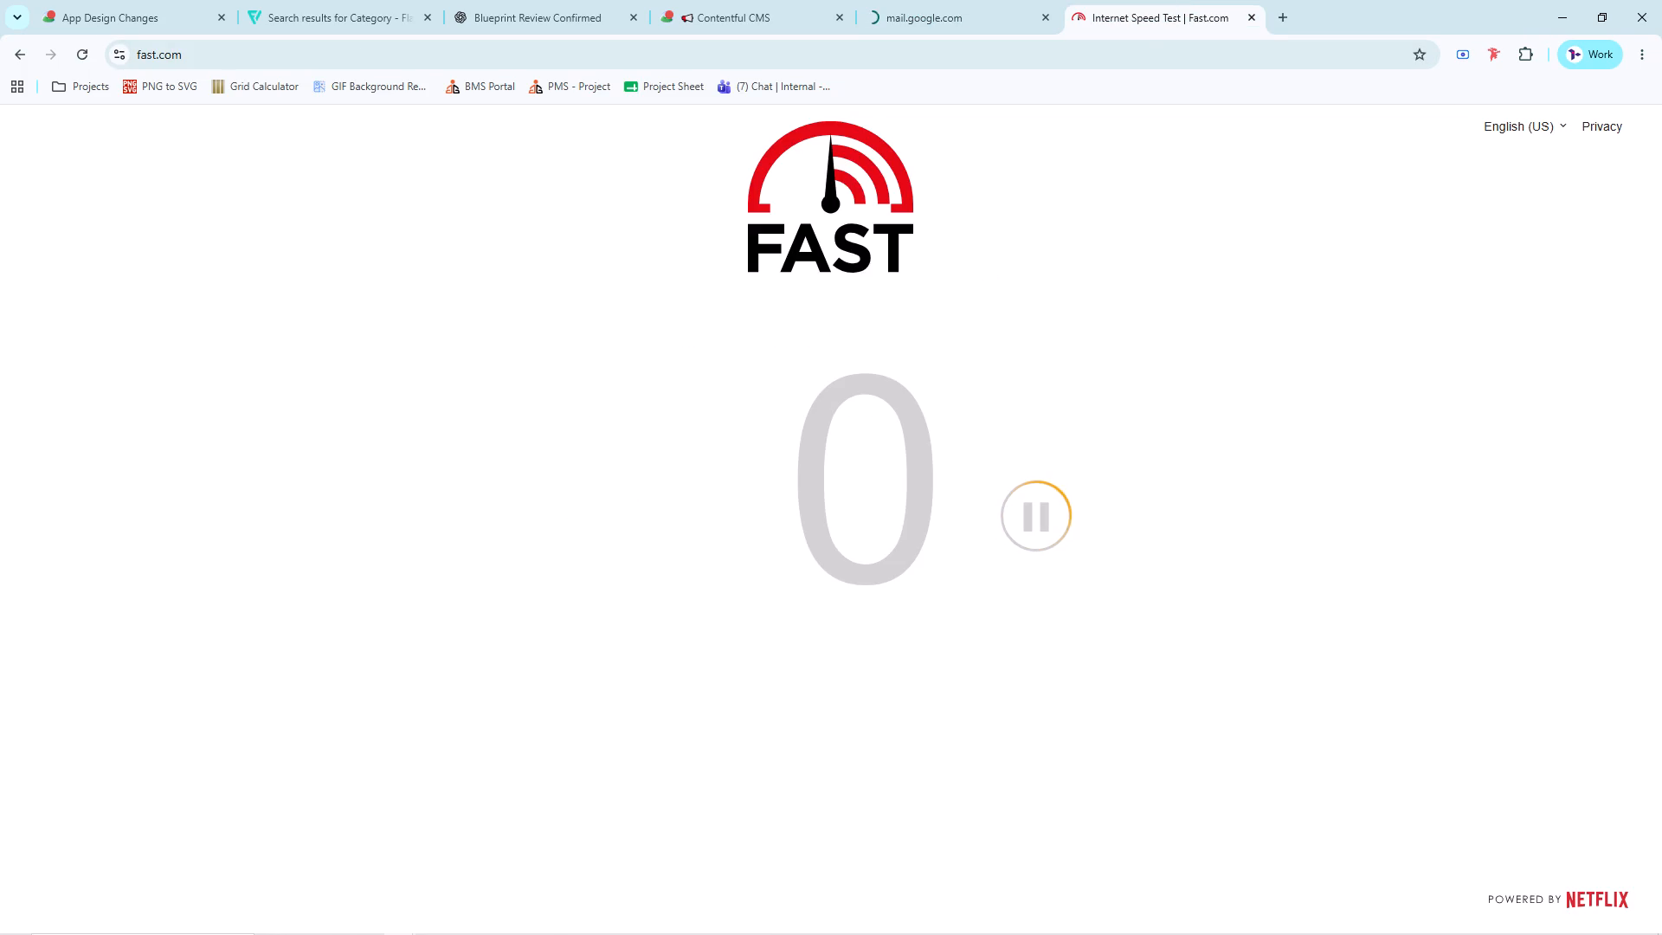
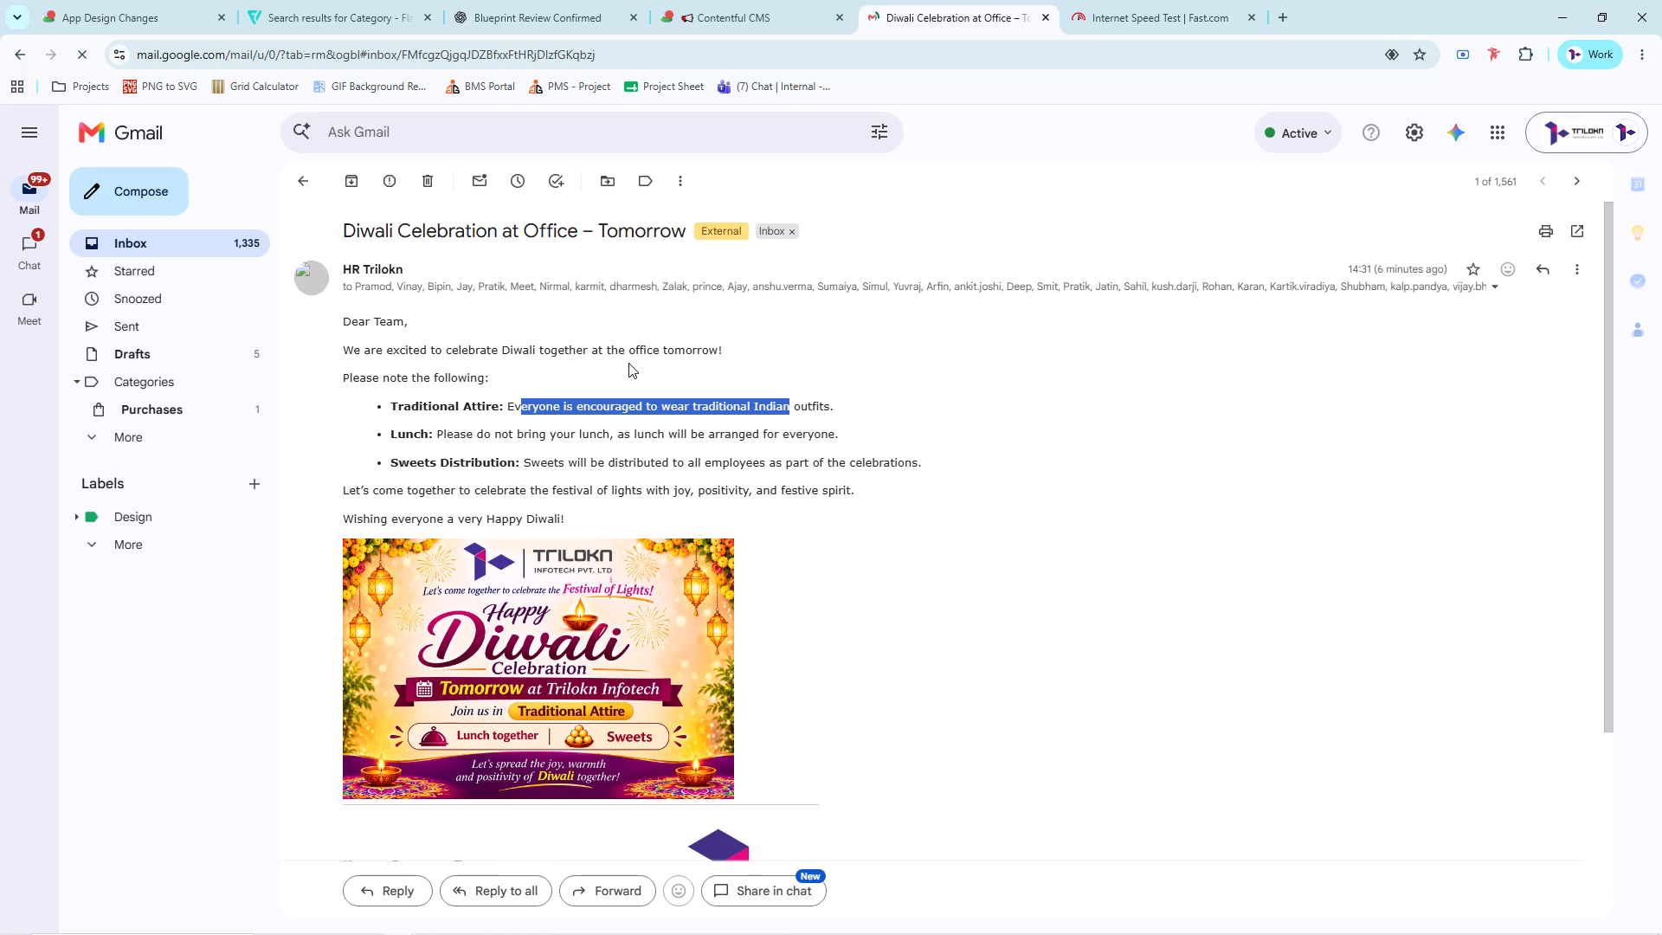
# Close the Gmail and Fast.com browser tabs and return to the Goal'D App Design Changes to-do in Basecamp.
pyautogui.click(1043, 22)
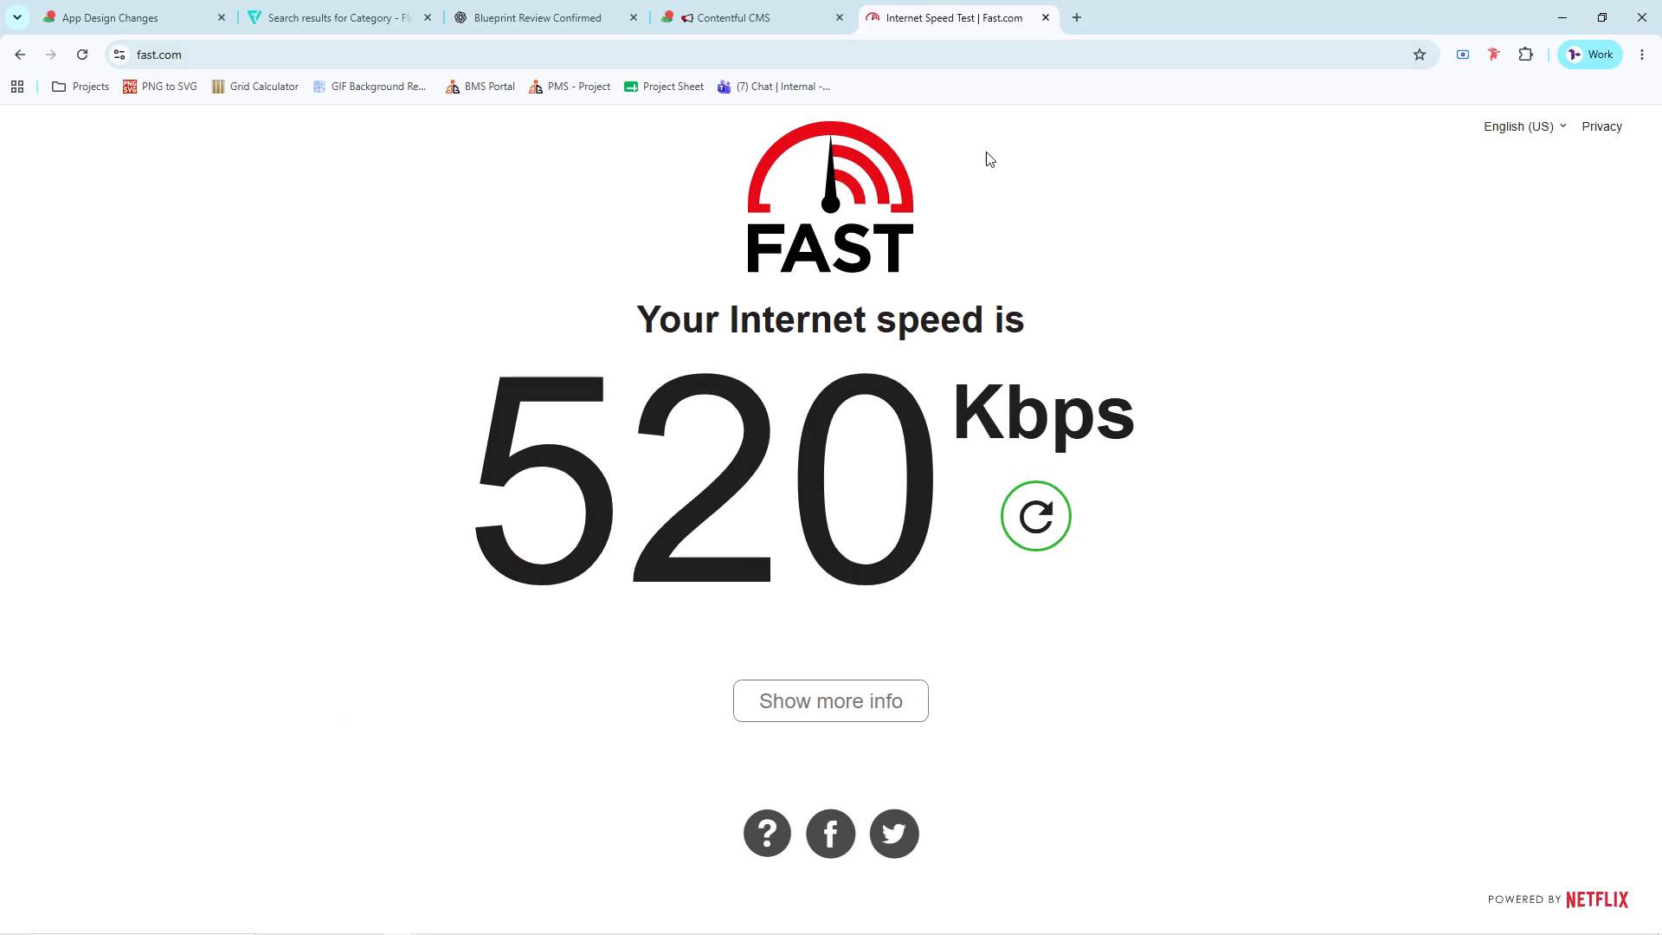
pyautogui.click(1052, 19)
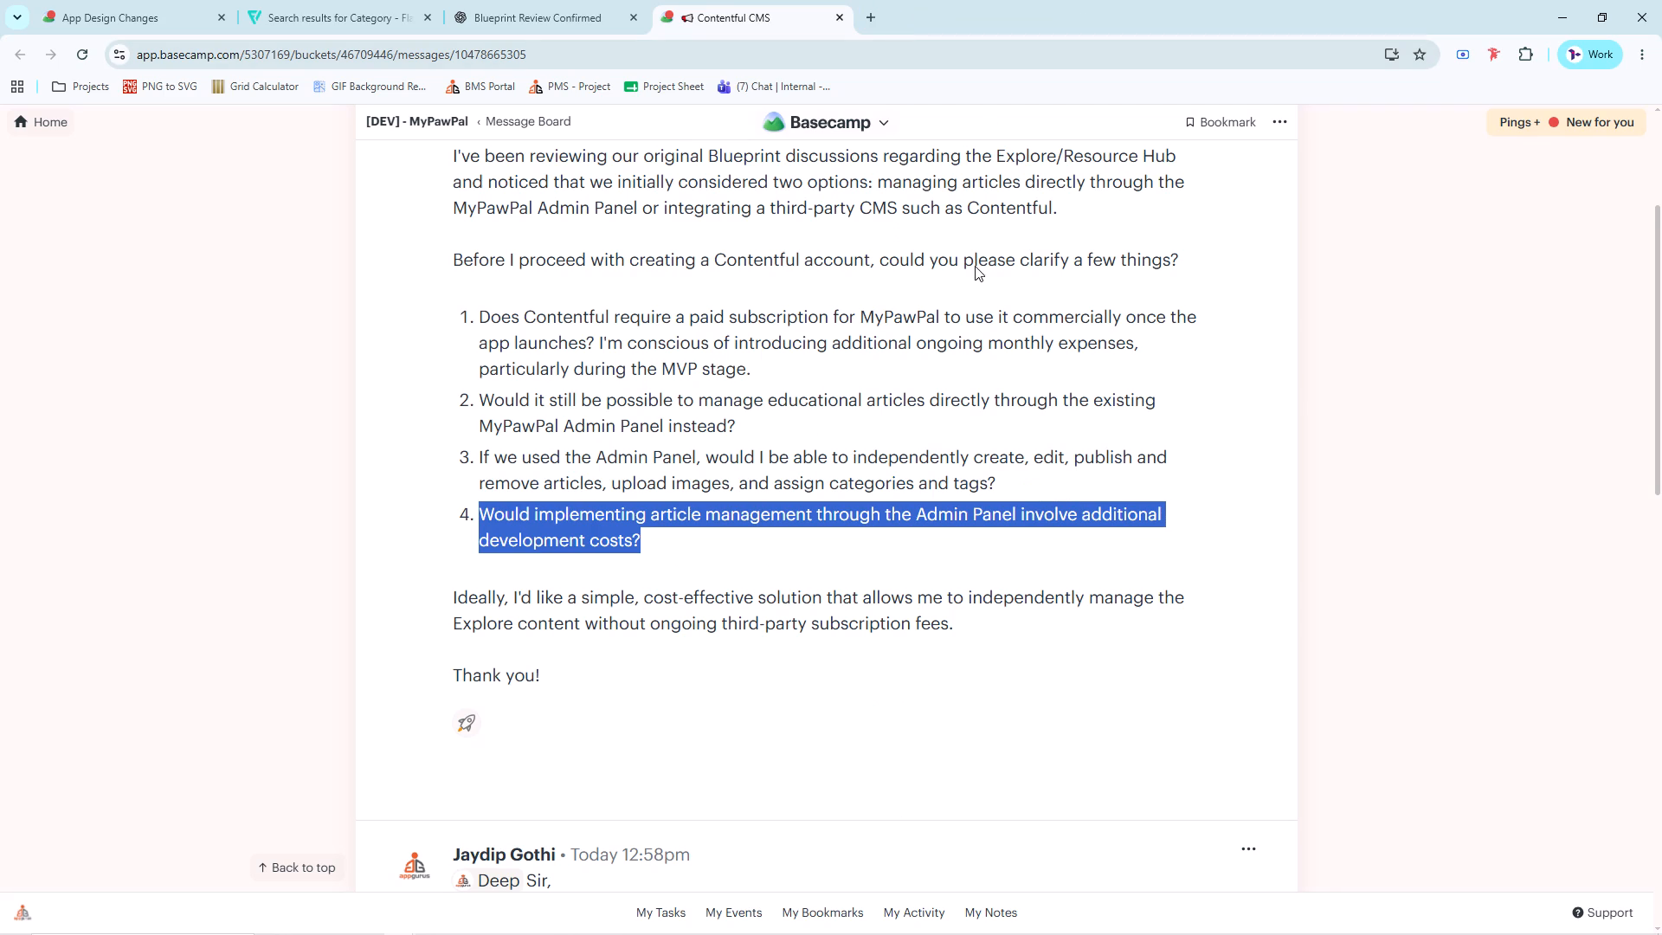
pyautogui.moveTo(100, 1); pyautogui.dragTo(99, 16)
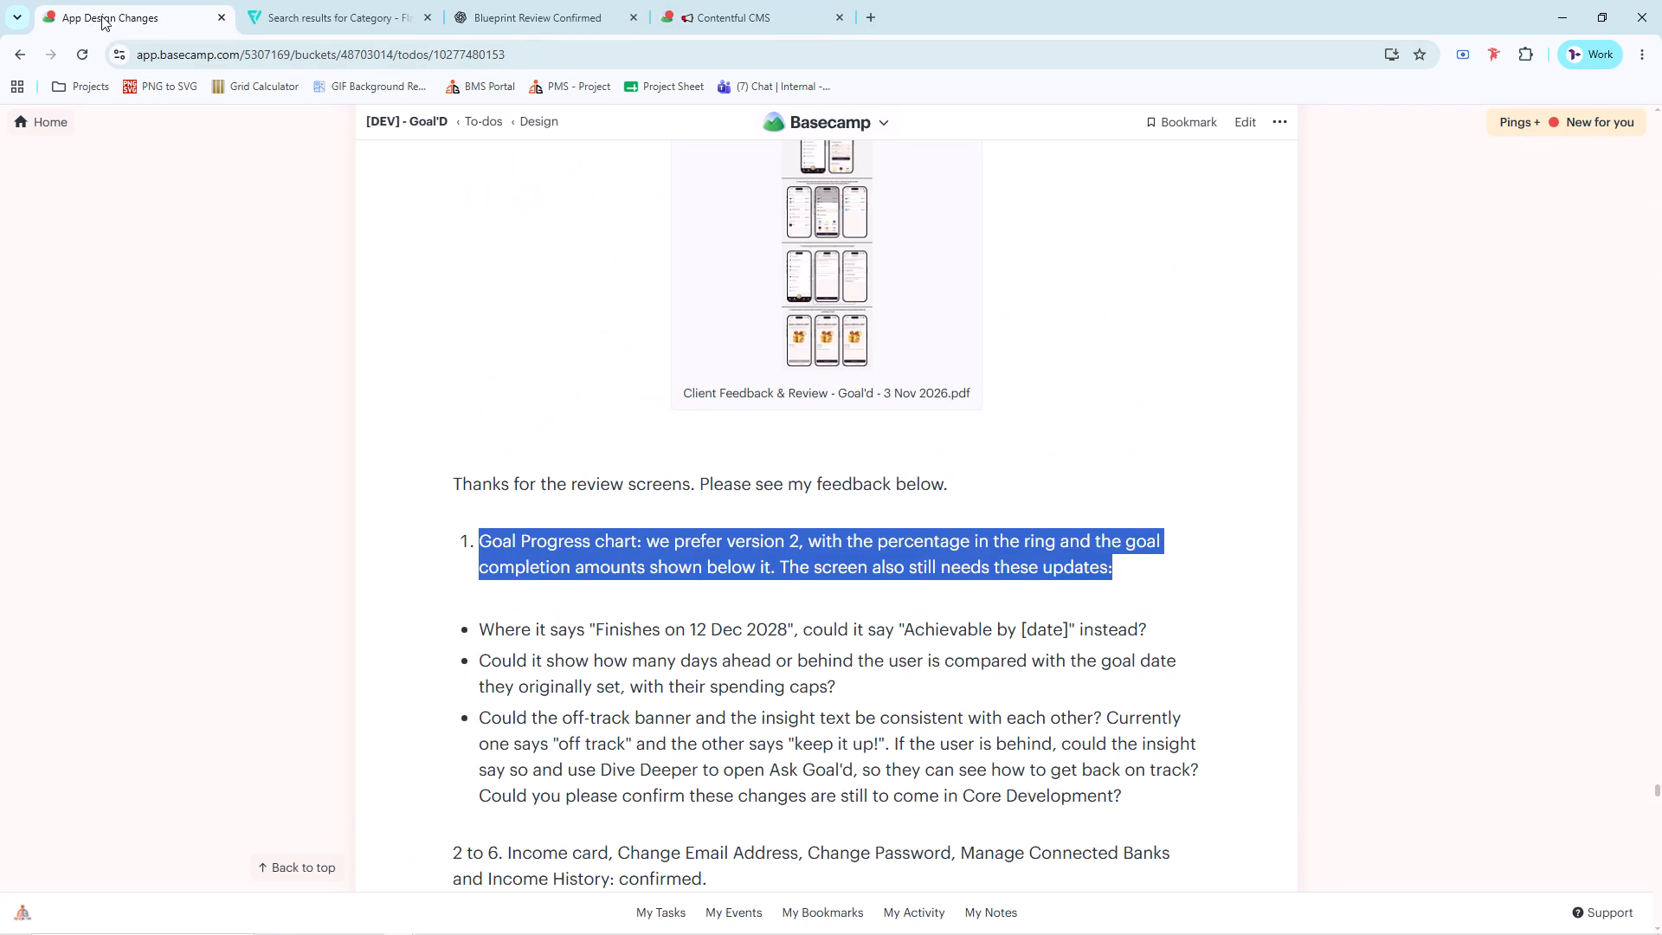
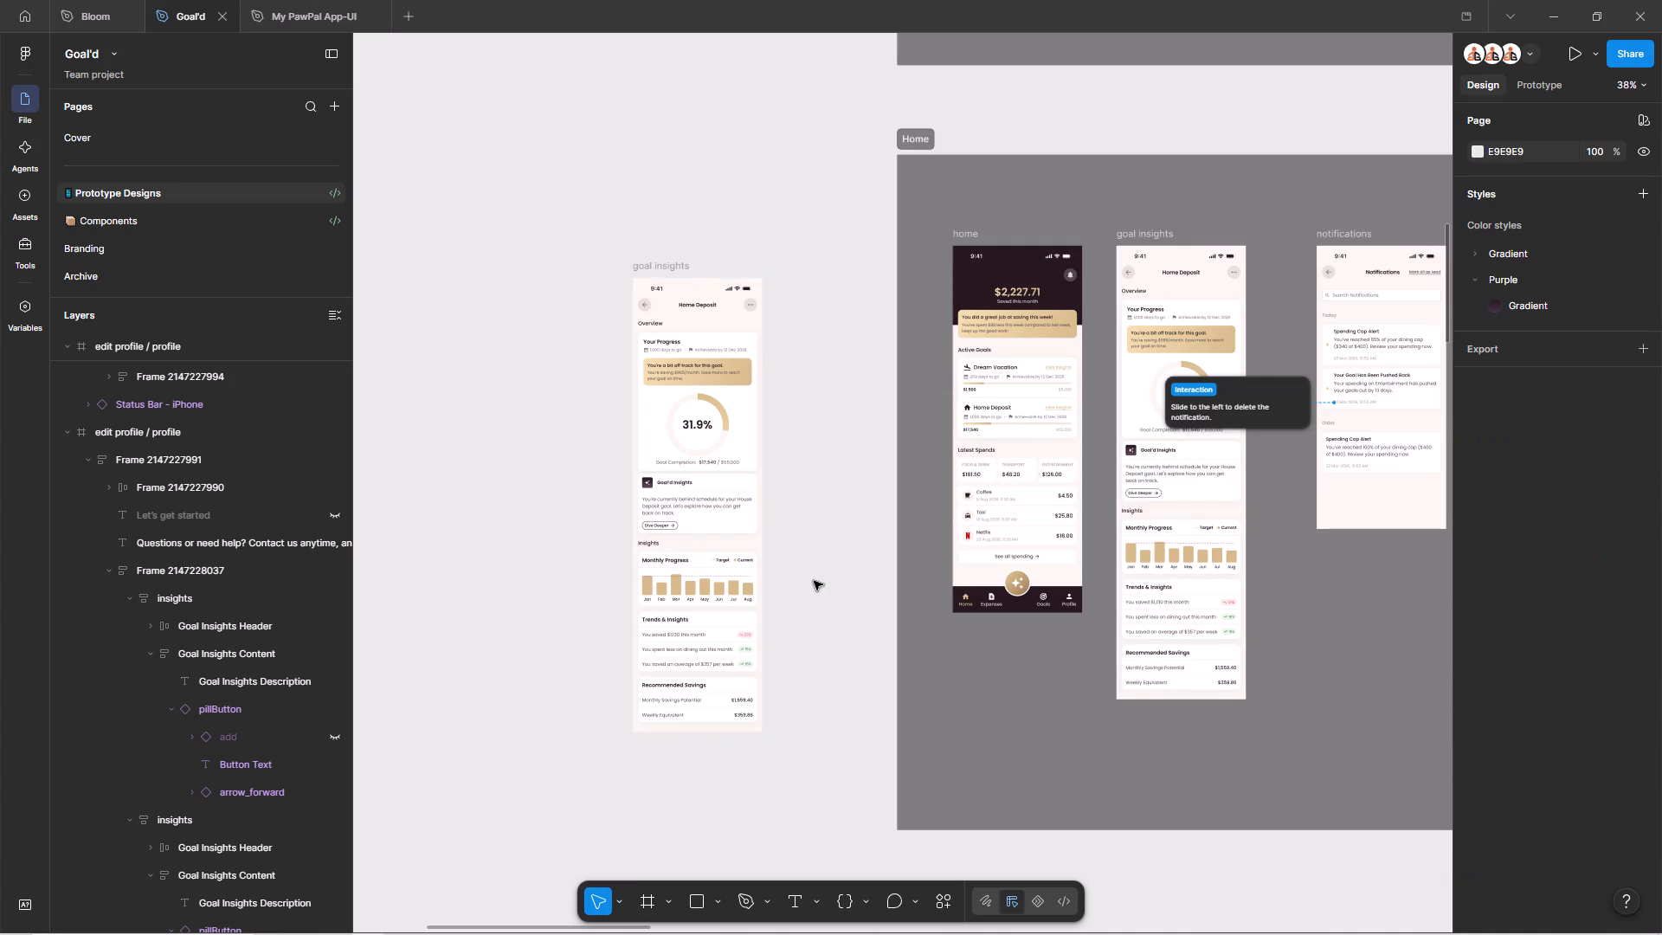
# Copy the standalone goal insights frame from Prototype Designs and paste it on the Archive page beside the 4 Nov 2028 review frame.
pyautogui.keyDown('ctrl'); pyautogui.scroll(-2, 777, 540); pyautogui.keyUp('ctrl')
pyautogui.click(666, 288)
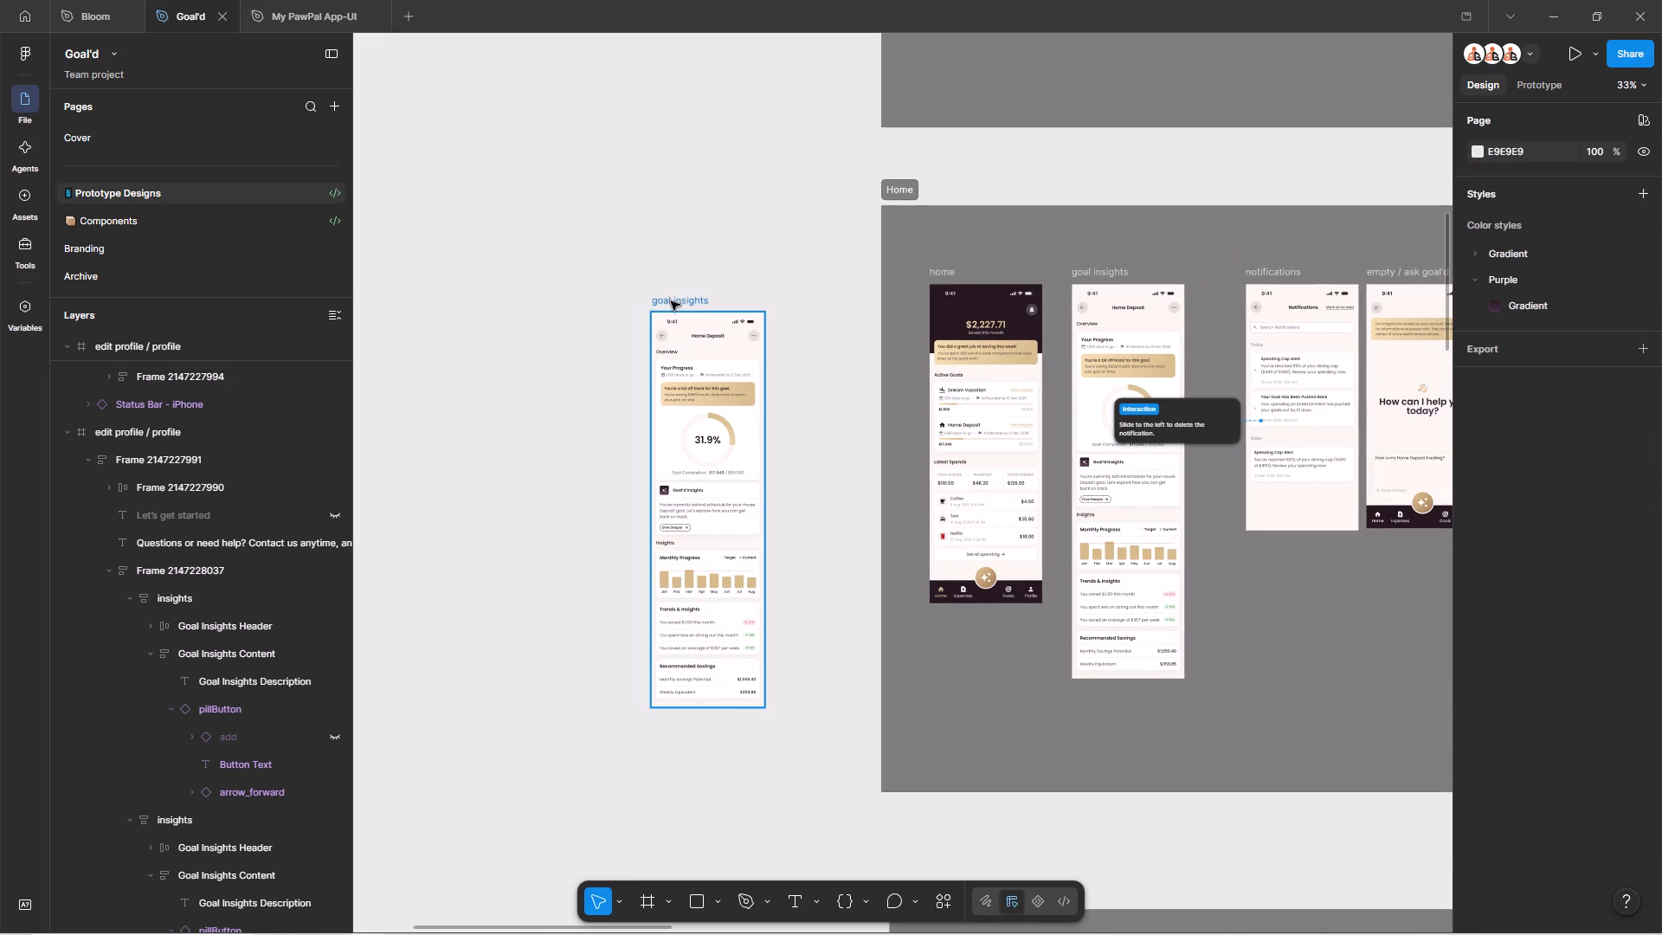
pyautogui.click(671, 301)
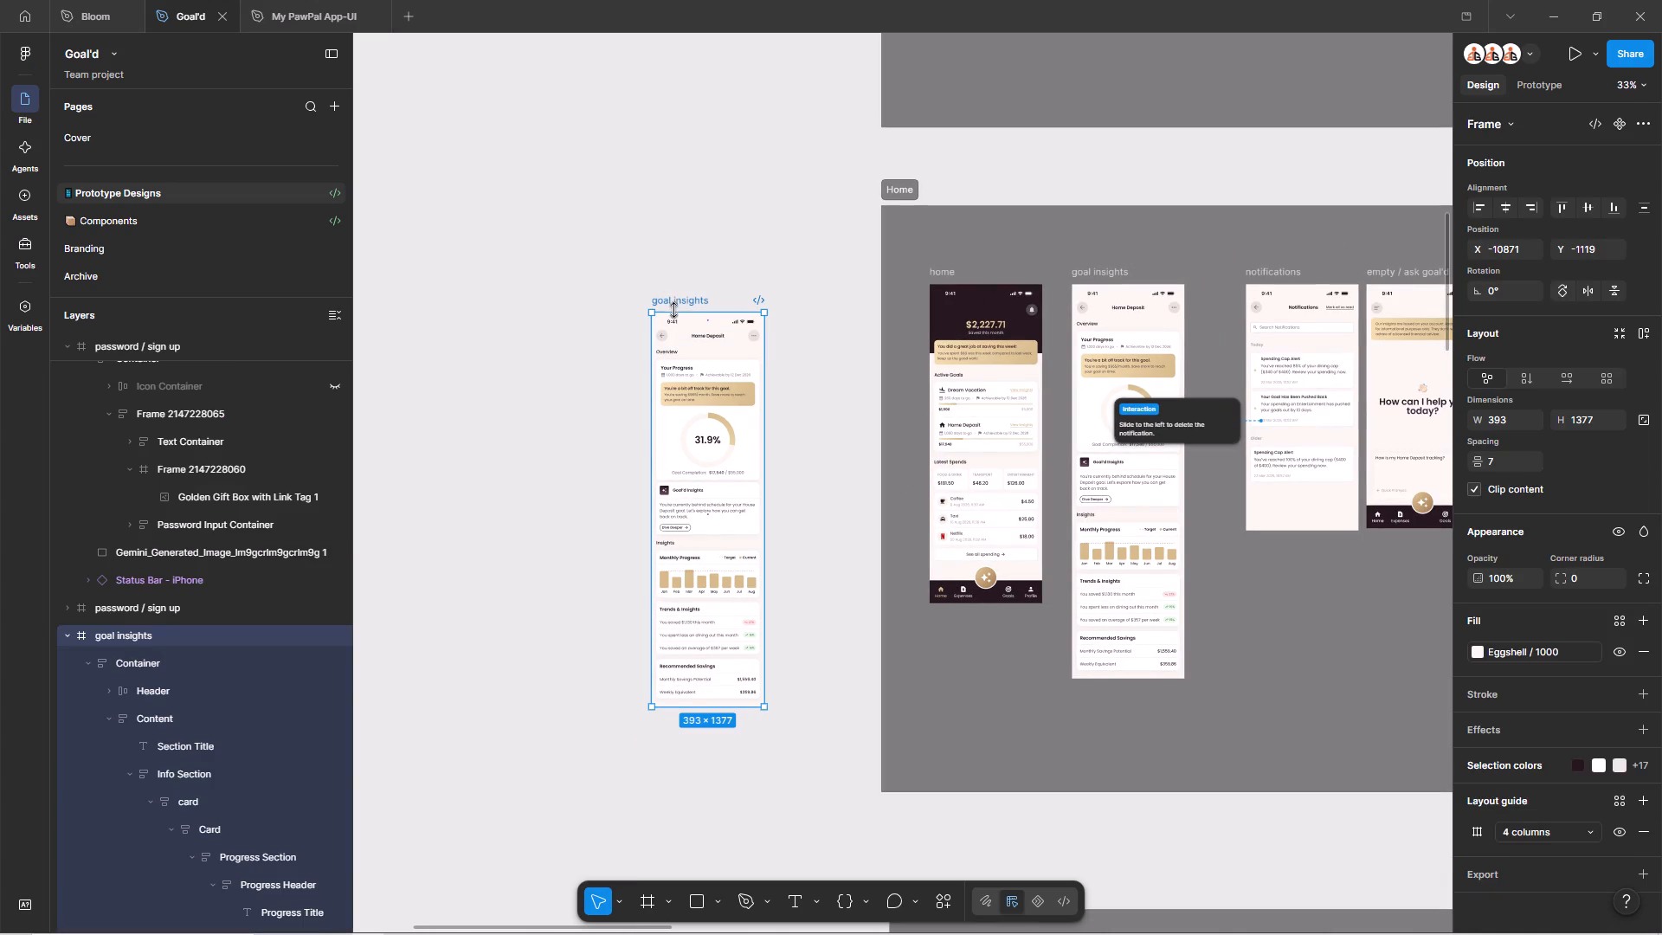
pyautogui.hotkey('ctrl', 'c')
pyautogui.scroll(-5, 151, 261)
pyautogui.click(117, 281)
pyautogui.hotkey('ctrl', '\\')
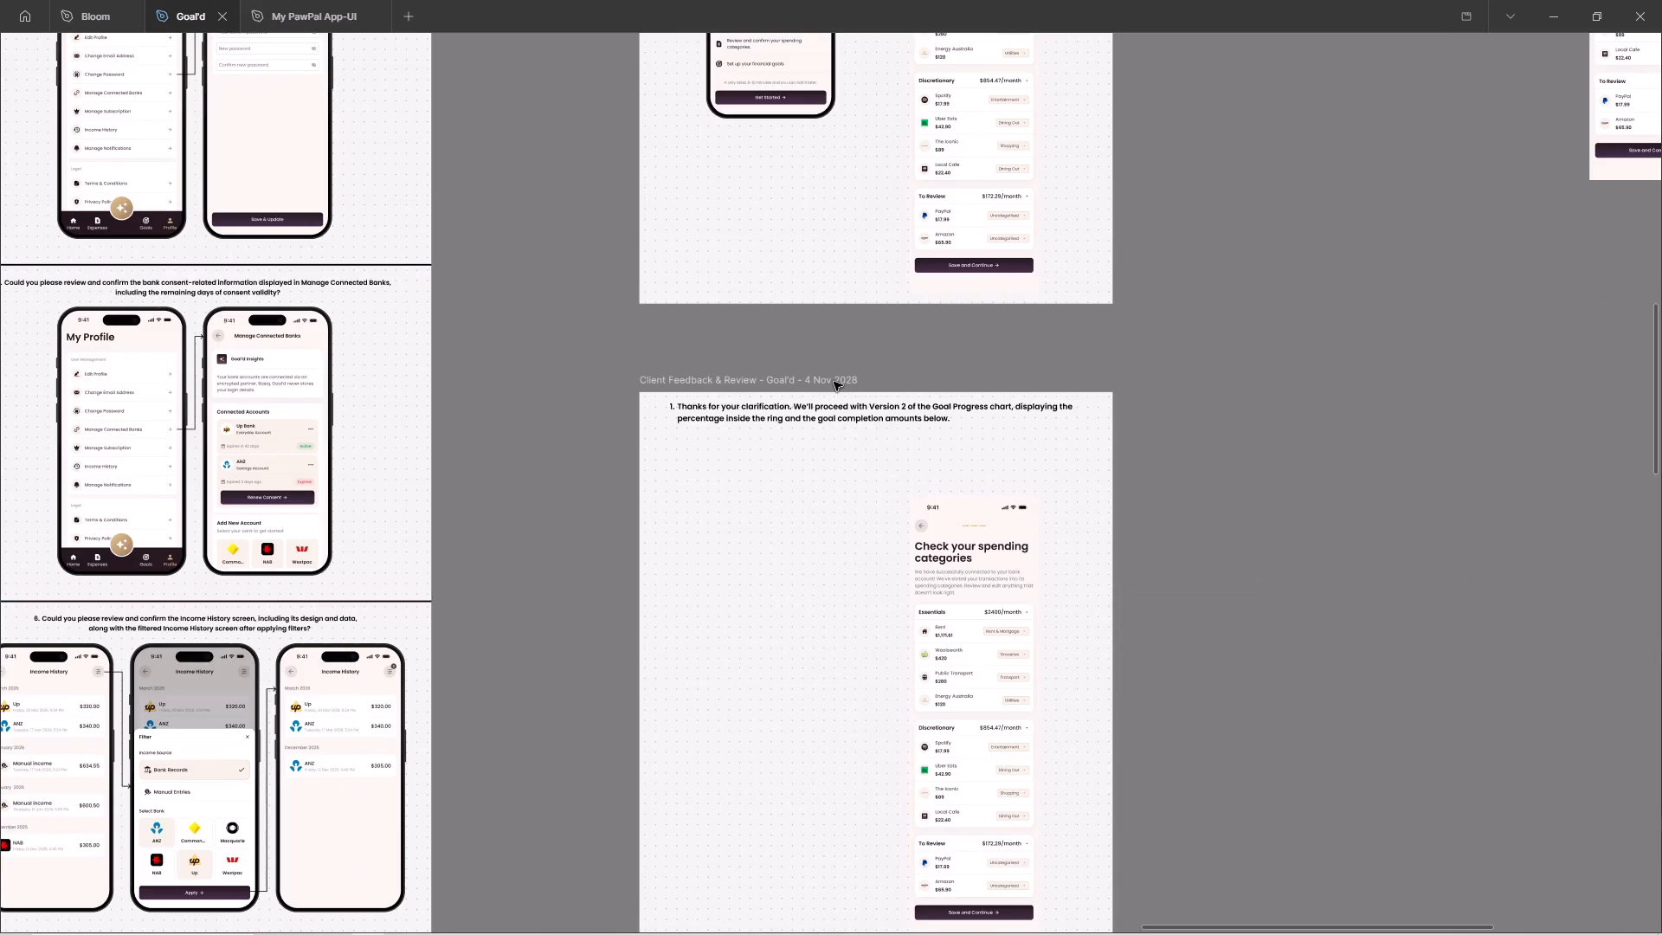
pyautogui.keyDown('ctrl'); pyautogui.scroll(-5, 873, 543); pyautogui.keyUp('ctrl')
pyautogui.rightClick(1110, 486)
pyautogui.click(1150, 498)
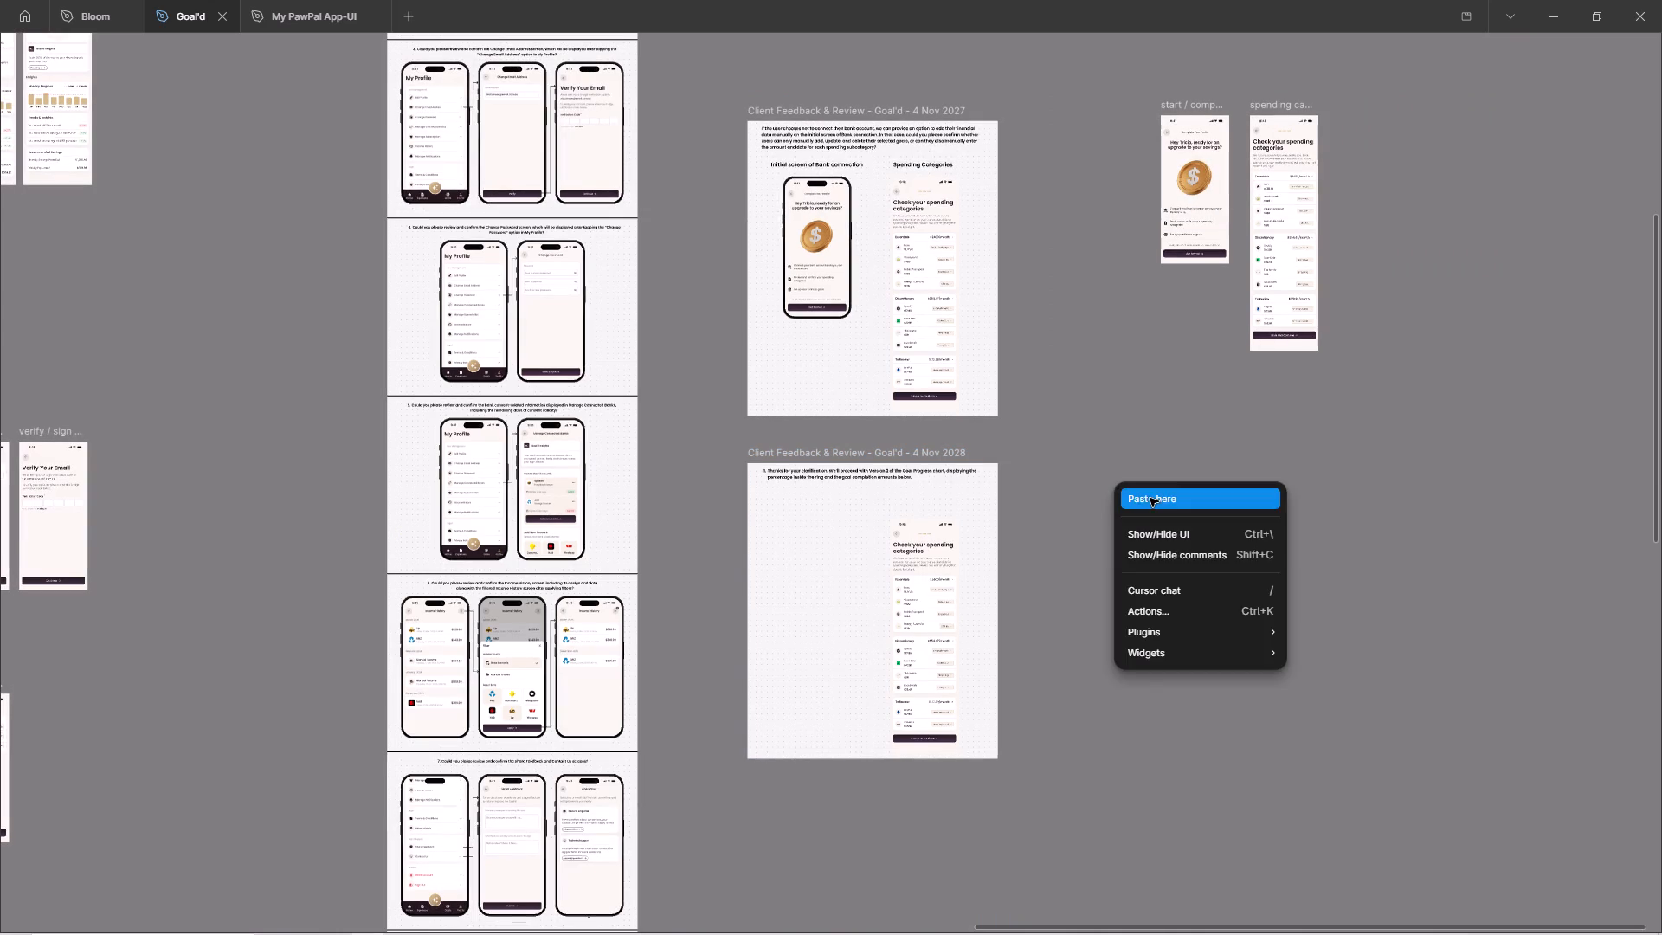
# Copy the iPhone mockup from the 4 Nov 2027 review frame into the 4 Nov 2028 review frame.
pyautogui.click(834, 269)
pyautogui.hotkey('ctrl', 'c')
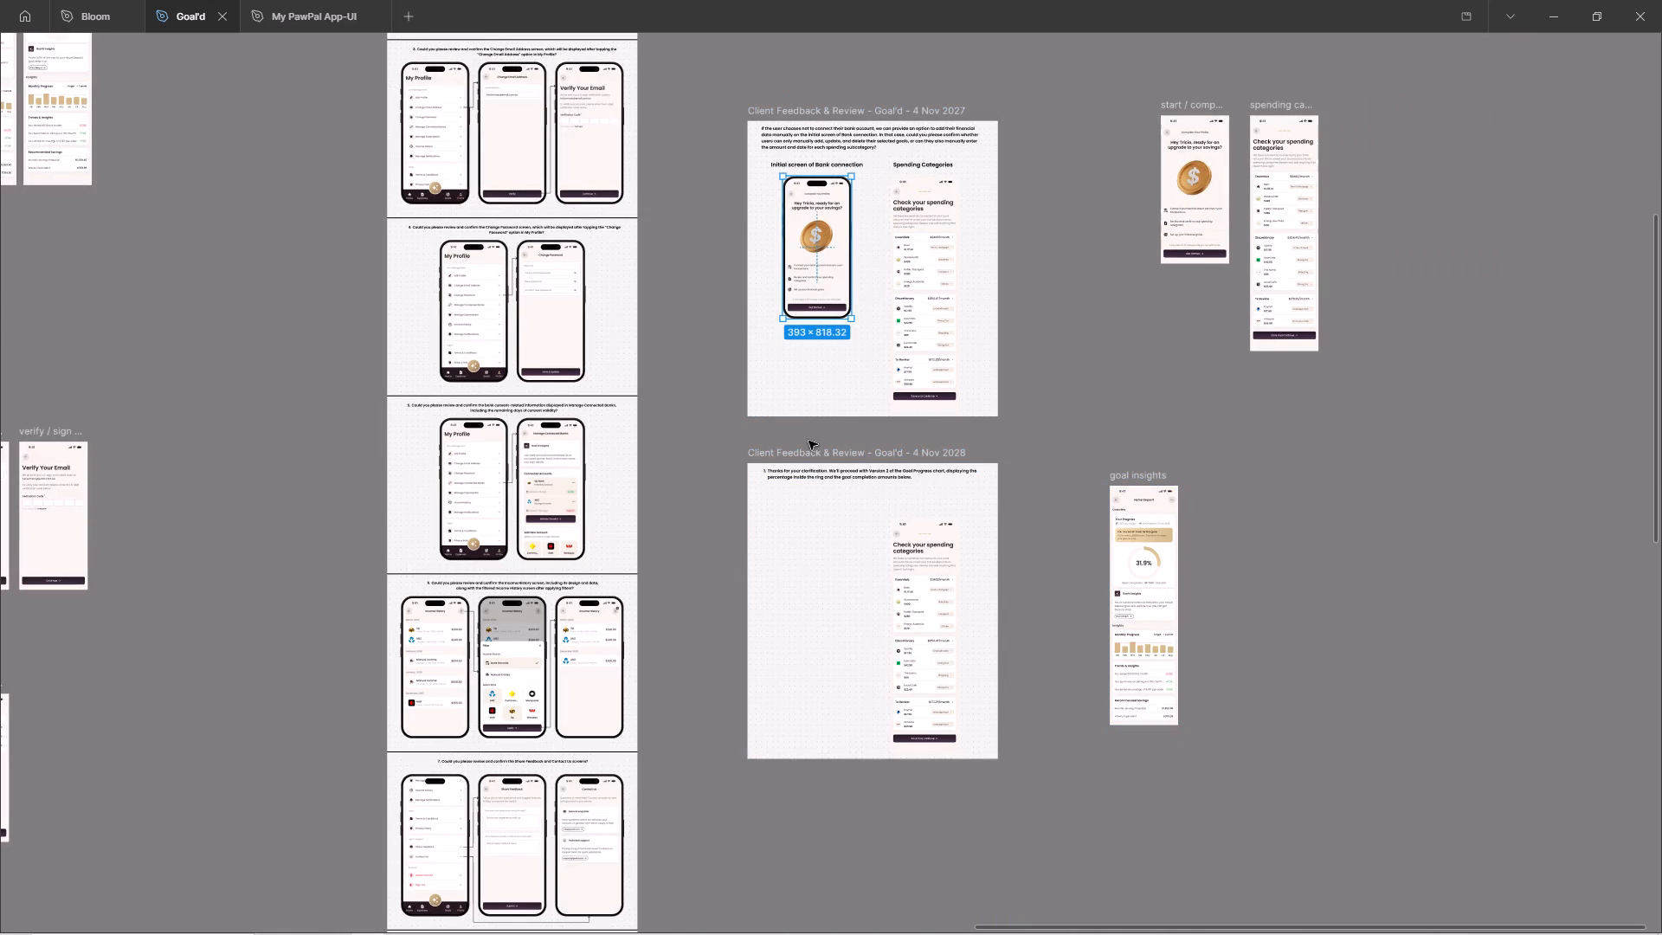
pyautogui.click(808, 444)
pyautogui.click(818, 453)
pyautogui.hotkey('ctrl', 'v')
pyautogui.keyDown('ctrl'); pyautogui.scroll(4, 994, 660); pyautogui.keyUp('ctrl')
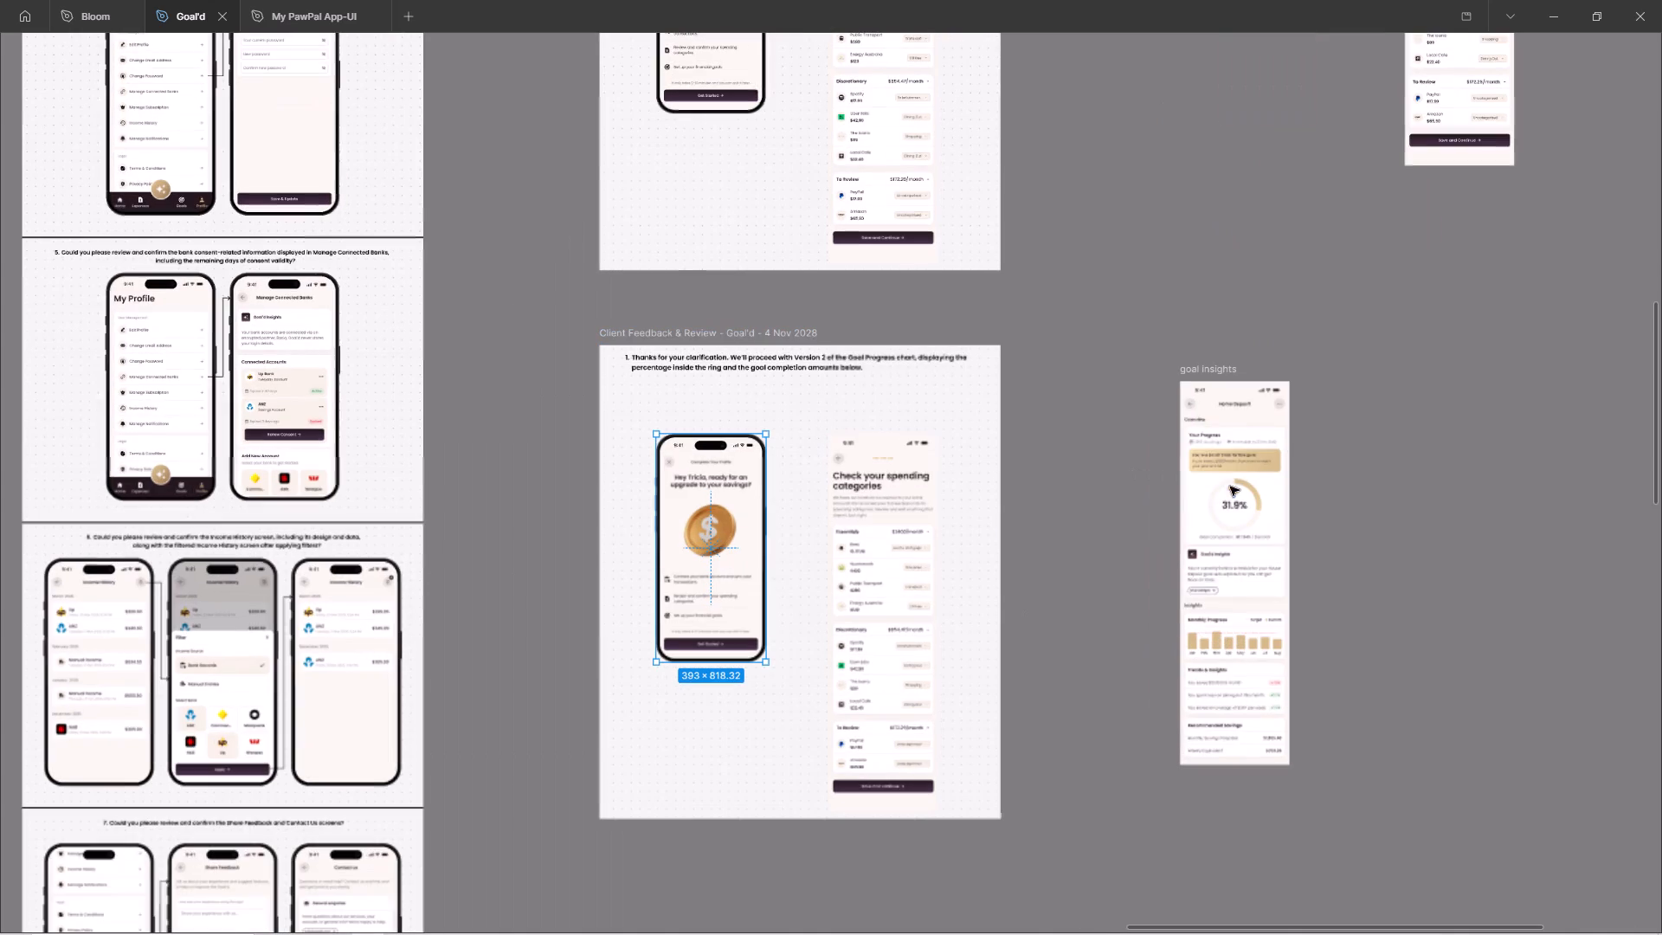
# Check the notifications frame's dimensions and the iPhone frame presets on the Prototype Designs page, and return to the Archive page.
pyautogui.click(1197, 370)
pyautogui.hotkey('ctrl', '\\')
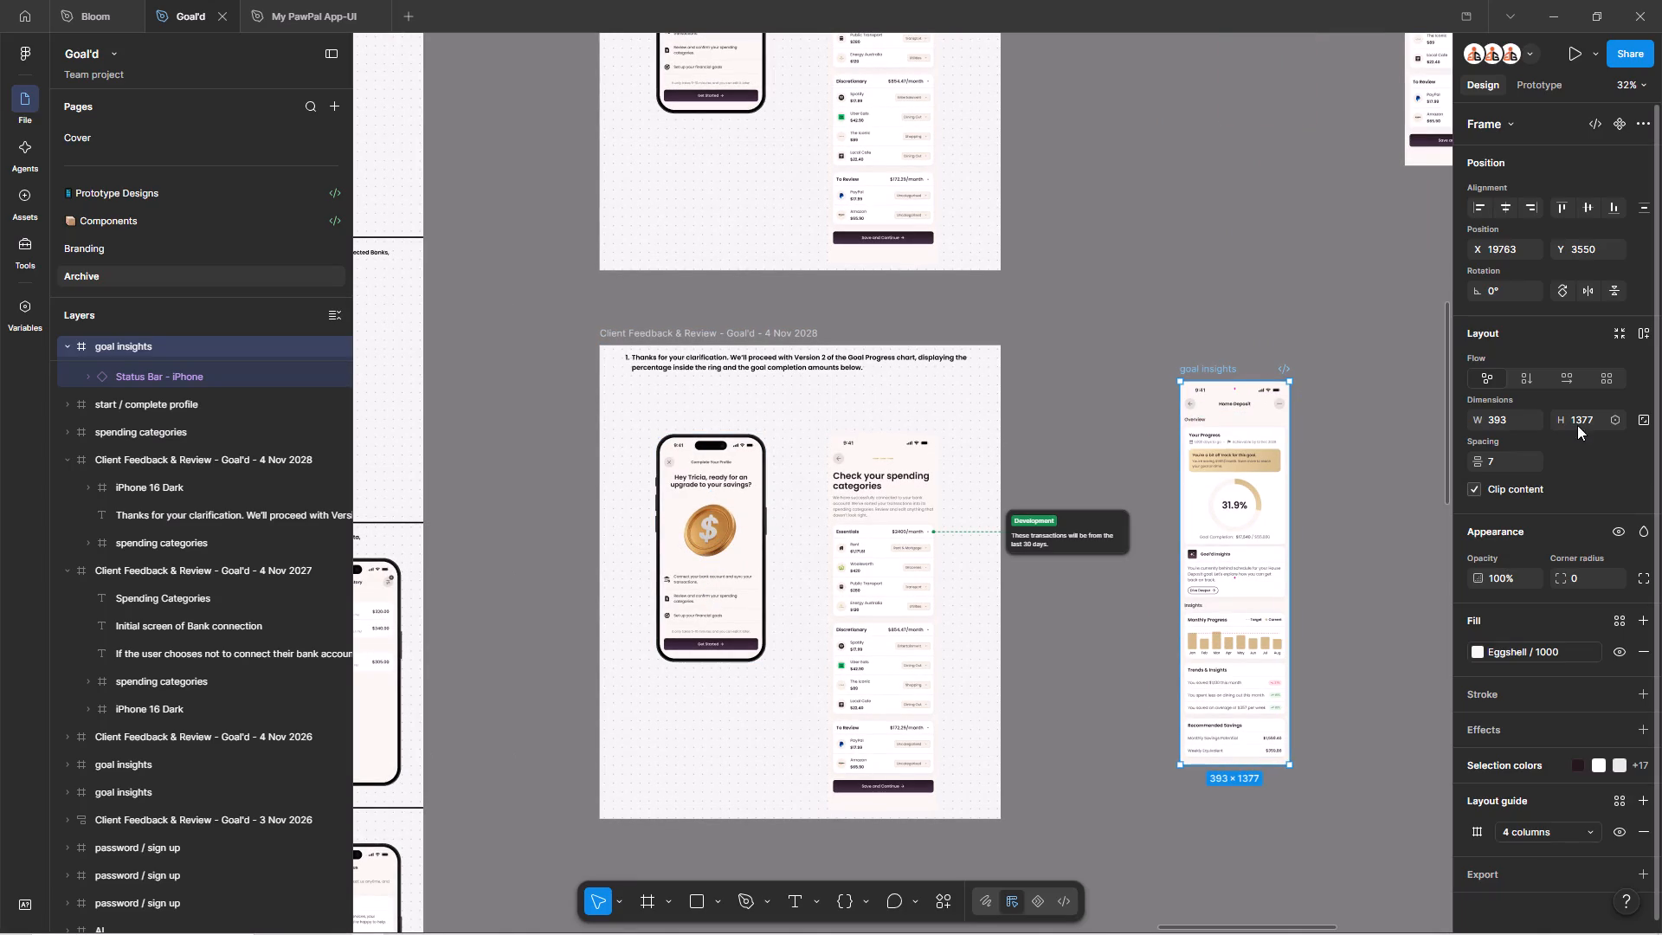
pyautogui.keyDown('ctrl'); pyautogui.scroll(-4, 920, 497); pyautogui.keyUp('ctrl')
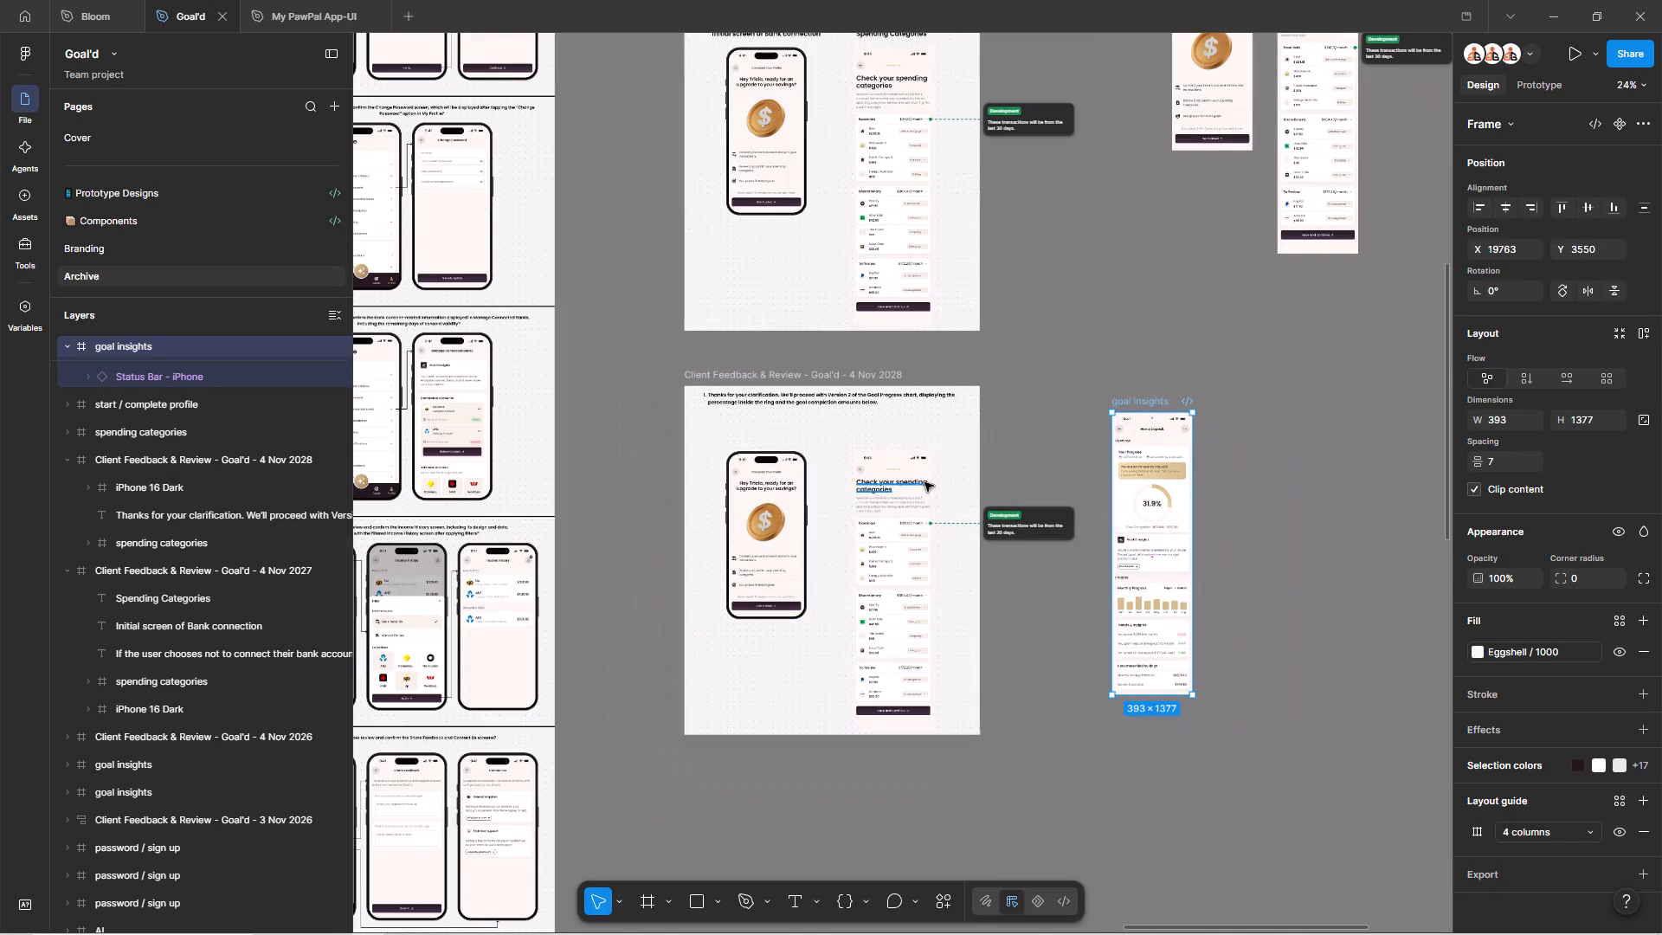
pyautogui.keyDown('ctrl'); pyautogui.scroll(-4, 1133, 417); pyautogui.keyUp('ctrl')
pyautogui.click(157, 190)
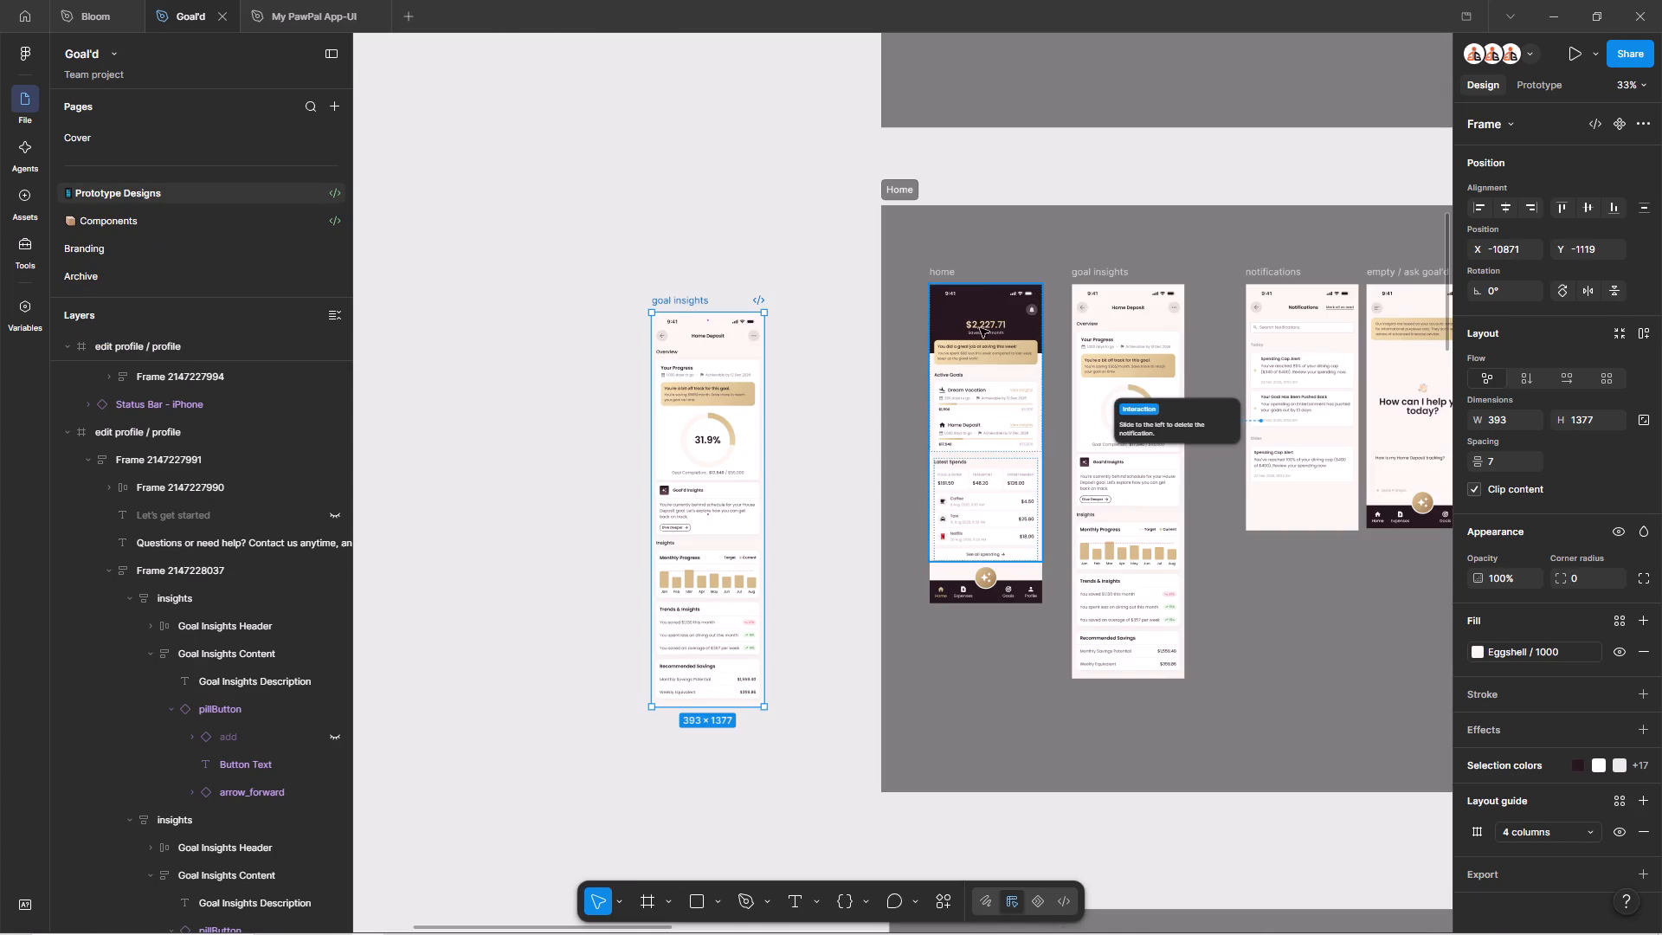
pyautogui.keyDown('ctrl'); pyautogui.scroll(-4, 1002, 372); pyautogui.keyUp('ctrl')
pyautogui.click(1201, 300)
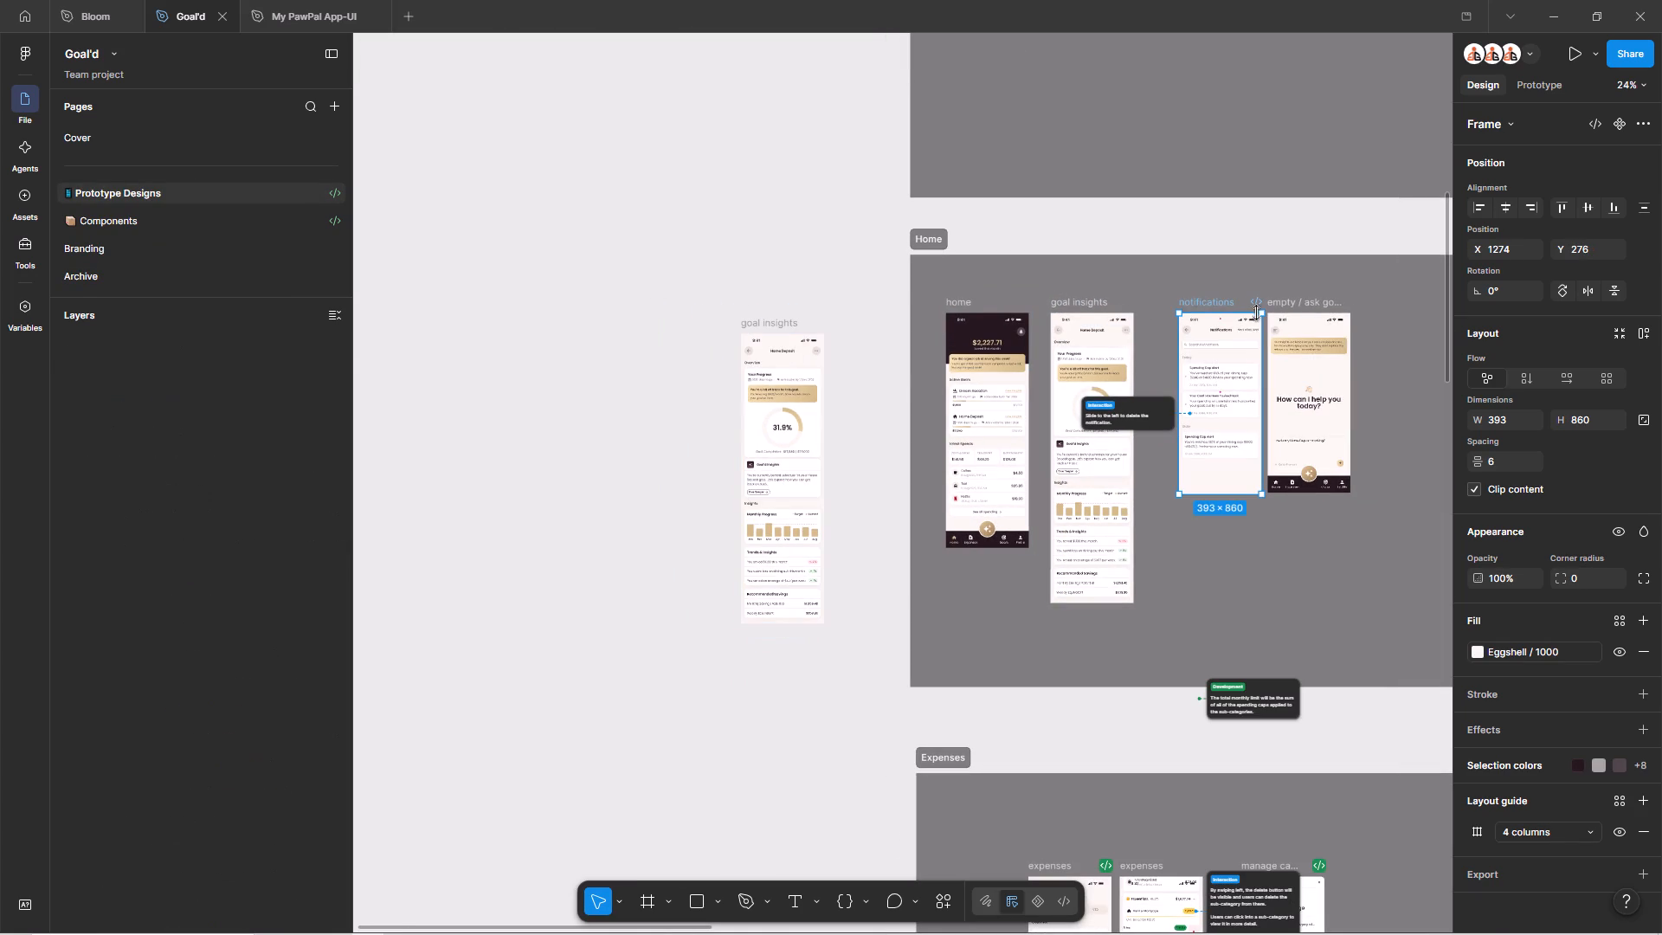
pyautogui.click(725, 246)
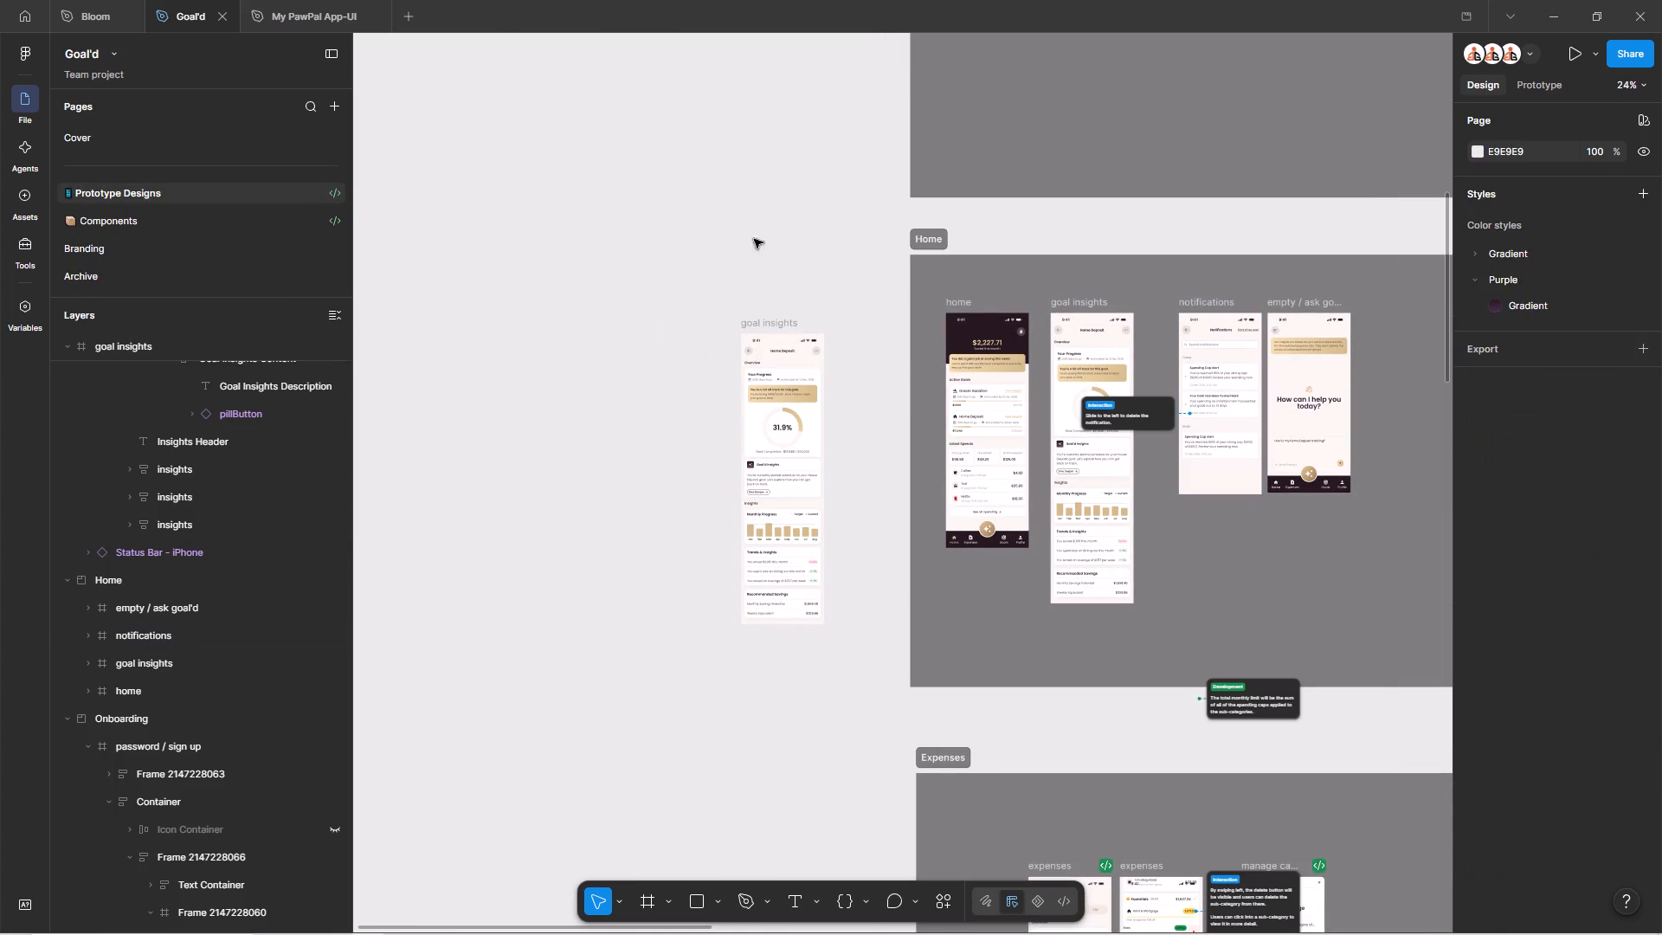
pyautogui.press('f')
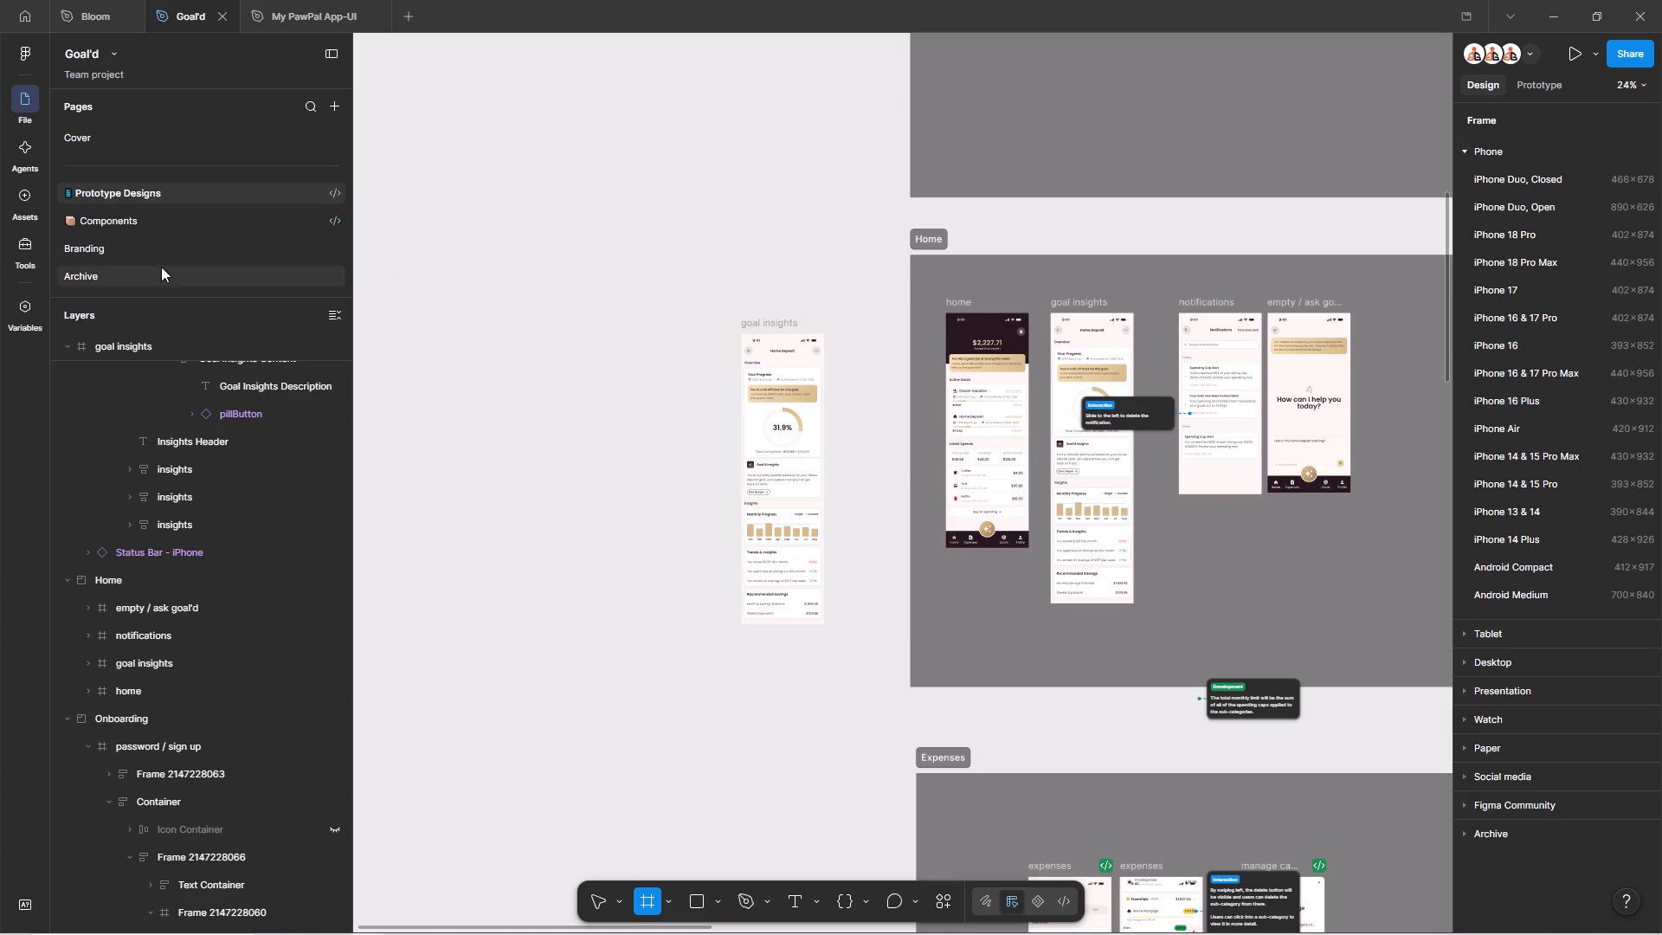
pyautogui.press('v')
pyautogui.click(132, 265)
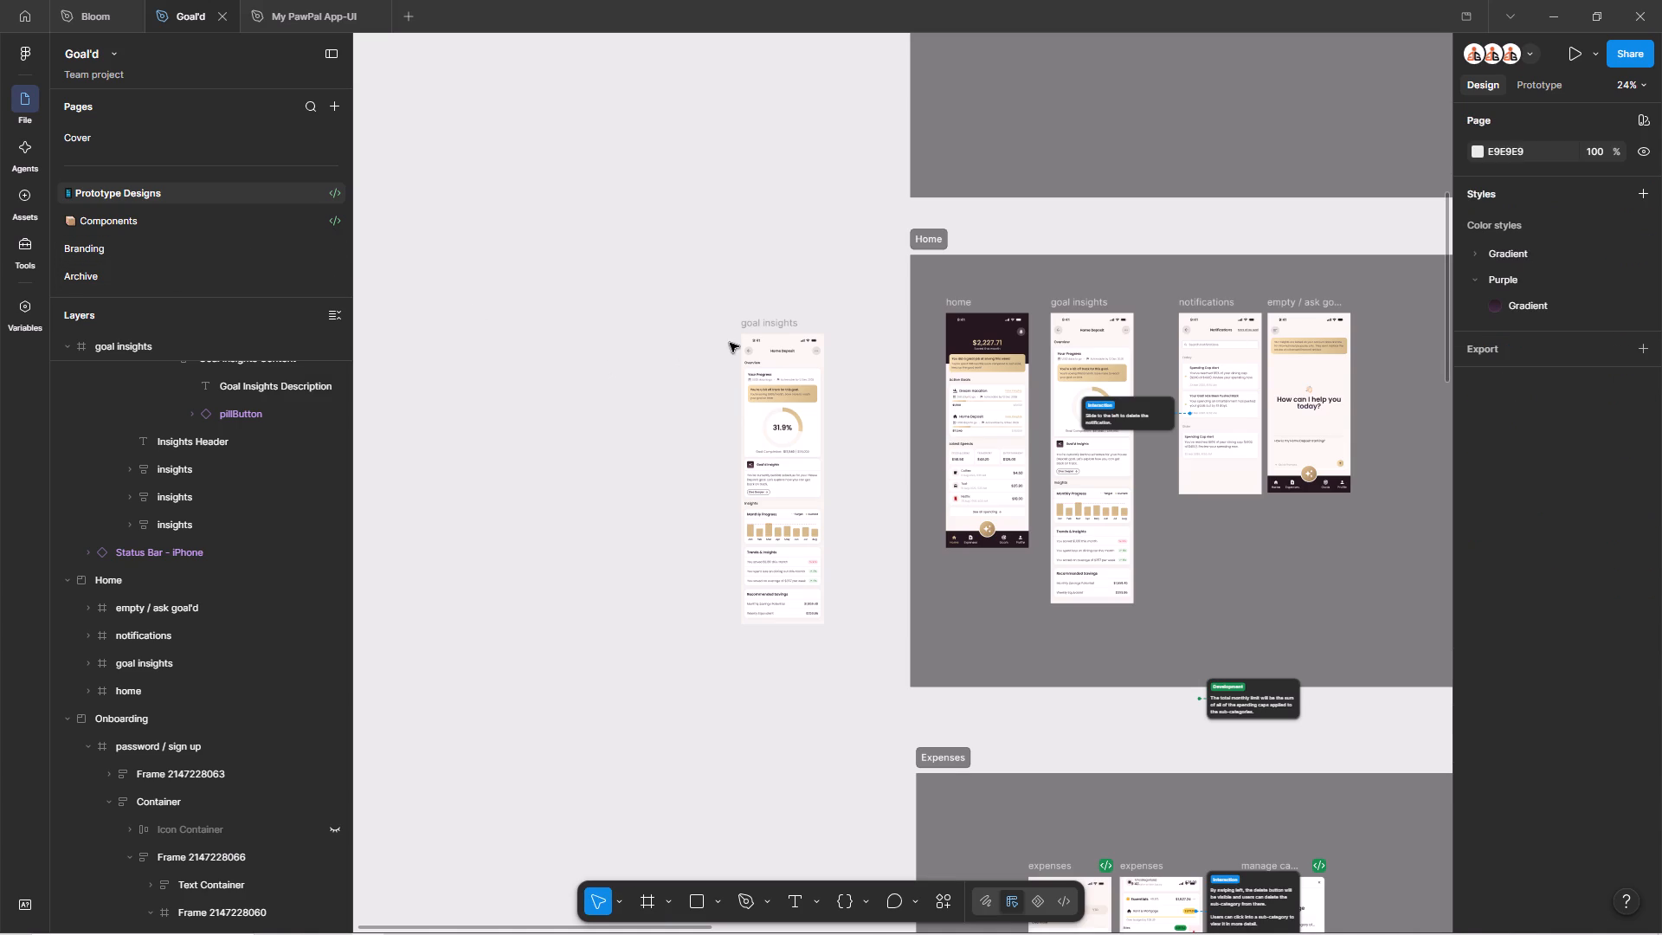
pyautogui.click(138, 278)
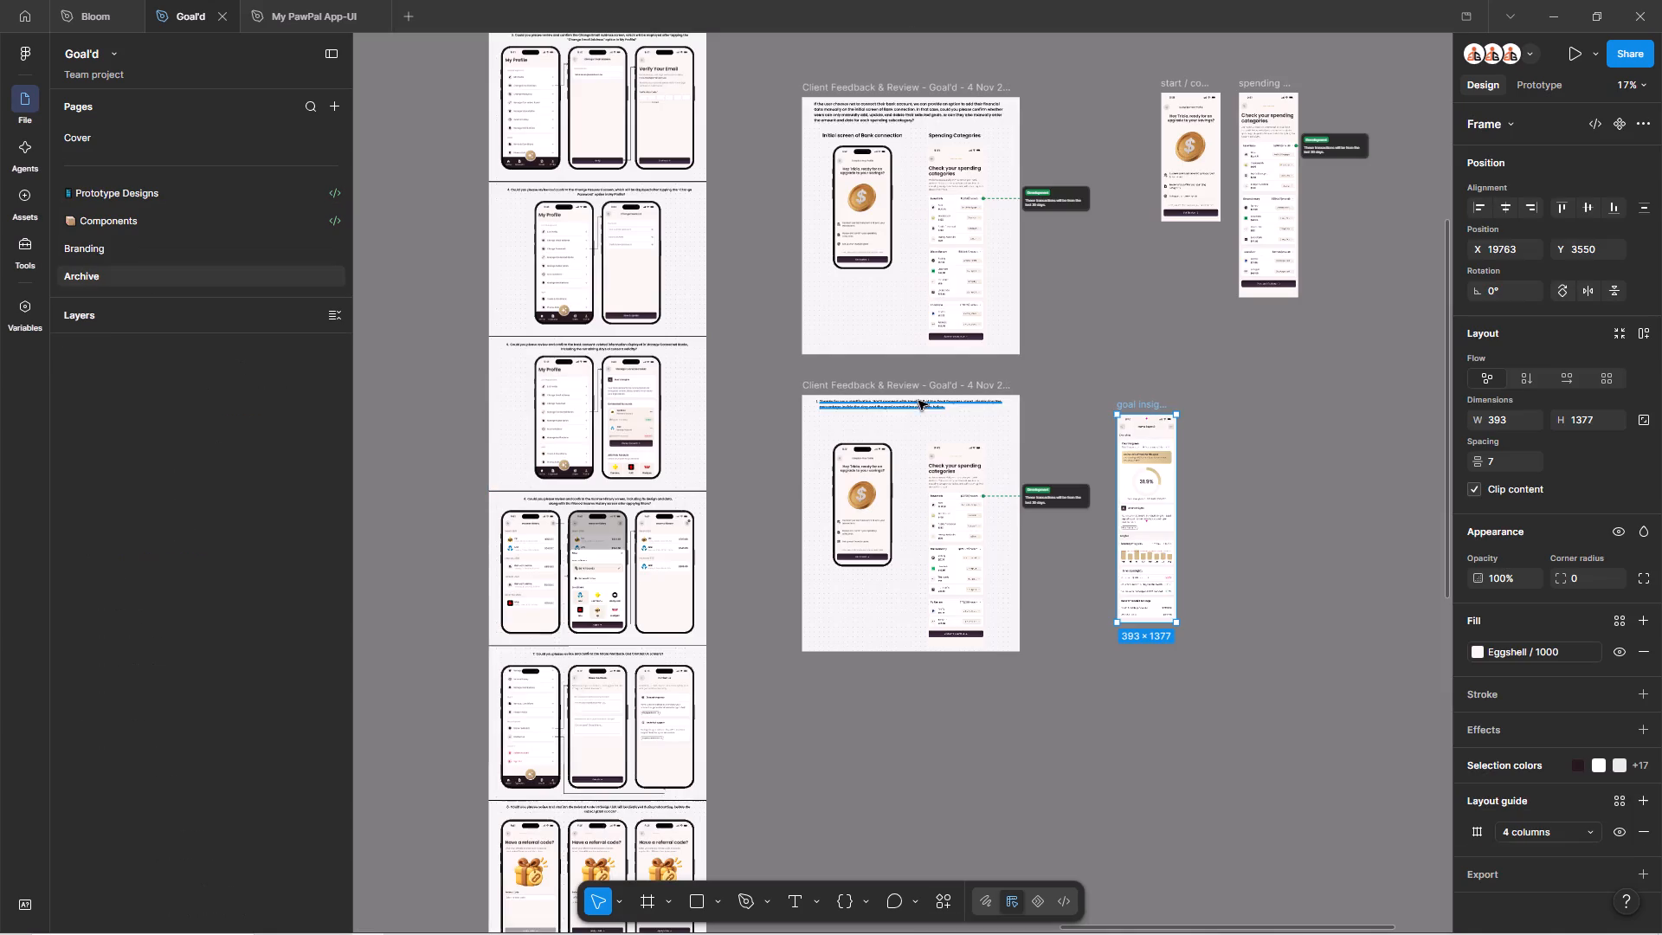
# Set the height of the goal insights frame on the Archive page to 852.
pyautogui.click(1602, 413)
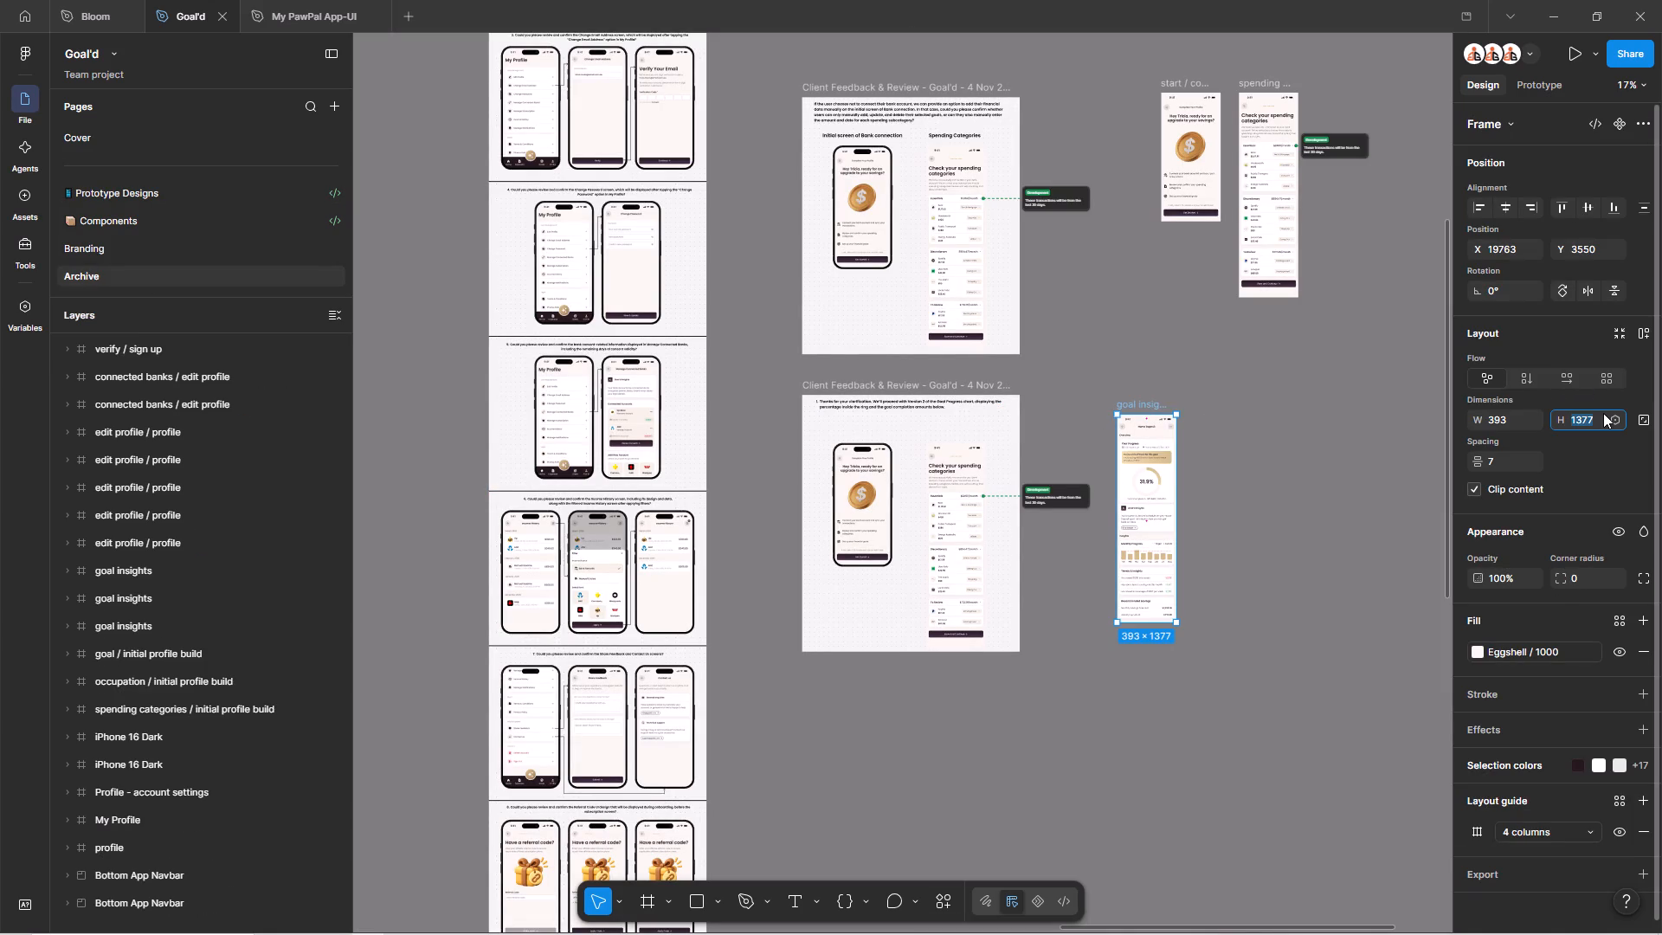
pyautogui.write('852')
pyautogui.press('Return')
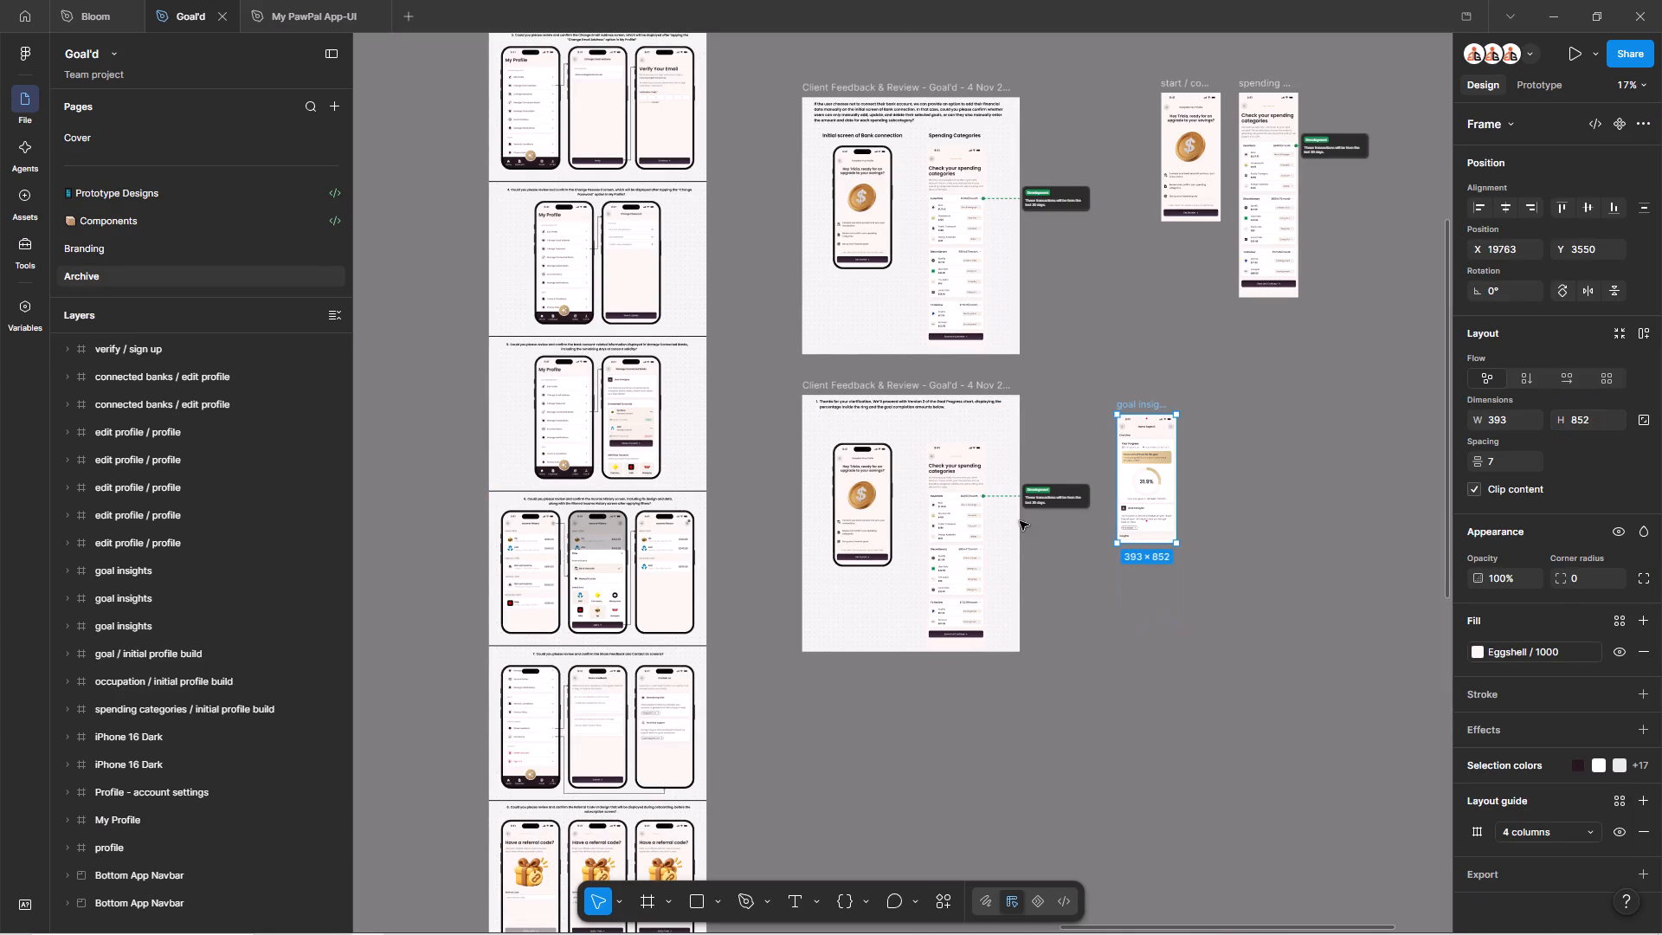
# Add a PNG export setting at 4x scale to the shortened goal insights frame.
pyautogui.keyDown('ctrl'); pyautogui.scroll(1, 975, 608); pyautogui.keyUp('ctrl')
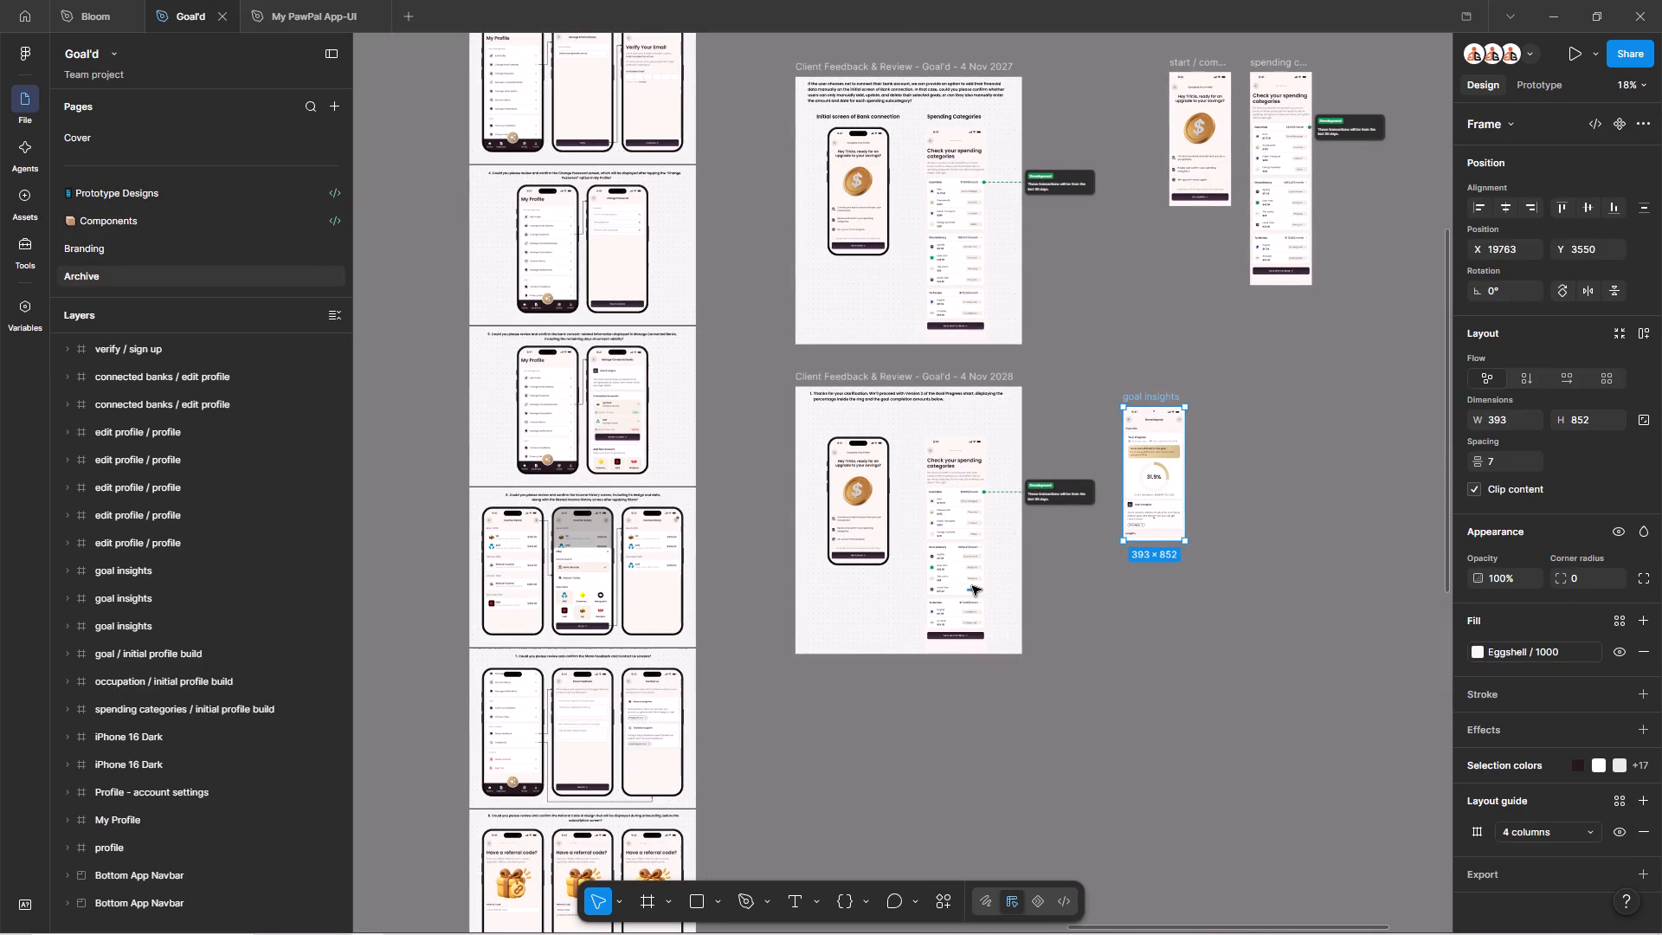
pyautogui.keyDown('ctrl'); pyautogui.scroll(3, 972, 585); pyautogui.keyUp('ctrl')
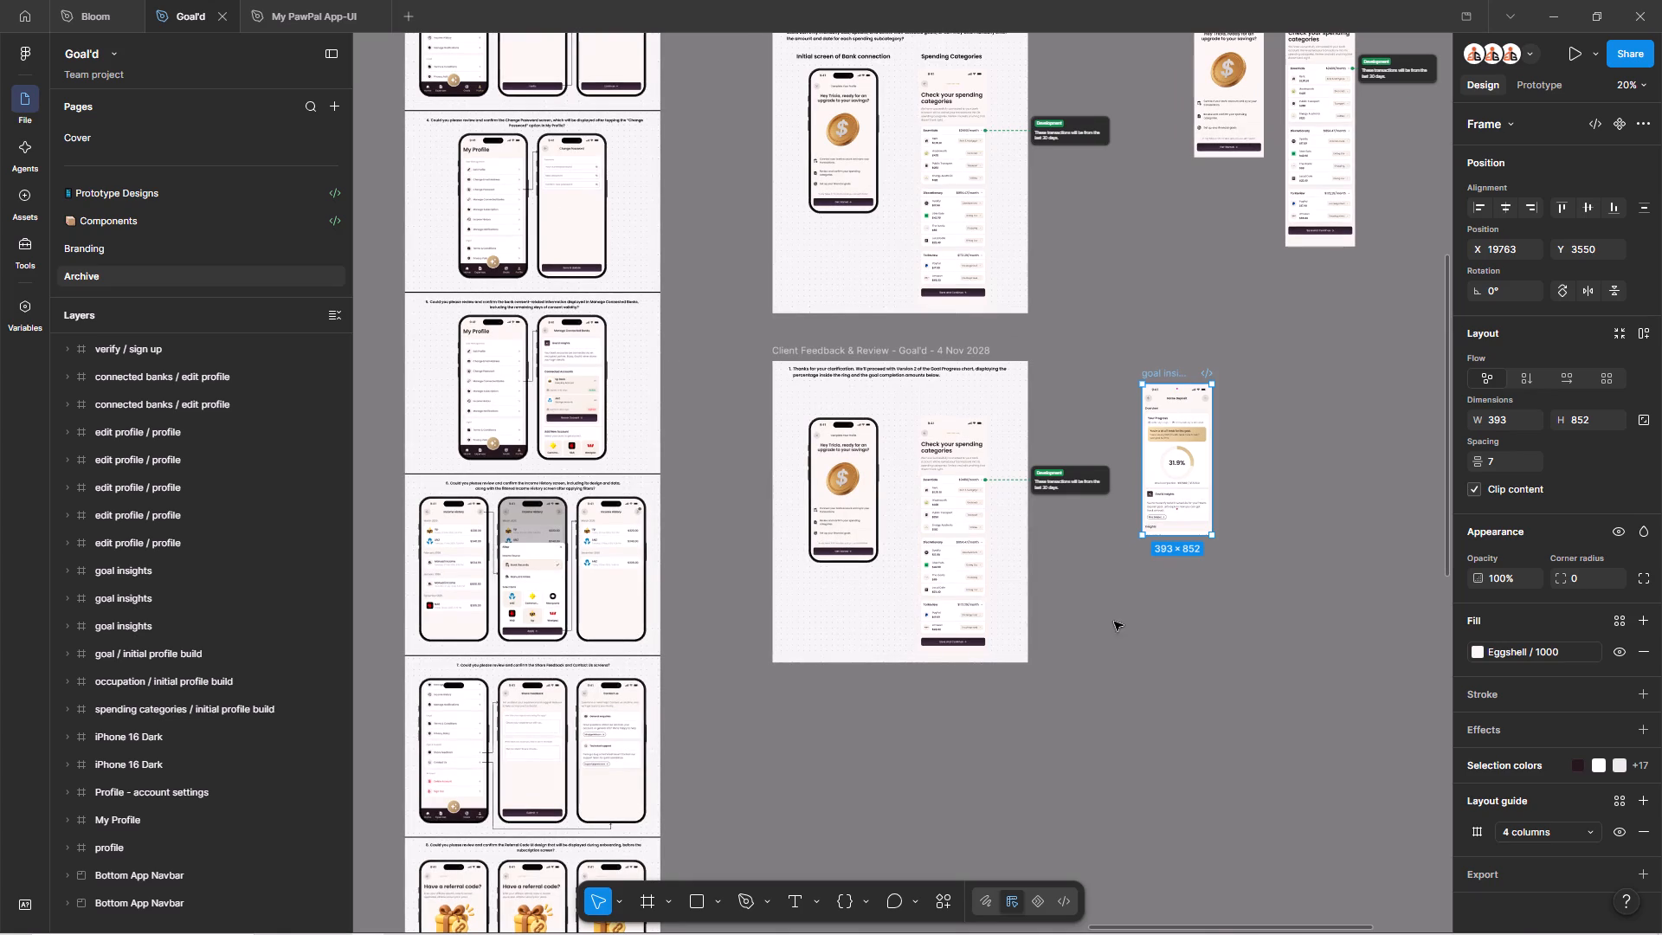
pyautogui.keyDown('ctrl'); pyautogui.scroll(3, 1167, 577); pyautogui.keyUp('ctrl')
pyautogui.scroll(-4, 1514, 832)
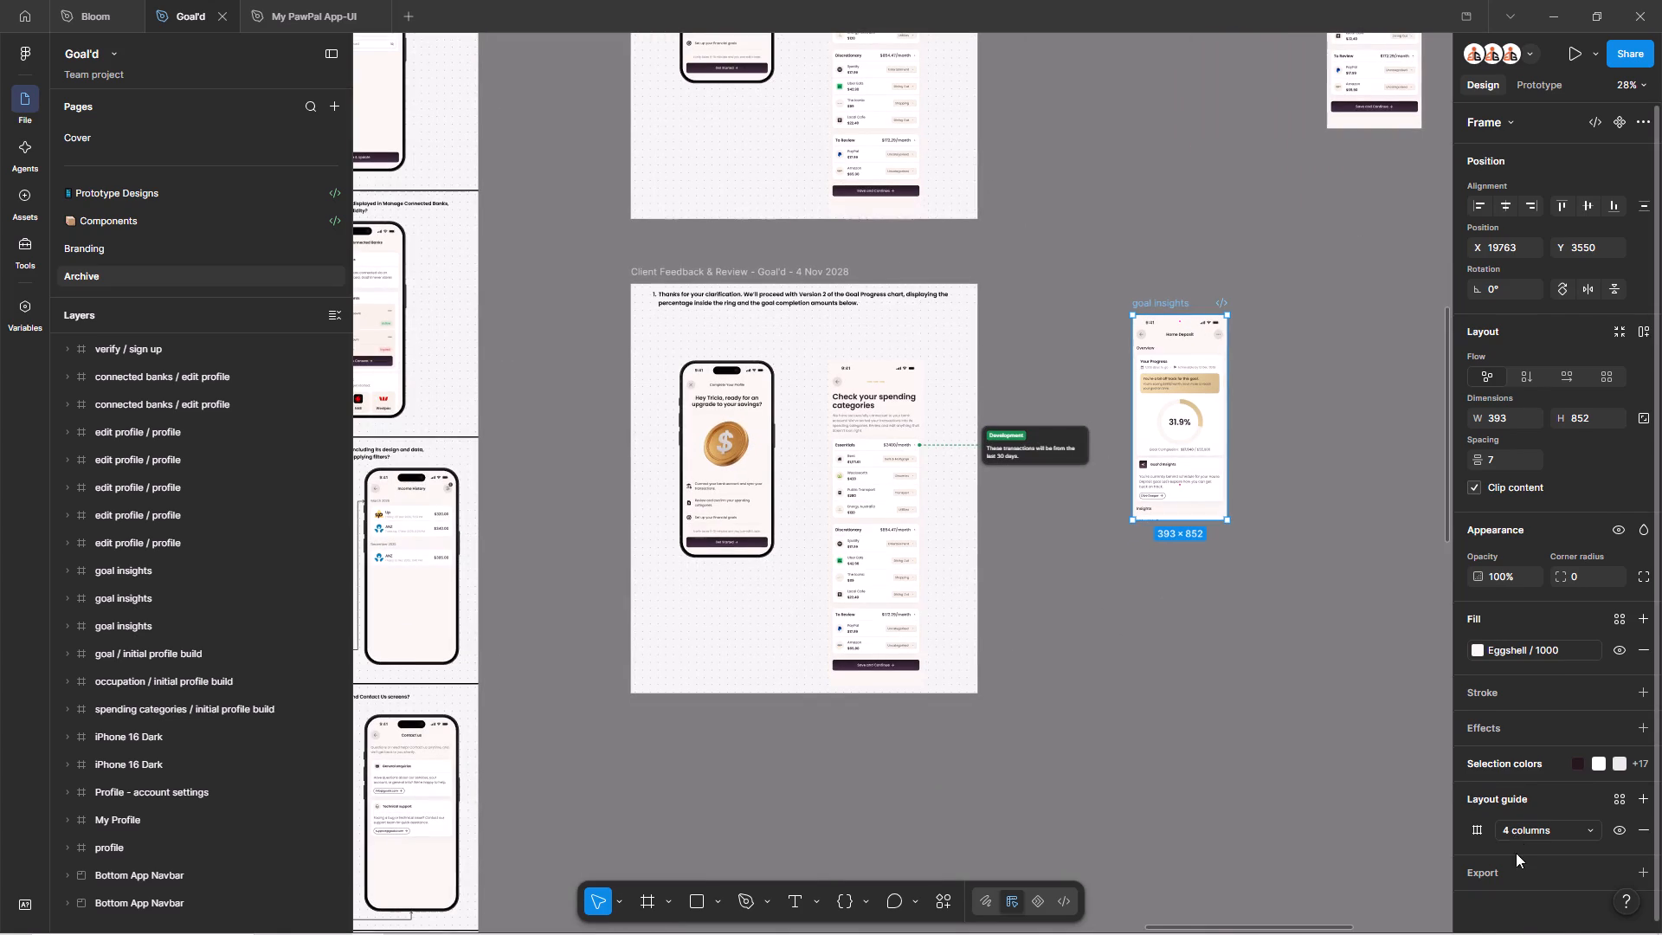
pyautogui.click(1517, 863)
pyautogui.scroll(-5, 1536, 849)
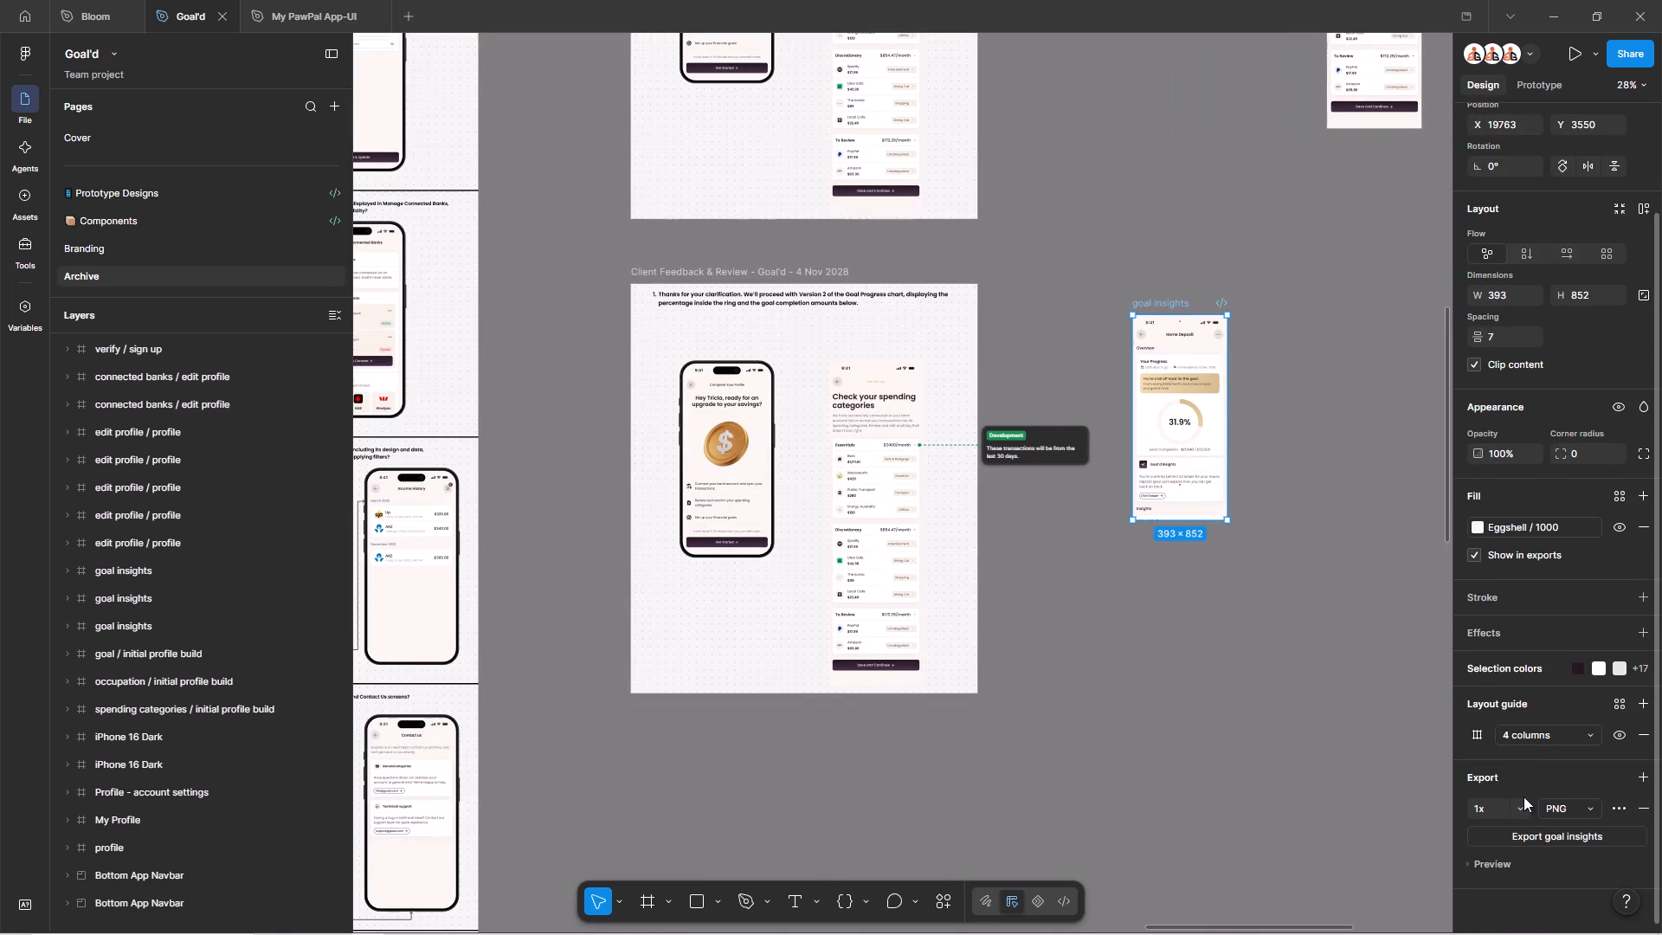
pyautogui.click(1517, 800)
pyautogui.click(1502, 741)
# Copy the goal insights frame as a PNG and paste the image on the empty canvas beside it.
pyautogui.hotkey('ctrl', '\\')
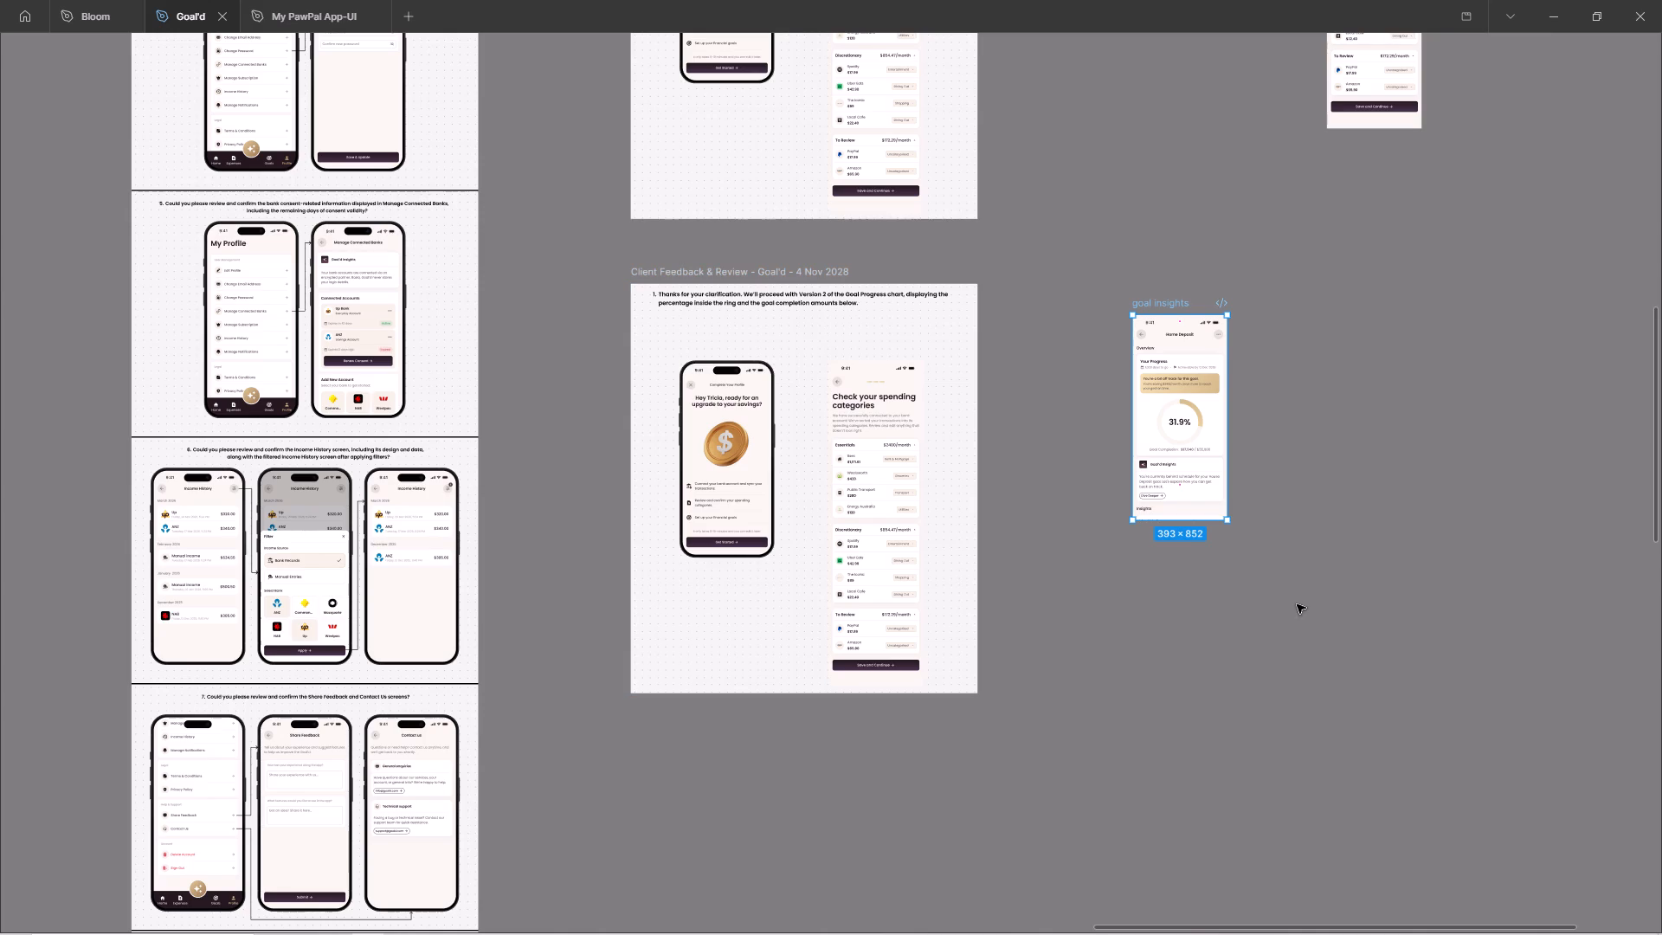
pyautogui.hotkey('ctrl', 'alt', 'c')
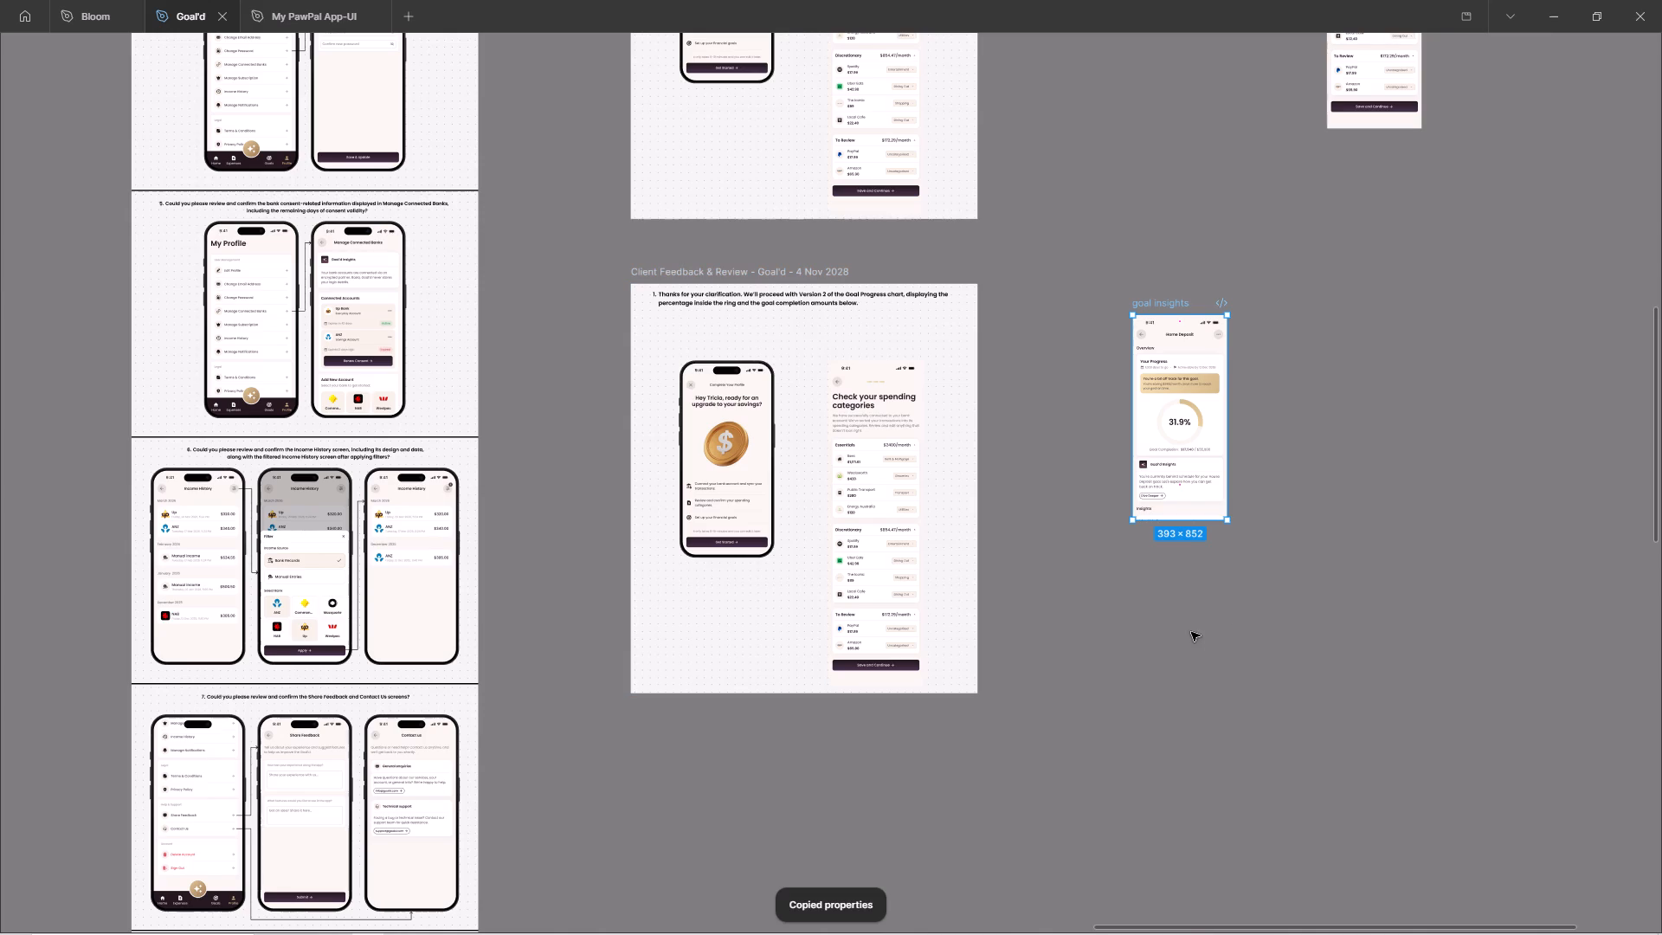
pyautogui.click(1189, 632)
pyautogui.press('space')
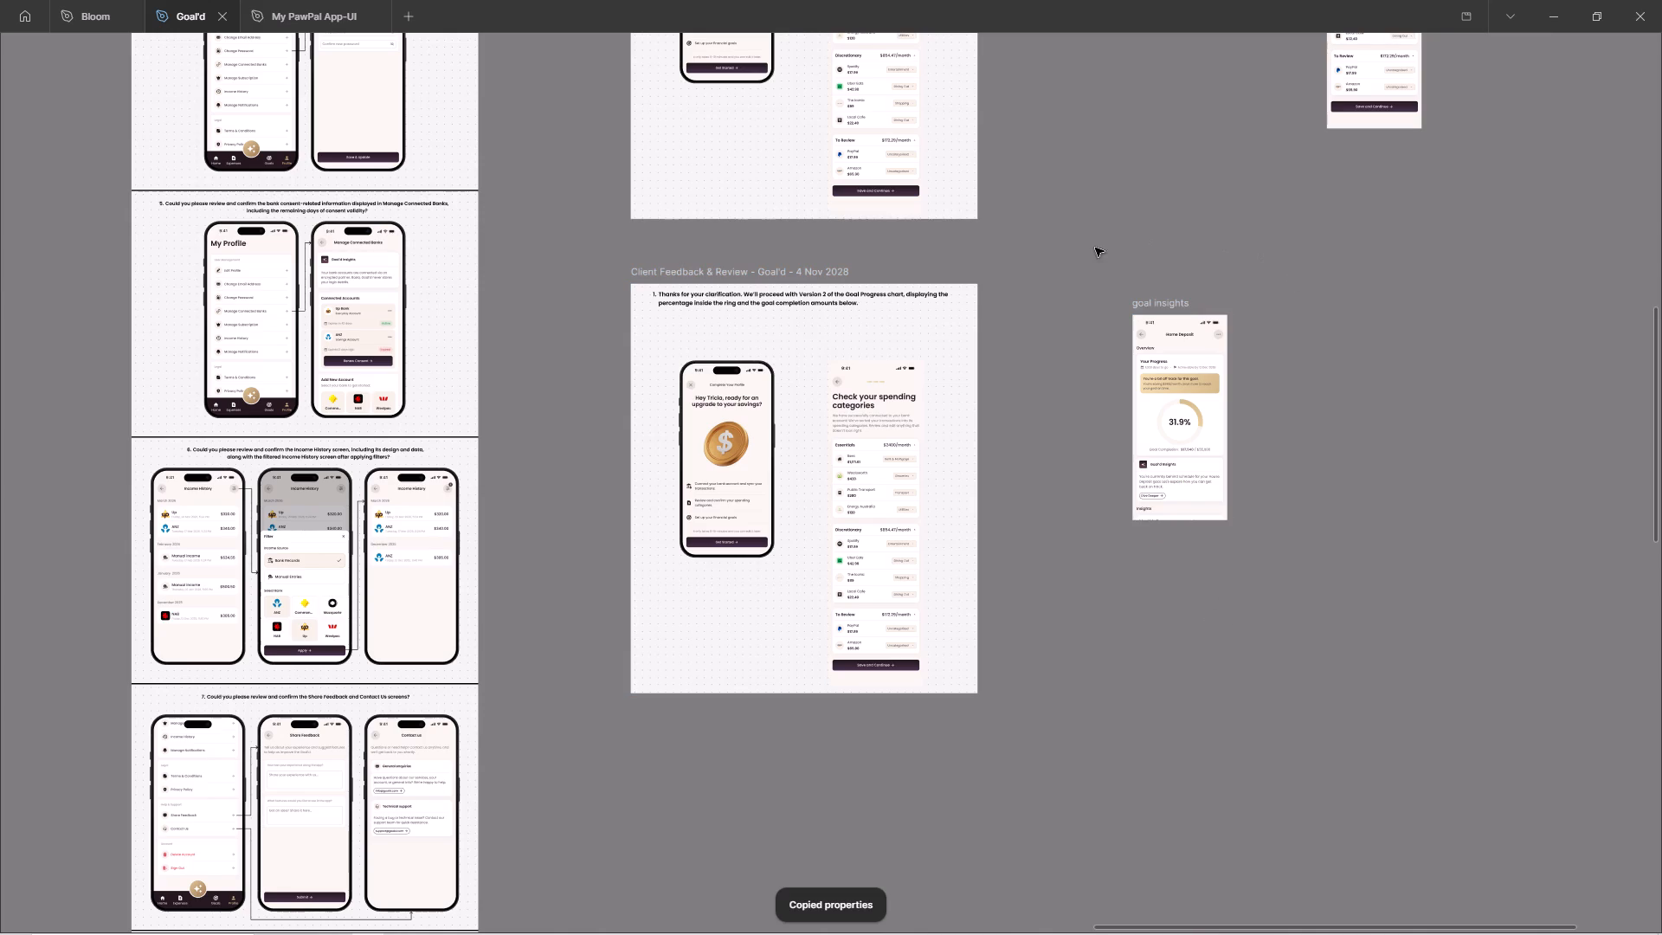
pyautogui.moveTo(1074, 248); pyautogui.dragTo(1316, 593)
pyautogui.hotkey('ctrl', 'shift', 'c')
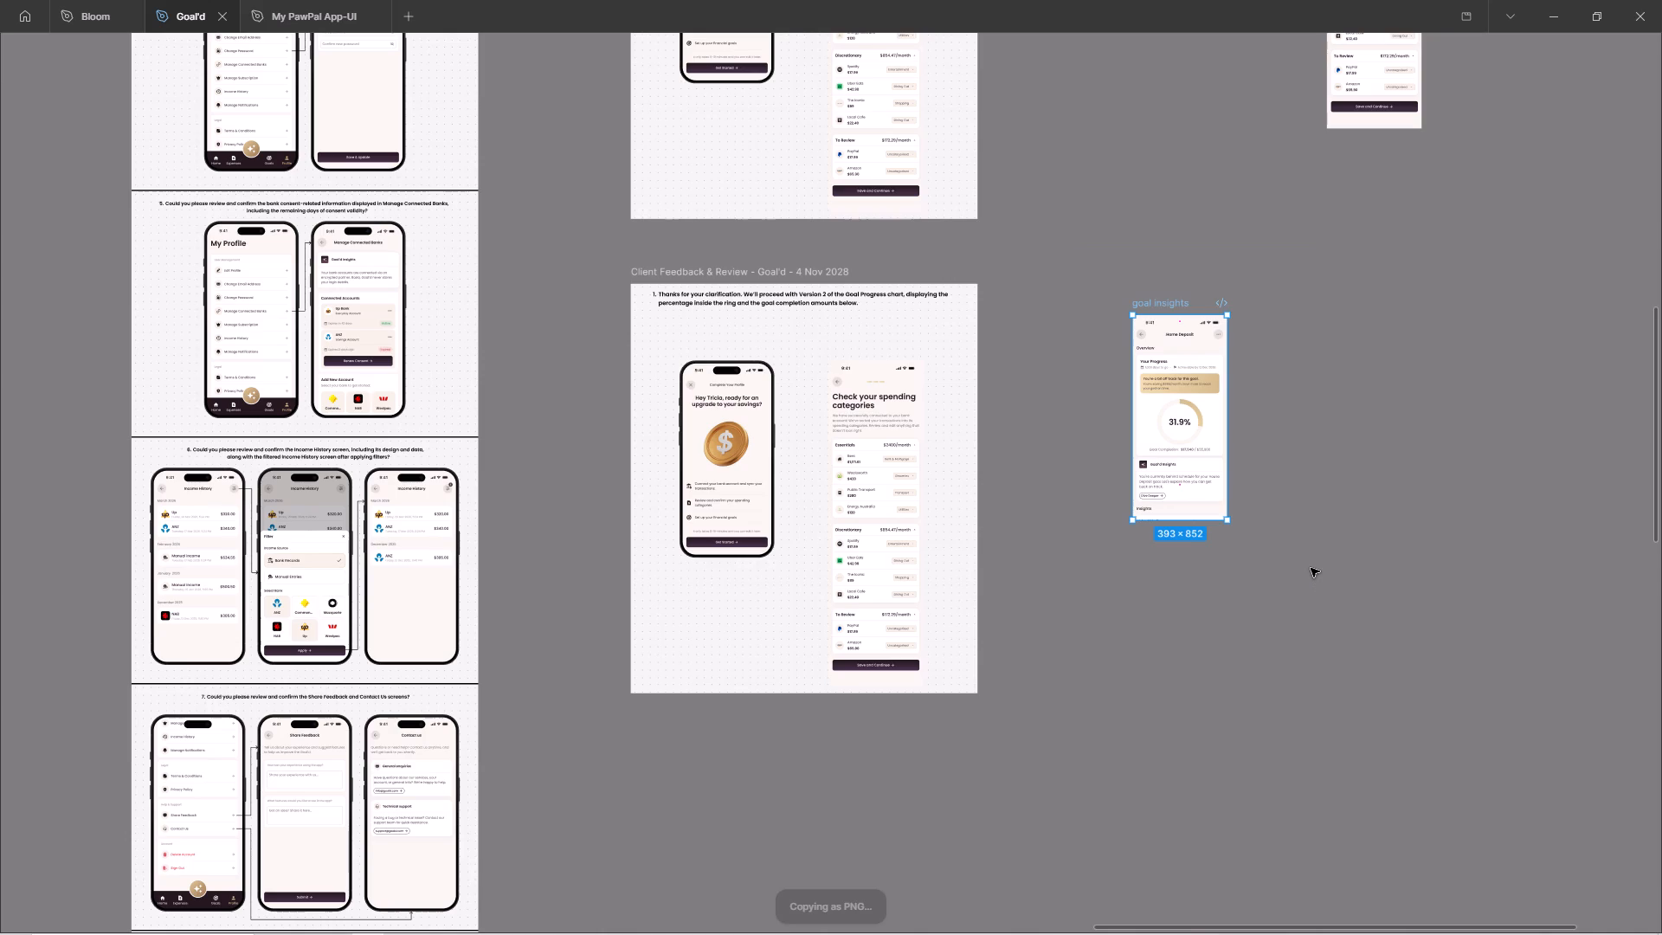
pyautogui.click(1324, 540)
pyautogui.press('space')
pyautogui.moveTo(1343, 586); pyautogui.dragTo(1259, 597)
pyautogui.rightClick(1246, 422)
pyautogui.click(1322, 442)
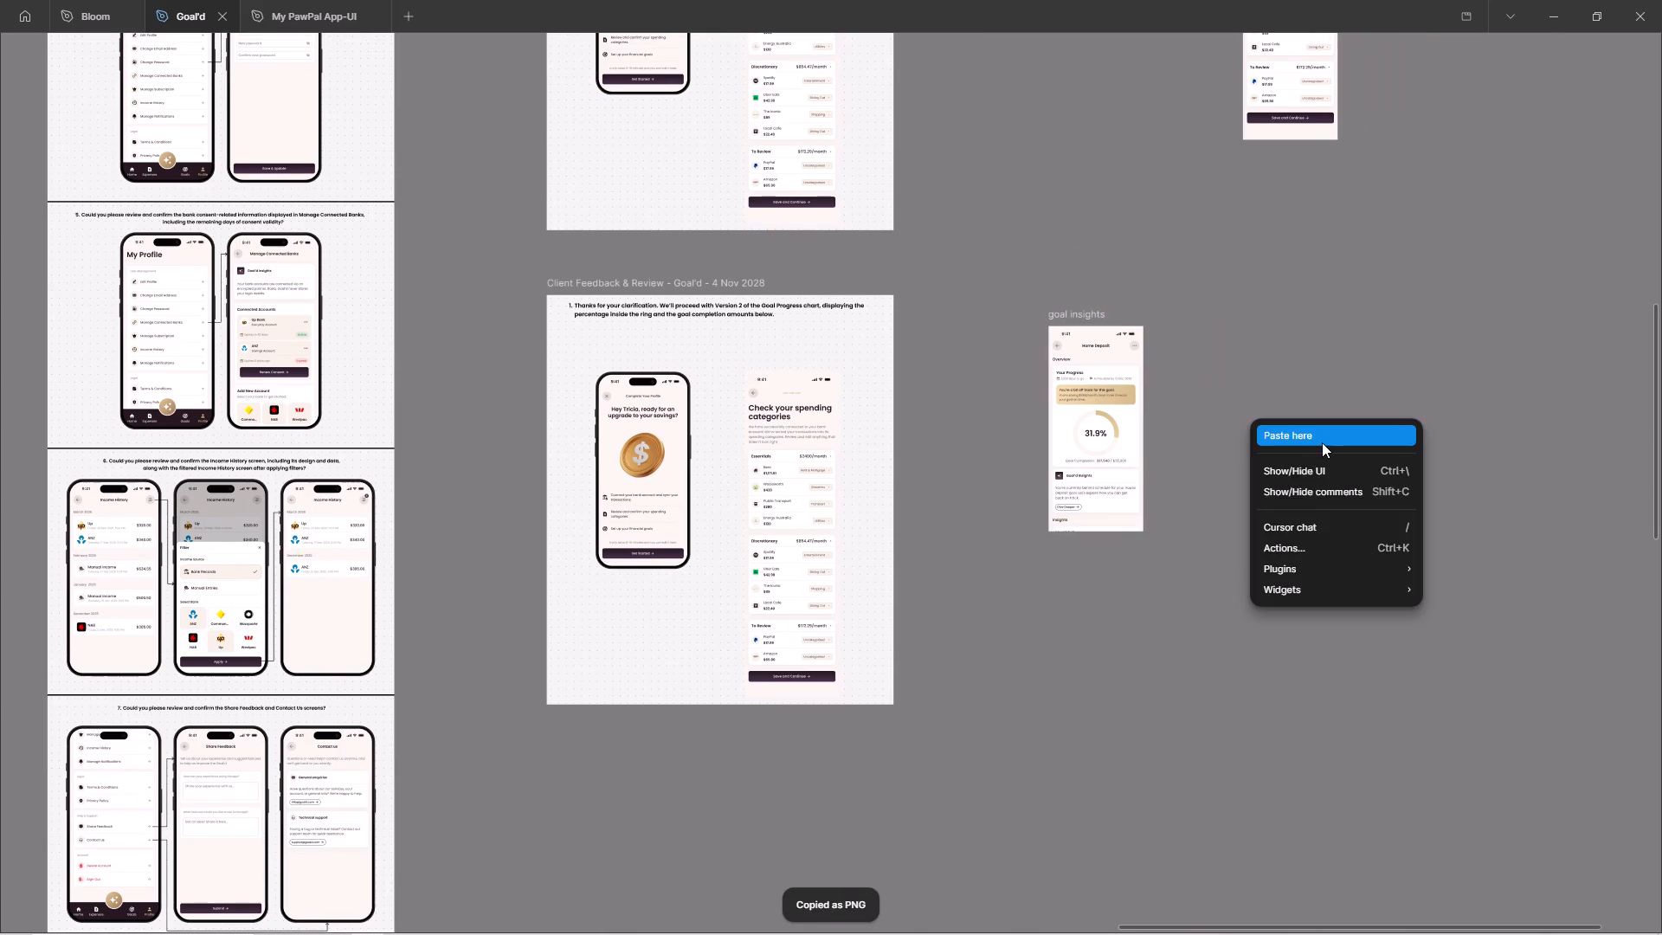
# Apply the pasted PNG's copied properties to the screen of the iPhone mockup in the 4 Nov 2028 review frame.
pyautogui.scroll(-6, 1319, 531)
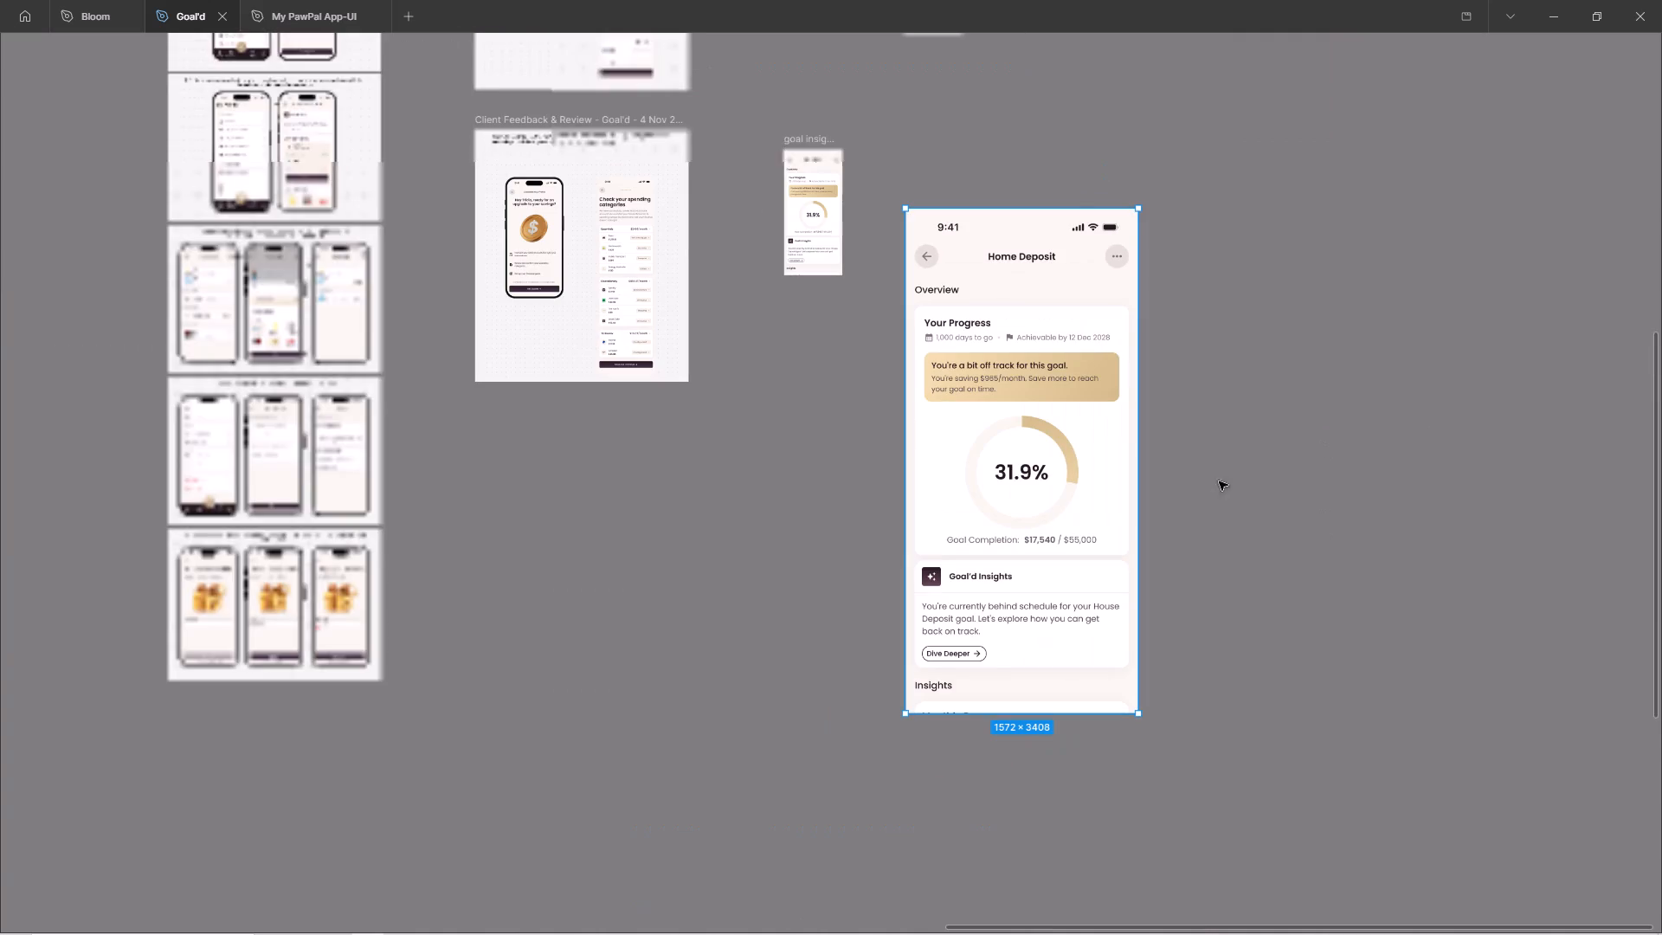
pyautogui.hotkey('ctrl', 'alt', 'c')
pyautogui.keyDown('ctrl'); pyautogui.scroll(6, 508, 218); pyautogui.keyUp('ctrl')
pyautogui.keyDown('ctrl'); pyautogui.click(547, 216); pyautogui.keyUp('ctrl')
pyautogui.hotkey('ctrl', 'v')
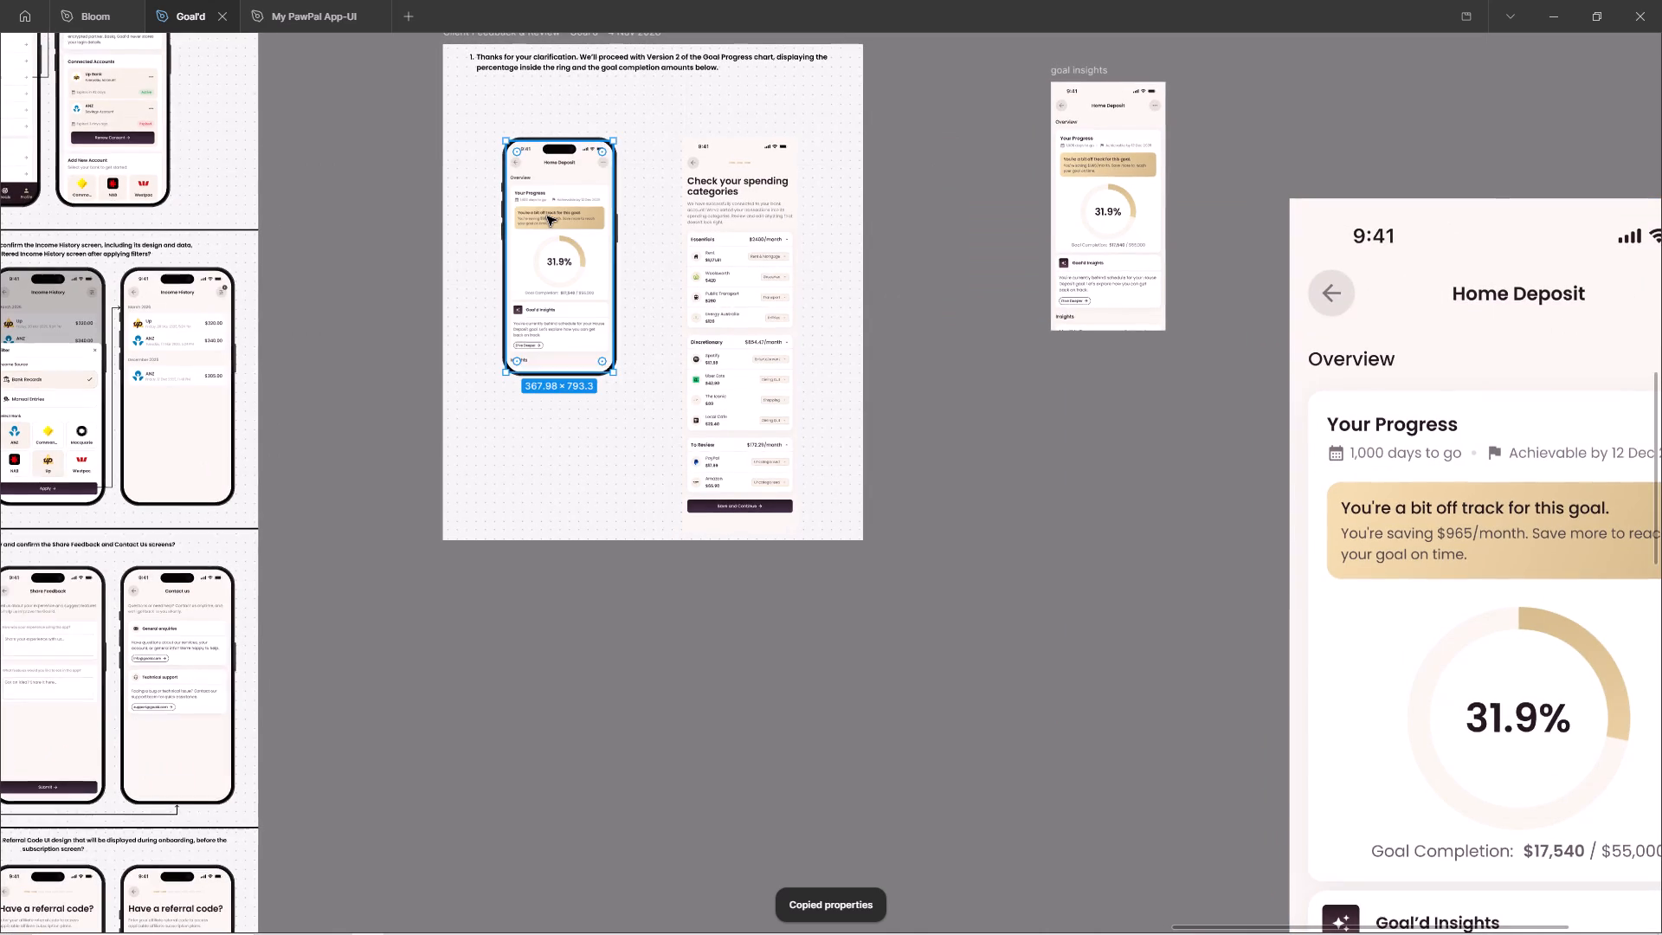
# Delete the leftover goal insights PNG and the source goal insights frame beside the 4 Nov 2028 review frame.
pyautogui.keyDown('ctrl'); pyautogui.scroll(-4, 548, 218); pyautogui.keyUp('ctrl')
pyautogui.click(1062, 228)
pyautogui.click(1118, 298)
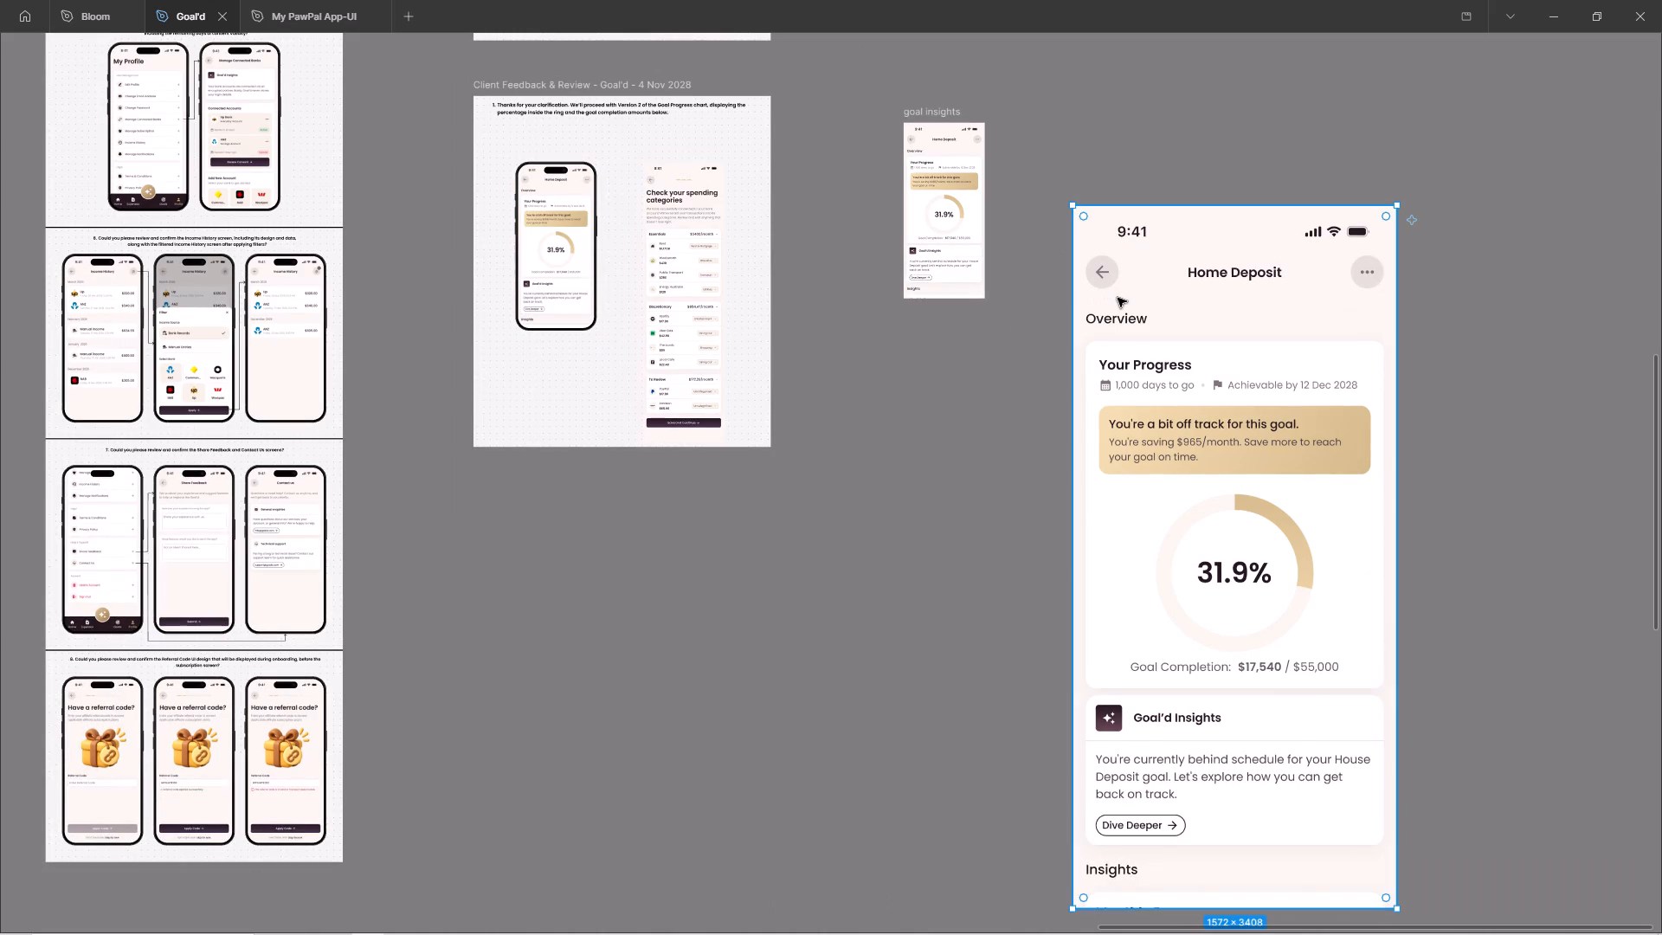
pyautogui.press('Delete')
pyautogui.keyDown('ctrl'); pyautogui.scroll(4, 880, 126); pyautogui.keyUp('ctrl')
pyautogui.press('space')
pyautogui.moveTo(777, 326); pyautogui.dragTo(991, 437)
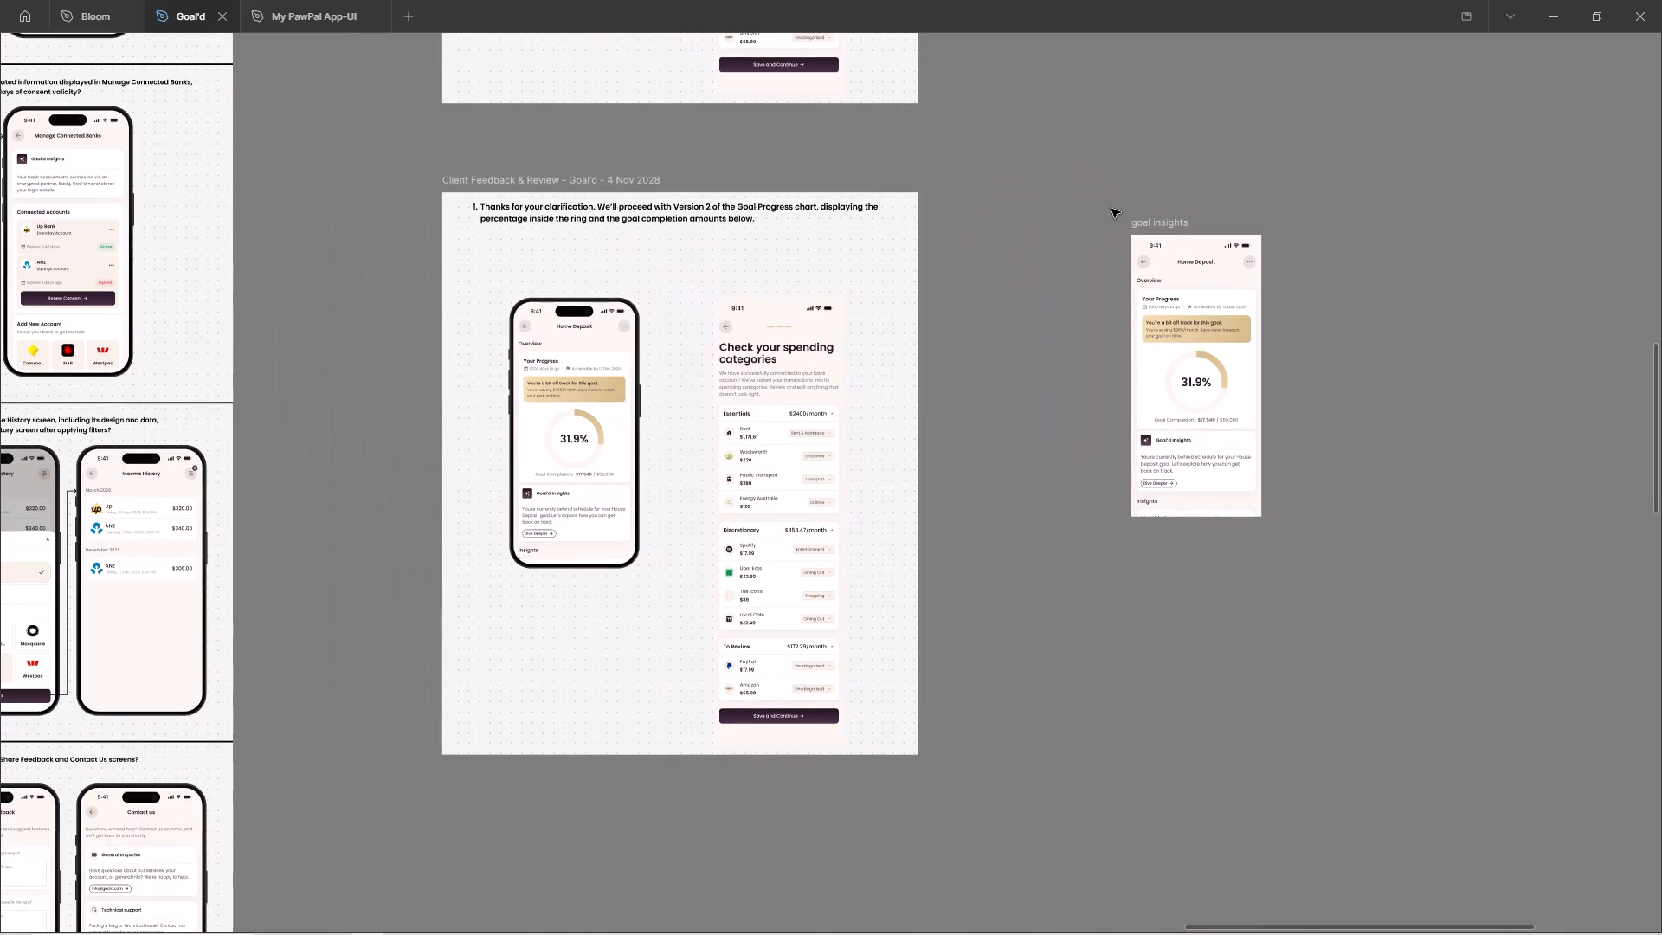
pyautogui.click(1179, 219)
pyautogui.press('Delete')
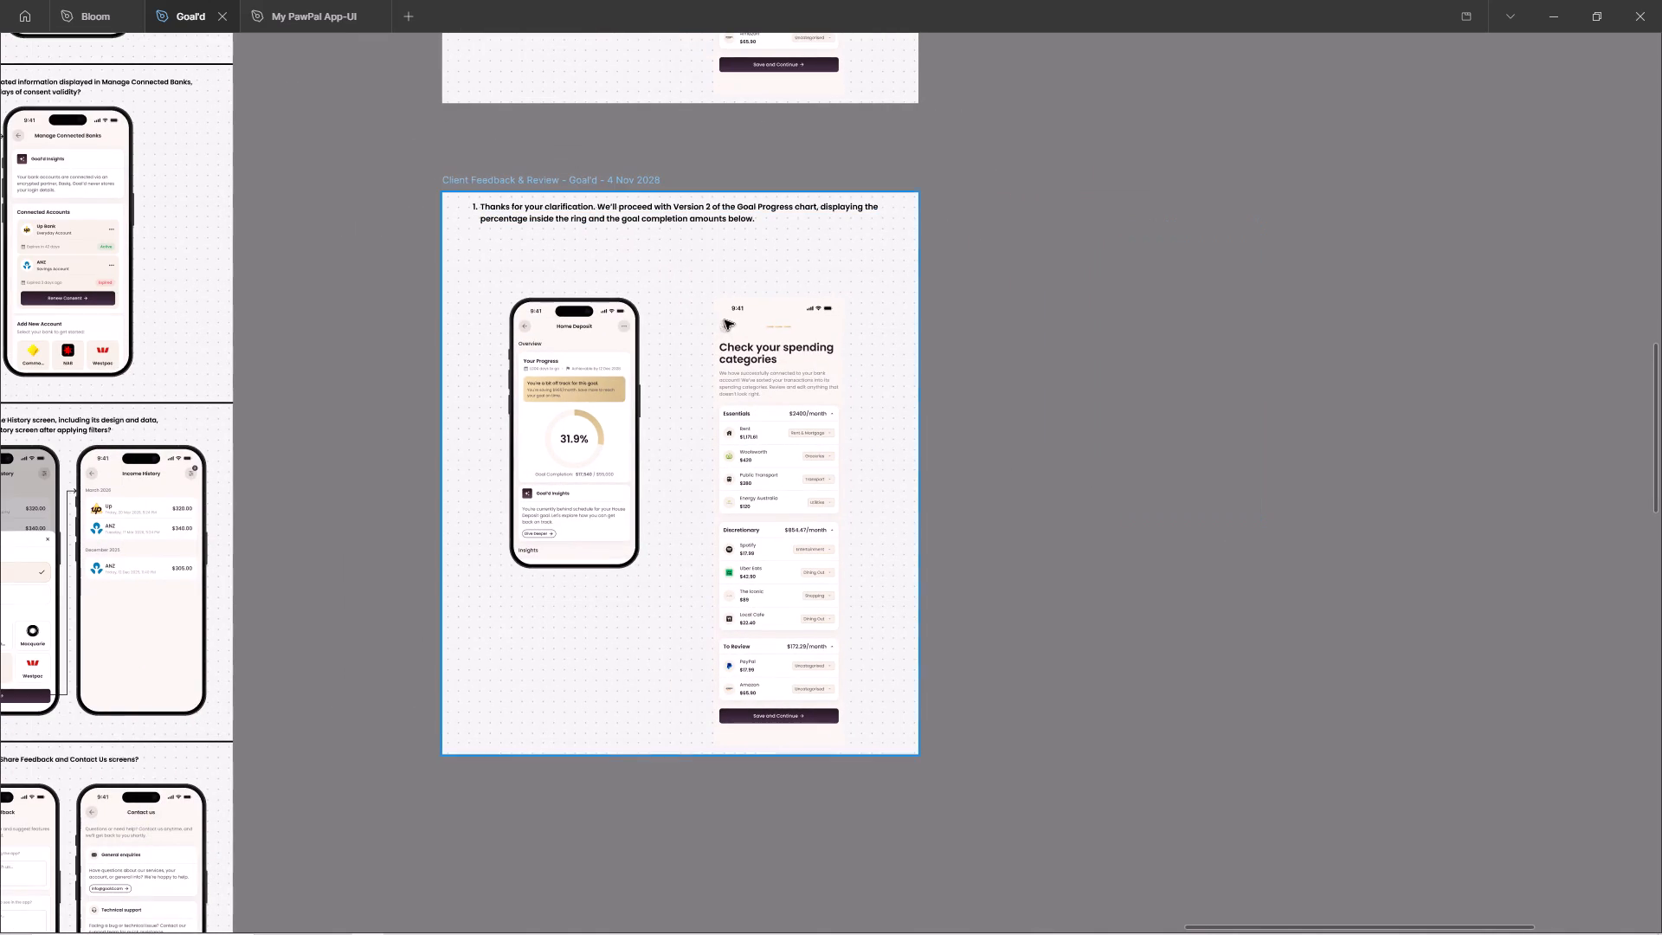
# Delete the spending categories screen from the 4 Nov 2028 review frame.
pyautogui.click(769, 334)
pyautogui.press('Delete')
pyautogui.keyDown('ctrl'); pyautogui.scroll(4, 690, 269); pyautogui.keyUp('ctrl')
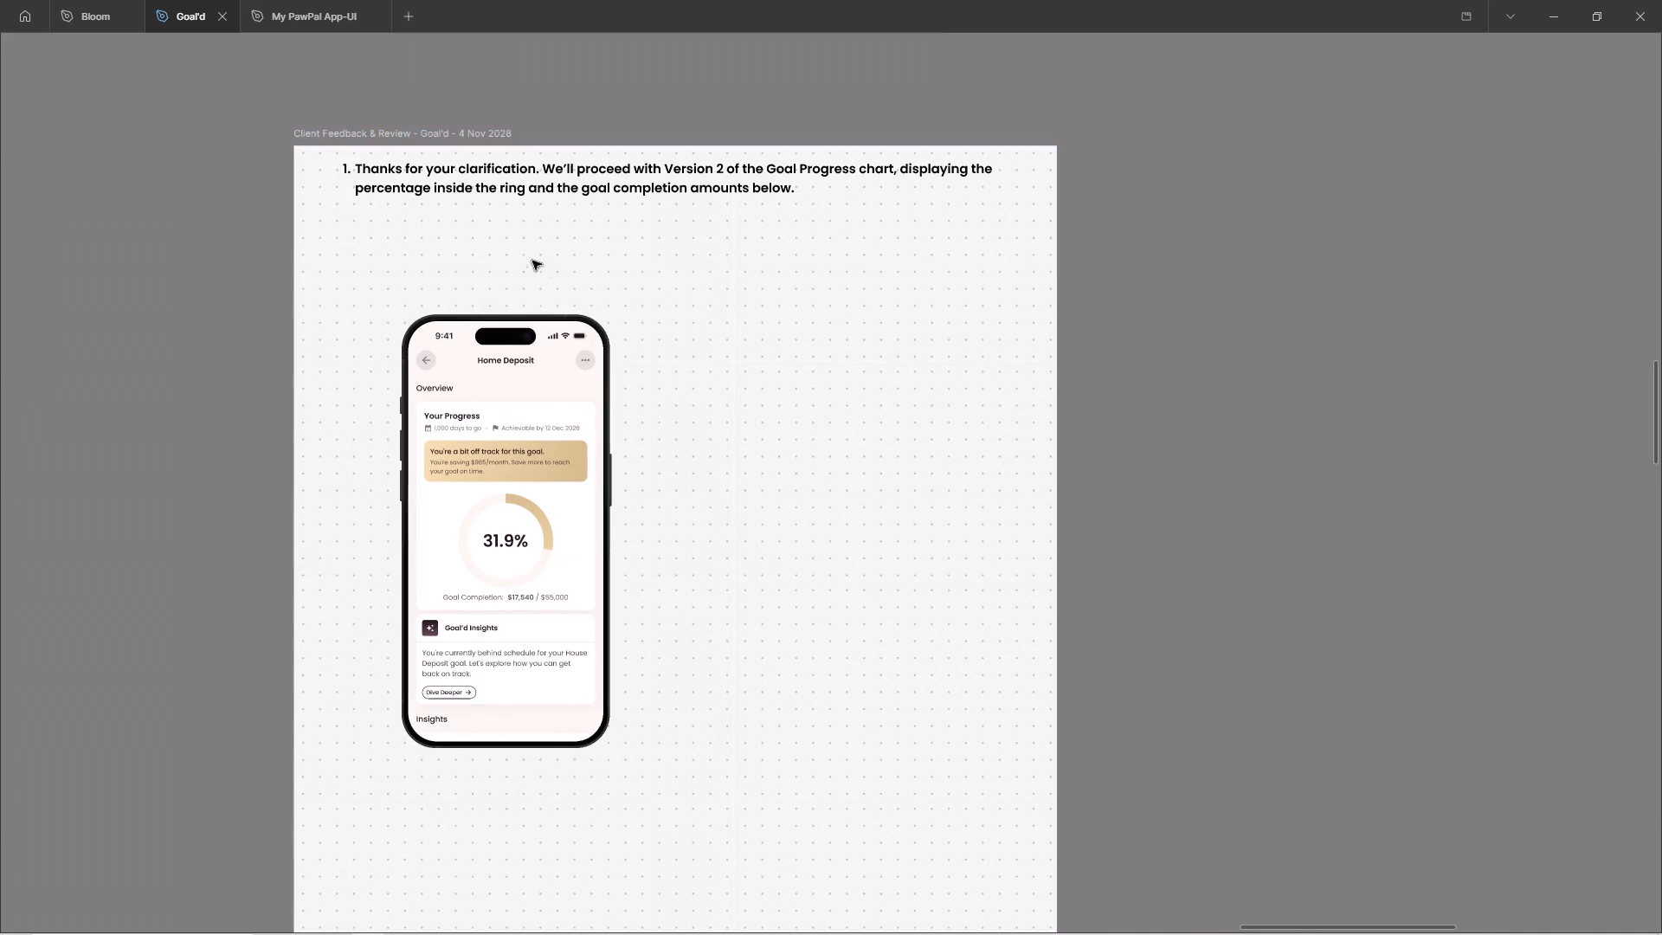
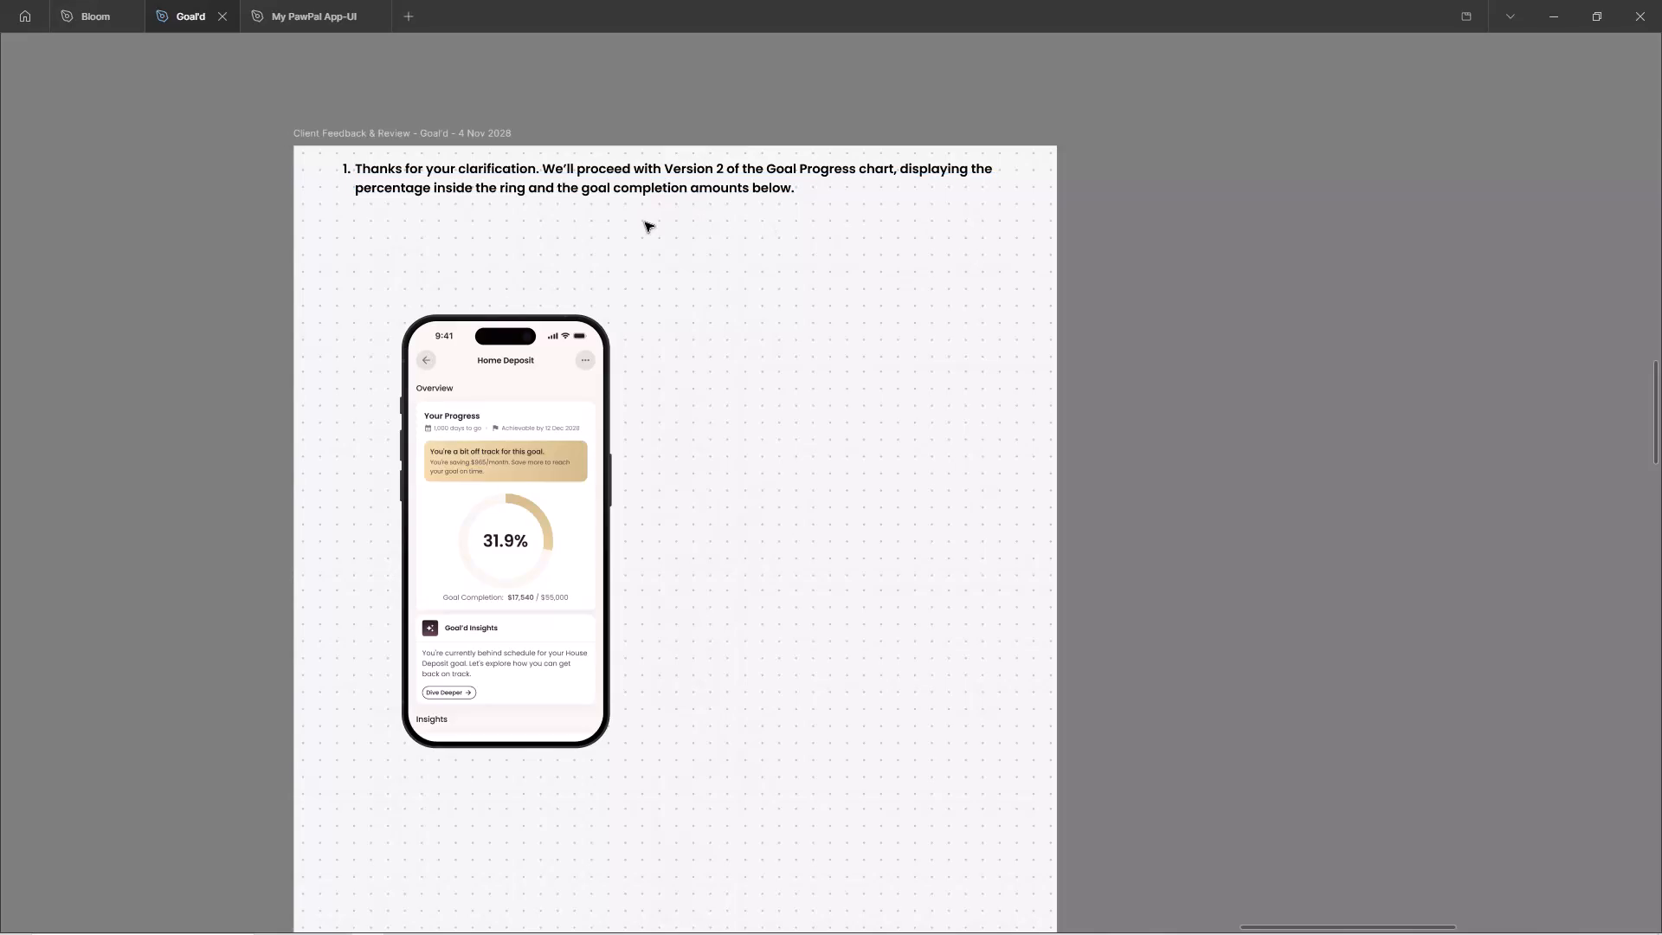
# Centre the iPhone mockup horizontally in the 4 Nov 2028 review frame and move it up 110 px towards the reply text.
pyautogui.keyDown('ctrl'); pyautogui.click(637, 198); pyautogui.keyUp('ctrl')
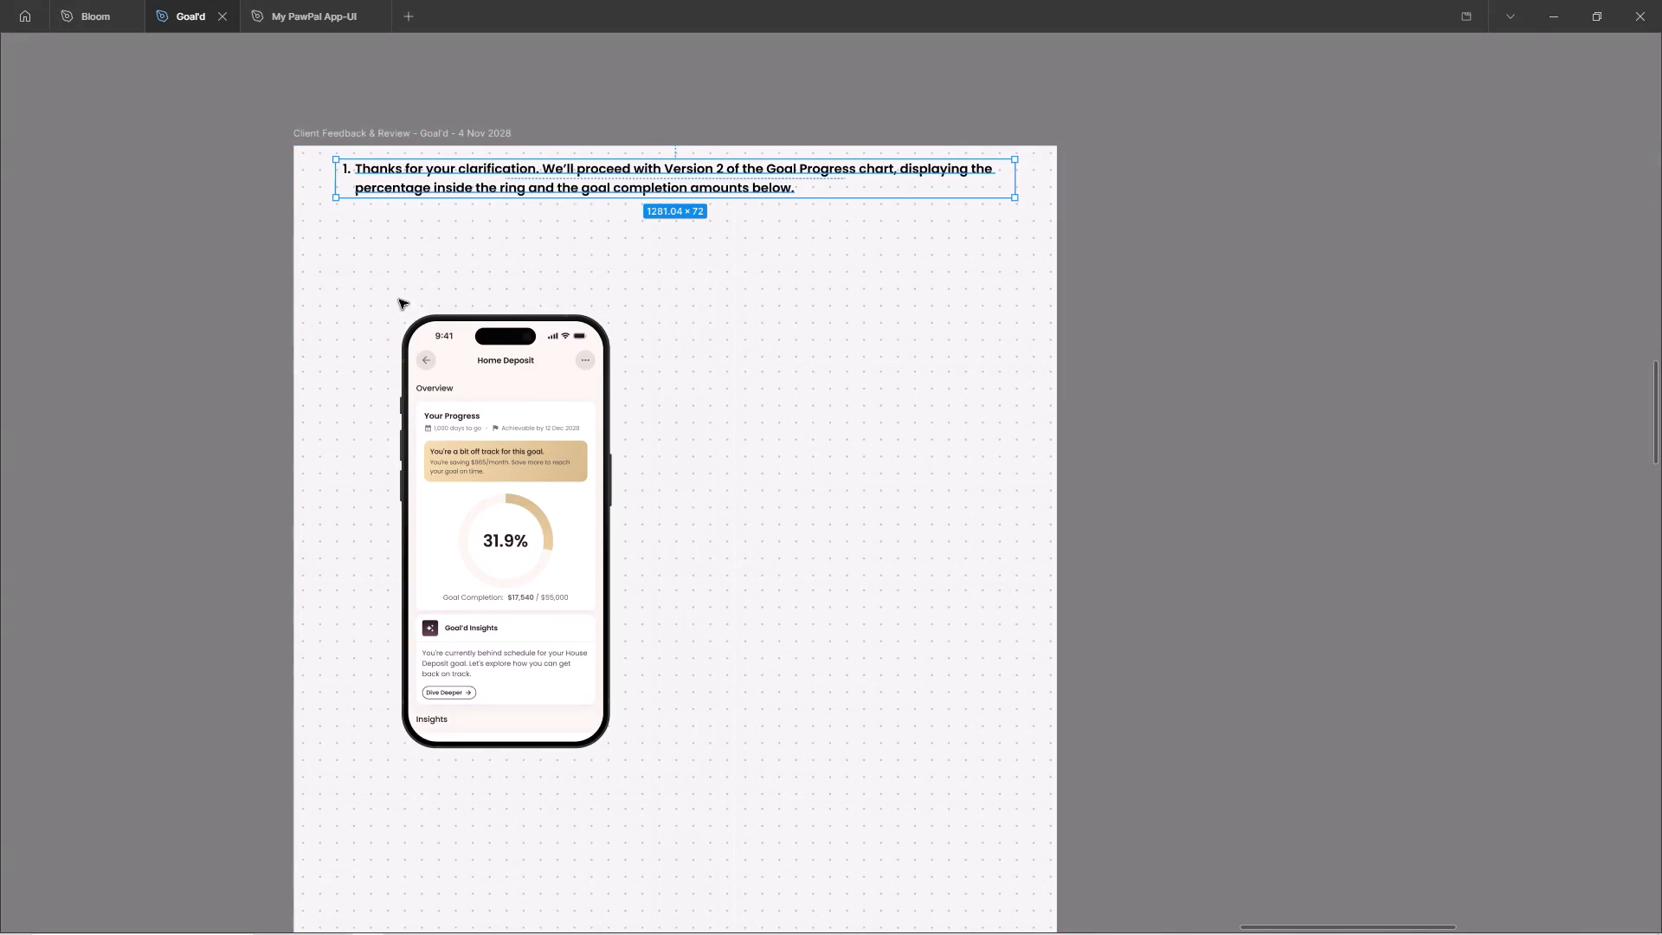
pyautogui.click(465, 353)
pyautogui.hotkey('alt', 'h')
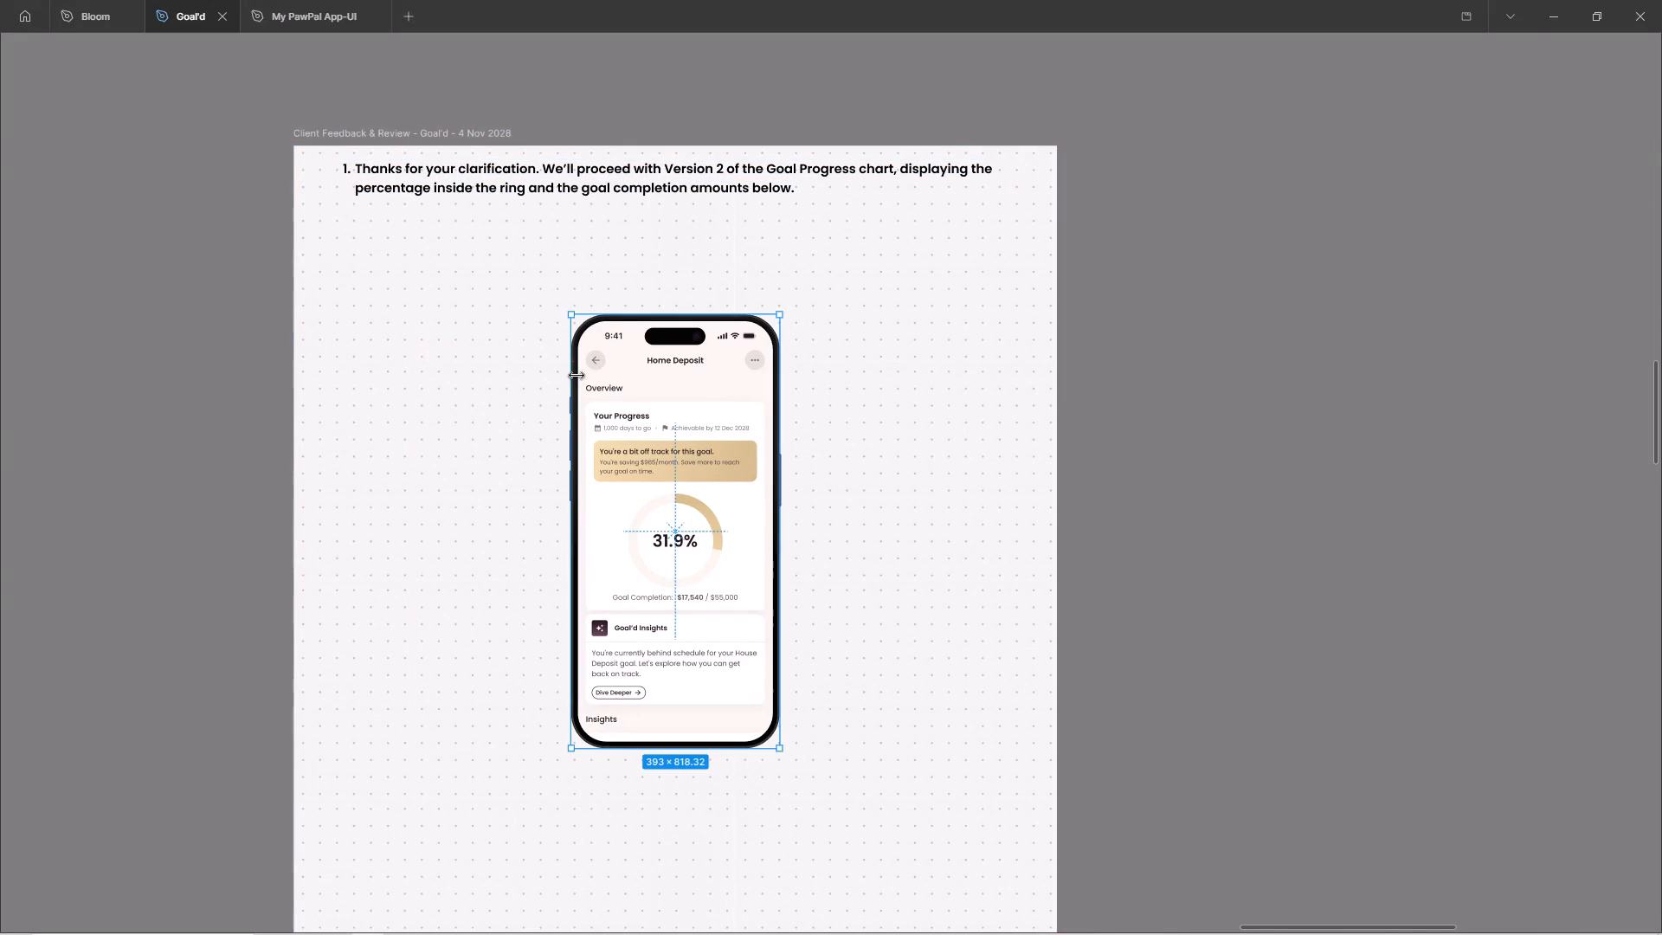
pyautogui.hotkey('shift', 'Up')
pyautogui.hotkey('shift', 'Up')
pyautogui.hotkey('shift', 'Up')
pyautogui.hotkey('shift', 'Up')
pyautogui.hotkey('shift', 'Up')
pyautogui.hotkey('shift', 'Up')
pyautogui.hotkey('shift', 'Up')
pyautogui.hotkey('shift', 'Up')
pyautogui.hotkey('shift', 'Up')
pyautogui.hotkey('shift', 'Up')
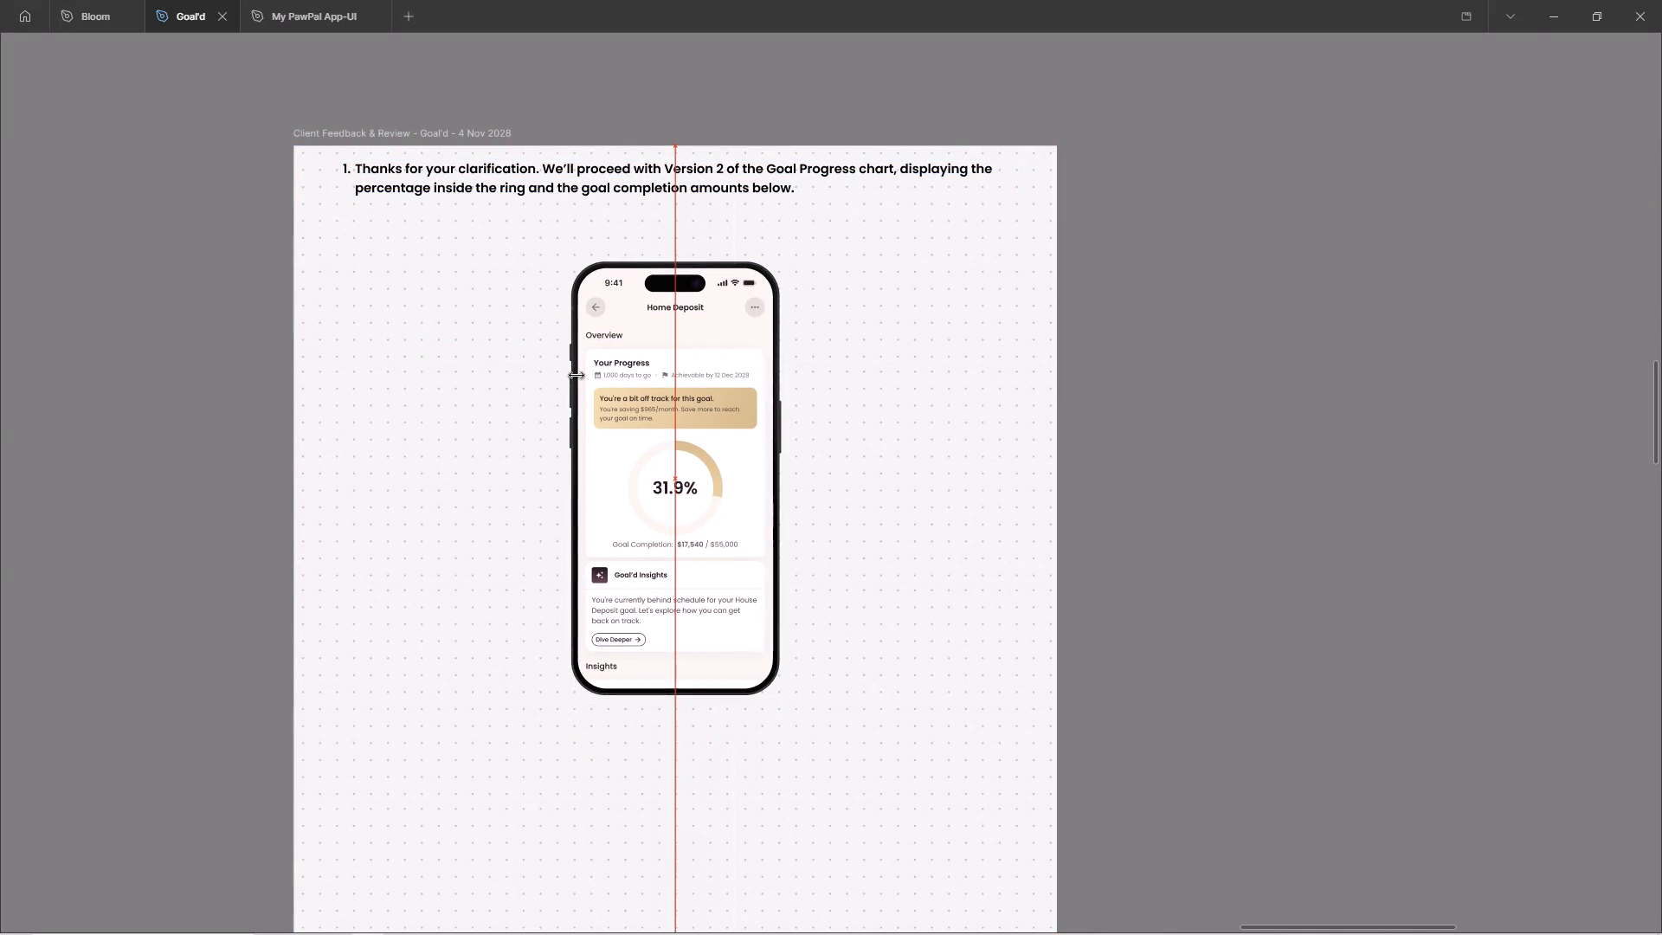
pyautogui.hotkey('shift', 'Up')
# Shorten the 4 Nov 2028 review frame from its bottom edge to 1440 × 1122, just below the iPhone mockup.
pyautogui.keyDown('ctrl'); pyautogui.scroll(-4, 388, 319); pyautogui.keyUp('ctrl')
pyautogui.keyDown('ctrl'); pyautogui.scroll(1, 384, 319); pyautogui.keyUp('ctrl')
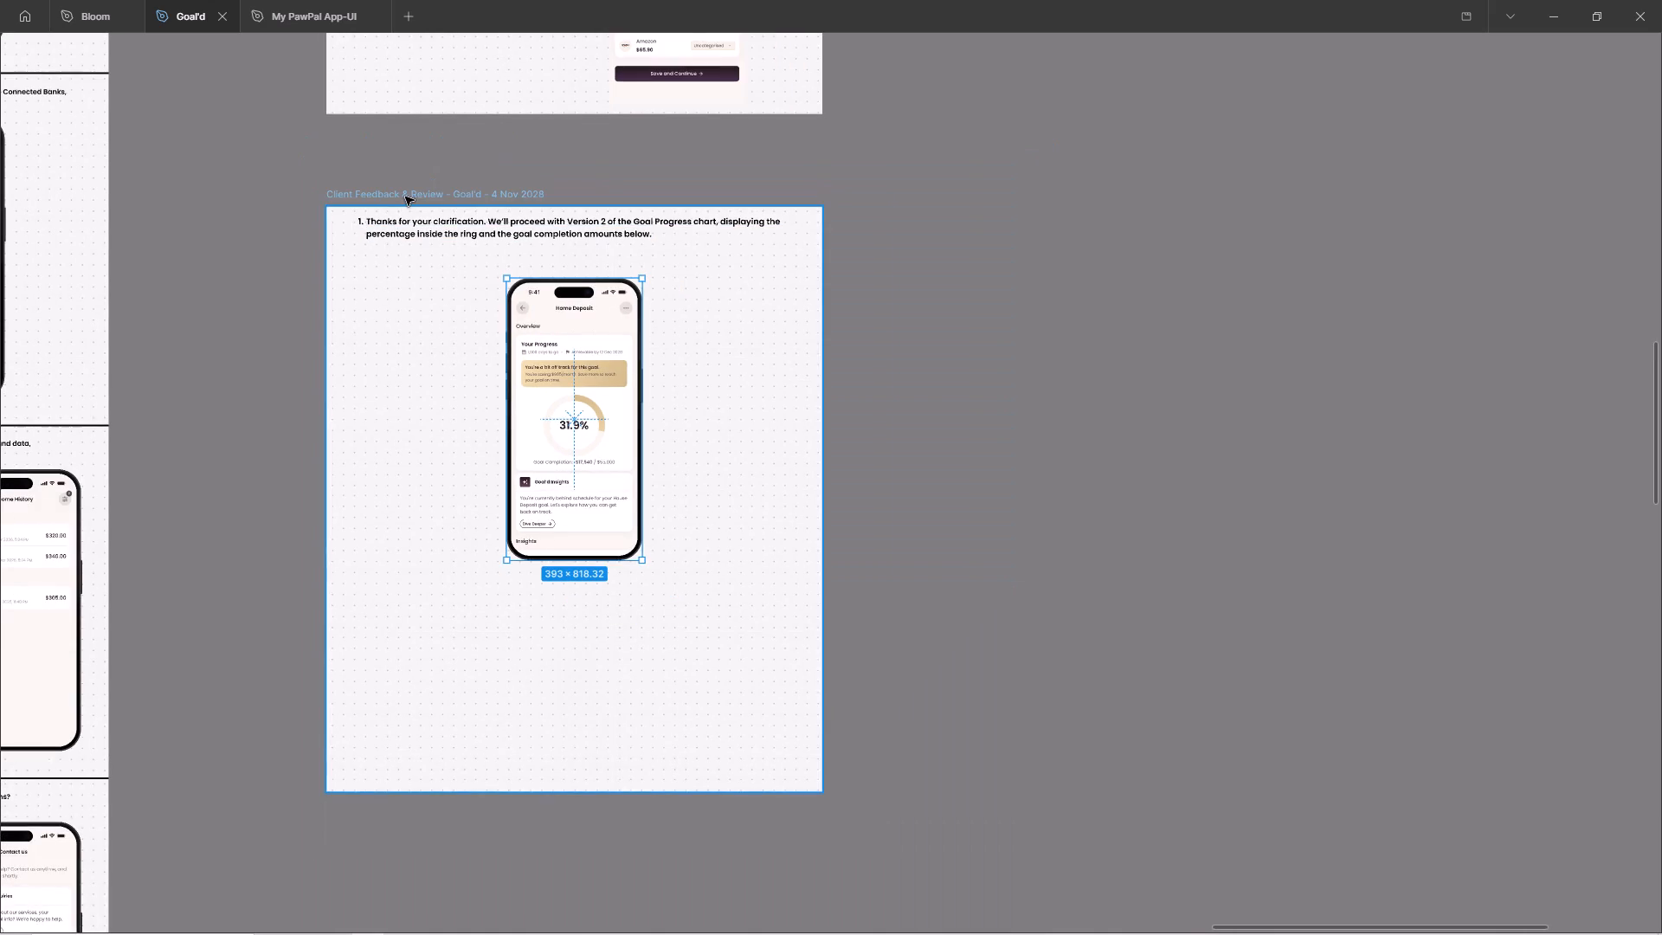
pyautogui.click(405, 197)
pyautogui.keyDown('ctrl'); pyautogui.moveTo(636, 791); pyautogui.dragTo(674, 596); pyautogui.keyUp('ctrl')
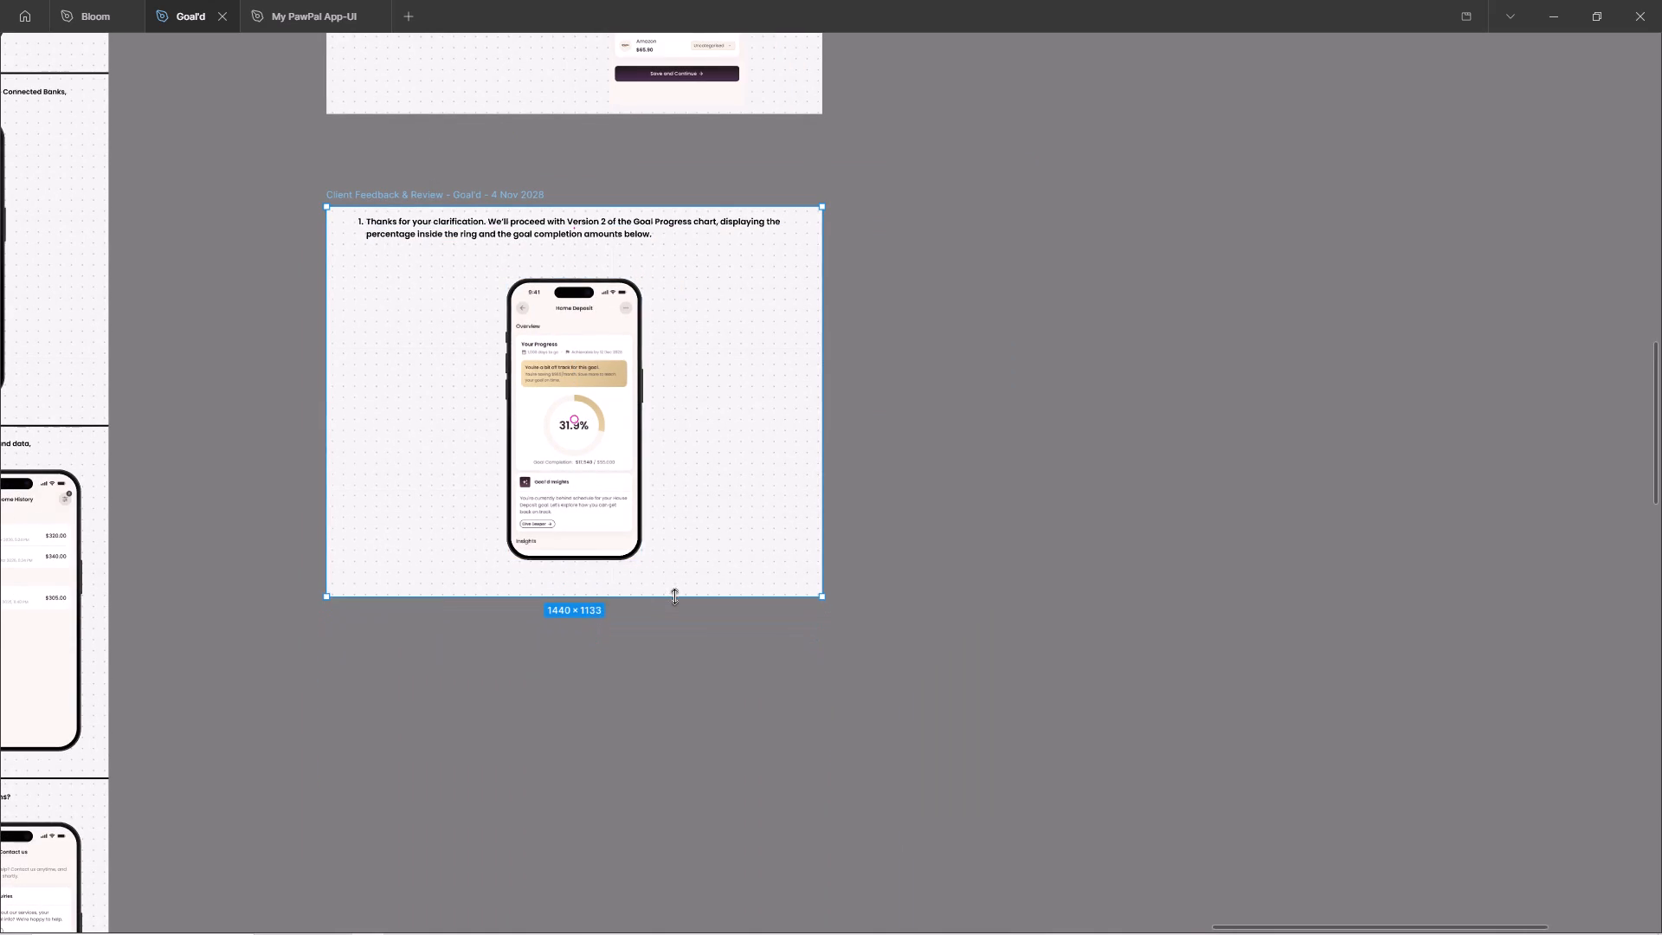
pyautogui.keyDown('ctrl'); pyautogui.moveTo(674, 596); pyautogui.dragTo(677, 593); pyautogui.keyUp('ctrl')
# Move the reply text in the 4 Nov 2028 review frame down 40 px, closer to the iPhone mockup.
pyautogui.keyDown('ctrl'); pyautogui.scroll(3, 489, 390); pyautogui.keyUp('ctrl')
pyautogui.click(542, 386)
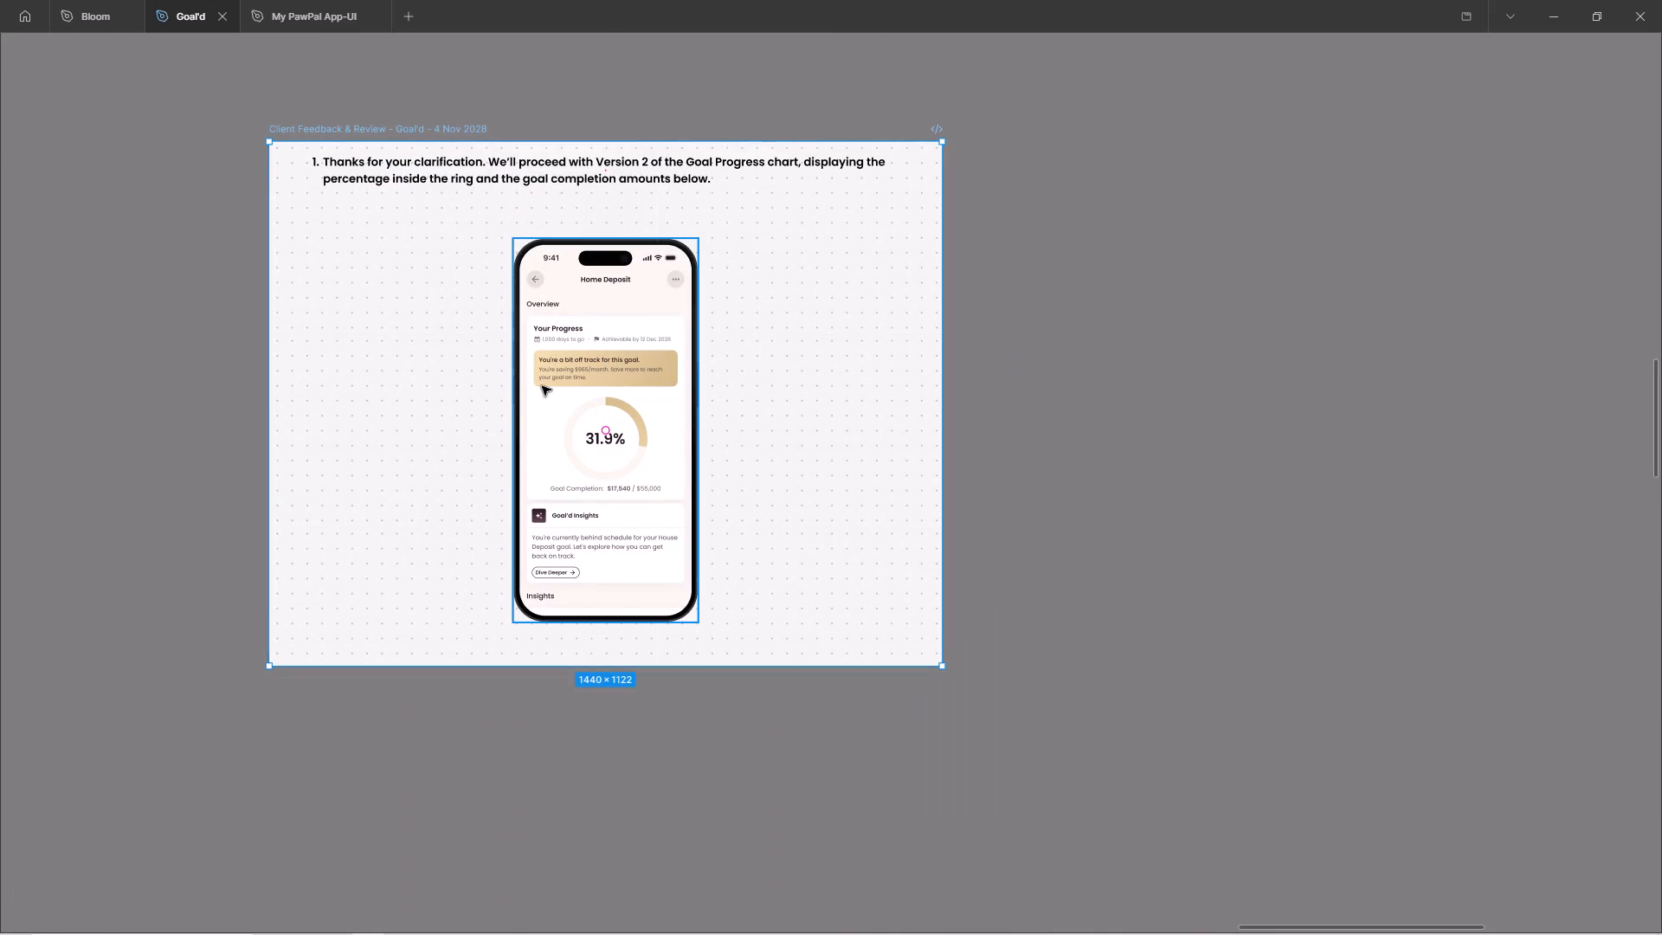
pyautogui.keyDown('ctrl'); pyautogui.click(376, 175); pyautogui.keyUp('ctrl')
pyautogui.hotkey('shift', 'Down')
pyautogui.hotkey('shift', 'Down')
pyautogui.hotkey('shift', 'Down')
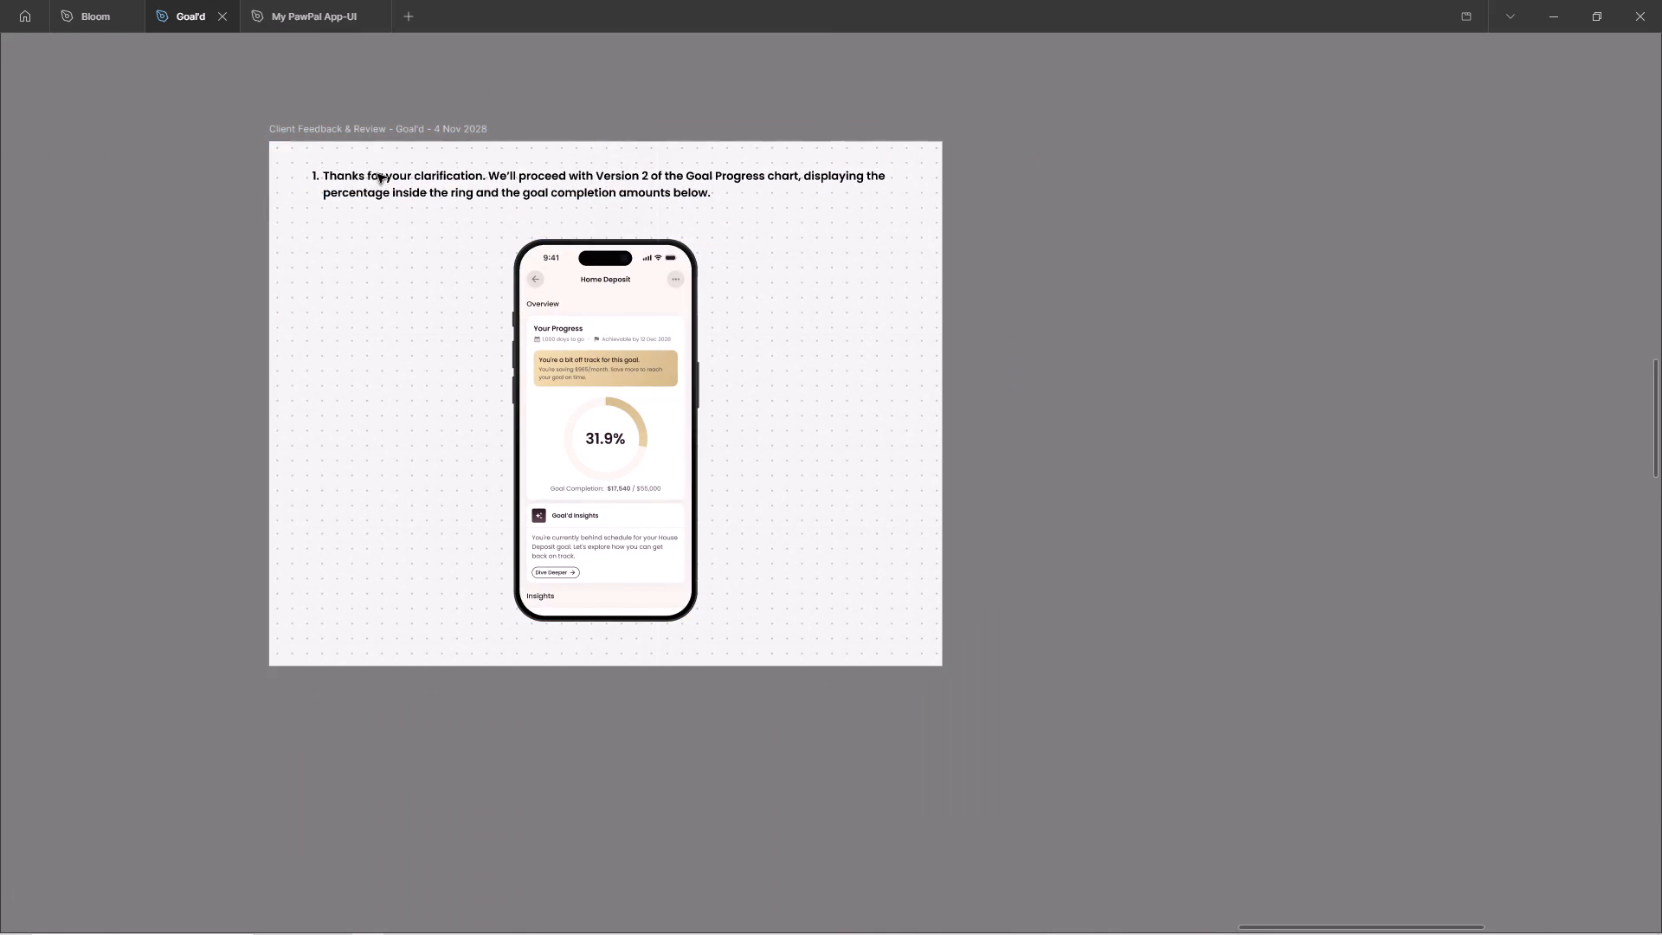
pyautogui.hotkey('shift', 'Down')
pyautogui.click(567, 91)
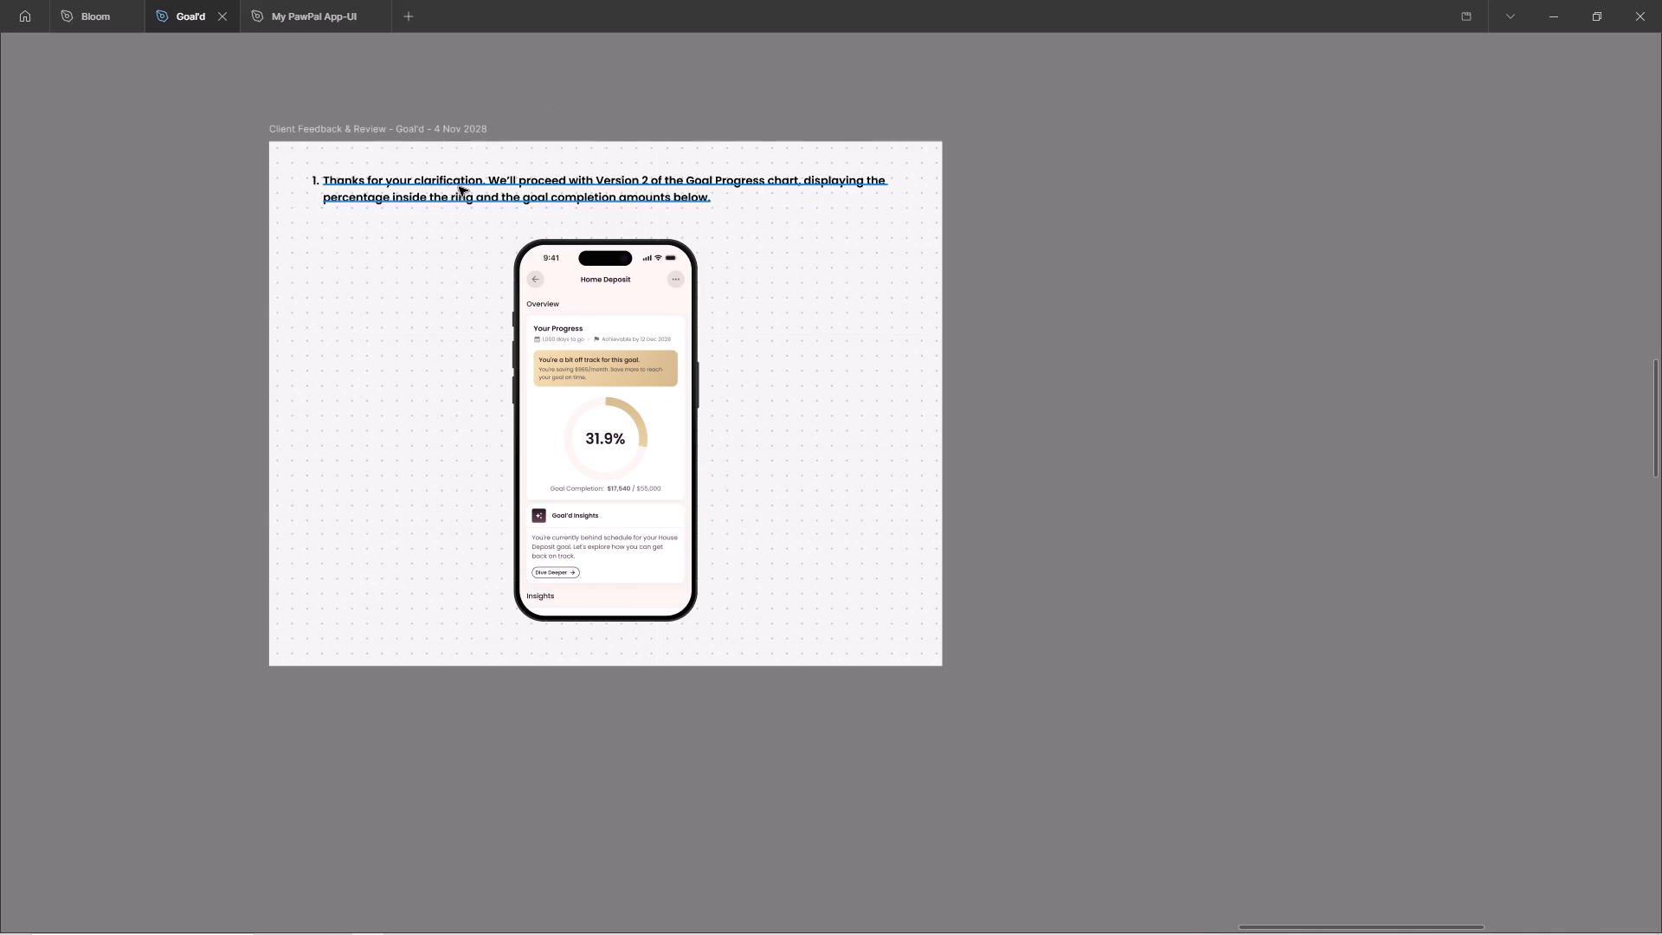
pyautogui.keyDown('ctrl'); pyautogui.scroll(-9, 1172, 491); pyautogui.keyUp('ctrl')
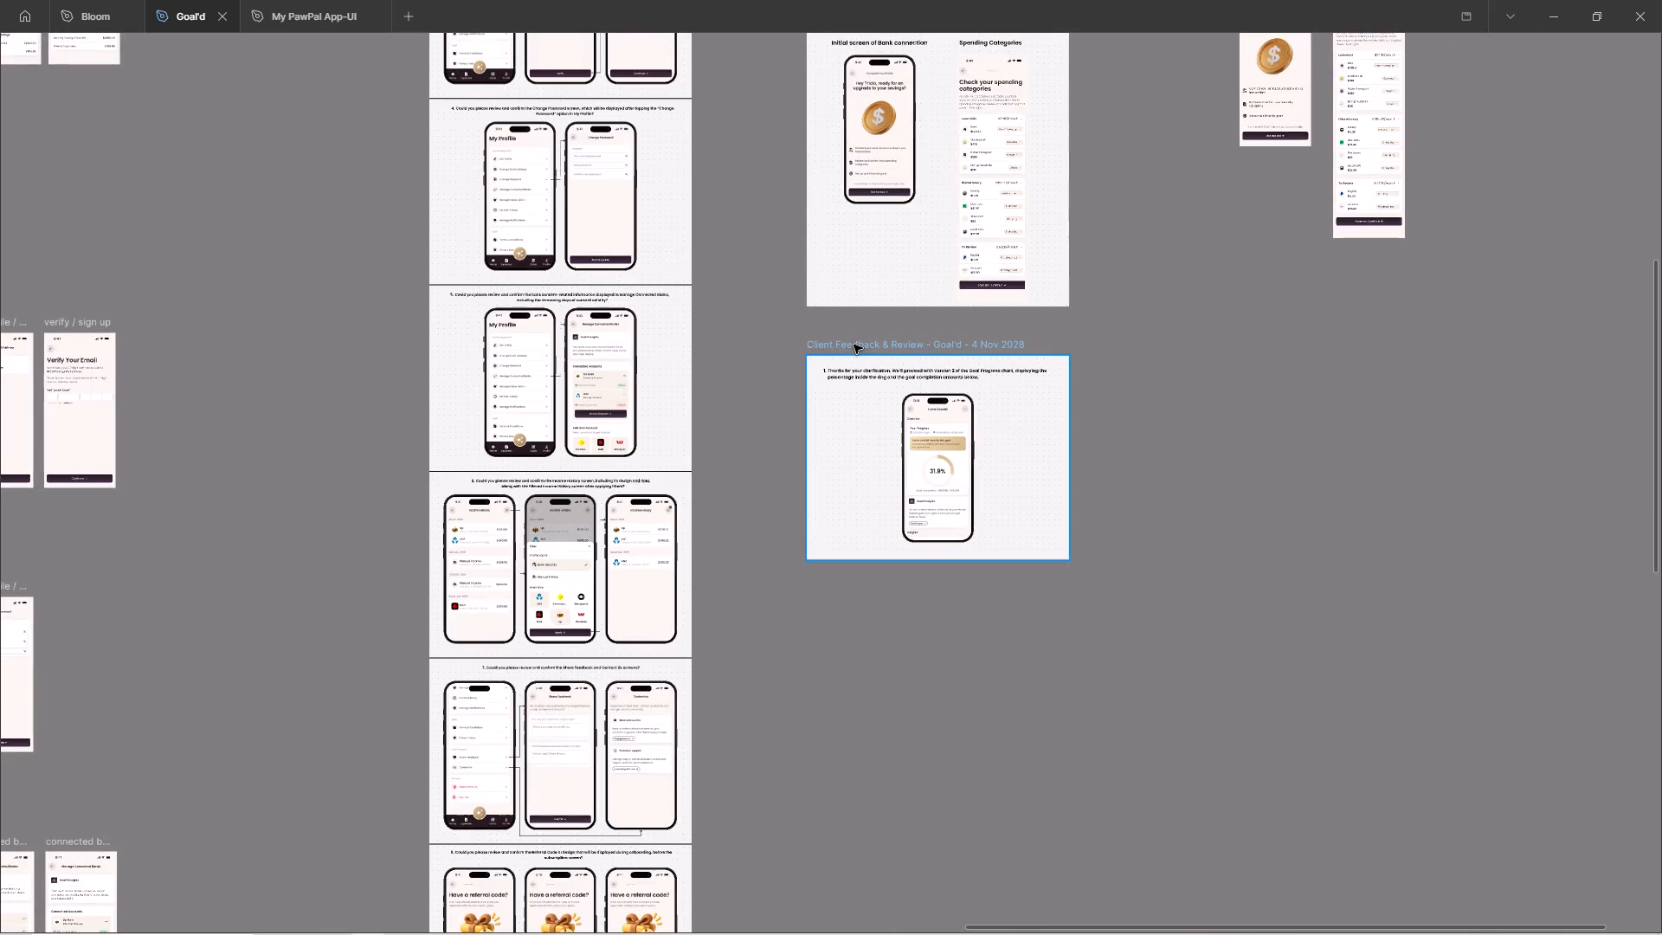
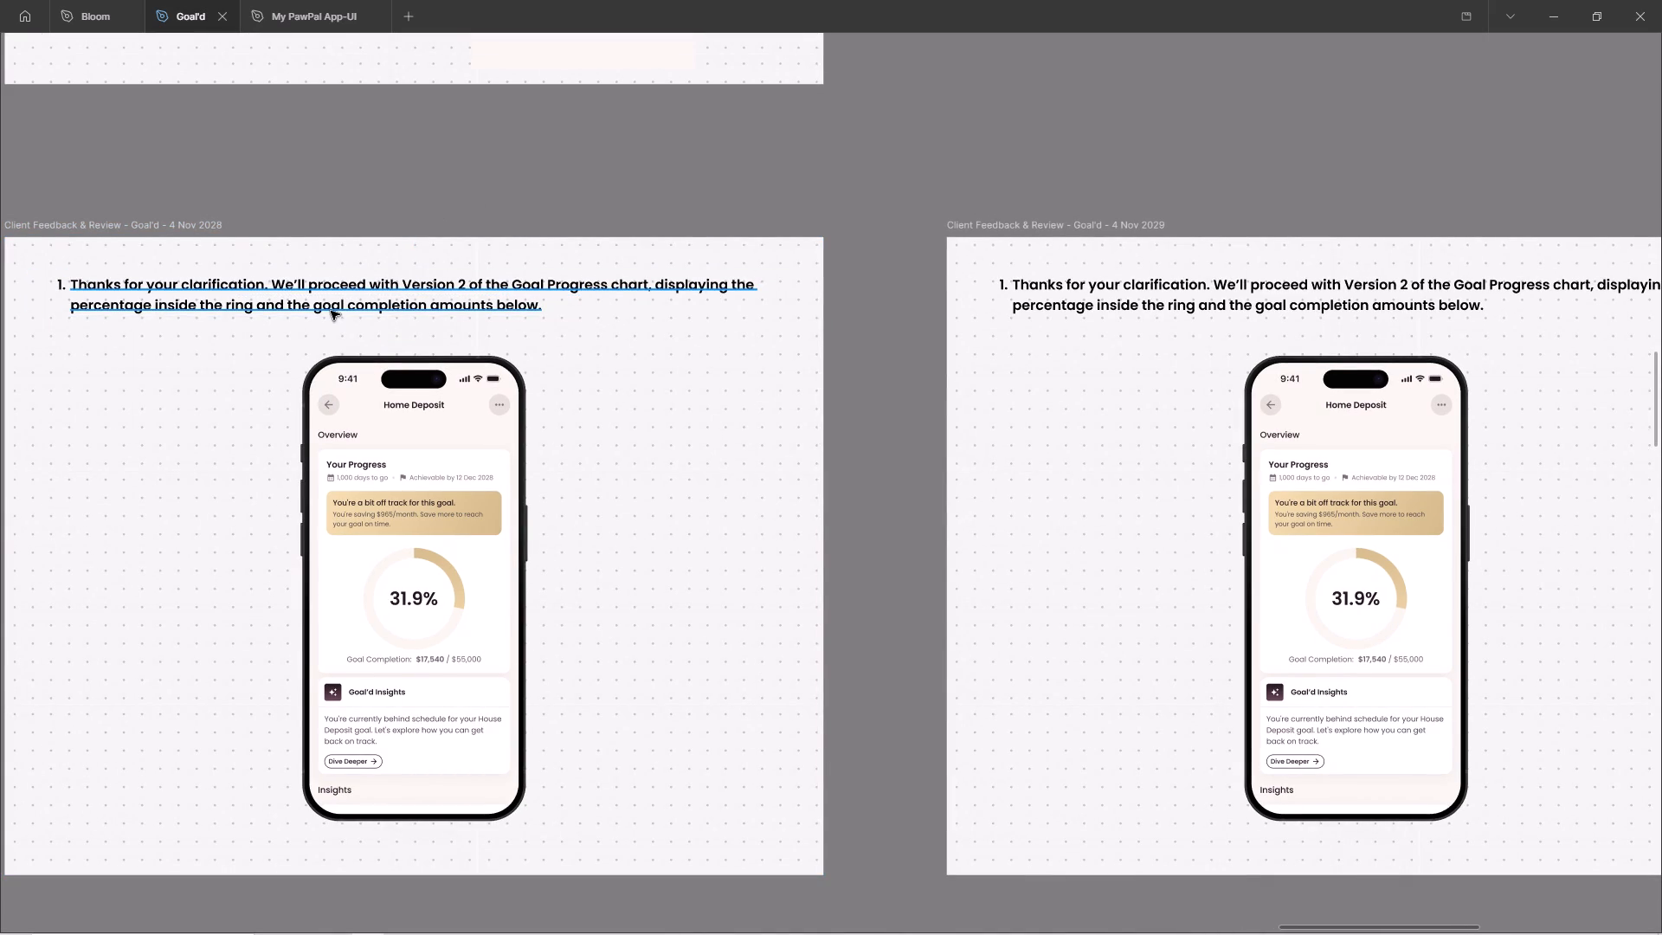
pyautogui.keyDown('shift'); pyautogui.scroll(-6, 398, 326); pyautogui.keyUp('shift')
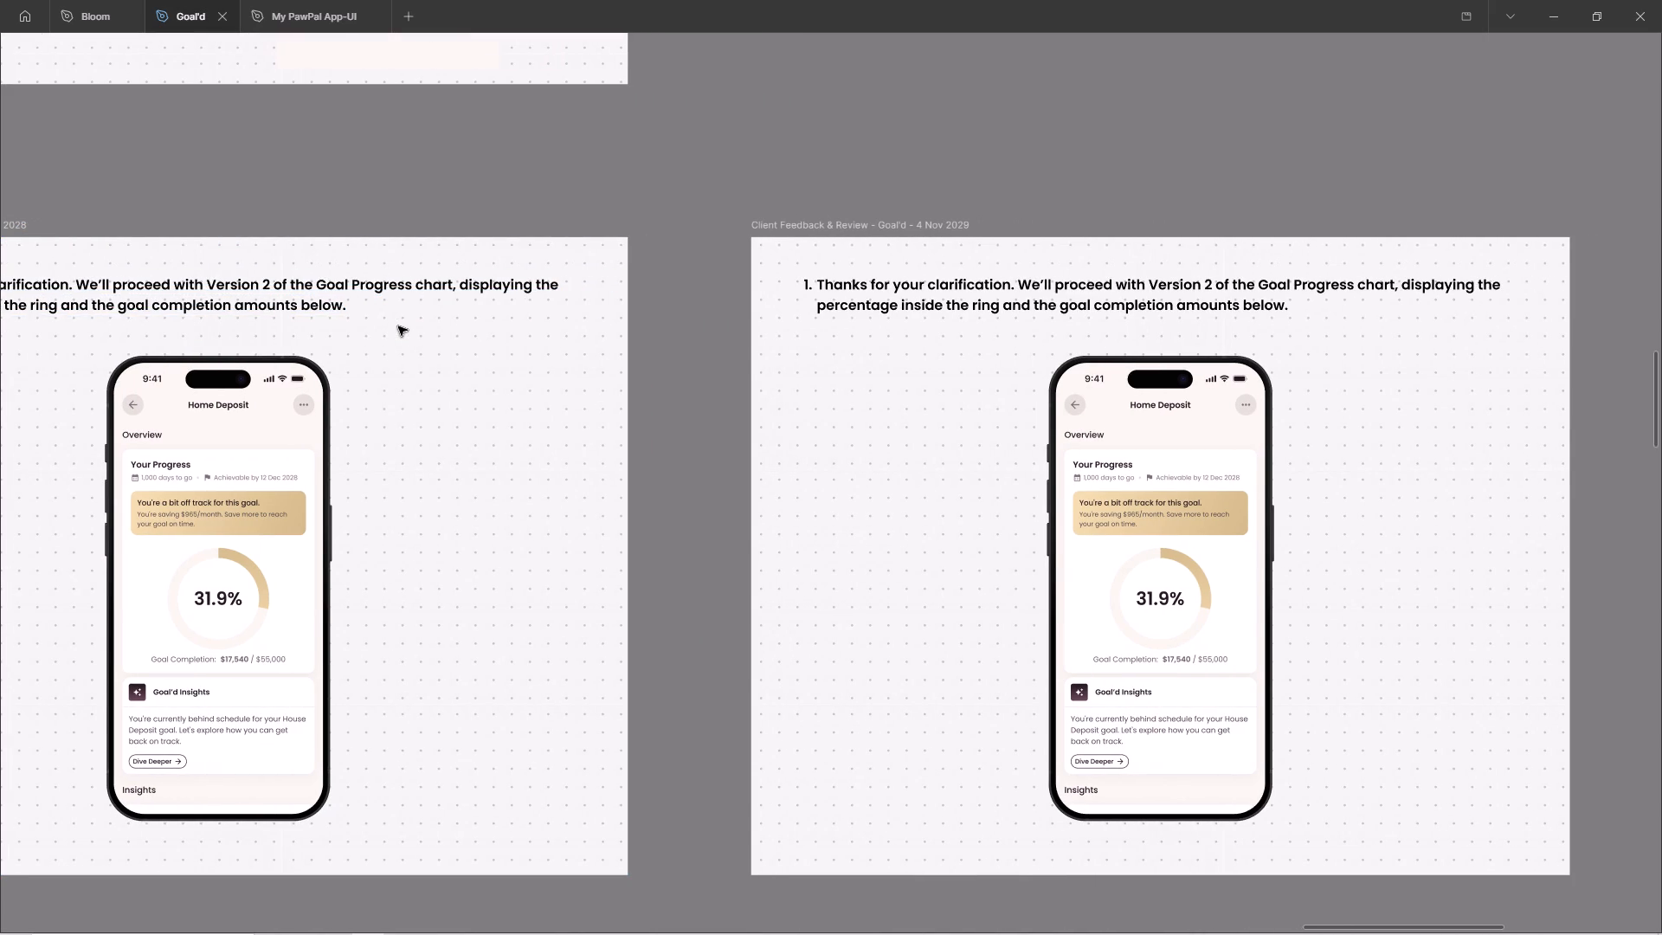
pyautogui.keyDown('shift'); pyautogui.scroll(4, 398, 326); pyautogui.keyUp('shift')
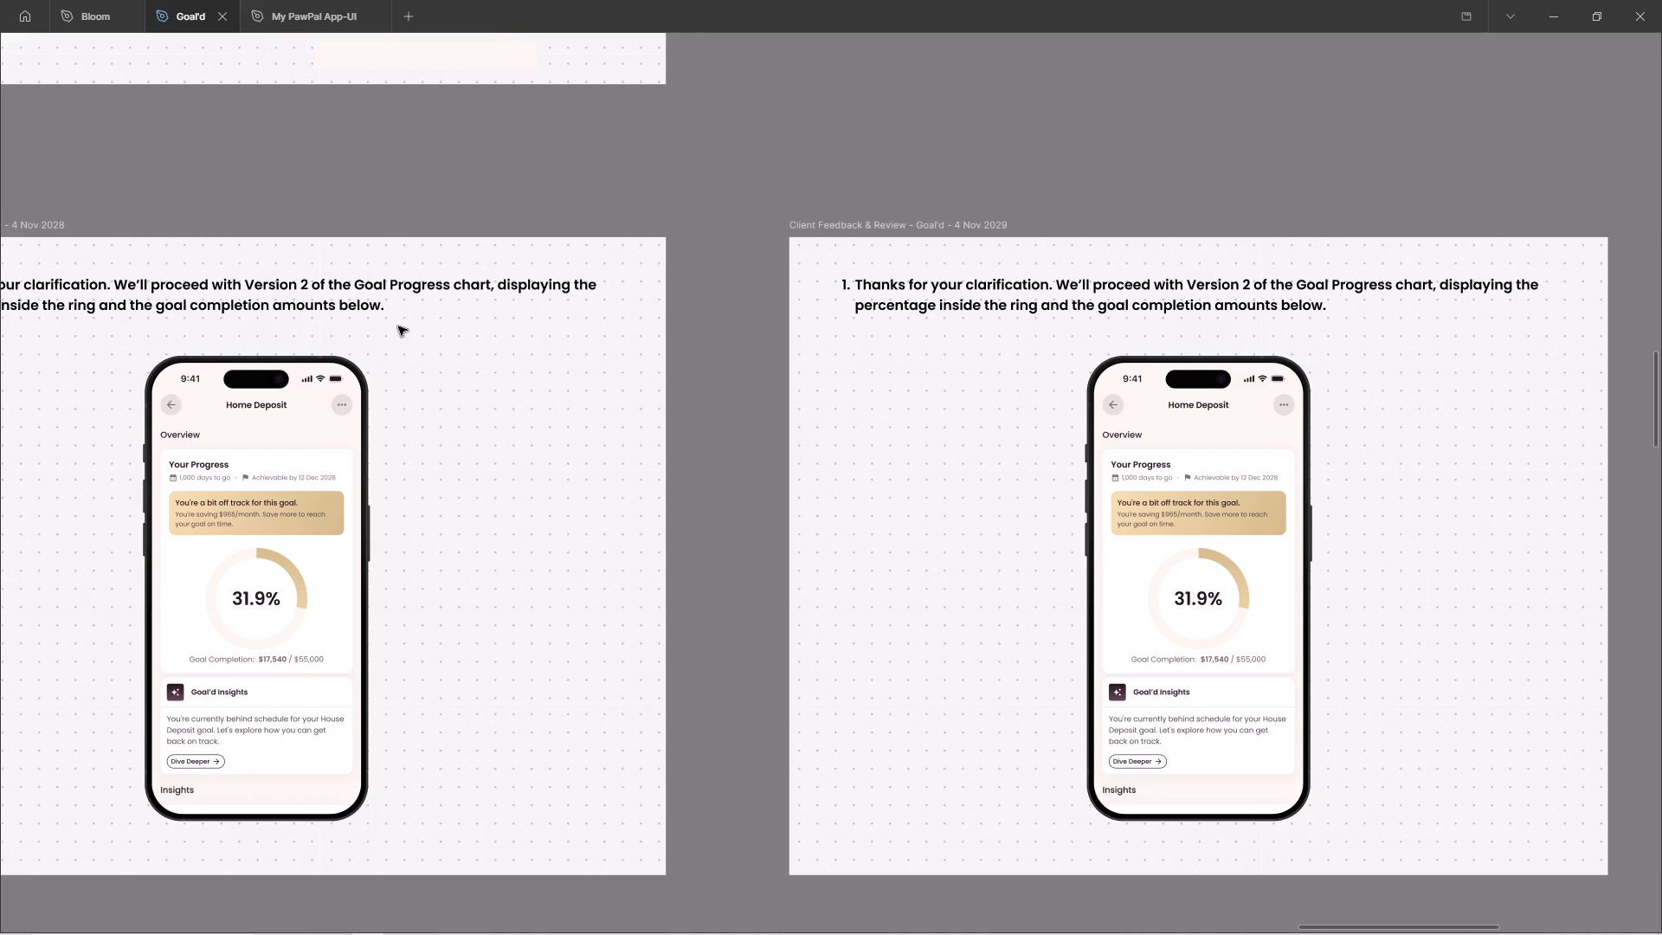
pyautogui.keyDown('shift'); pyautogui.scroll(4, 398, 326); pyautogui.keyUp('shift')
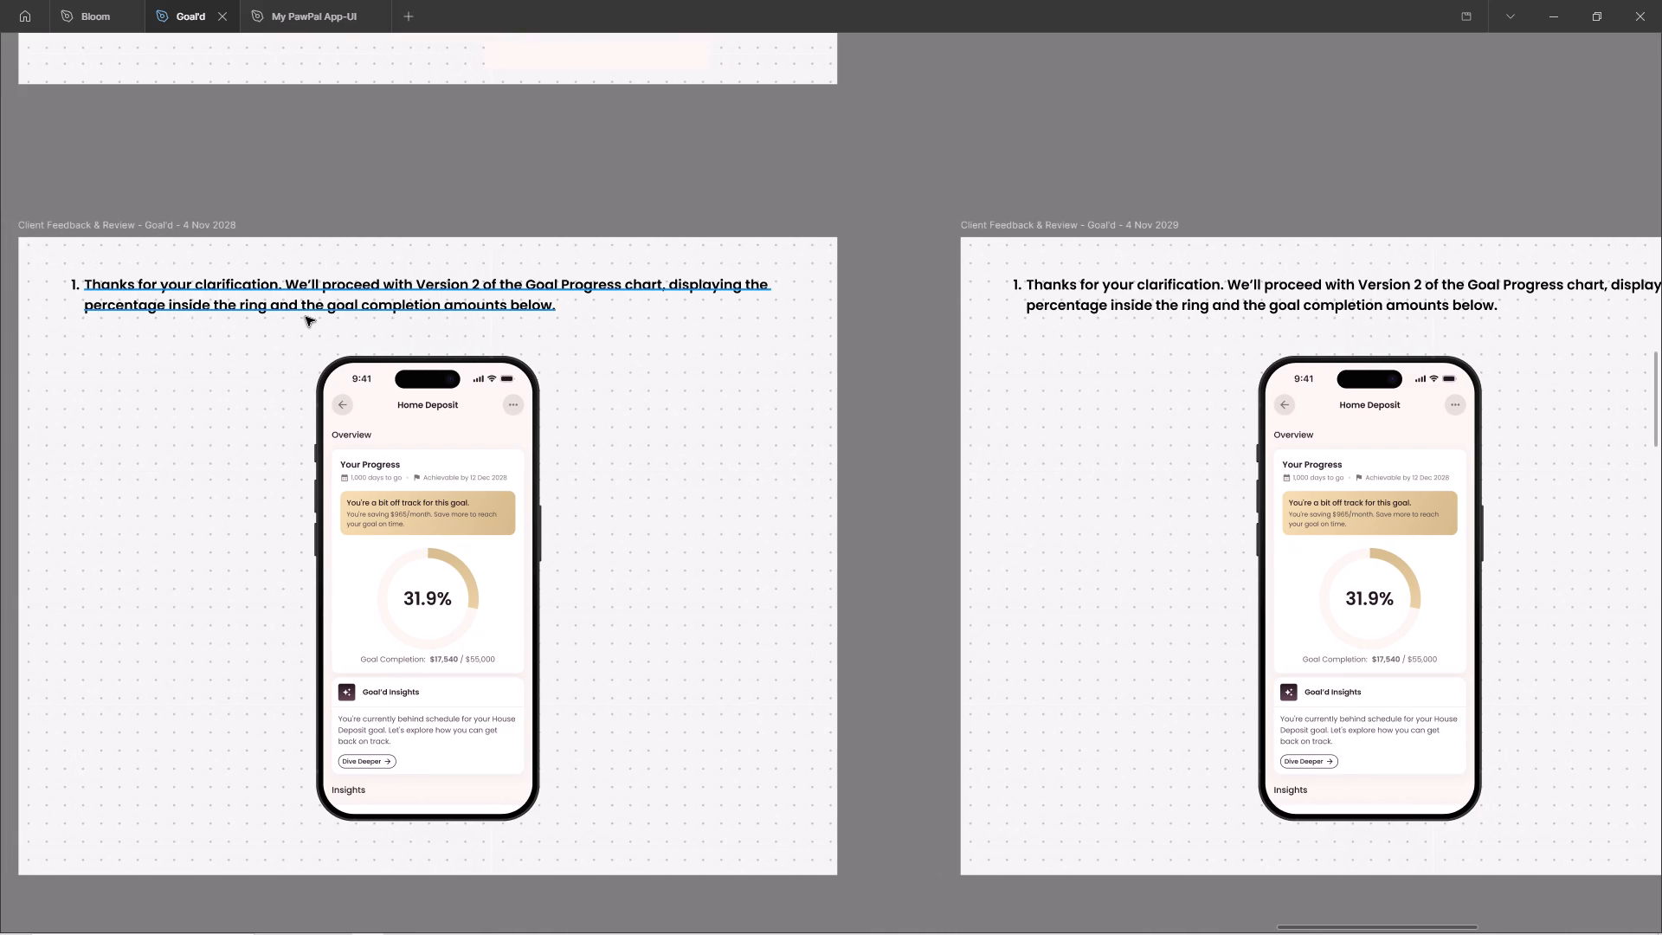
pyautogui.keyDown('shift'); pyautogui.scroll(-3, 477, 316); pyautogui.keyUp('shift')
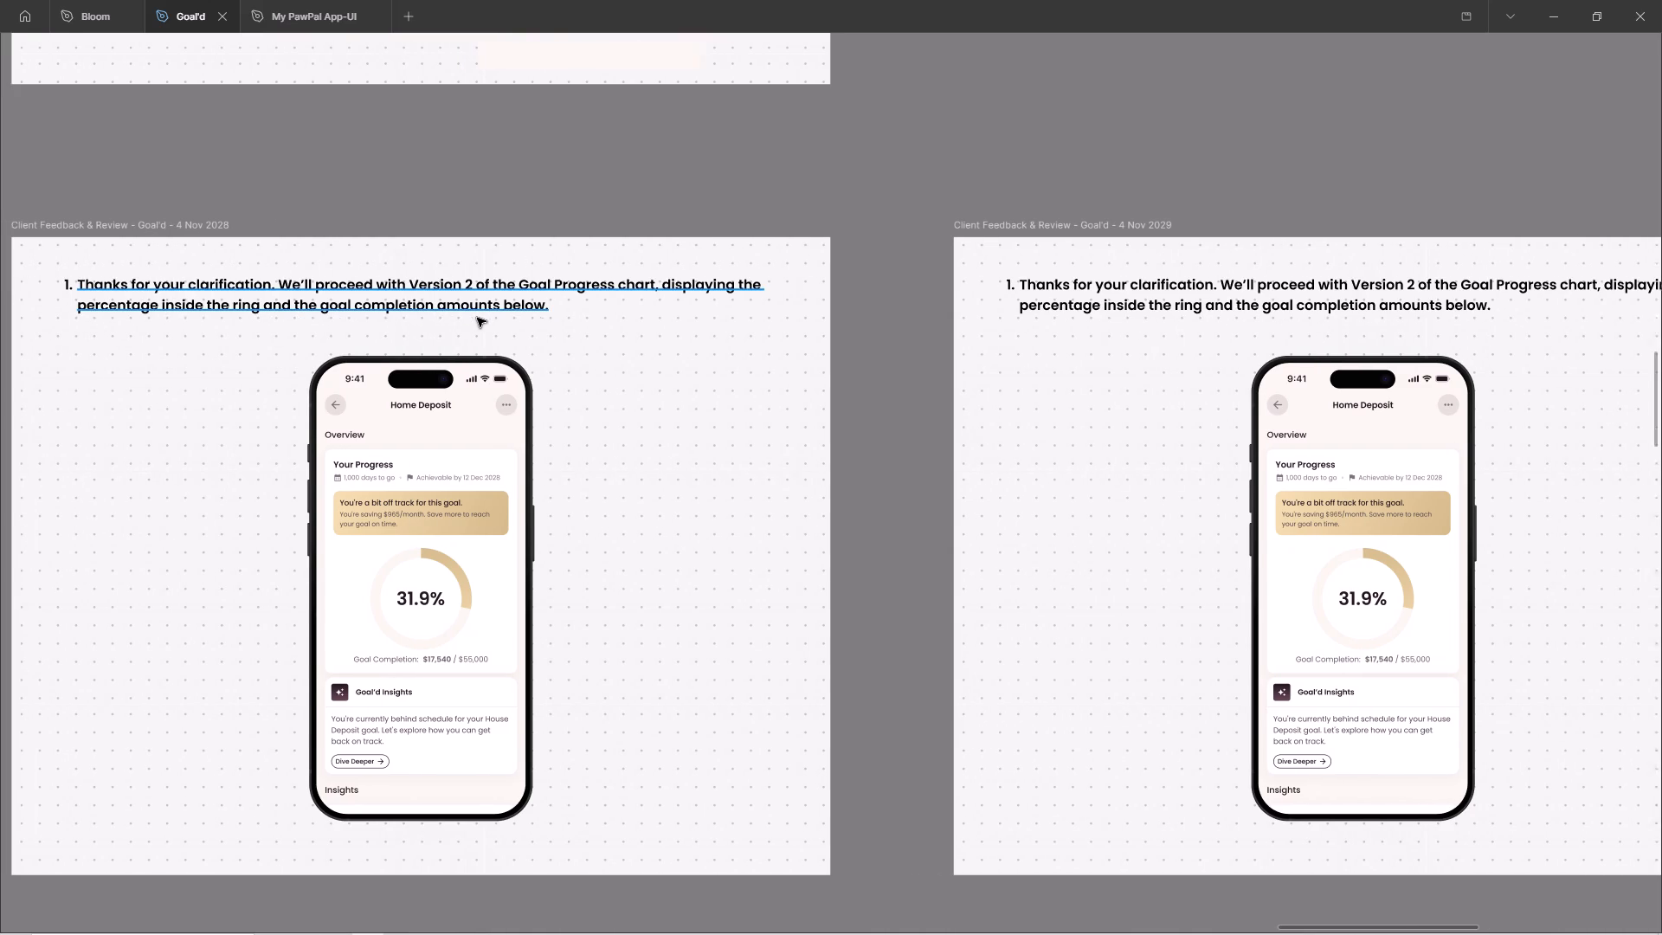
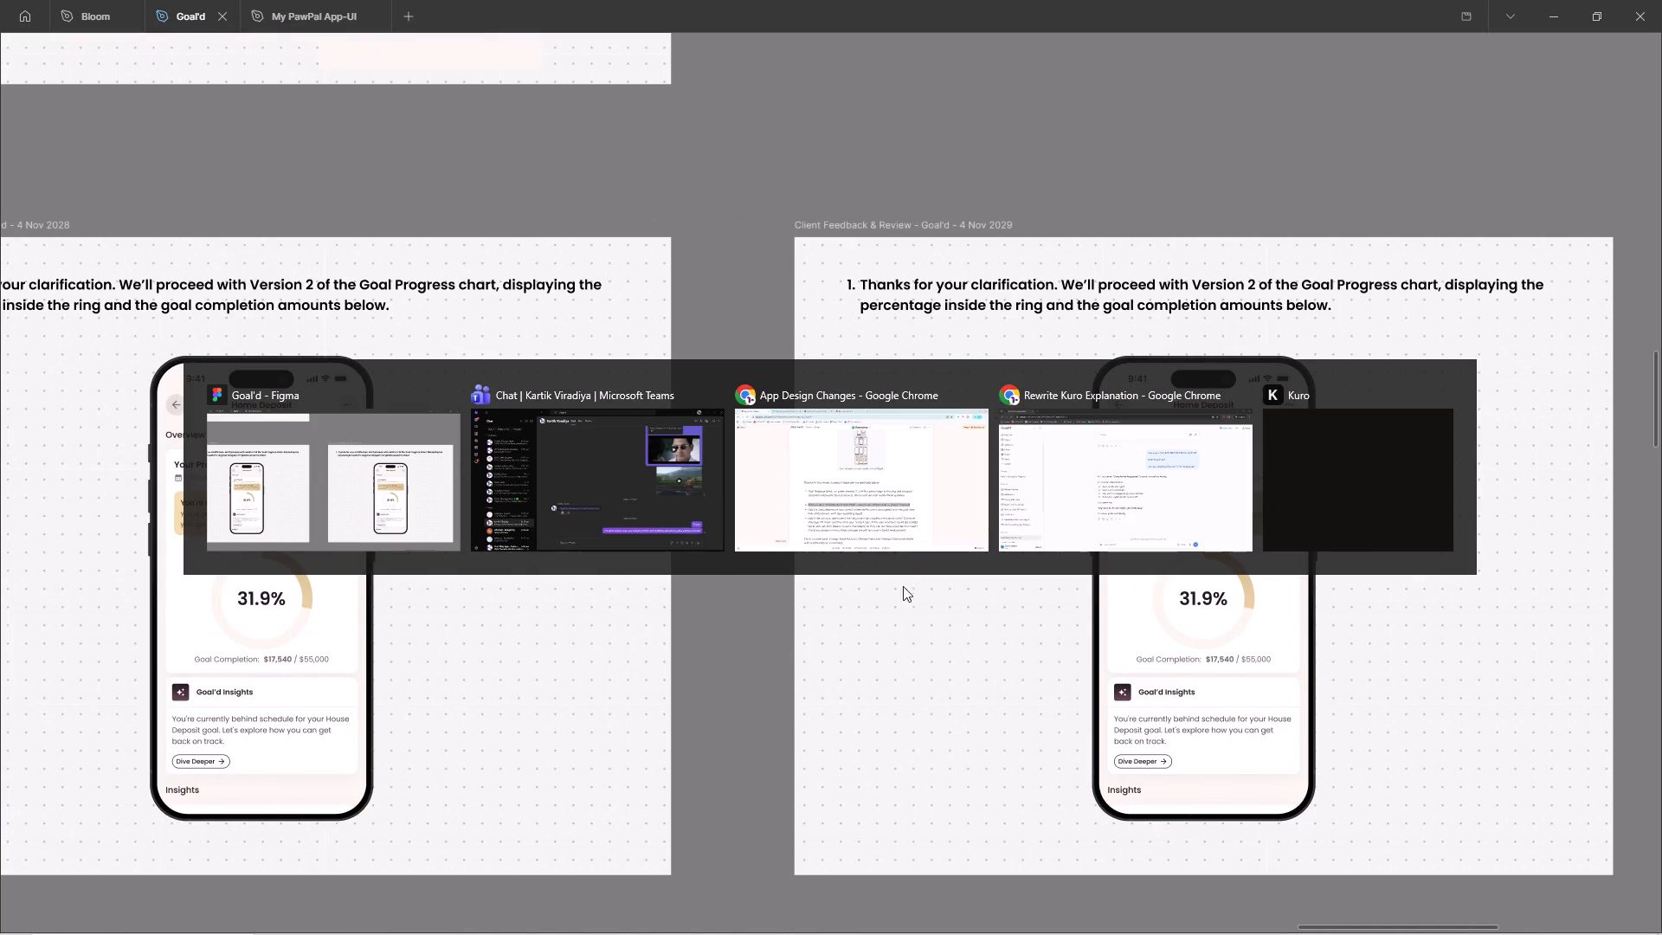
# In the Basecamp to-do, copy the client's bullet asking to show how many days ahead or behind the user is.
pyautogui.hotkey('alt', 'Tab')
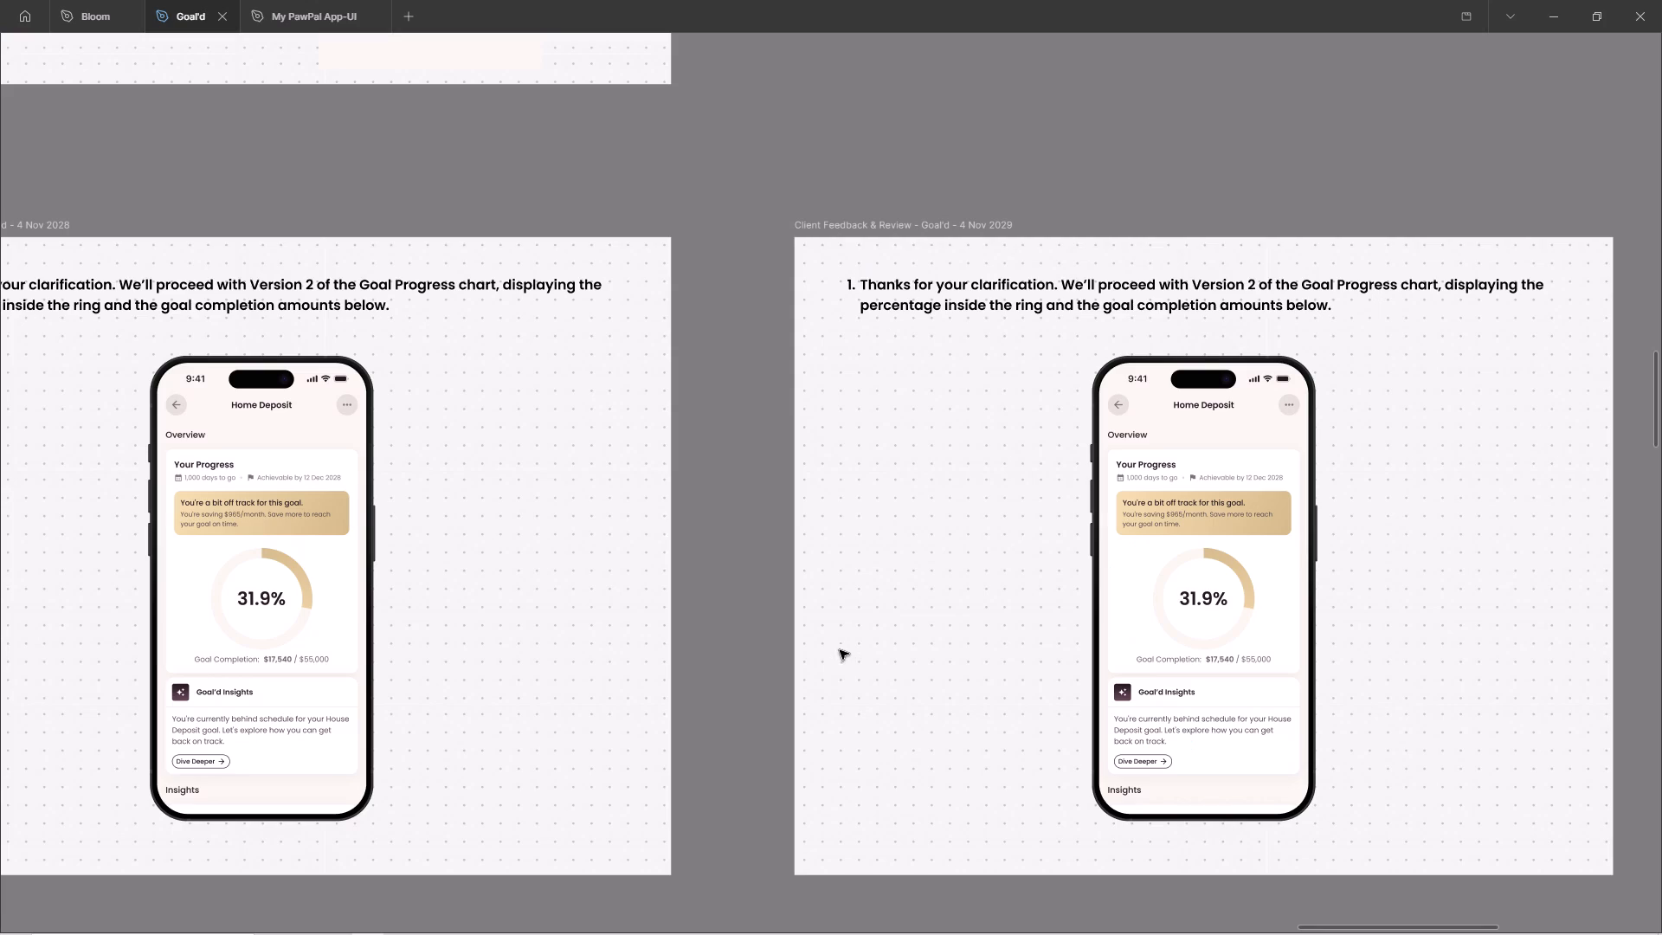
pyautogui.hotkey('alt', 'Tab')
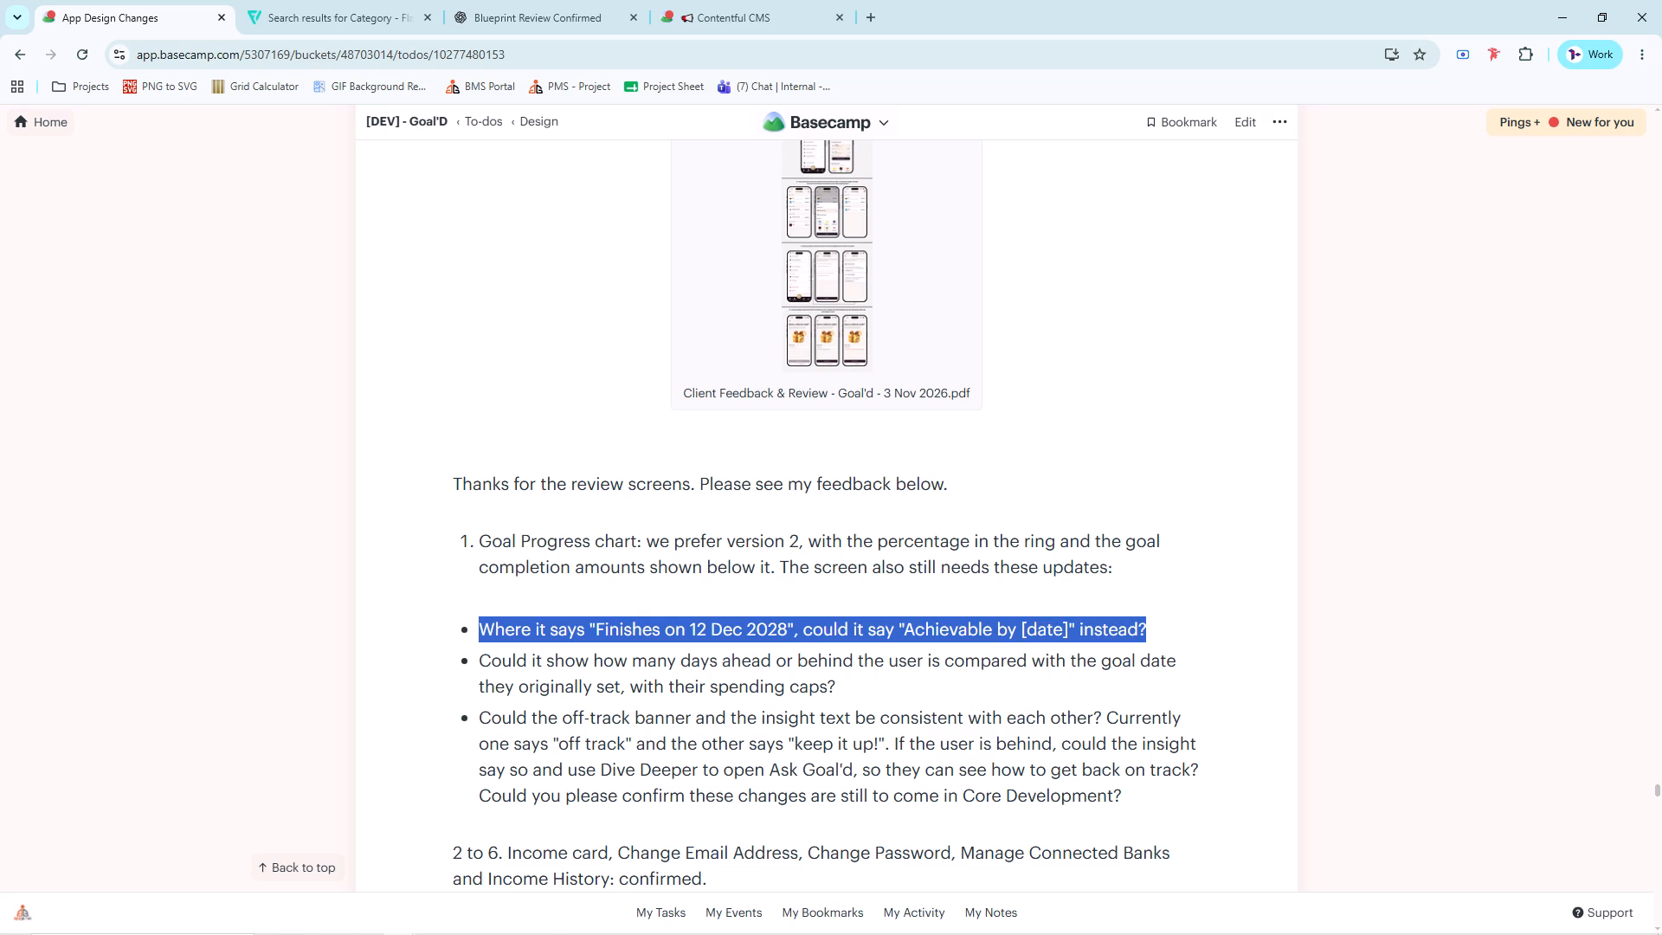
pyautogui.click(586, 678)
pyautogui.moveTo(570, 662); pyautogui.dragTo(821, 650)
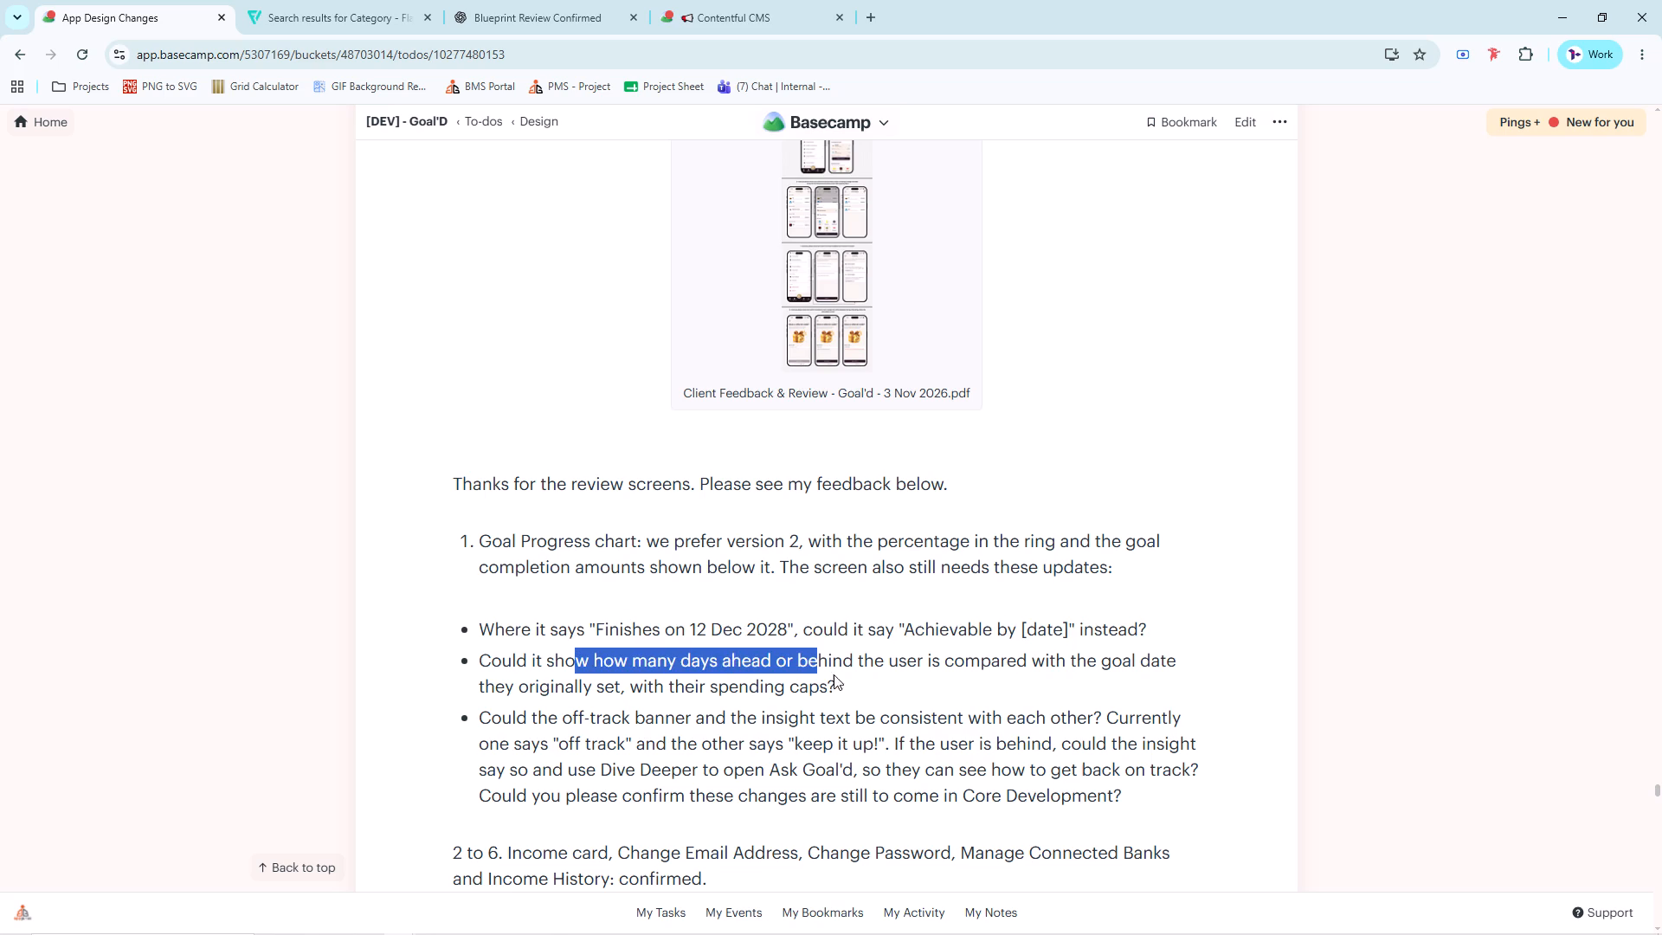
pyautogui.moveTo(869, 686); pyautogui.dragTo(471, 660)
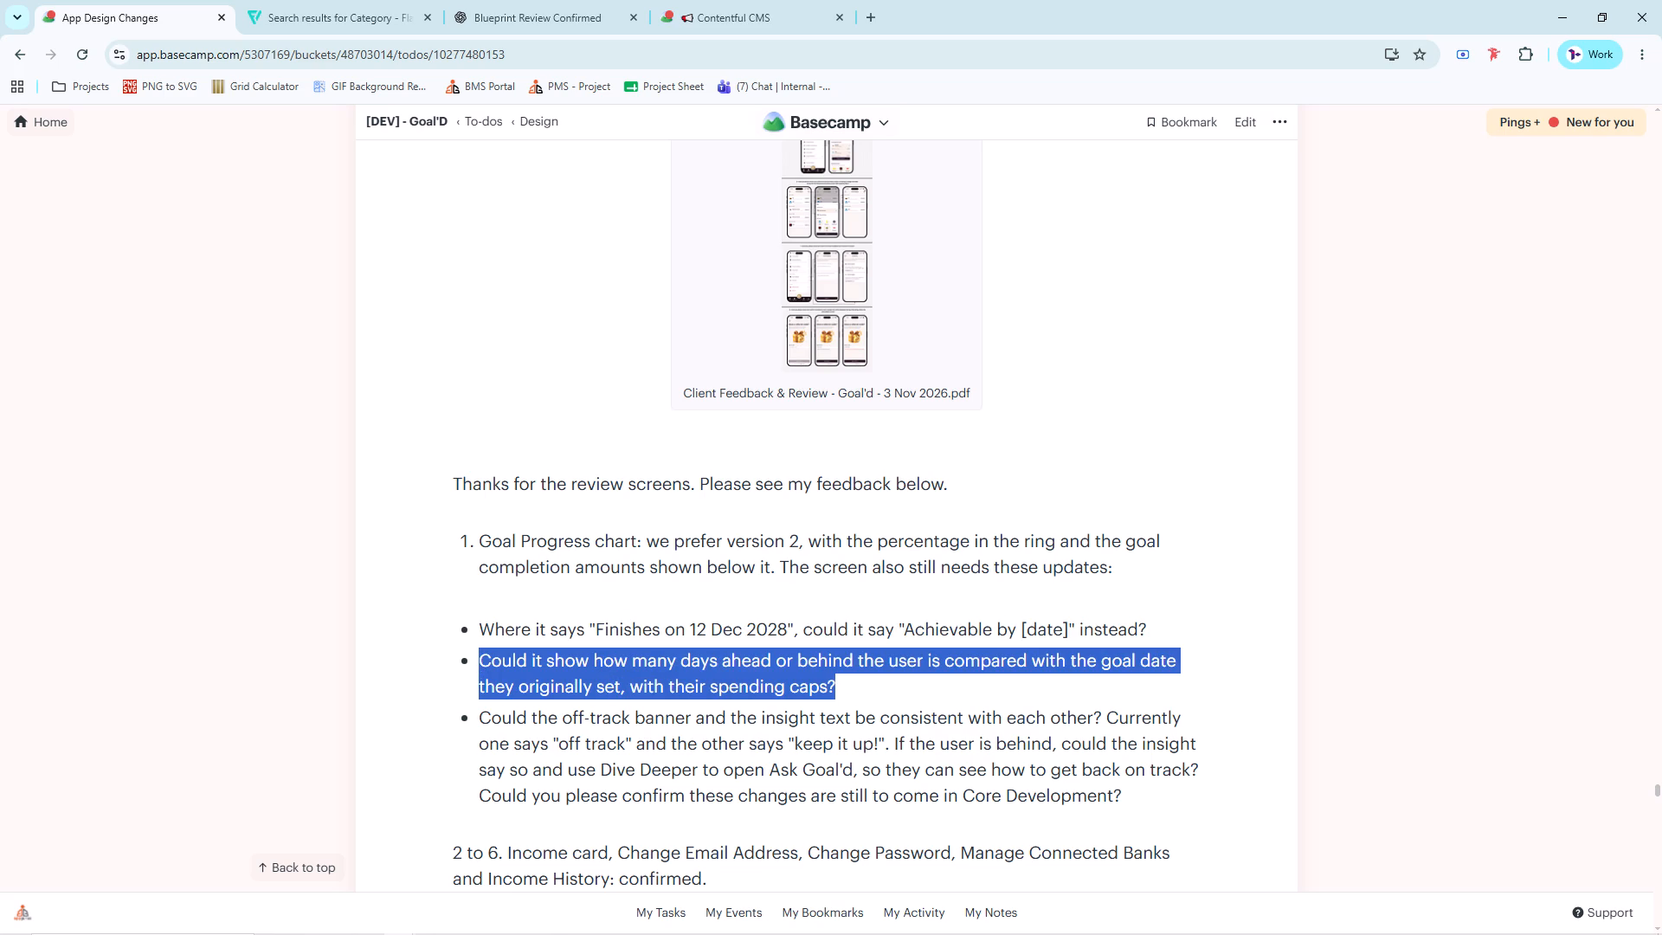
pyautogui.hotkey('ctrl', 'c')
# Back in Figma, extend the first of the two 4 Nov client review frames downward, keeping its 1440 width.
pyautogui.hotkey('alt', 'Tab')
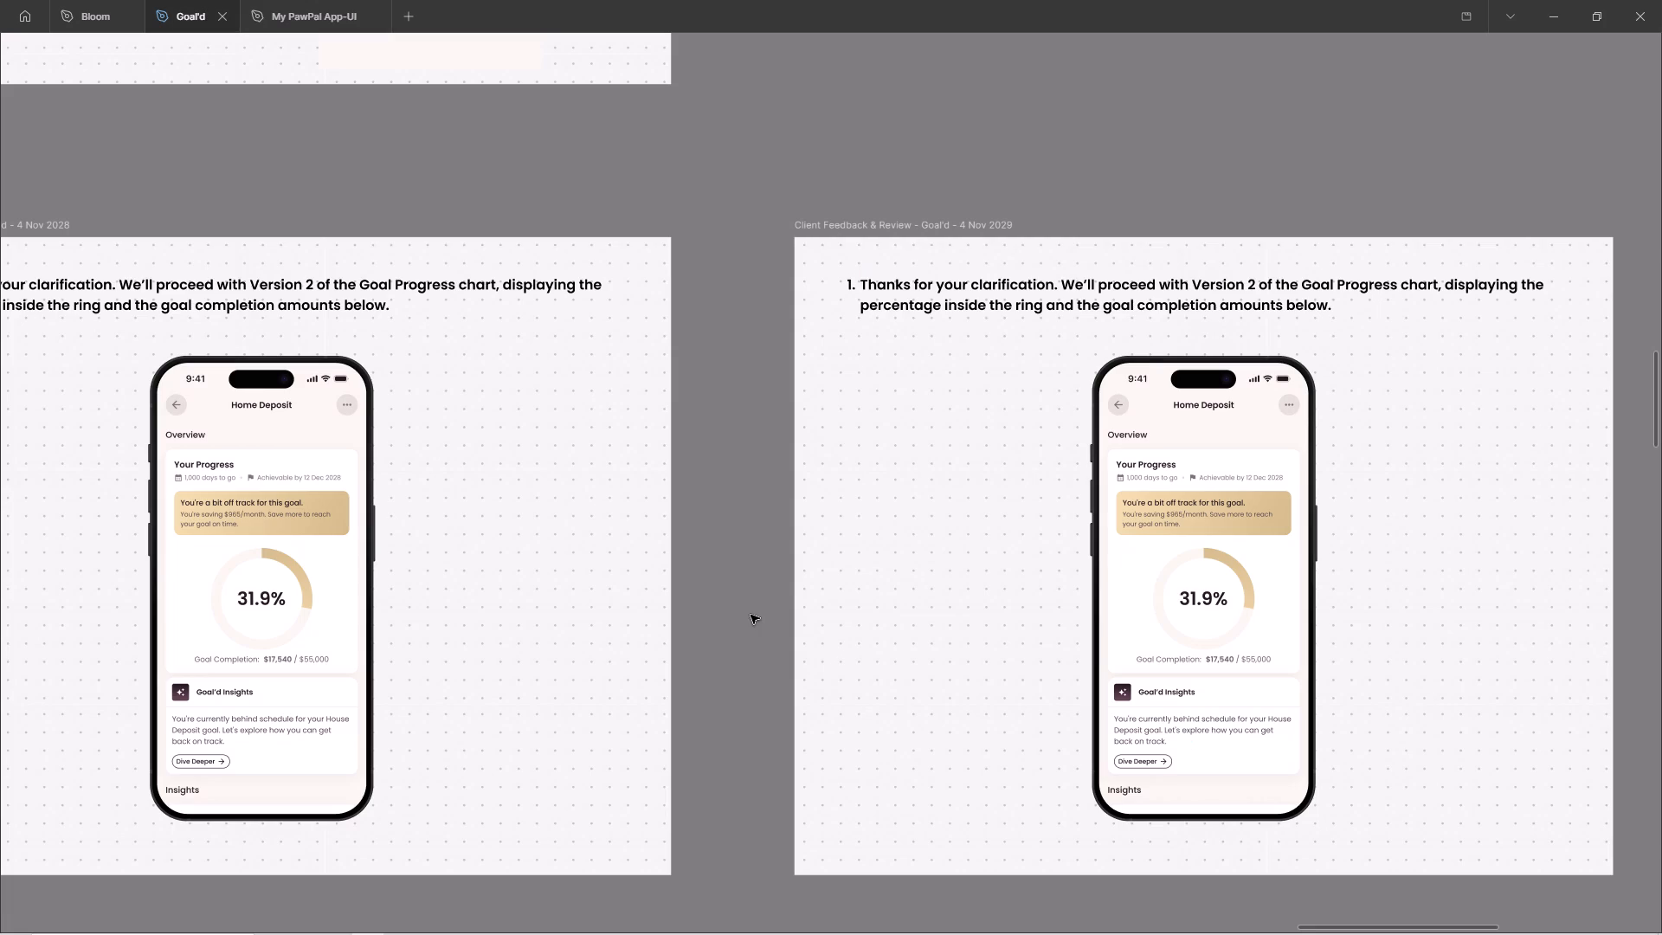
pyautogui.keyDown('shift'); pyautogui.scroll(-1, 766, 543); pyautogui.keyUp('shift')
pyautogui.keyDown('shift'); pyautogui.scroll(9, 766, 543); pyautogui.keyUp('shift')
pyautogui.keyDown('ctrl'); pyautogui.scroll(-4, 464, 286); pyautogui.keyUp('ctrl')
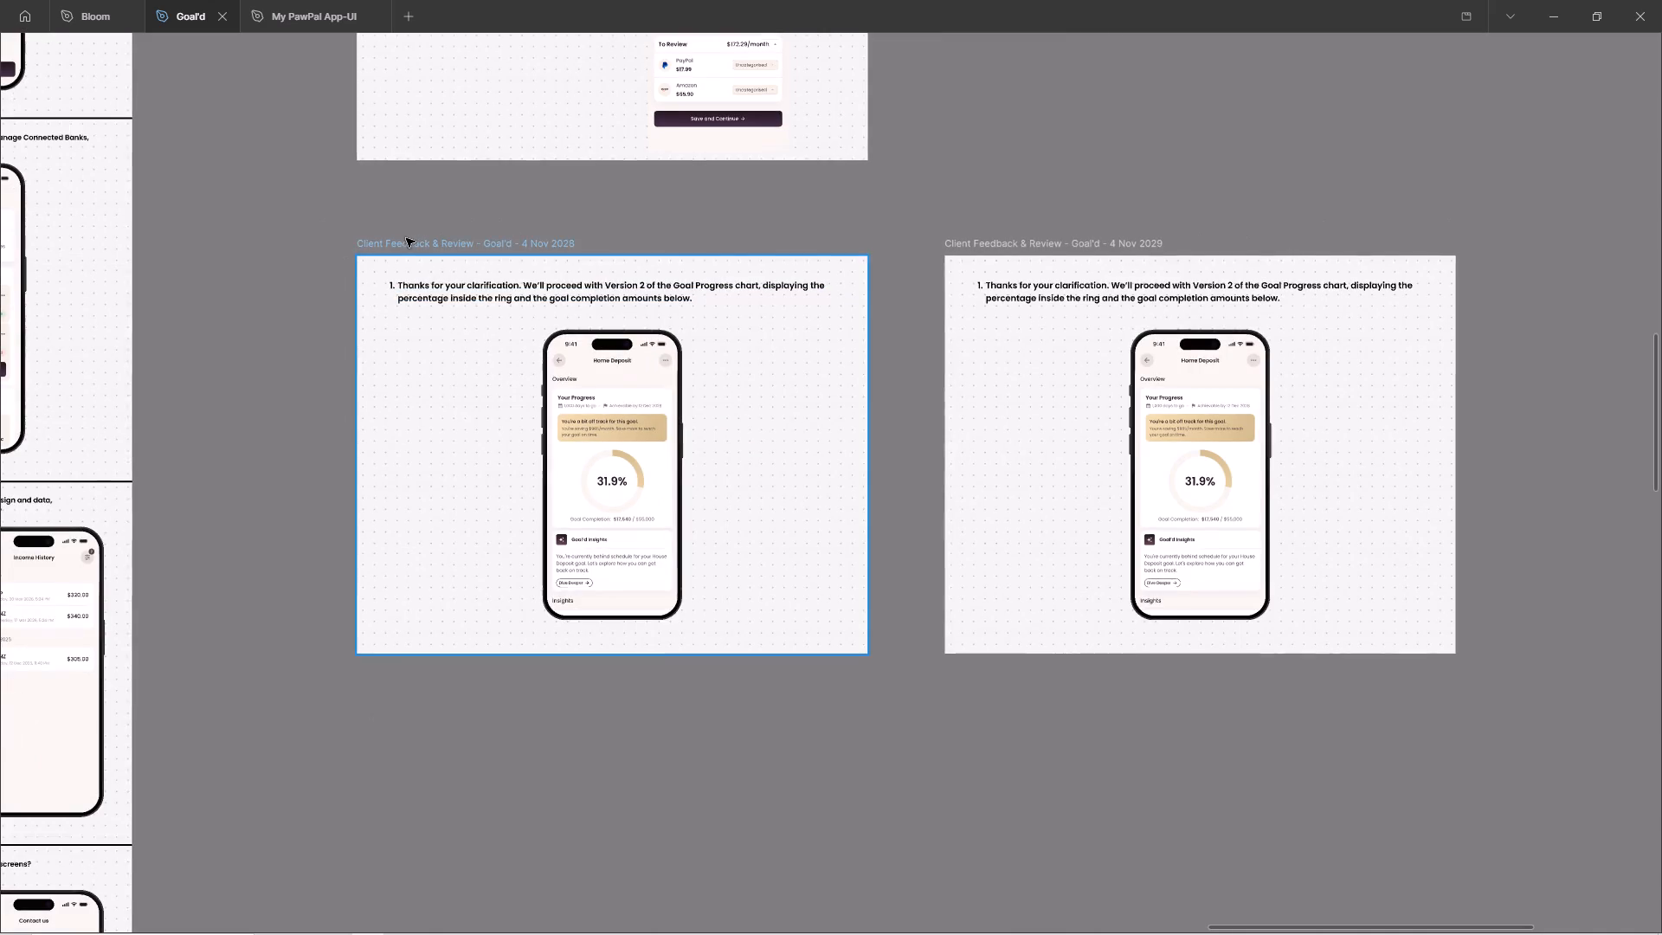
pyautogui.click(406, 238)
pyautogui.keyDown('ctrl'); pyautogui.scroll(5, 514, 566); pyautogui.keyUp('ctrl')
pyautogui.keyDown('ctrl'); pyautogui.moveTo(580, 715); pyautogui.dragTo(578, 768); pyautogui.keyUp('ctrl')
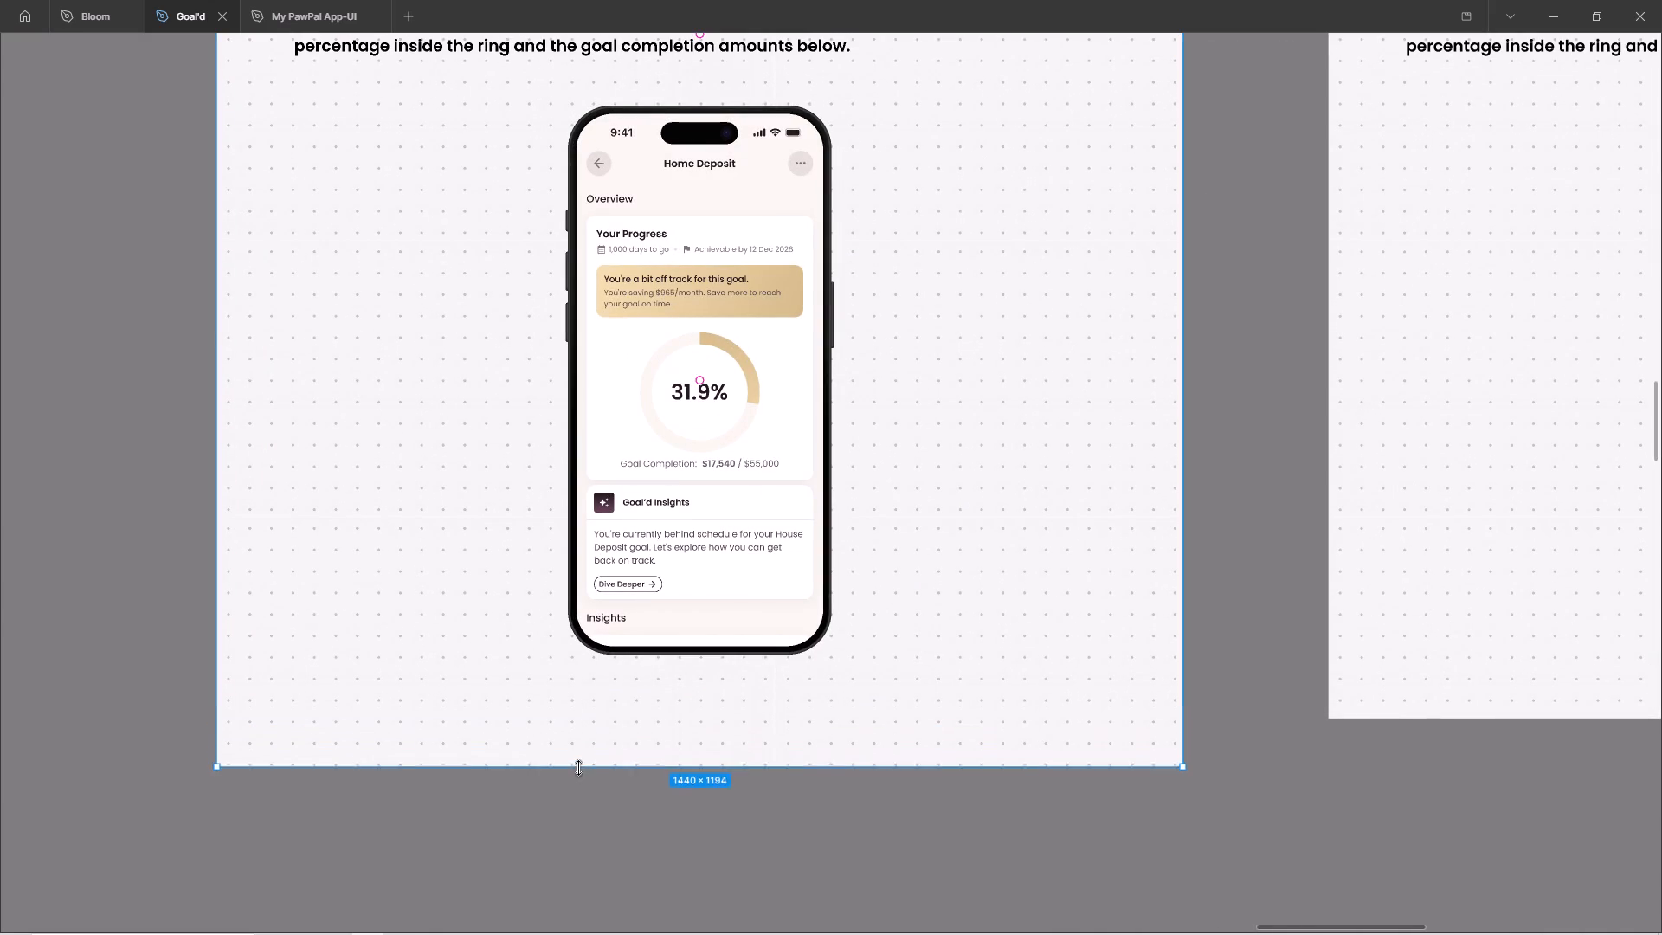
pyautogui.keyDown('ctrl'); pyautogui.moveTo(578, 768); pyautogui.dragTo(566, 803); pyautogui.keyUp('ctrl')
pyautogui.keyDown('ctrl'); pyautogui.scroll(-4, 531, 699); pyautogui.keyUp('ctrl')
pyautogui.hotkey('alt', 'Tab')
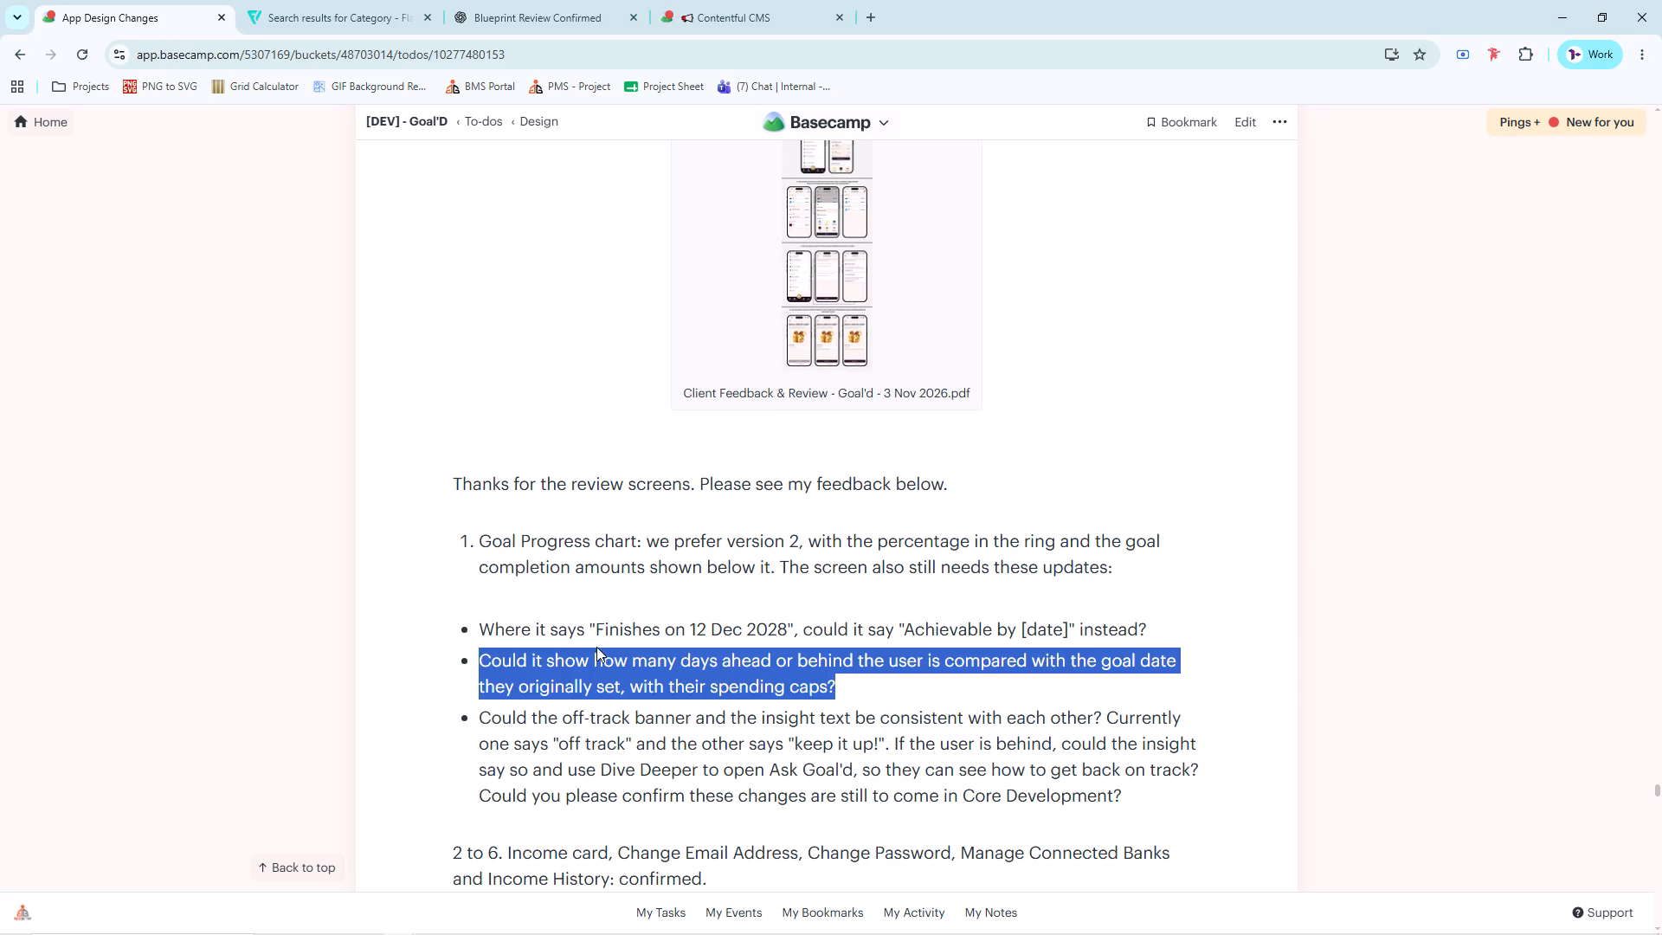
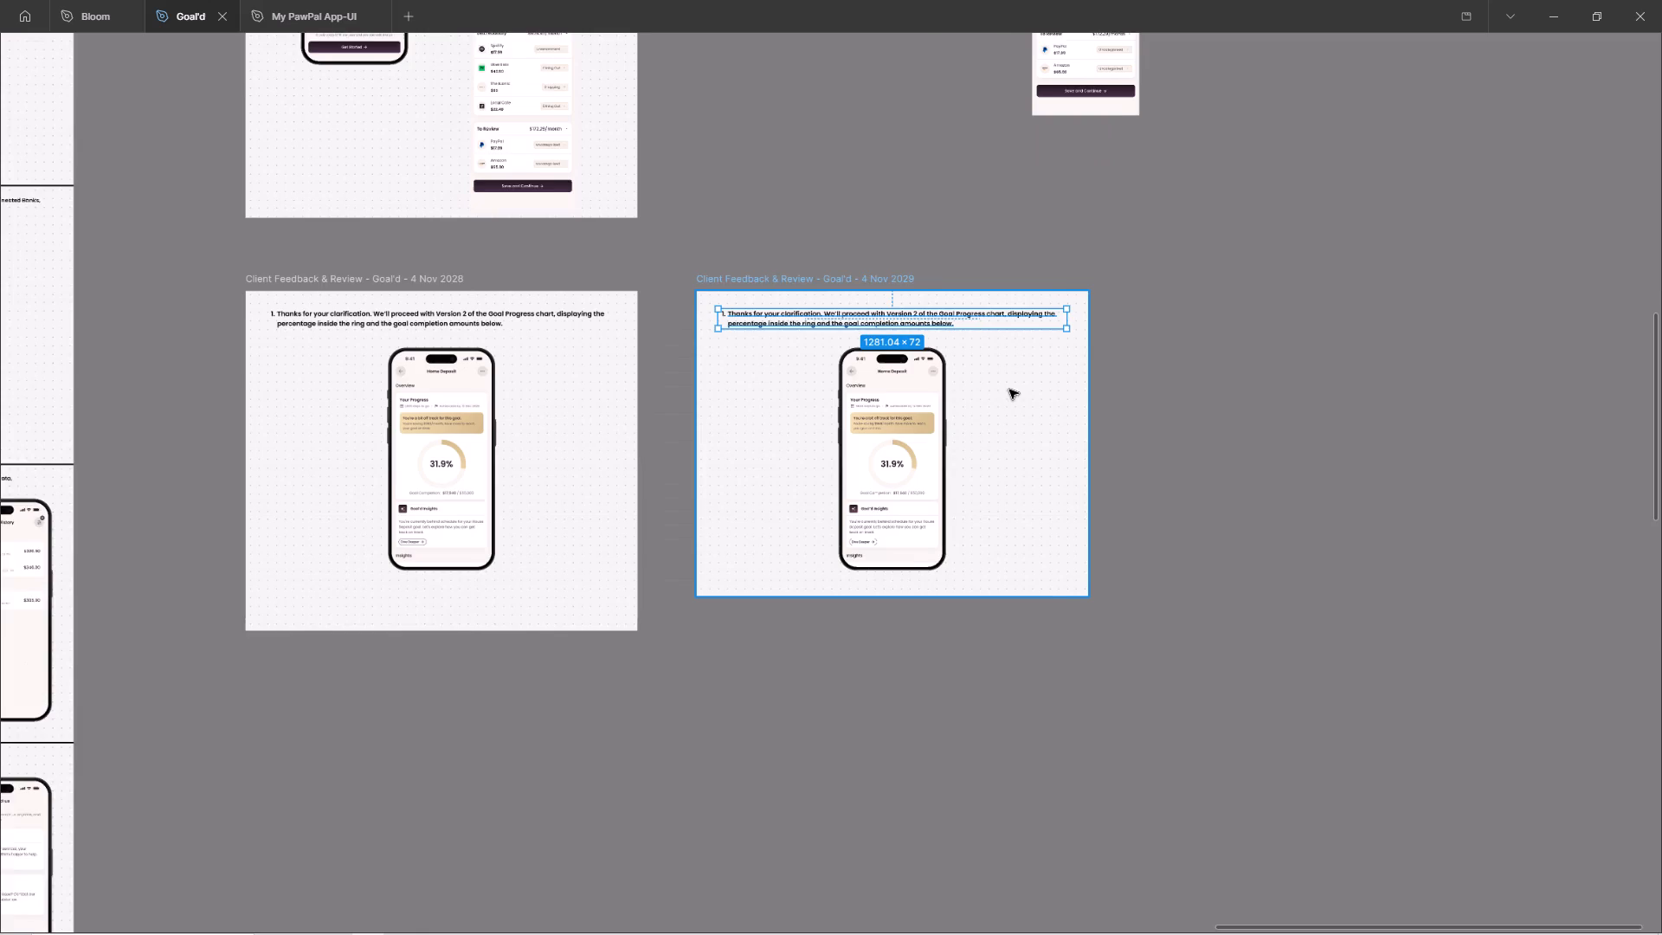
pyautogui.keyDown('ctrl'); pyautogui.scroll(2, 1009, 390); pyautogui.keyUp('ctrl')
pyautogui.click(740, 274)
pyautogui.keyDown('ctrl'); pyautogui.scroll(3, 847, 589); pyautogui.keyUp('ctrl')
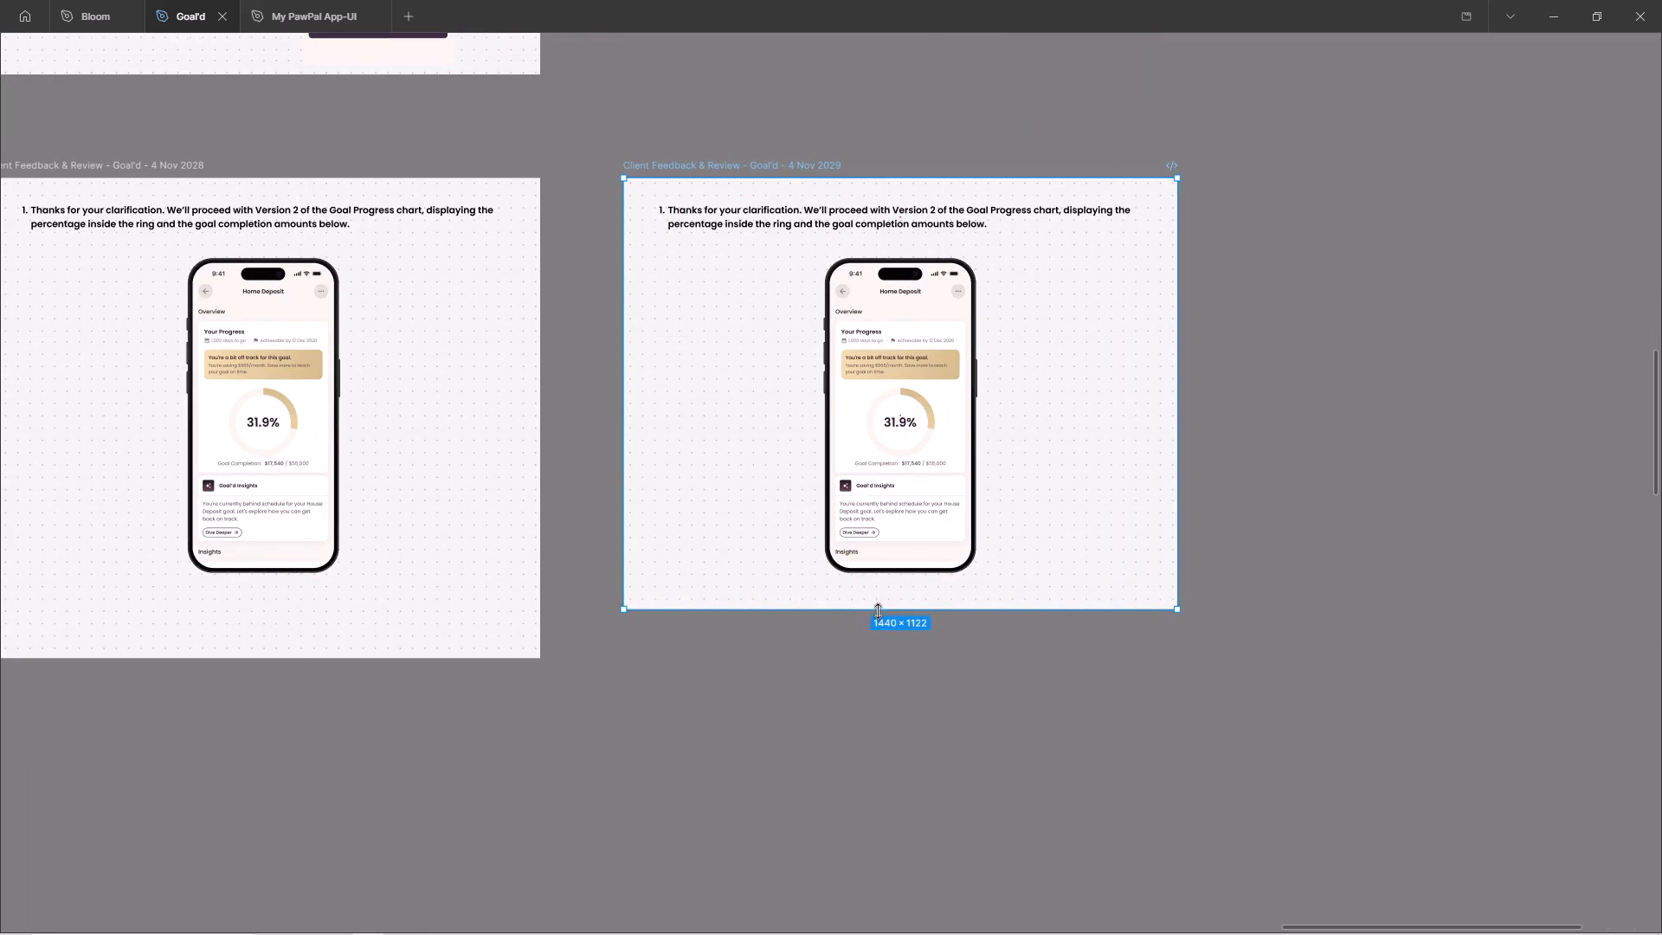
pyautogui.keyDown('shift'); pyautogui.scroll(4, 544, 510); pyautogui.keyUp('shift')
pyautogui.click(127, 163)
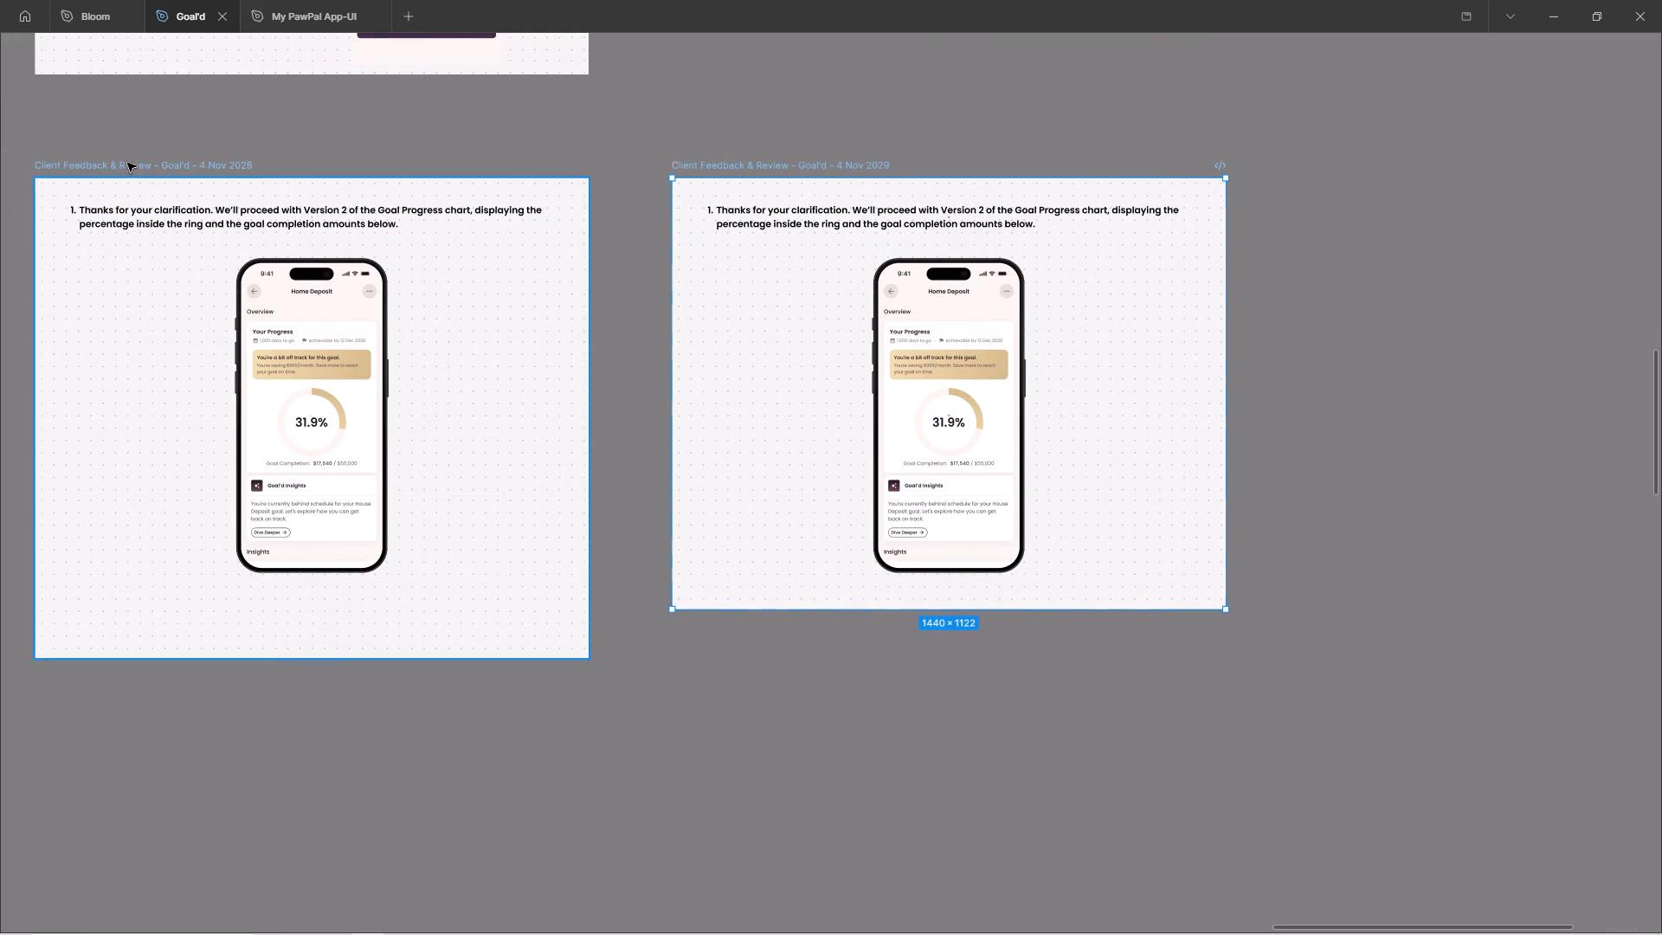
pyautogui.keyDown('shift'); pyautogui.scroll(5, 194, 268); pyautogui.keyUp('shift')
pyautogui.hotkey('ctrl', 'v')
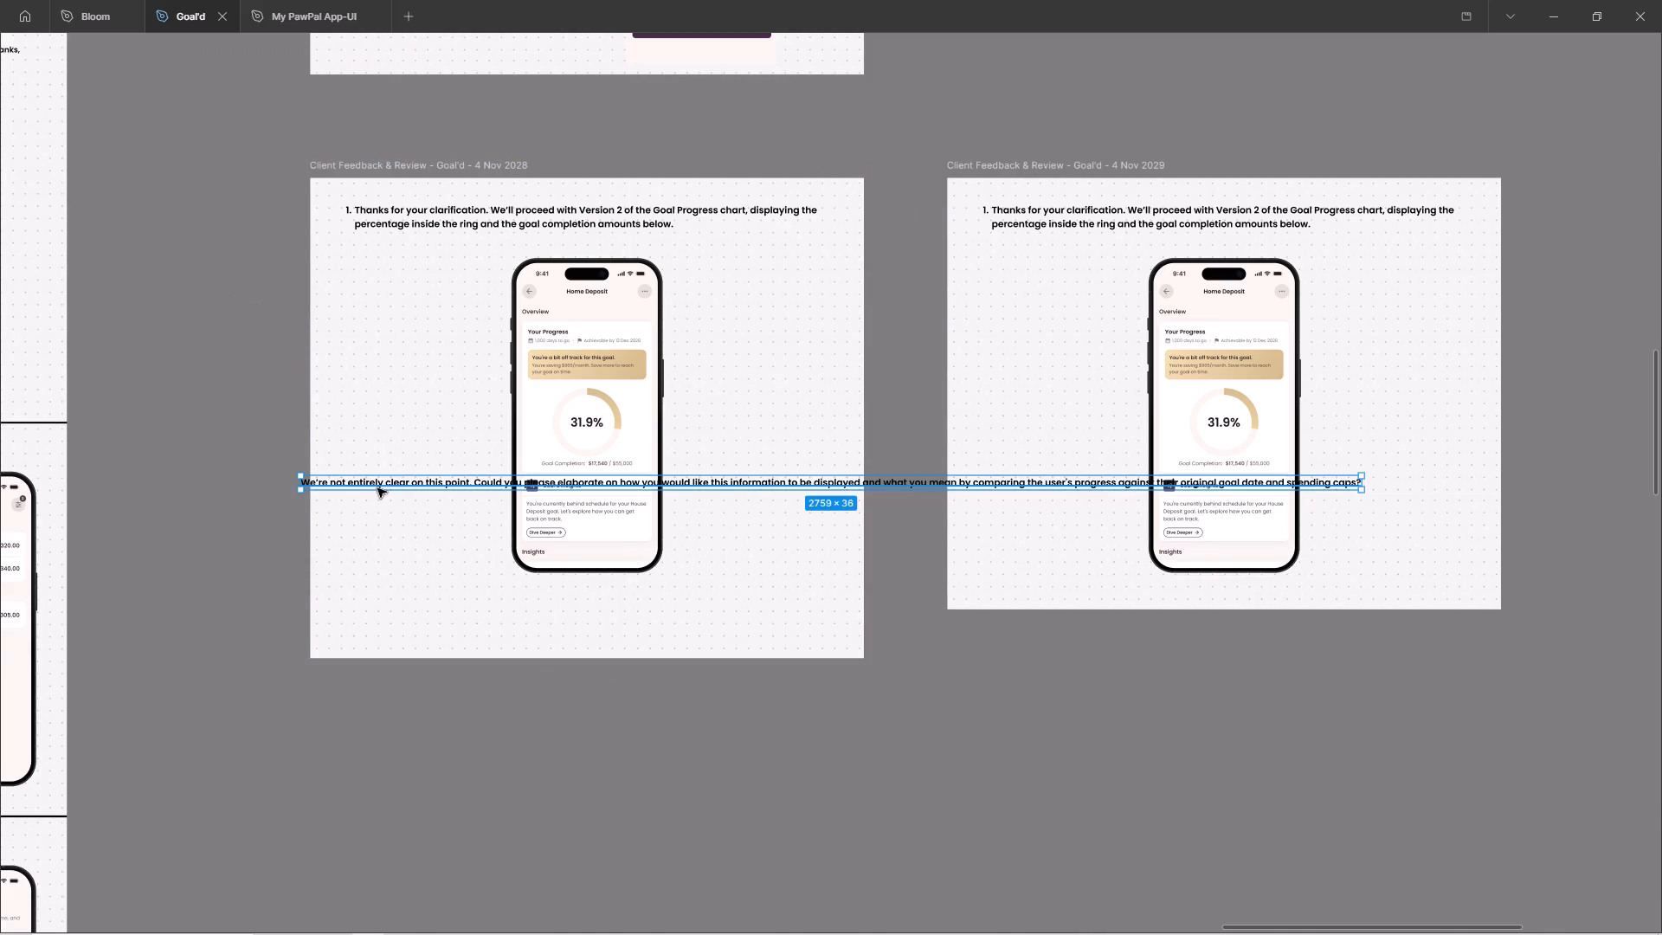
pyautogui.moveTo(383, 487); pyautogui.dragTo(423, 619)
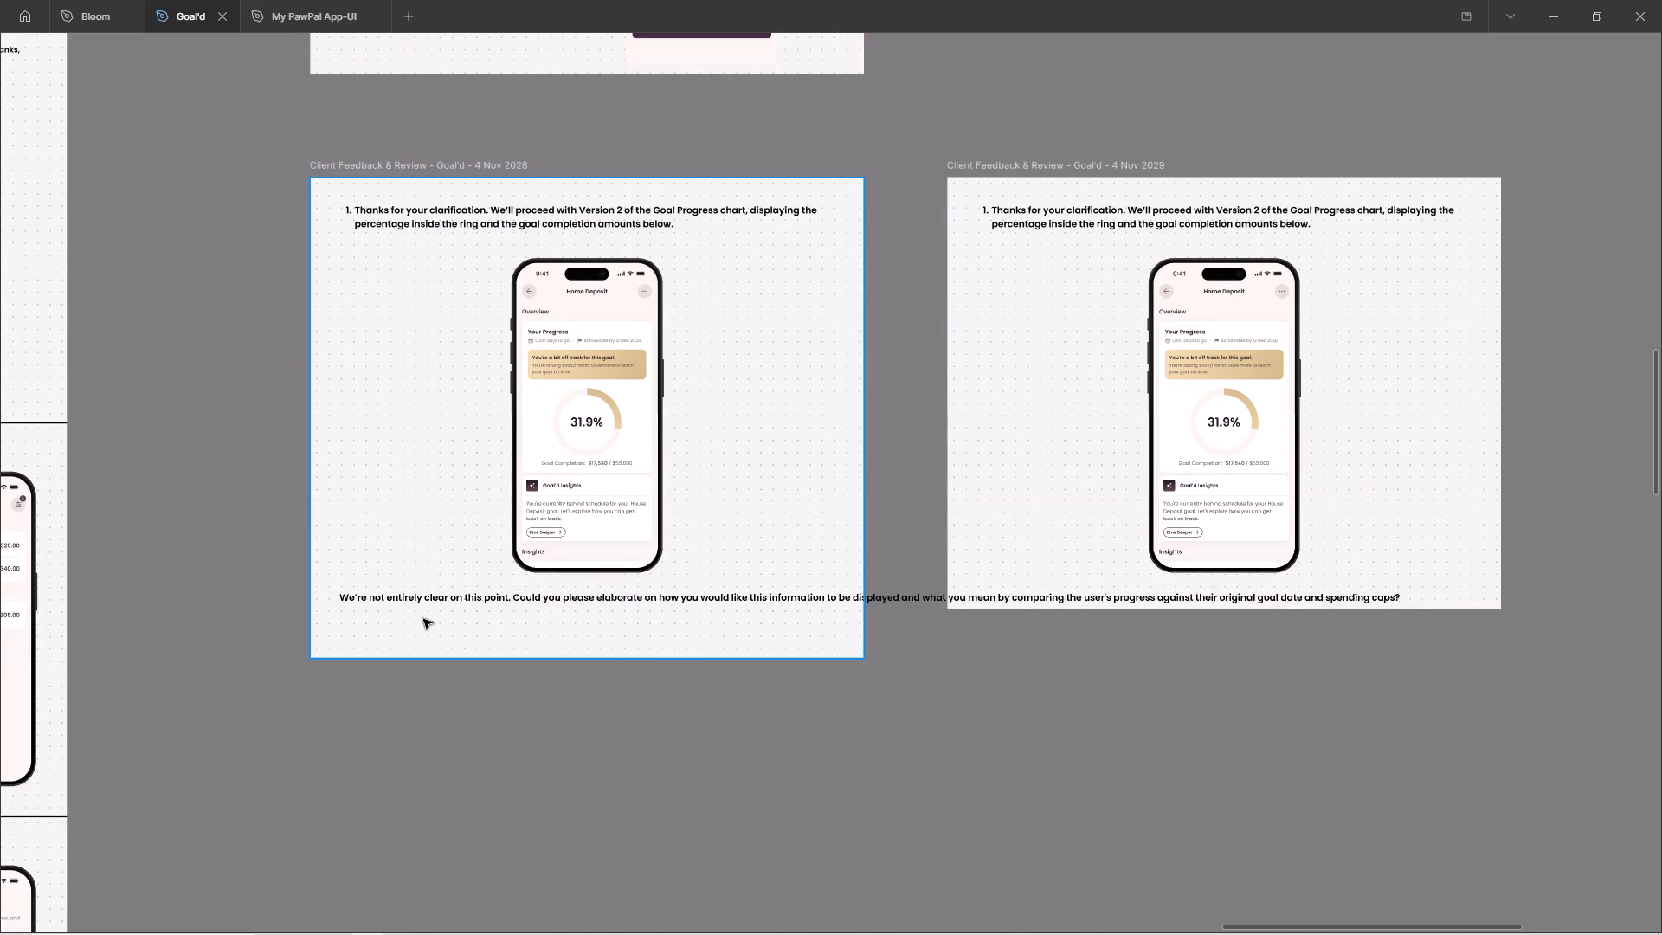
pyautogui.moveTo(423, 619); pyautogui.dragTo(423, 622)
# Select the point 1 text in the 4 Nov 2028 frame and bring back the hidden interface panels.
pyautogui.keyDown('ctrl'); pyautogui.click(456, 210); pyautogui.keyUp('ctrl')
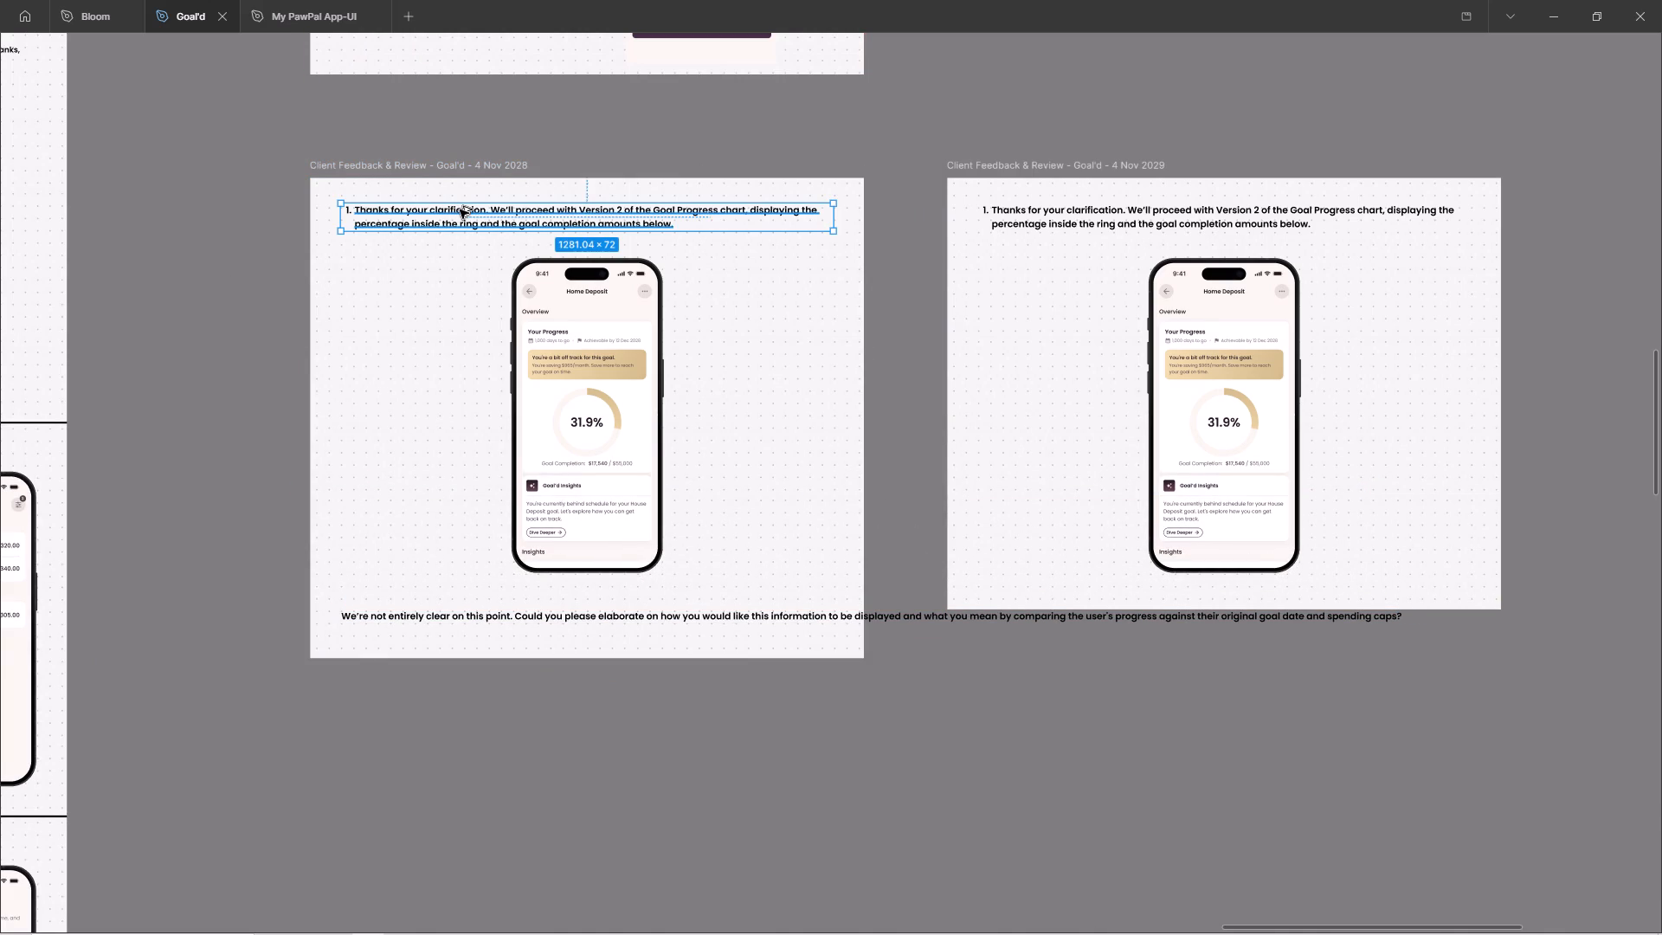
pyautogui.hotkey('ctrl', '\\')
pyautogui.keyDown('ctrl'); pyautogui.scroll(-2, 788, 492); pyautogui.keyUp('ctrl')
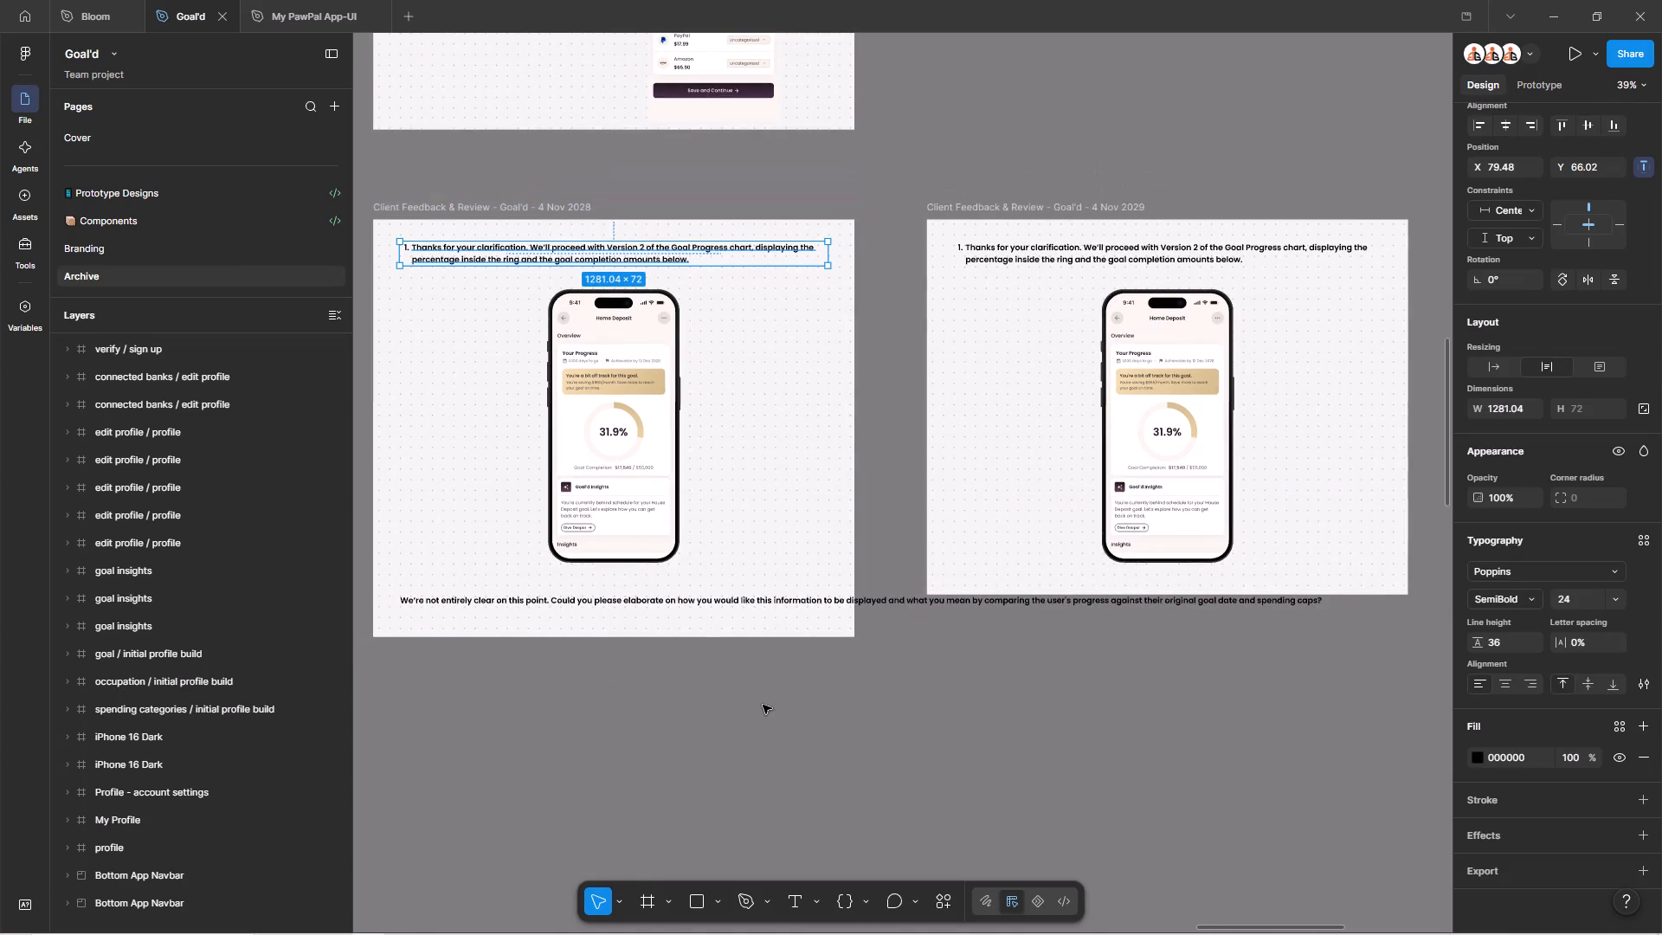
# Duplicate the 4 Nov 2028 frame's point 1 text lower in the frame and replace the duplicate's wording with the pasted reply's text.
pyautogui.keyDown('shift'); pyautogui.scroll(3, 763, 705); pyautogui.keyUp('shift')
pyautogui.keyDown('ctrl'); pyautogui.doubleClick(764, 597); pyautogui.keyUp('ctrl')
pyautogui.hotkey('ctrl', 'c')
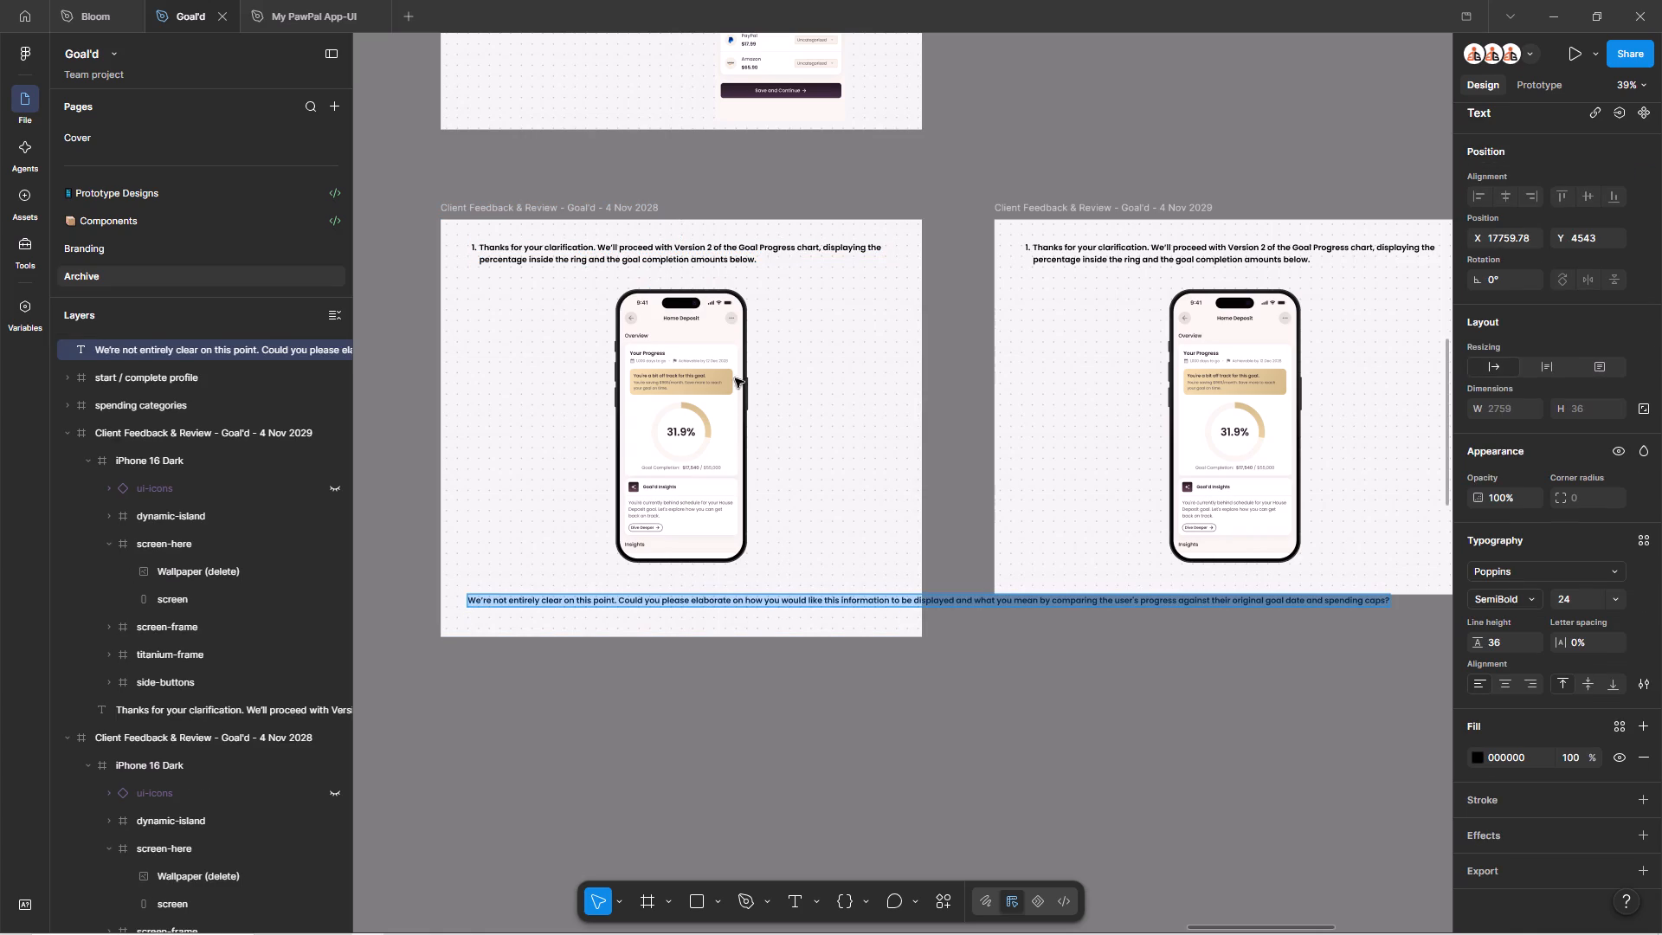
pyautogui.click(650, 247)
pyautogui.click(541, 367)
pyautogui.keyDown('alt'); pyautogui.moveTo(589, 248); pyautogui.dragTo(589, 459); pyautogui.keyUp('alt')
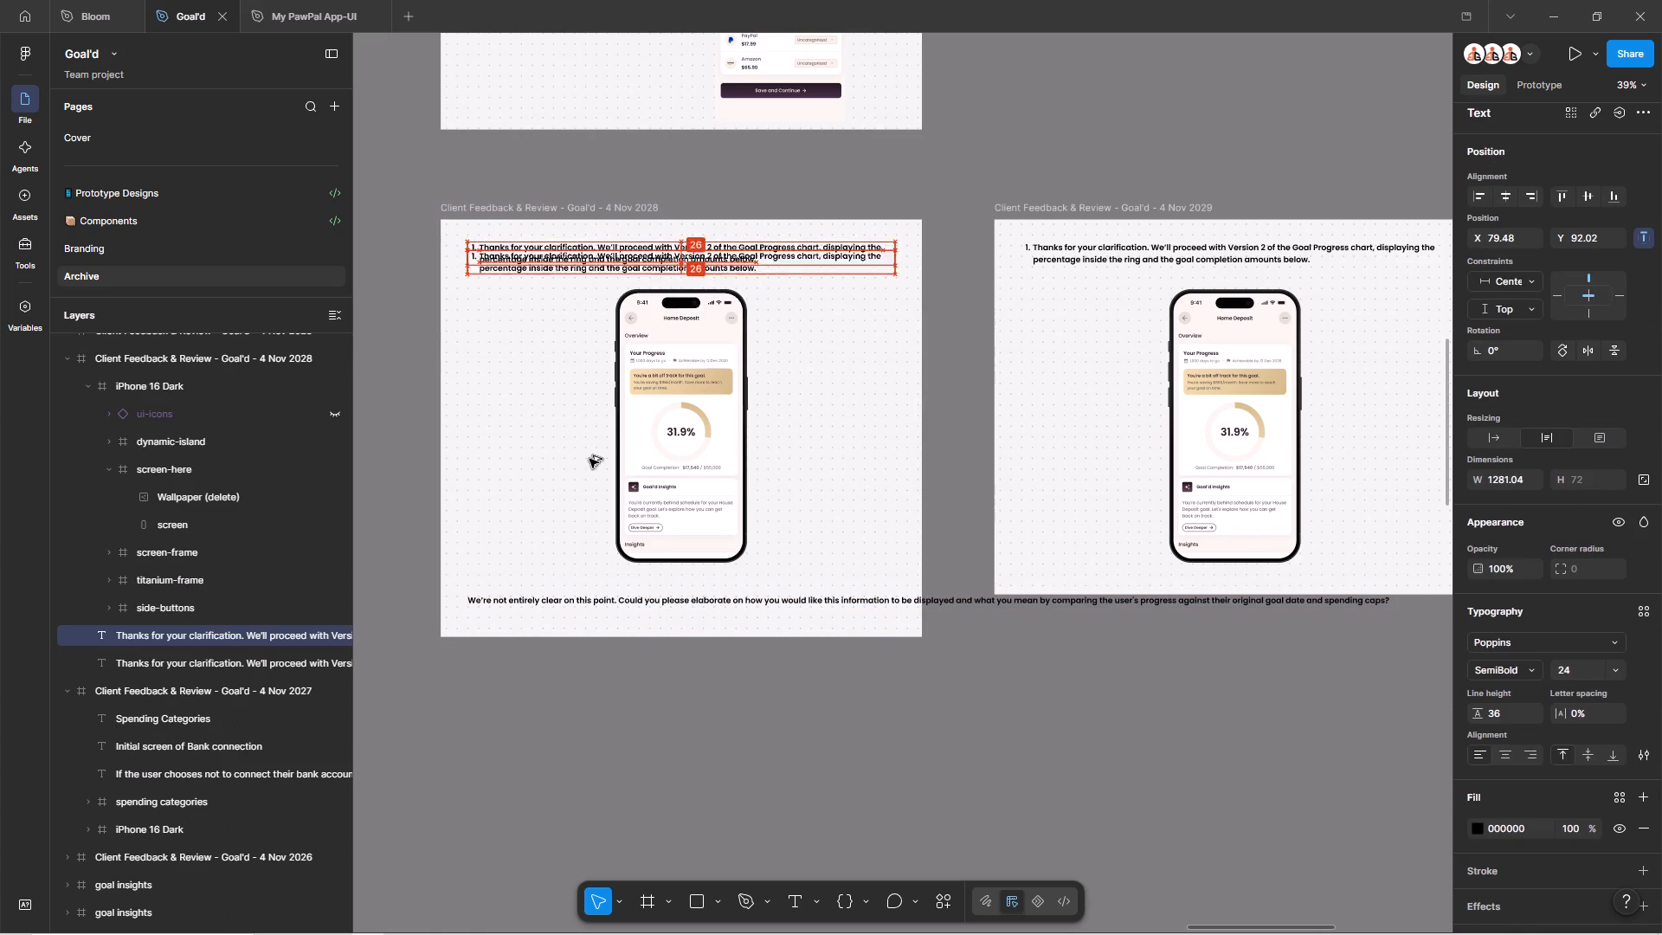
pyautogui.keyDown('alt'); pyautogui.moveTo(589, 459); pyautogui.dragTo(591, 462); pyautogui.keyUp('alt')
pyautogui.doubleClick(584, 478)
pyautogui.hotkey('ctrl', 'shift', 'v')
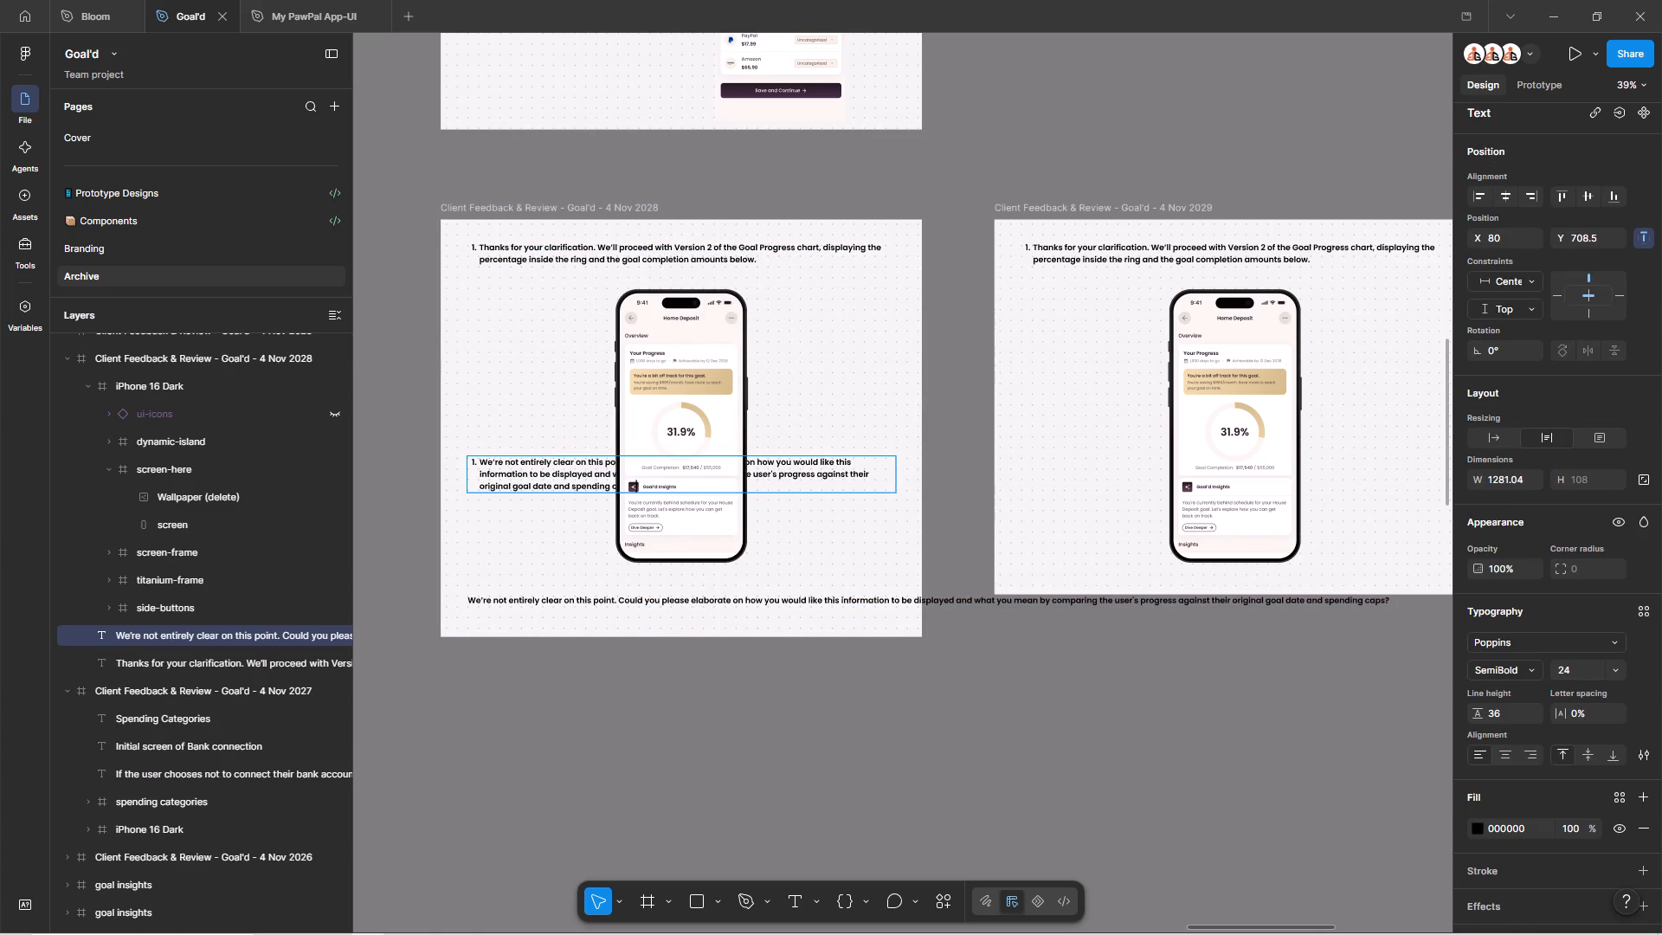
# Remove the list numbering from the duplicated text block holding the "We're not entirely clear on this point" reply.
pyautogui.hotkey('ctrl', 'a')
pyautogui.press('Left')
pyautogui.press('BackSpace')
pyautogui.press('BackSpace')
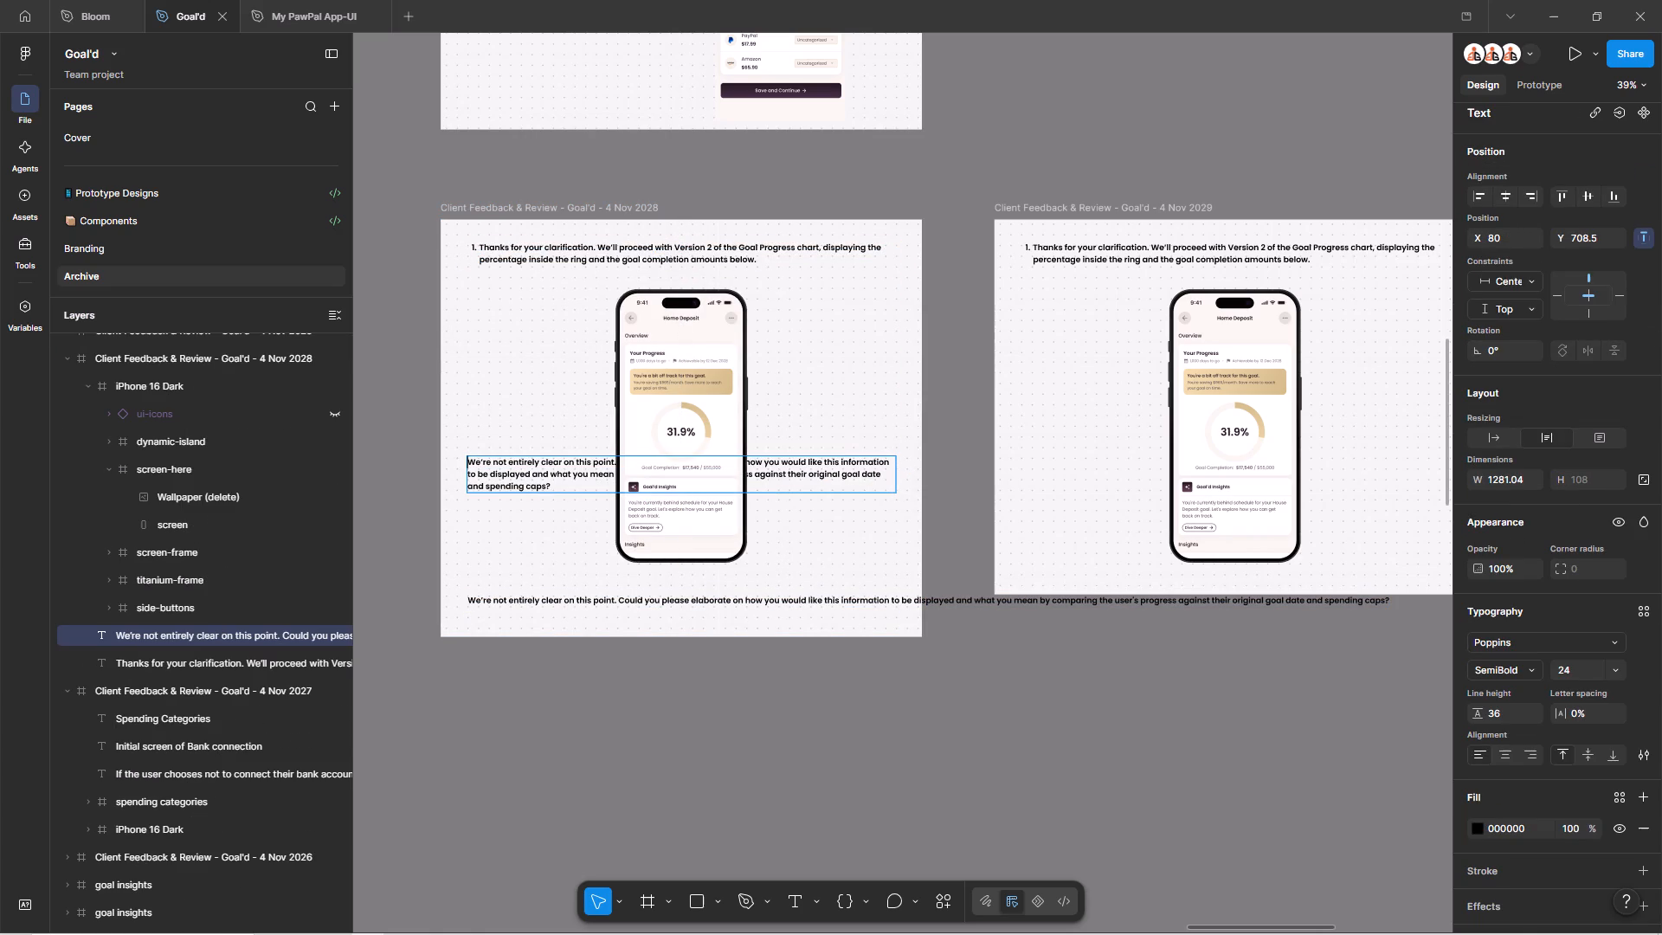
# Delete the loose single-line copy of the reply that runs across both 4 Nov frames.
pyautogui.click(552, 702)
pyautogui.click(529, 594)
pyautogui.press('Delete')
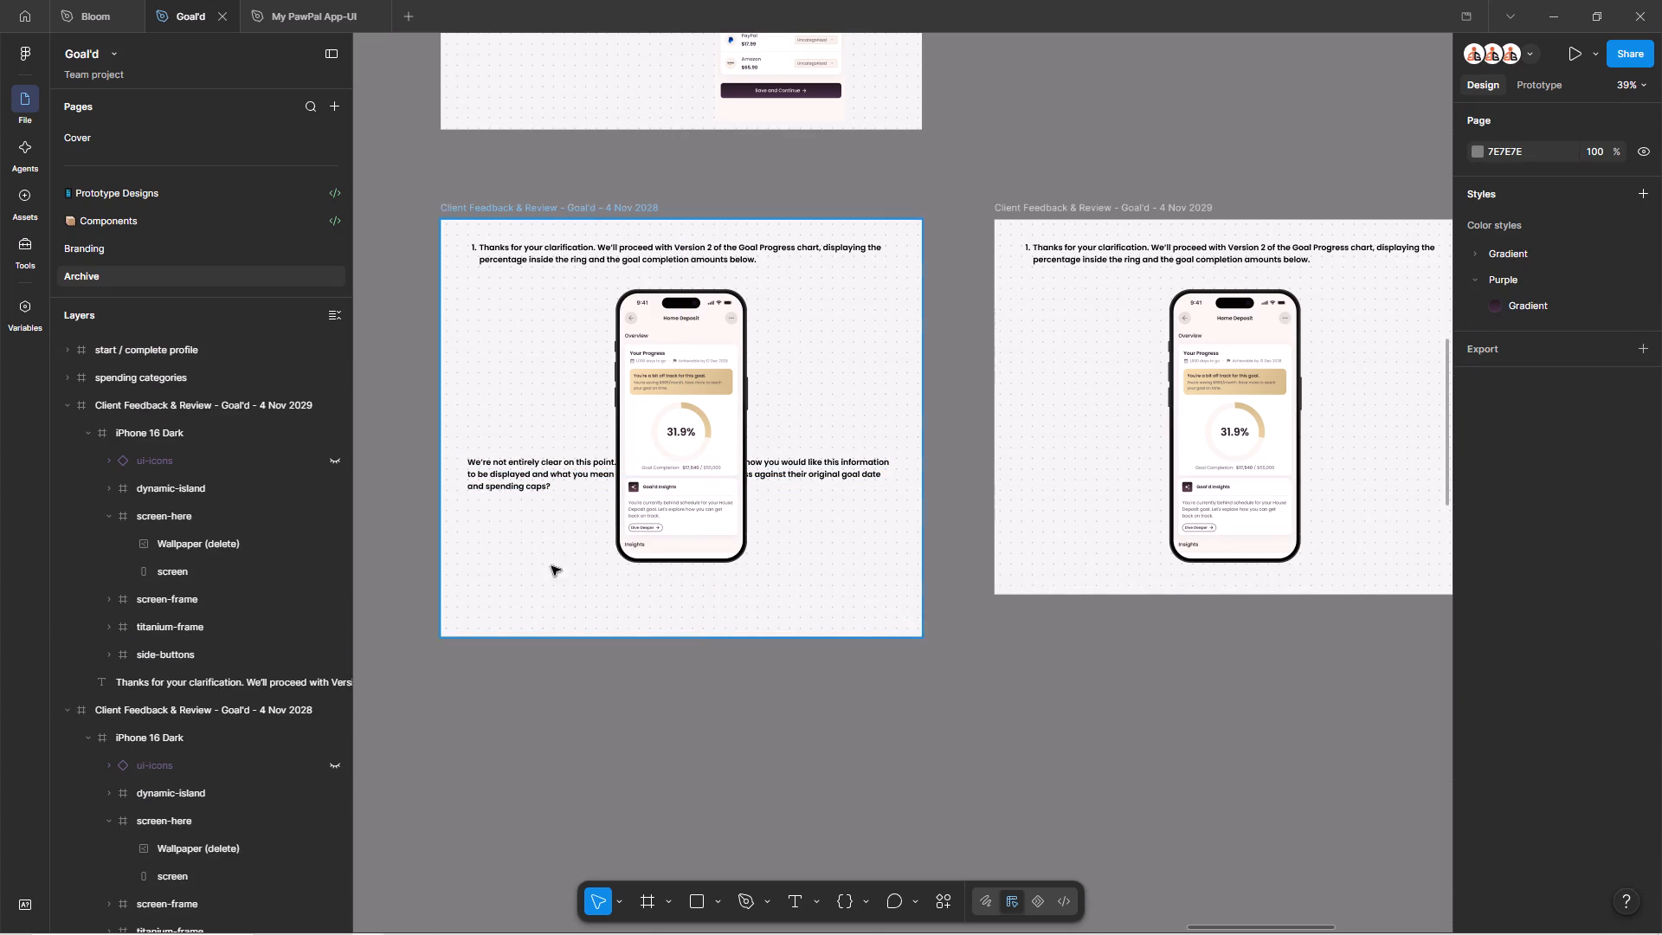
# Move the wrapped reply text below the phone mockup in the 4 Nov 2028 frame, at X 80 and about Y 1098.
pyautogui.keyDown('ctrl'); pyautogui.click(505, 465); pyautogui.keyUp('ctrl')
pyautogui.keyDown('shift'); pyautogui.moveTo(509, 469); pyautogui.dragTo(520, 607); pyautogui.keyUp('shift')
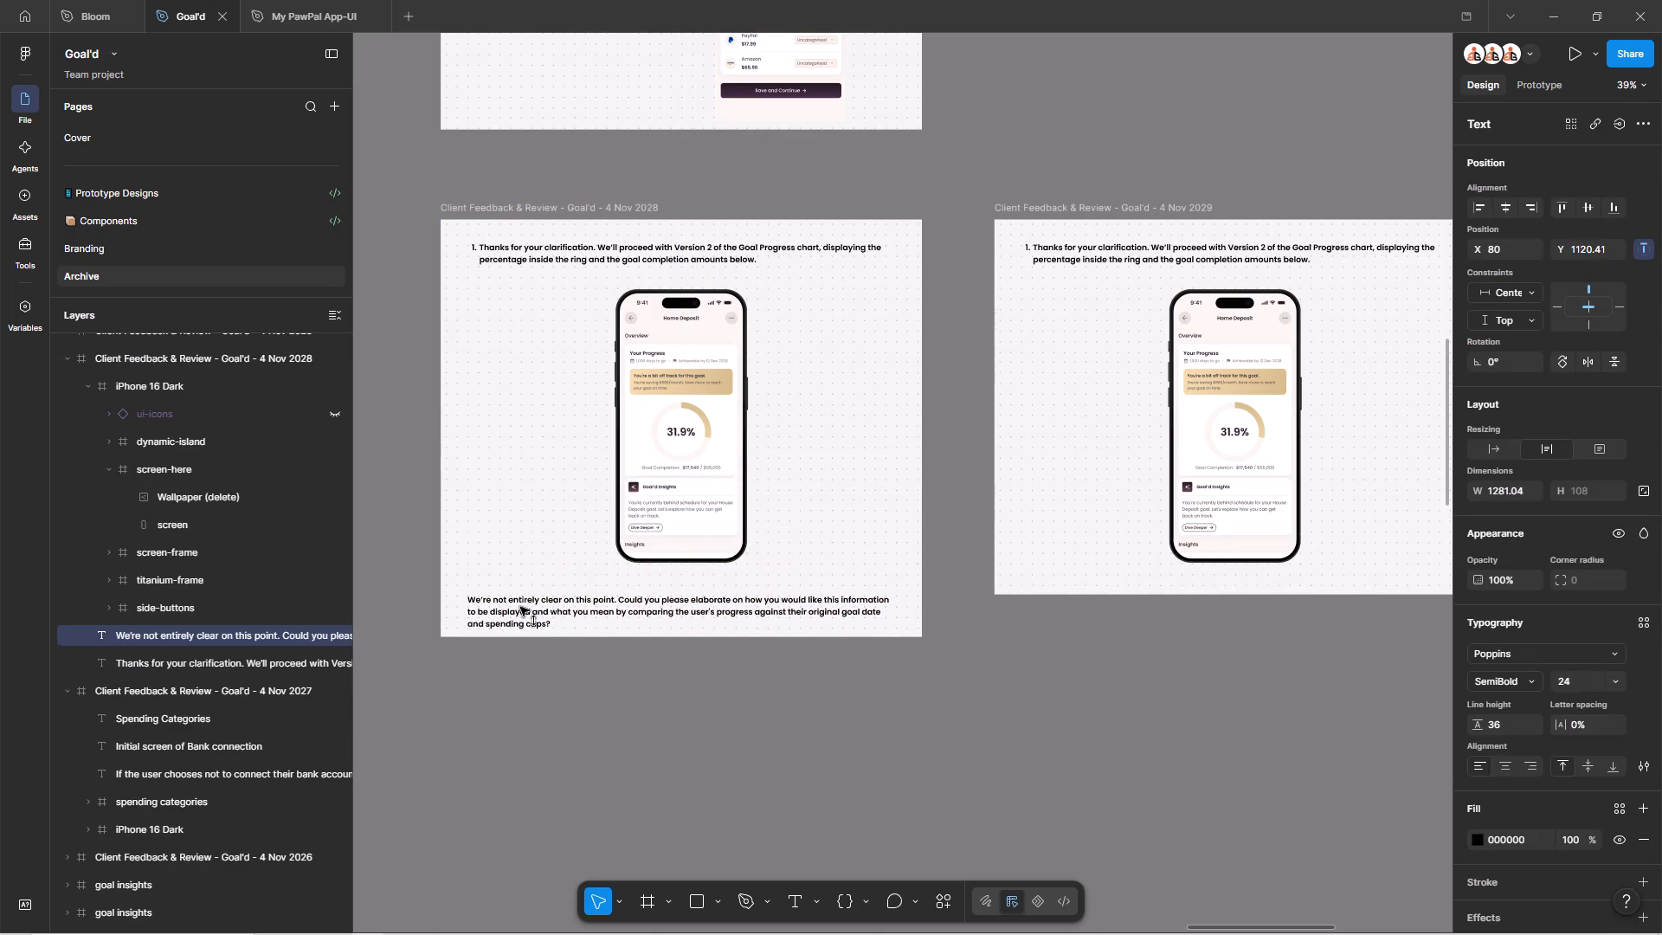
pyautogui.keyDown('shift'); pyautogui.moveTo(520, 607); pyautogui.dragTo(520, 598); pyautogui.keyUp('shift')
pyautogui.keyDown('ctrl'); pyautogui.scroll(6, 495, 609); pyautogui.keyUp('ctrl')
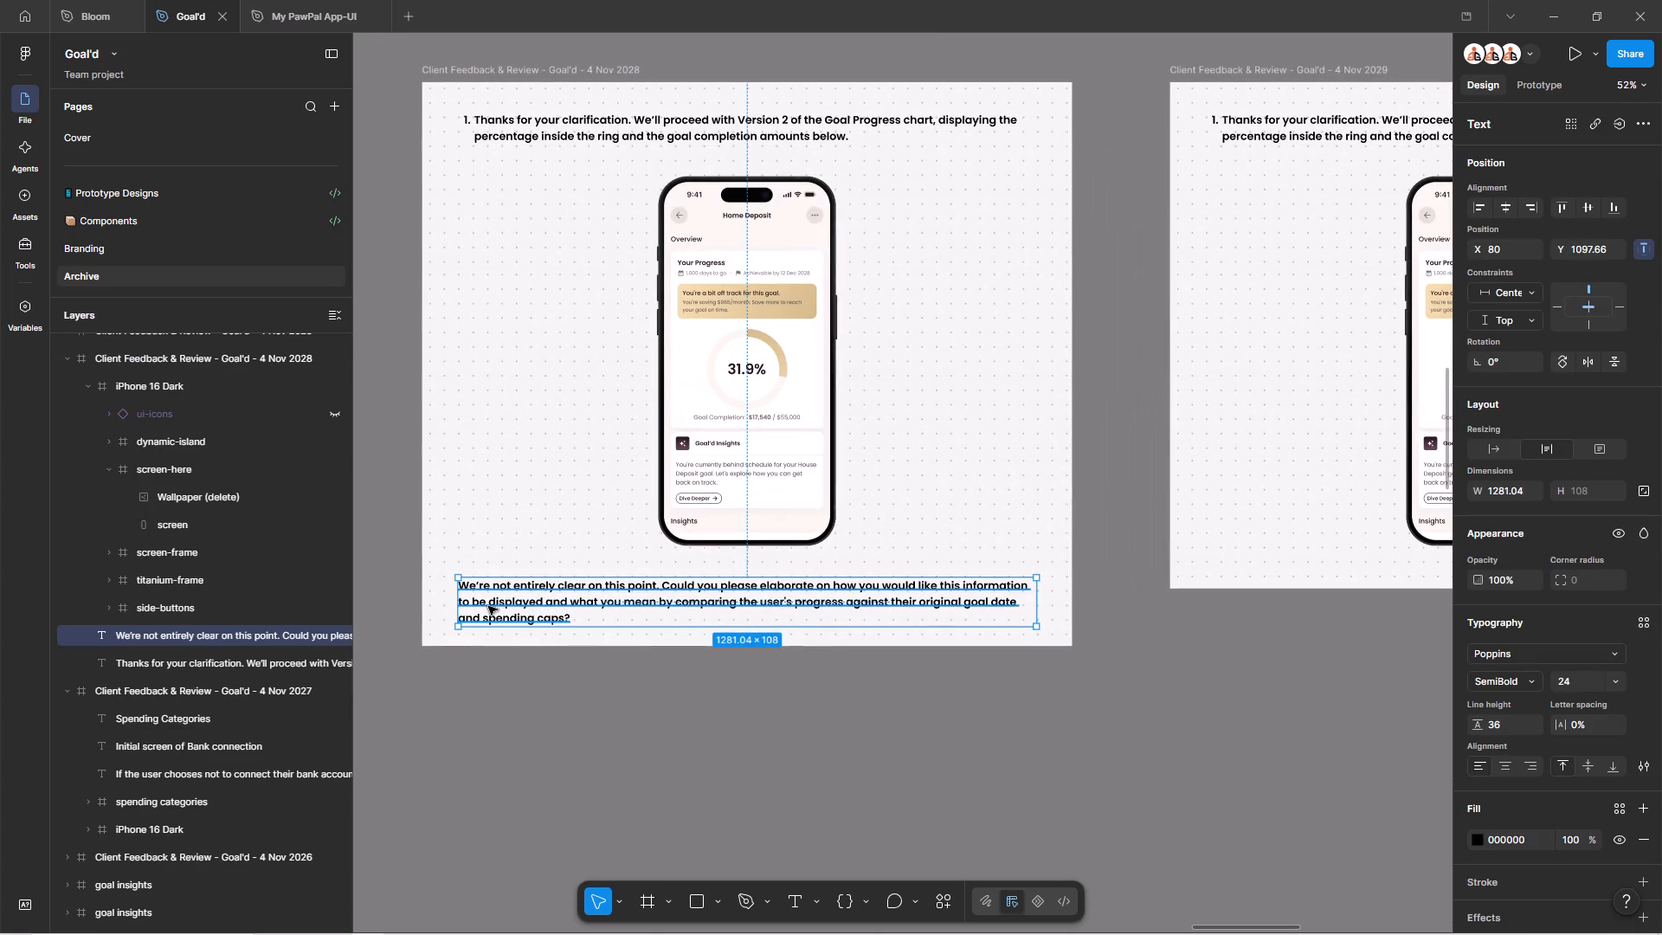
# Shorten the reply below the 4 Nov 2028 phone mockup so it ends at "how you would like this information to be displayed?".
pyautogui.hotkey('ctrl', '\\')
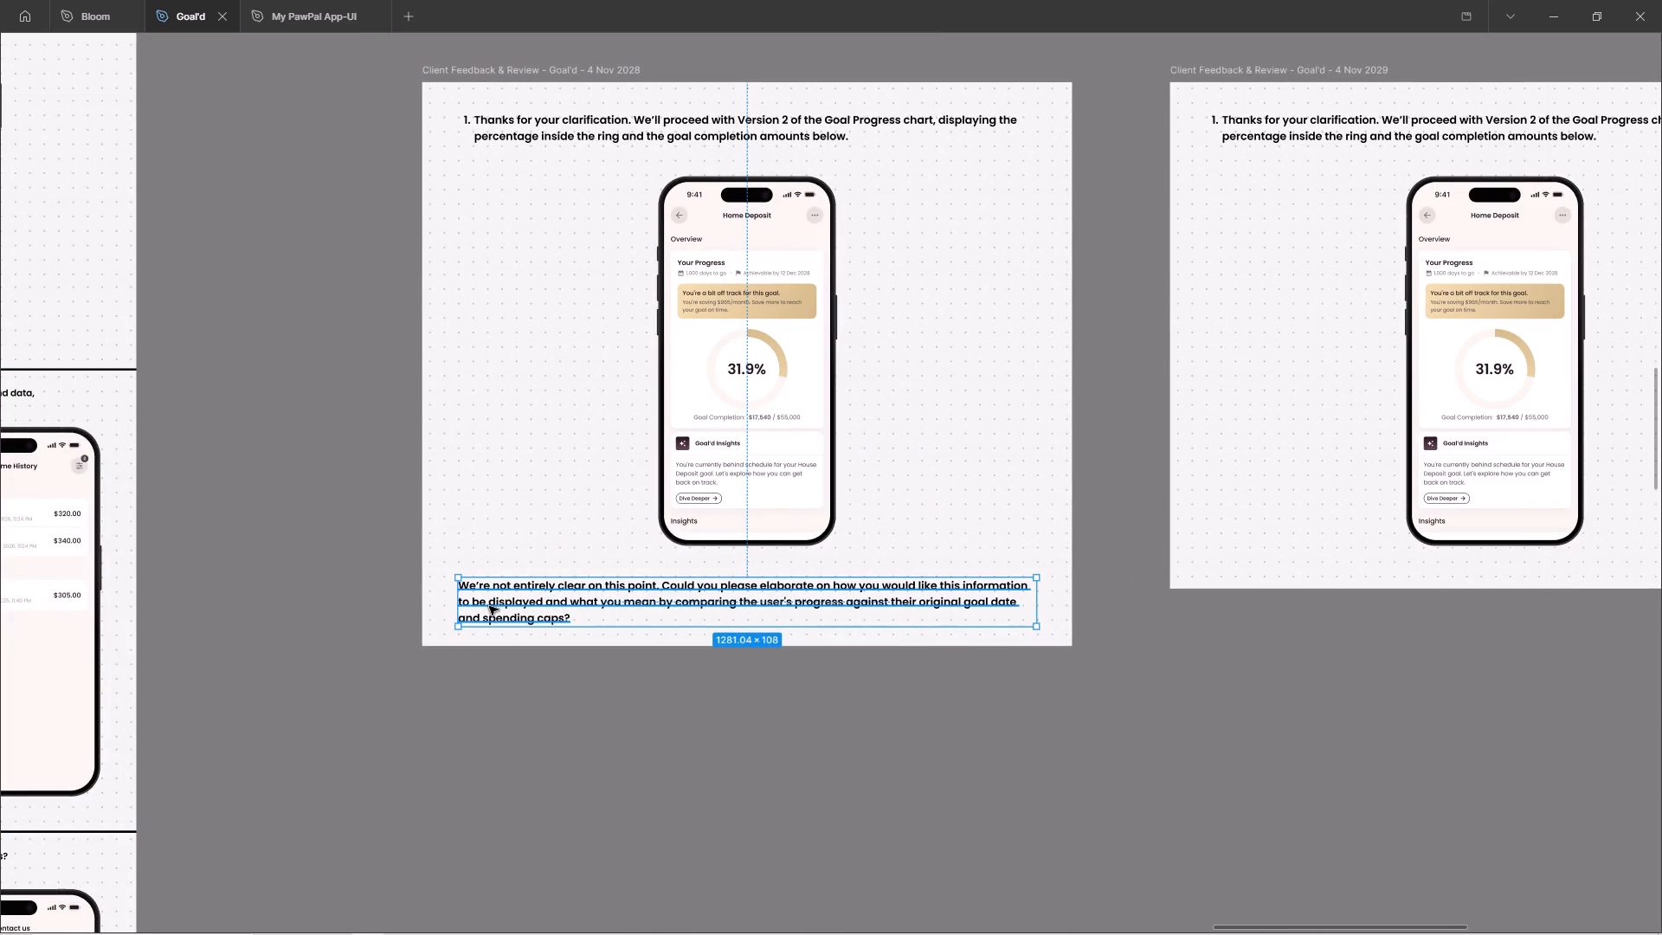
pyautogui.keyDown('ctrl'); pyautogui.scroll(2, 444, 613); pyautogui.keyUp('ctrl')
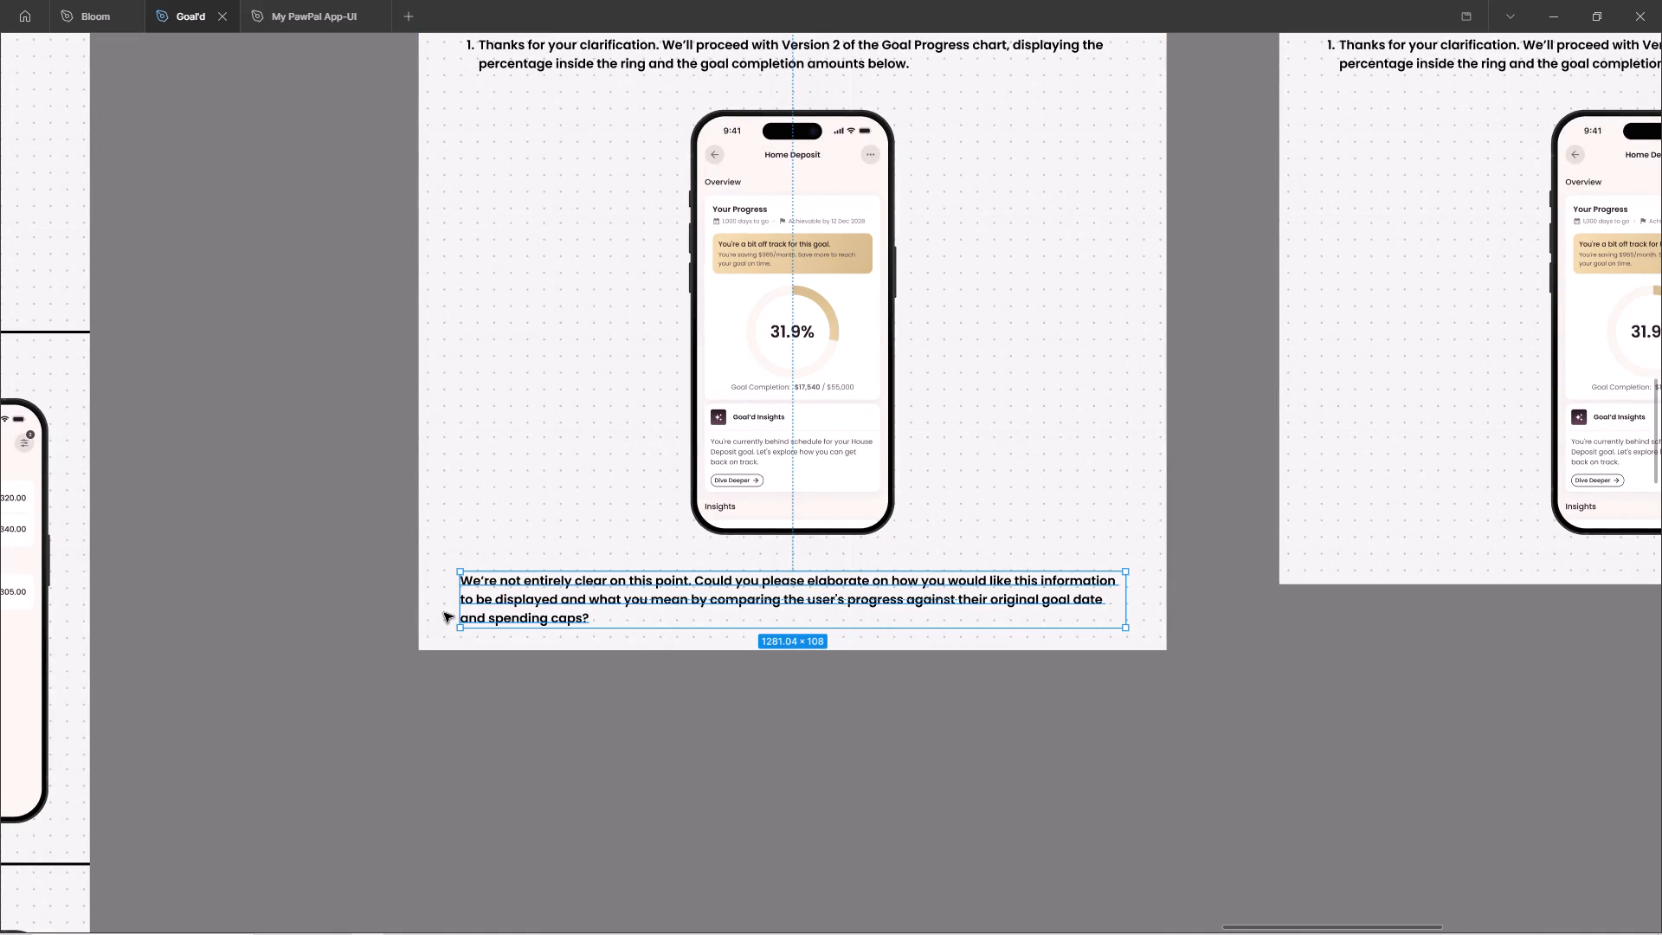
pyautogui.scroll(1, 444, 613)
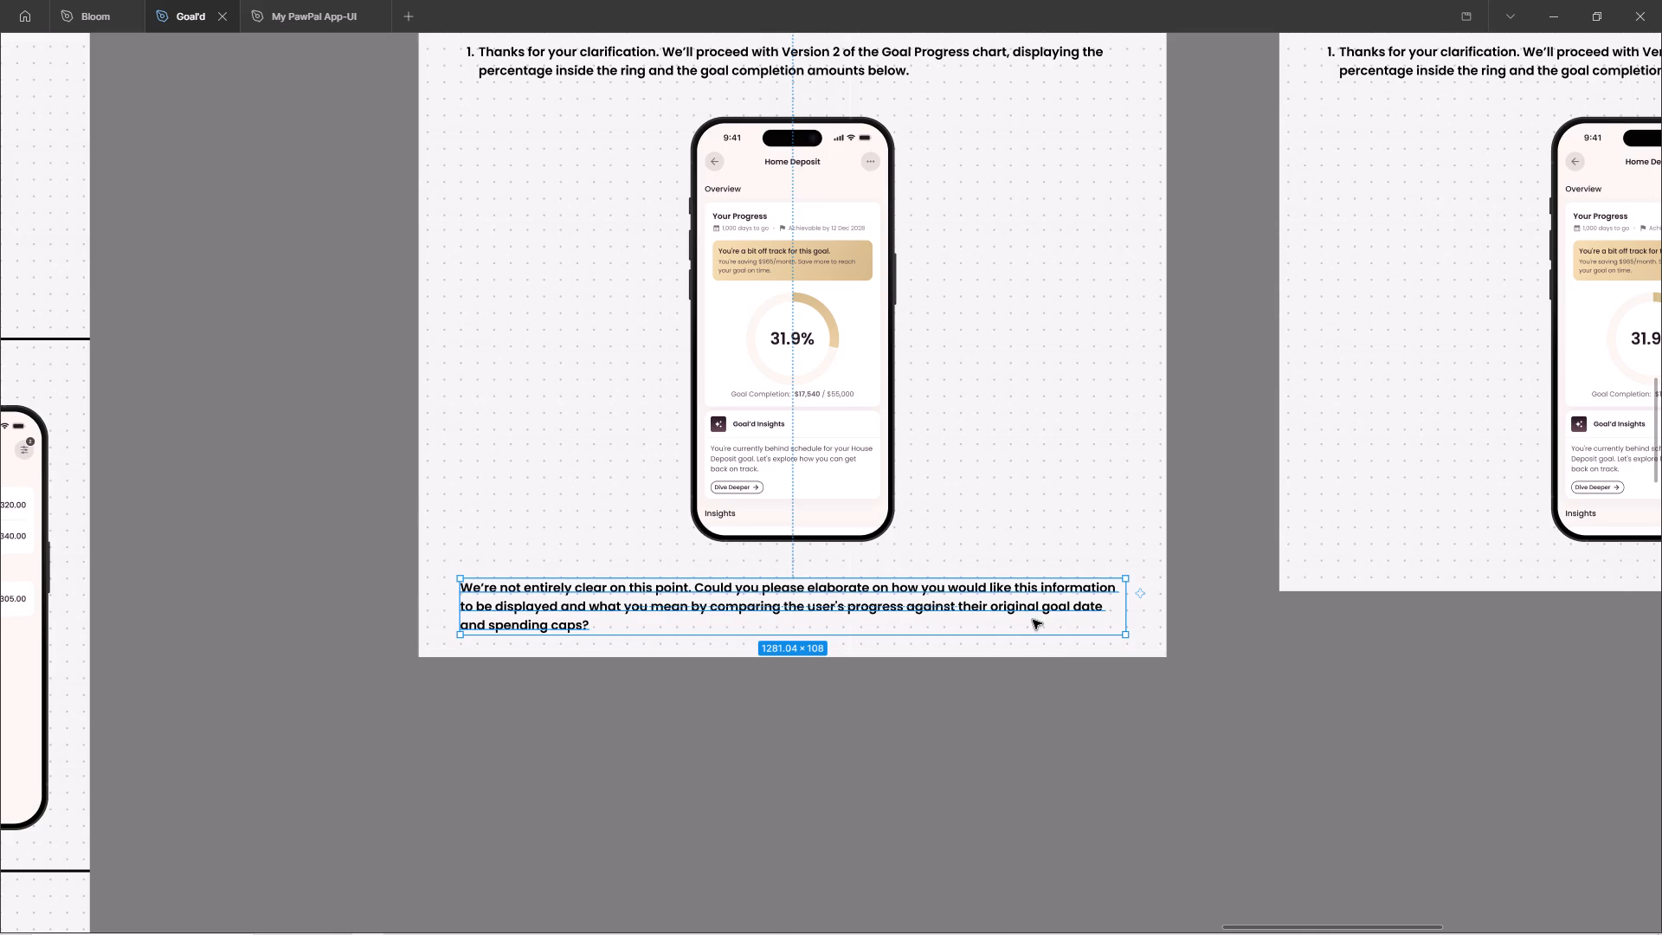
pyautogui.doubleClick(789, 606)
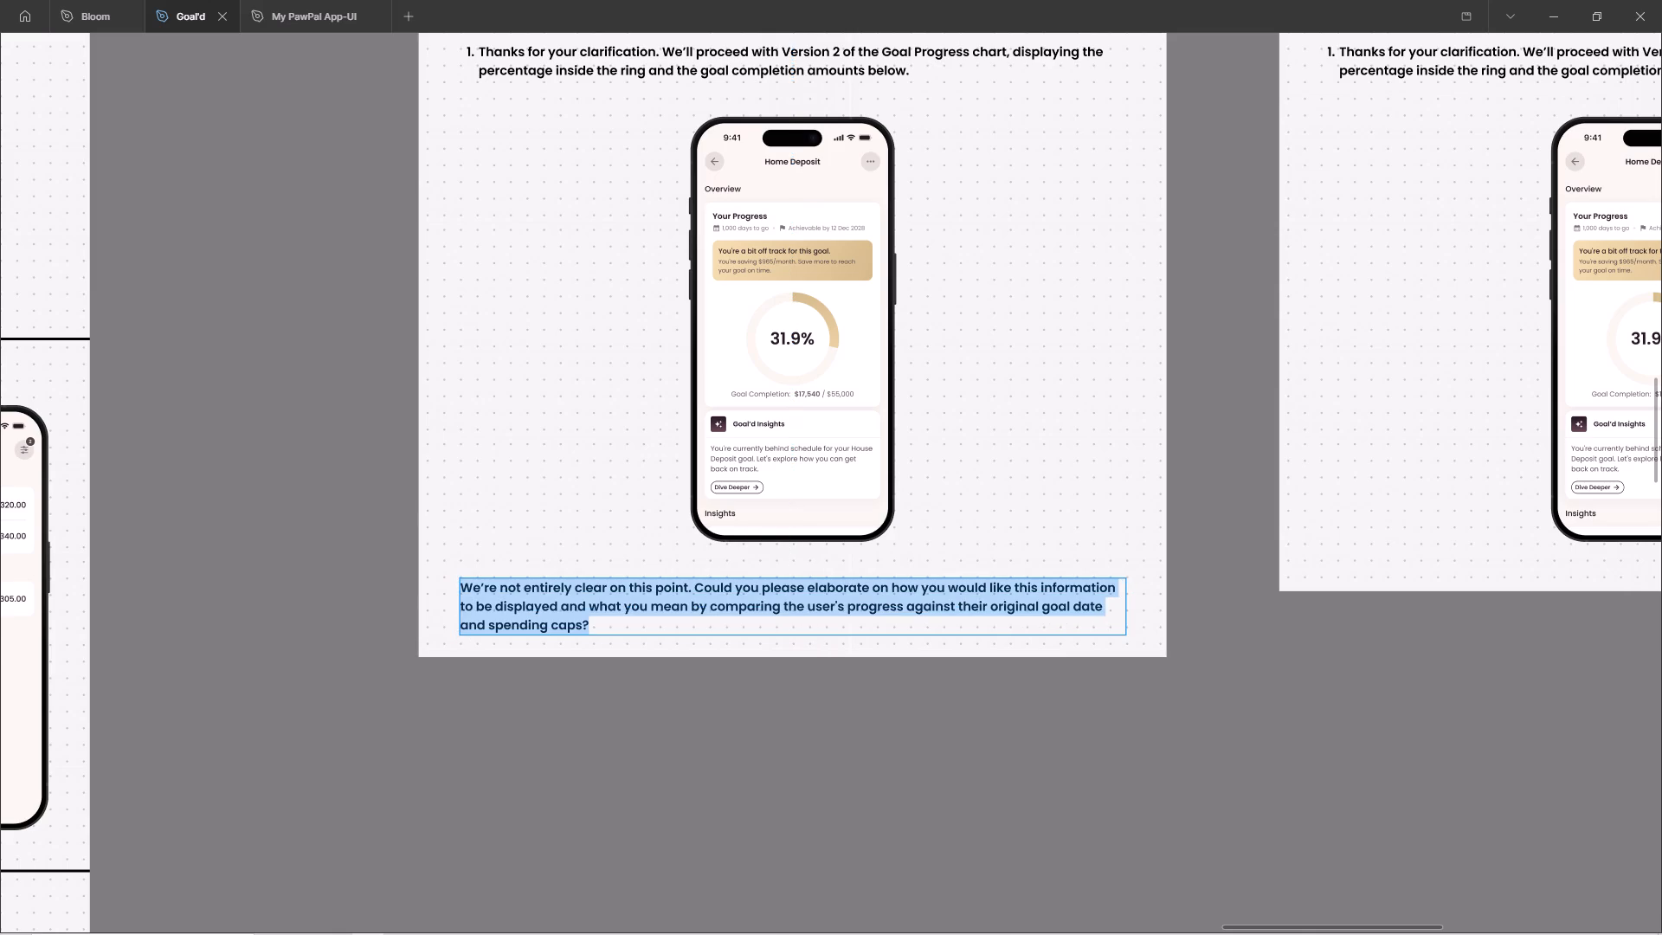
pyautogui.moveTo(617, 623); pyautogui.dragTo(573, 618)
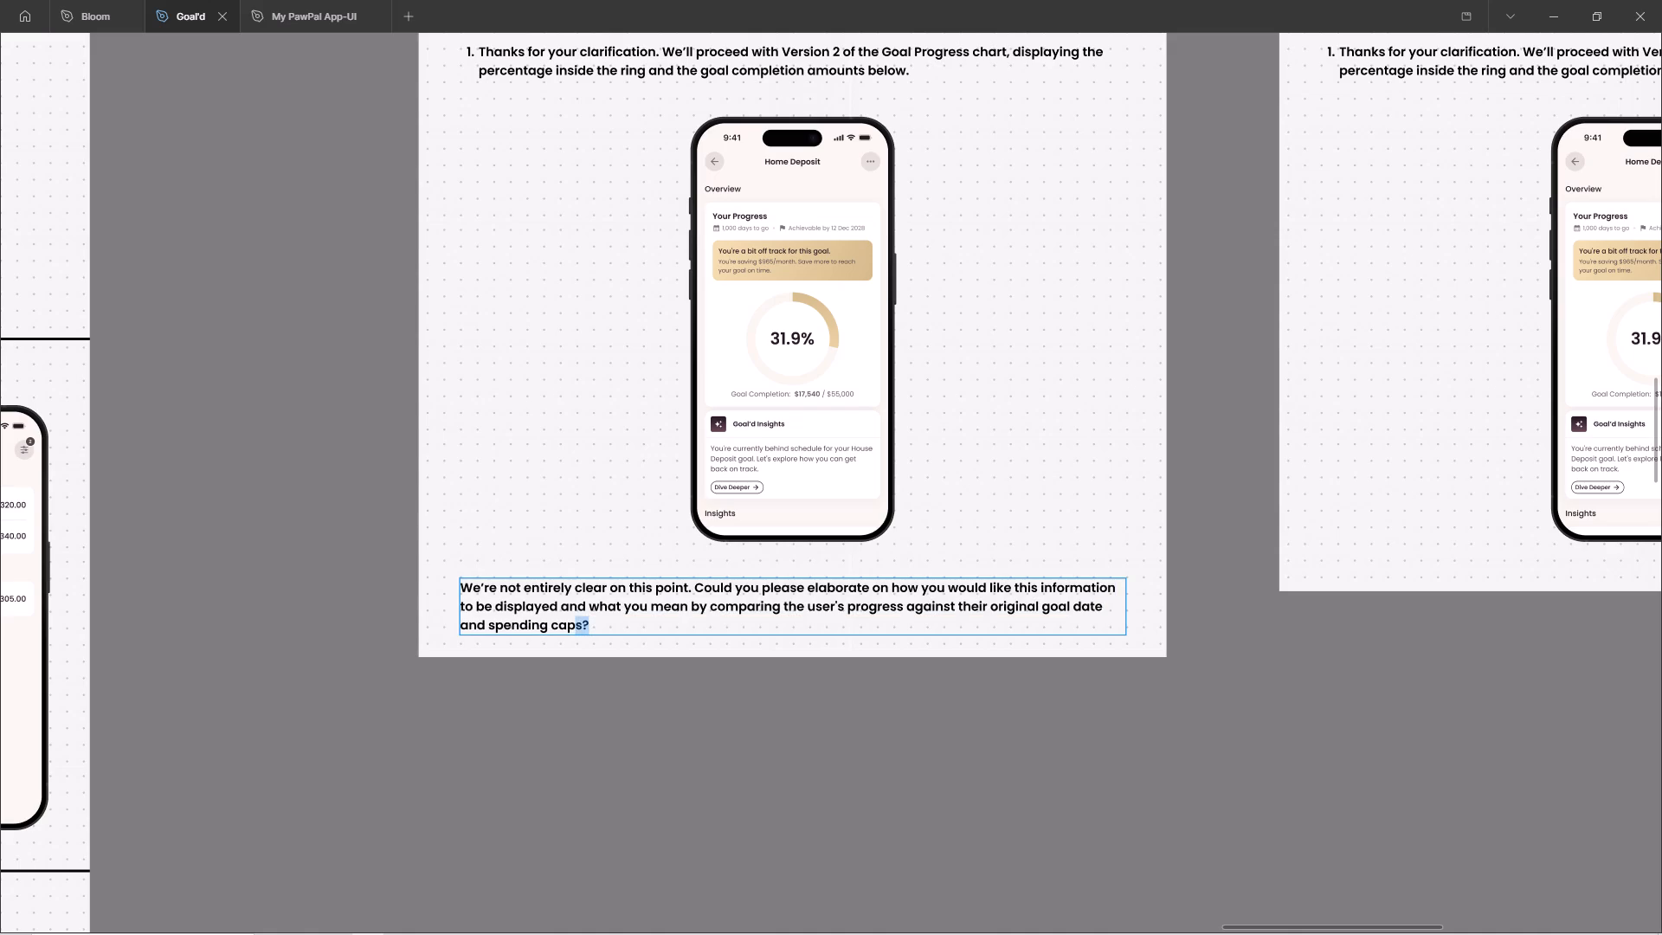
pyautogui.moveTo(573, 618); pyautogui.dragTo(562, 613)
pyautogui.press('BackSpace')
pyautogui.press('BackSpace')
pyautogui.hotkey('shift', '?')
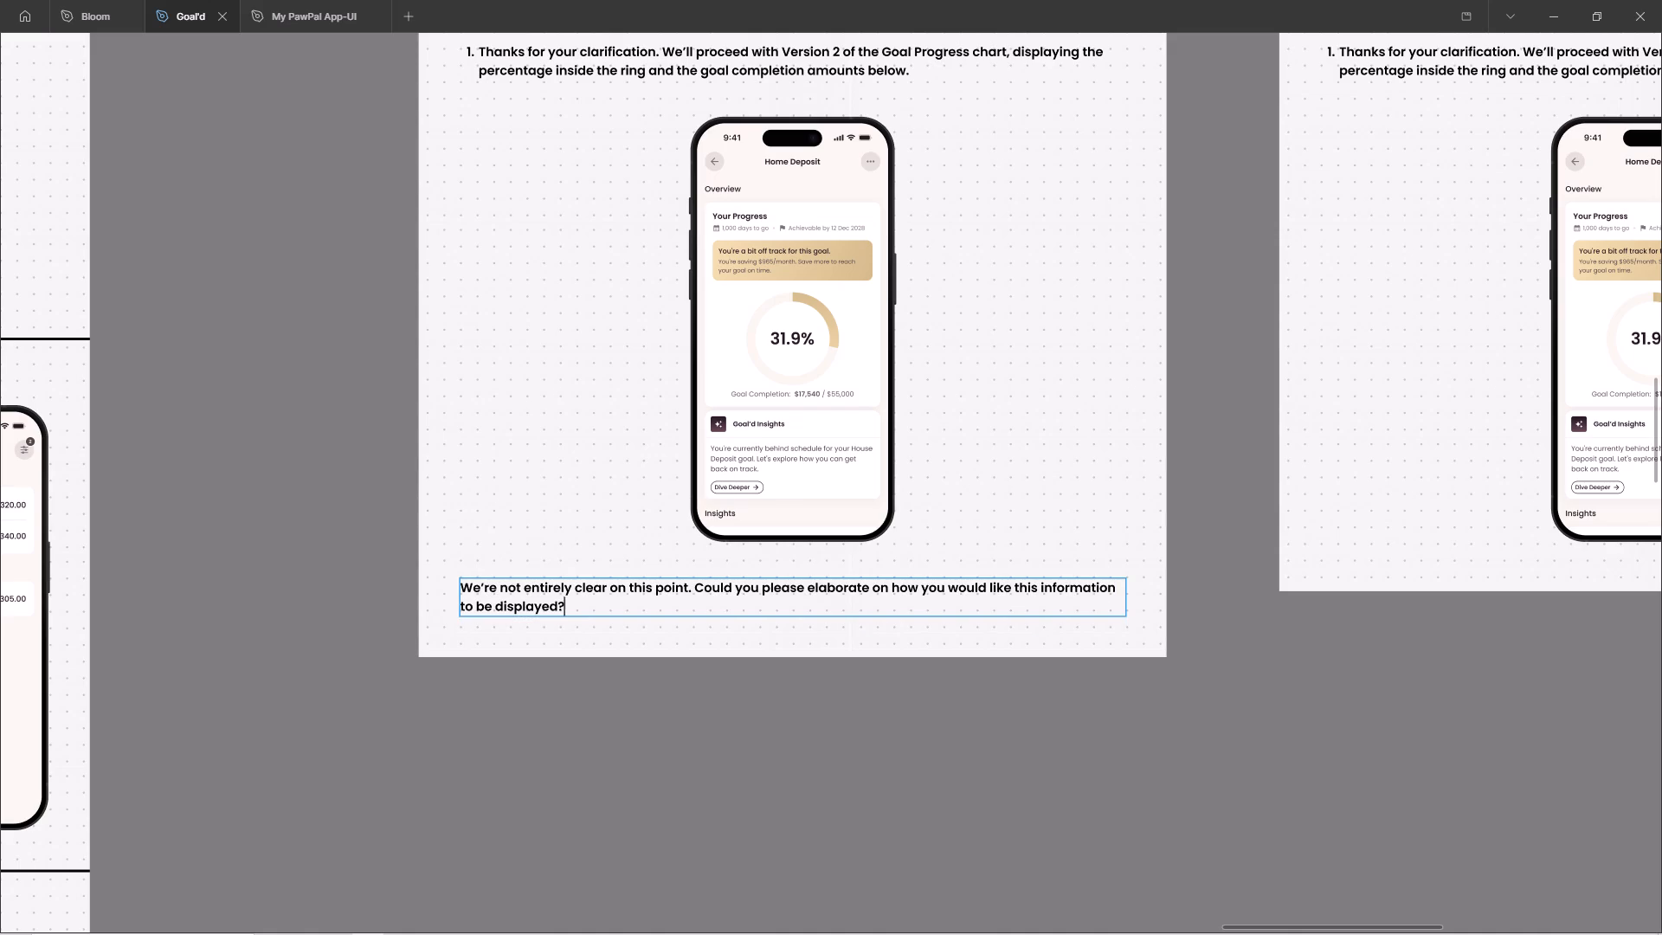
pyautogui.click(579, 769)
pyautogui.click(519, 718)
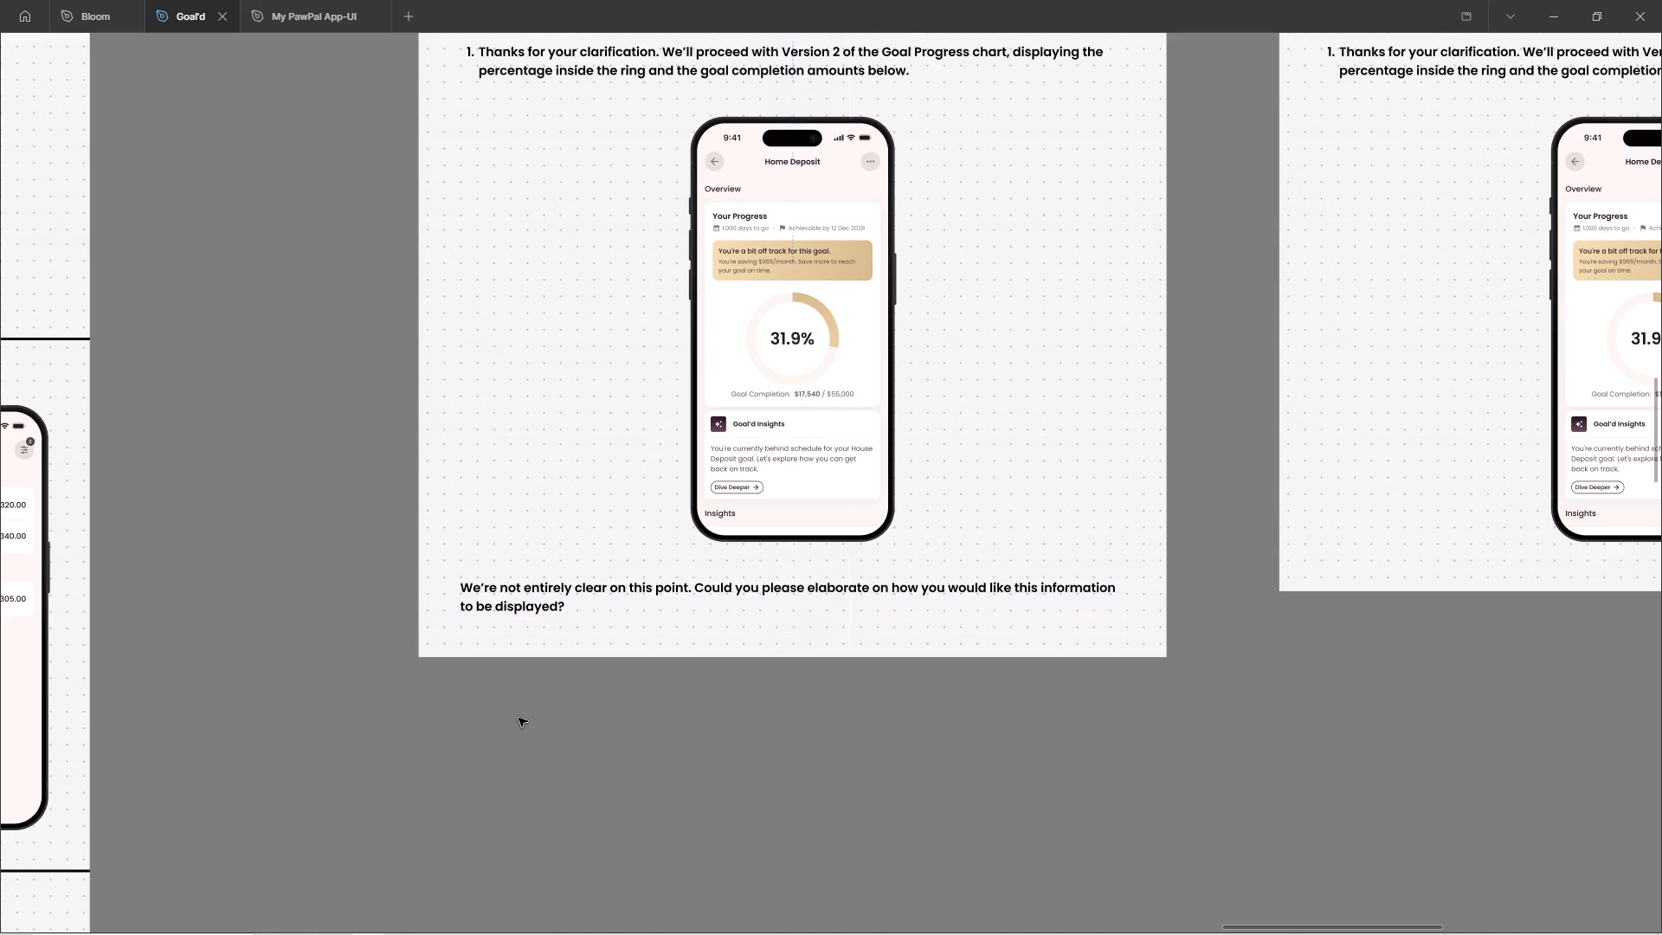
pyautogui.keyDown('ctrl'); pyautogui.scroll(-3, 470, 727); pyautogui.keyUp('ctrl')
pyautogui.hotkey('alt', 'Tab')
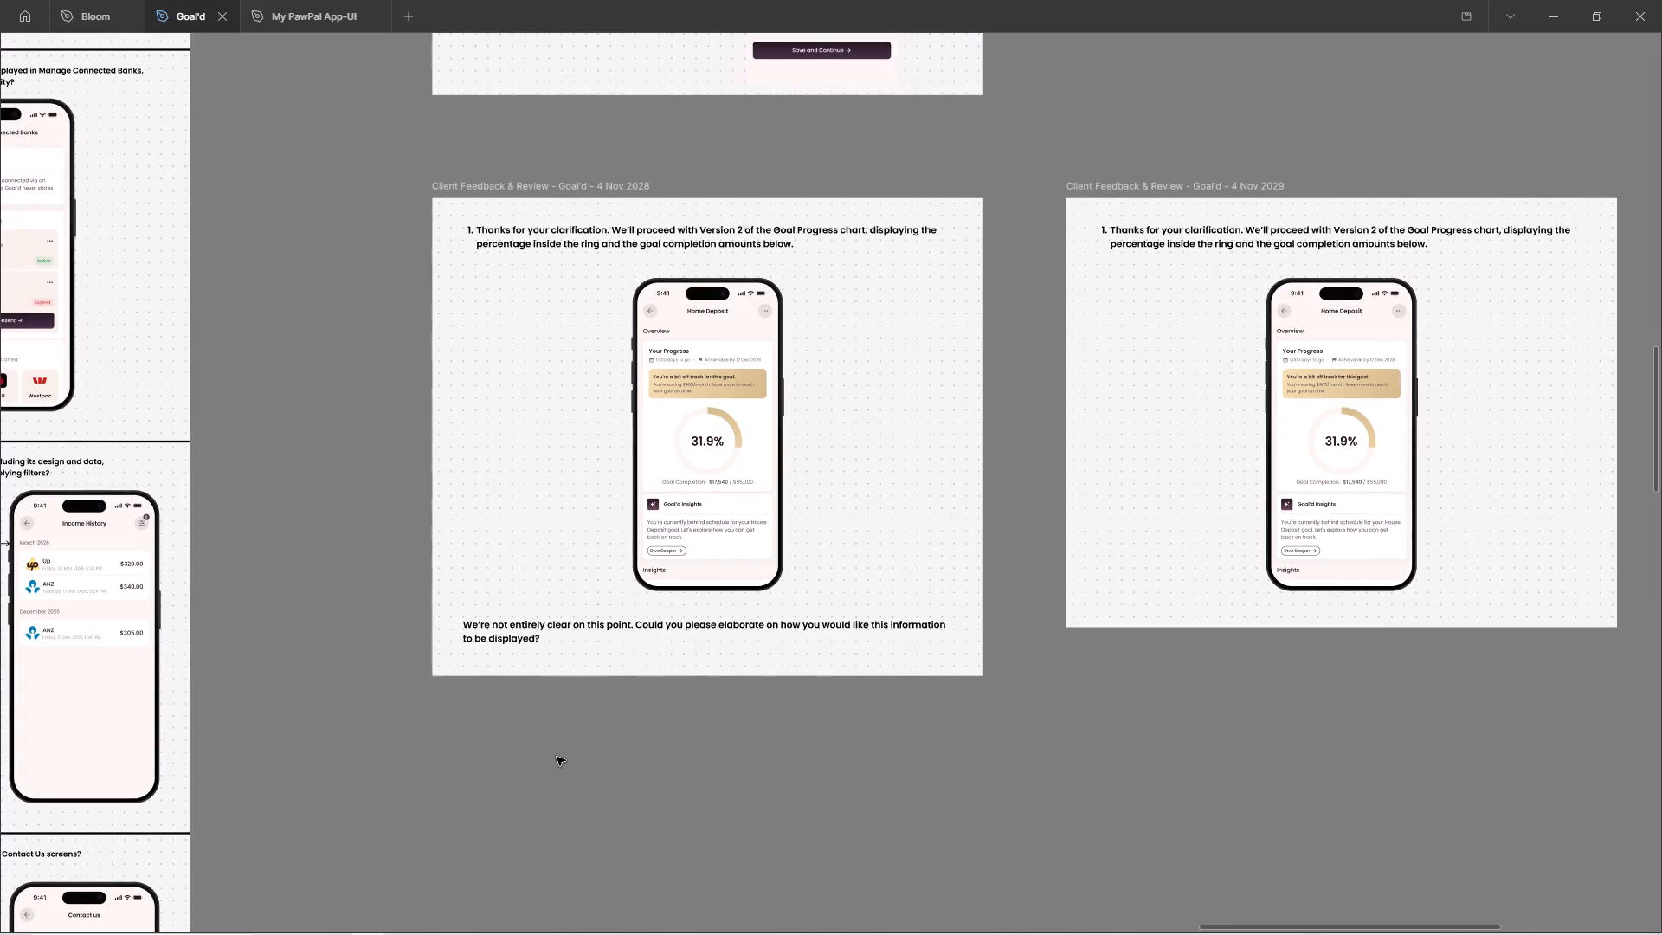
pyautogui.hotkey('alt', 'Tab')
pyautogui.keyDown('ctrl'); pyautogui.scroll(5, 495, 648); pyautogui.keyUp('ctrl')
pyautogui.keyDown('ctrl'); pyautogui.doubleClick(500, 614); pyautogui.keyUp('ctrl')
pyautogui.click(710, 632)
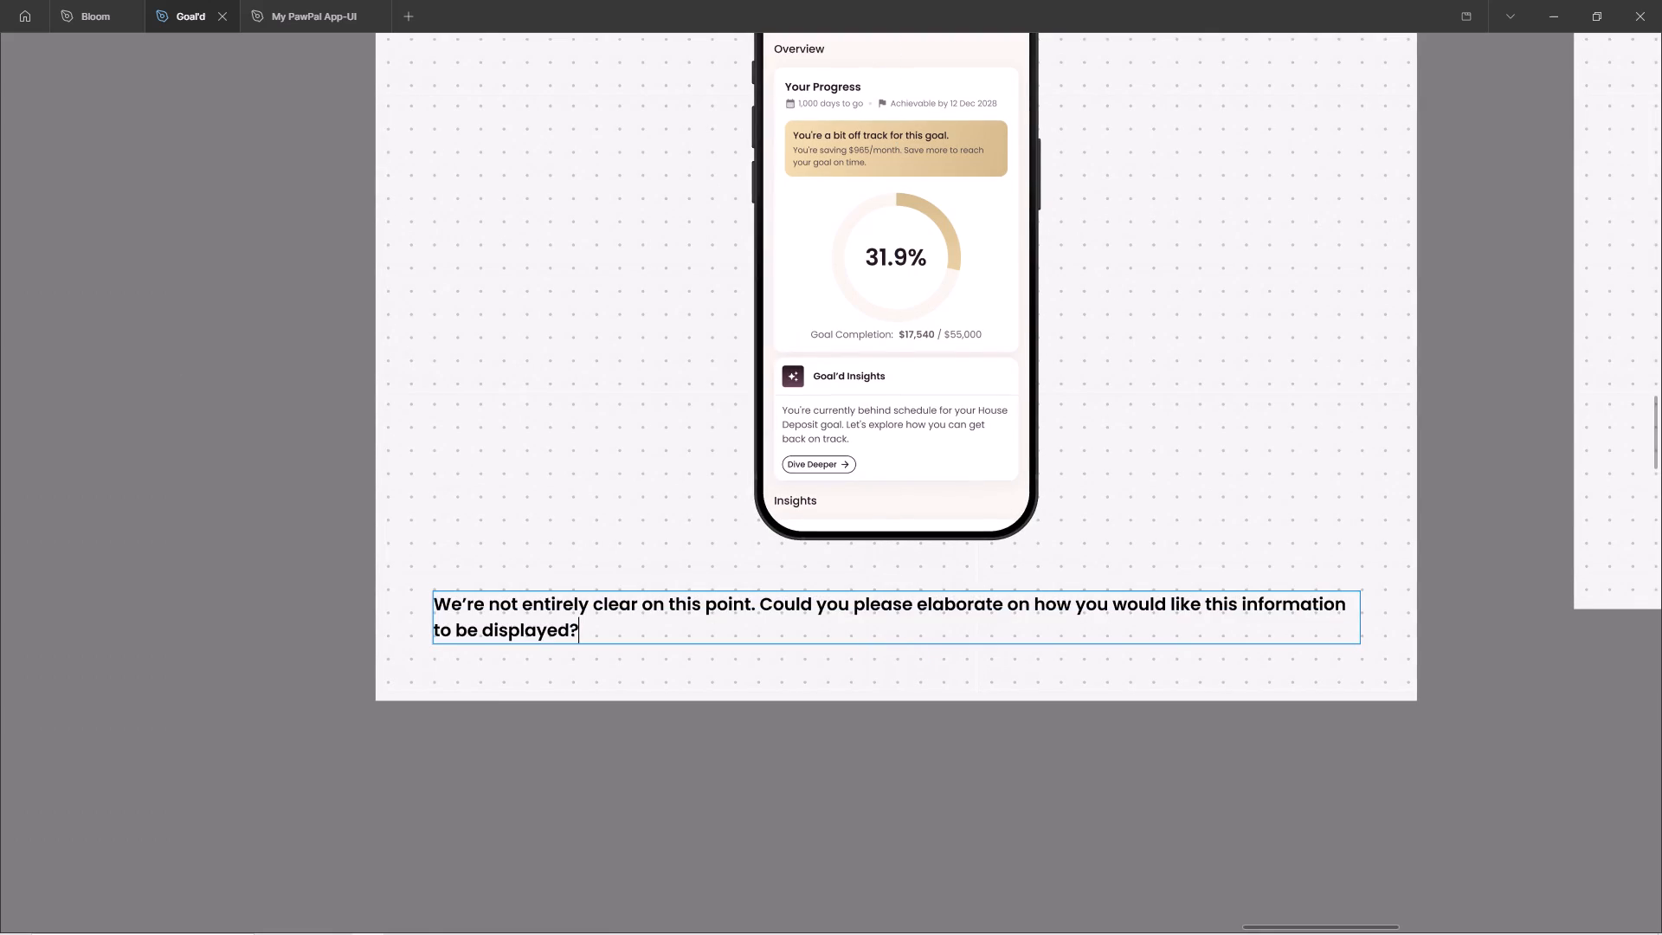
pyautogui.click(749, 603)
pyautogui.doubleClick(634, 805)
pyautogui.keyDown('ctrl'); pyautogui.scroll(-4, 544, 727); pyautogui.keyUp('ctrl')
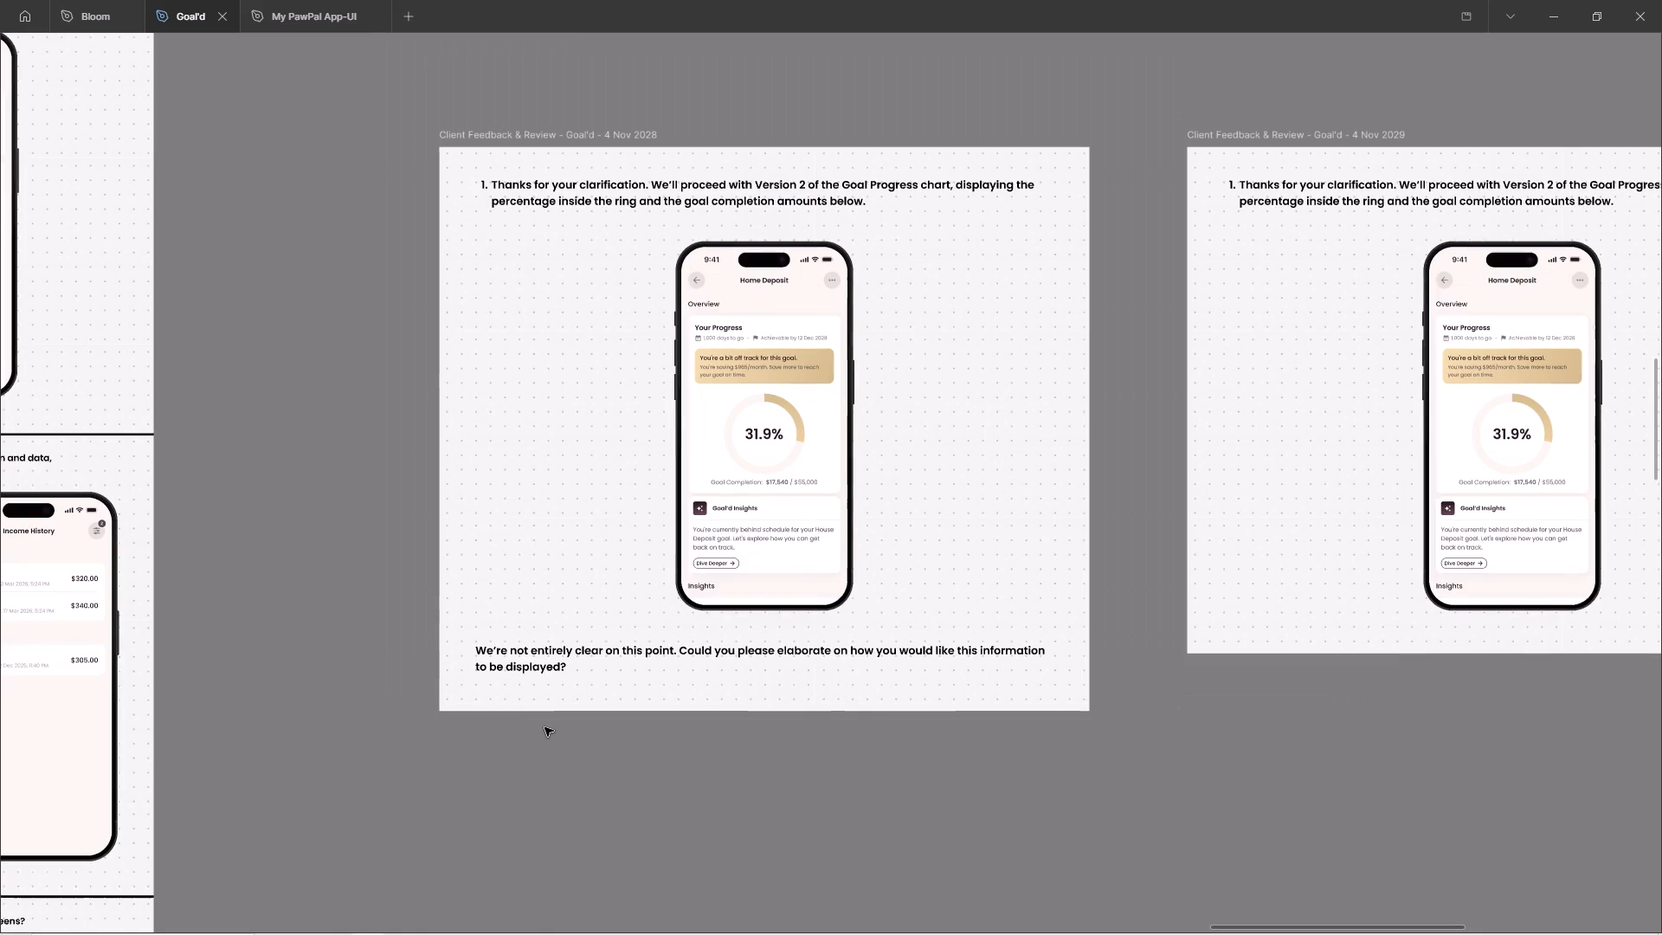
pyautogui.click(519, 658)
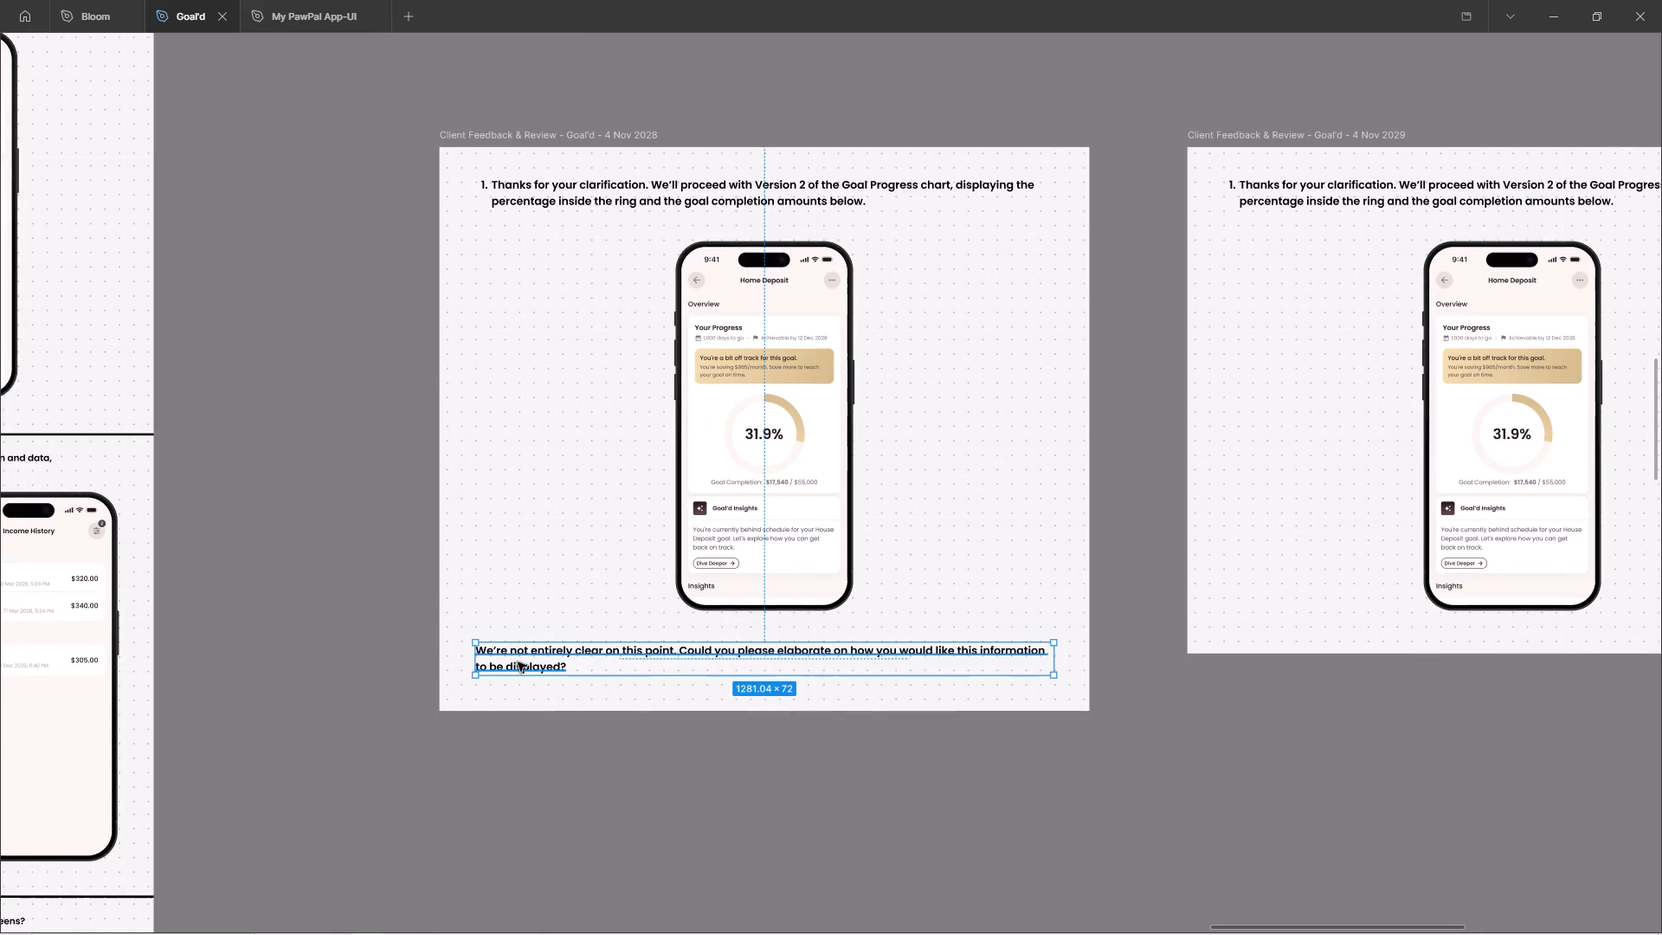
# Copy the client's question about days ahead or behind the original goal date from the Basecamp to-do in Chrome.
pyautogui.hotkey('alt', 'Tab')
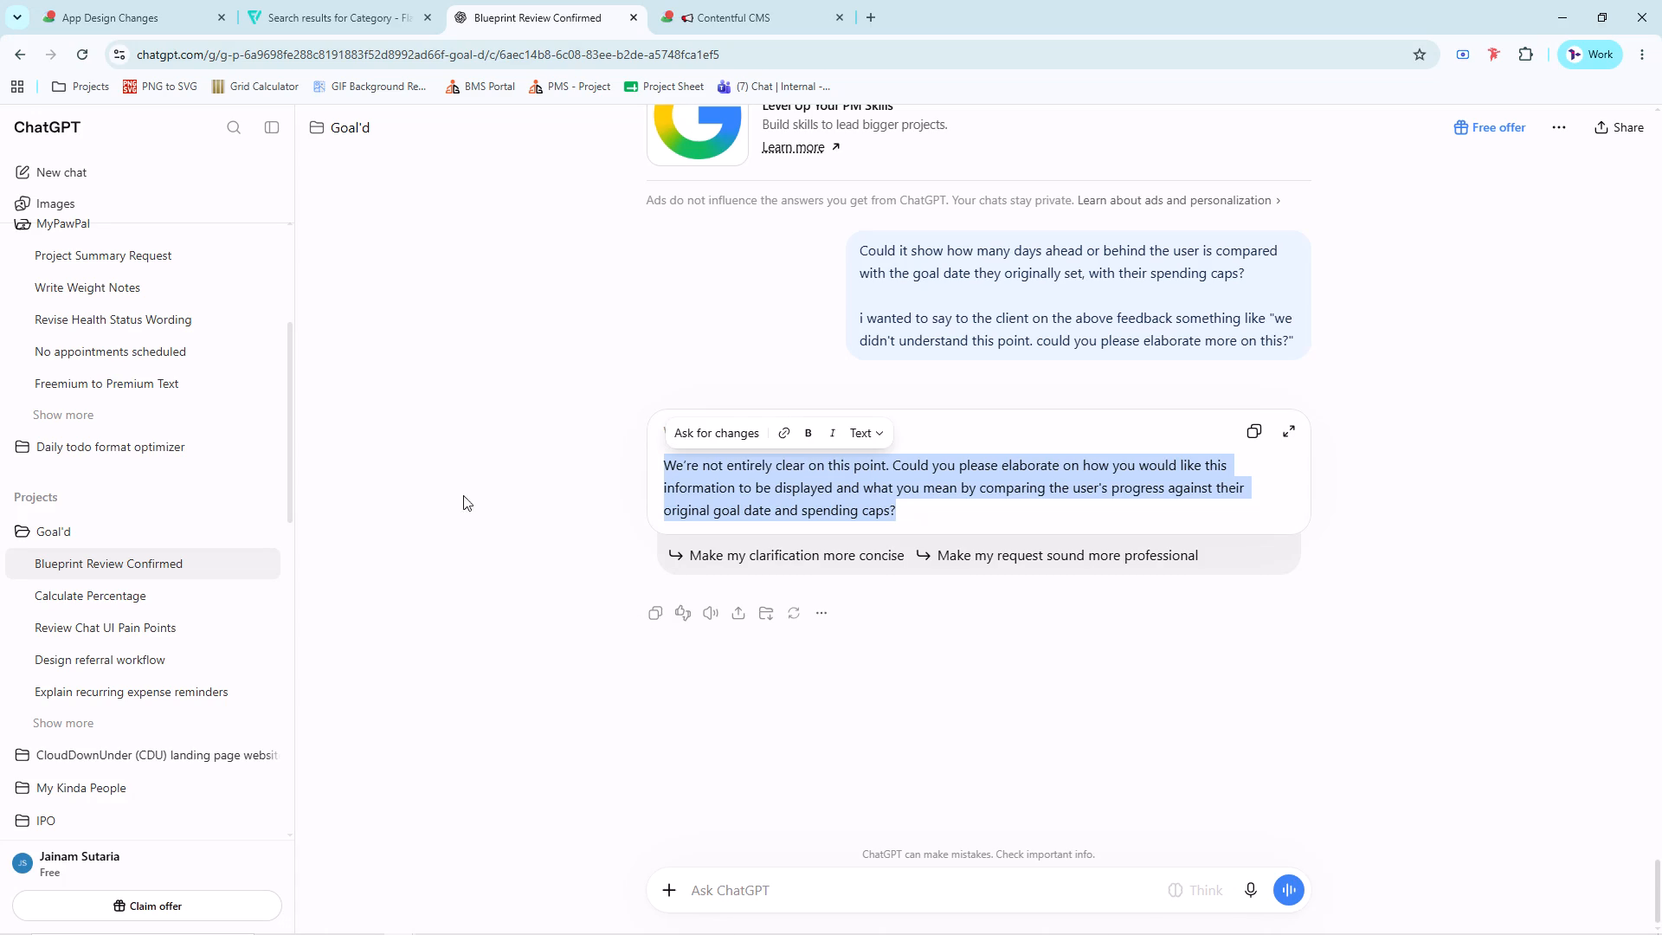
pyautogui.click(86, 0)
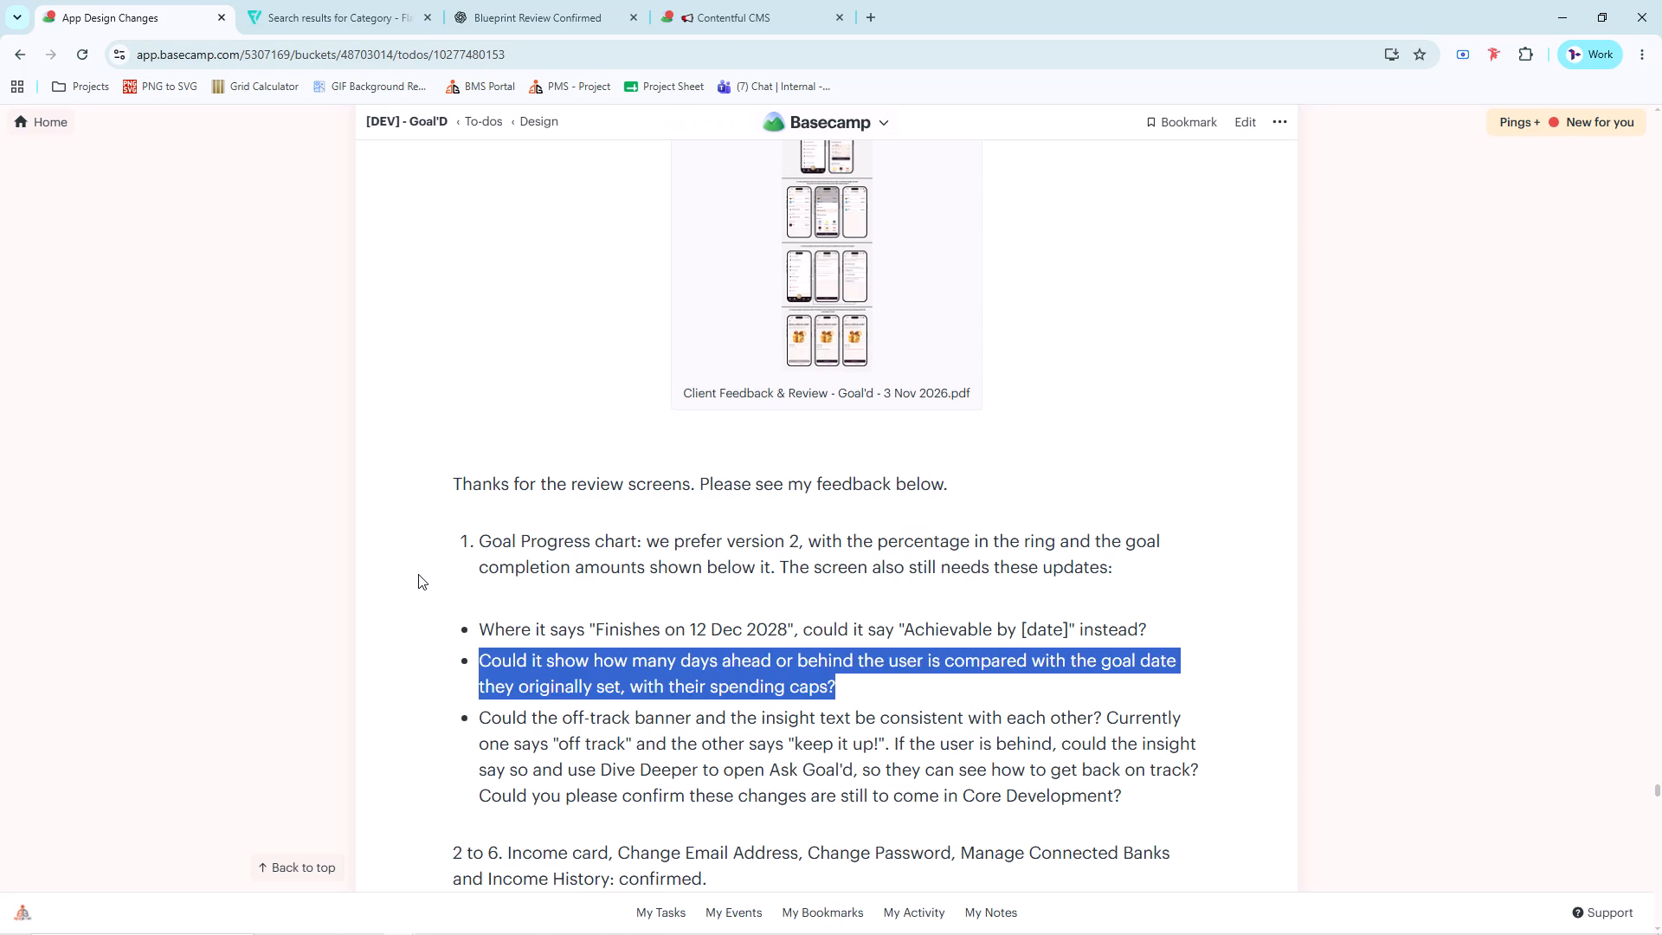
pyautogui.hotkey('ctrl', 'c')
# Look through the rest of the client's feedback and the attachments further down the Basecamp thread.
pyautogui.scroll(-2, 448, 563)
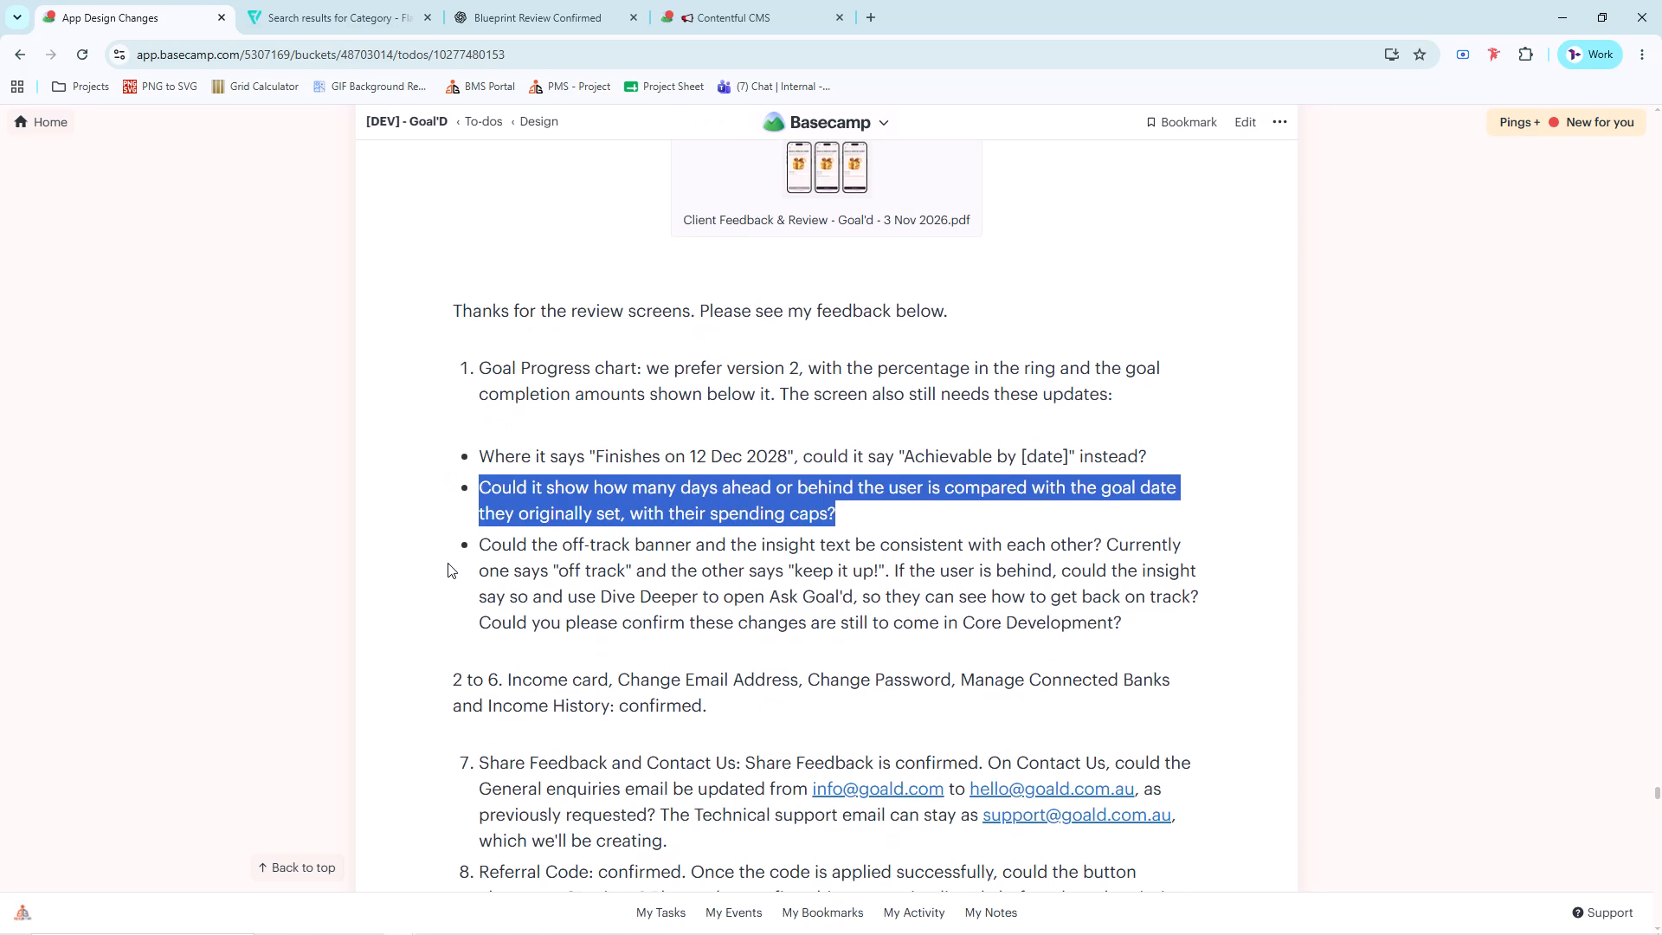
pyautogui.scroll(-2, 448, 563)
pyautogui.scroll(3, 448, 563)
pyautogui.scroll(-5, 465, 554)
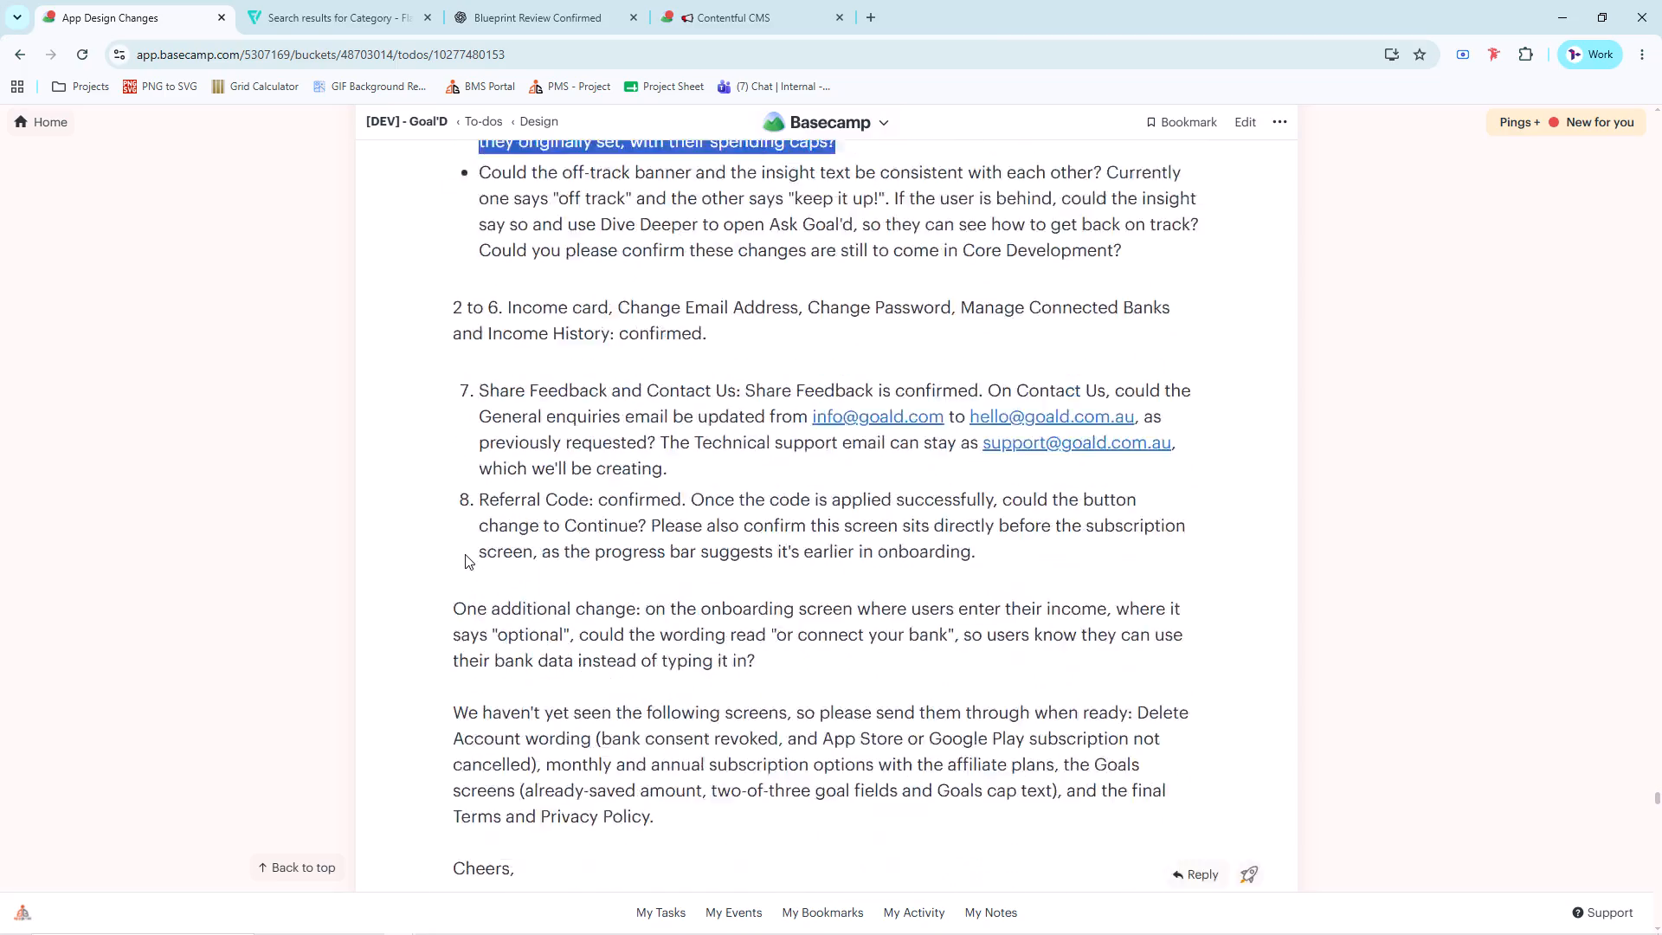
pyautogui.scroll(-8, 465, 554)
pyautogui.scroll(1, 469, 552)
pyautogui.scroll(-7, 469, 552)
pyautogui.scroll(1, 469, 552)
pyautogui.scroll(-20, 469, 552)
pyautogui.scroll(-2, 469, 552)
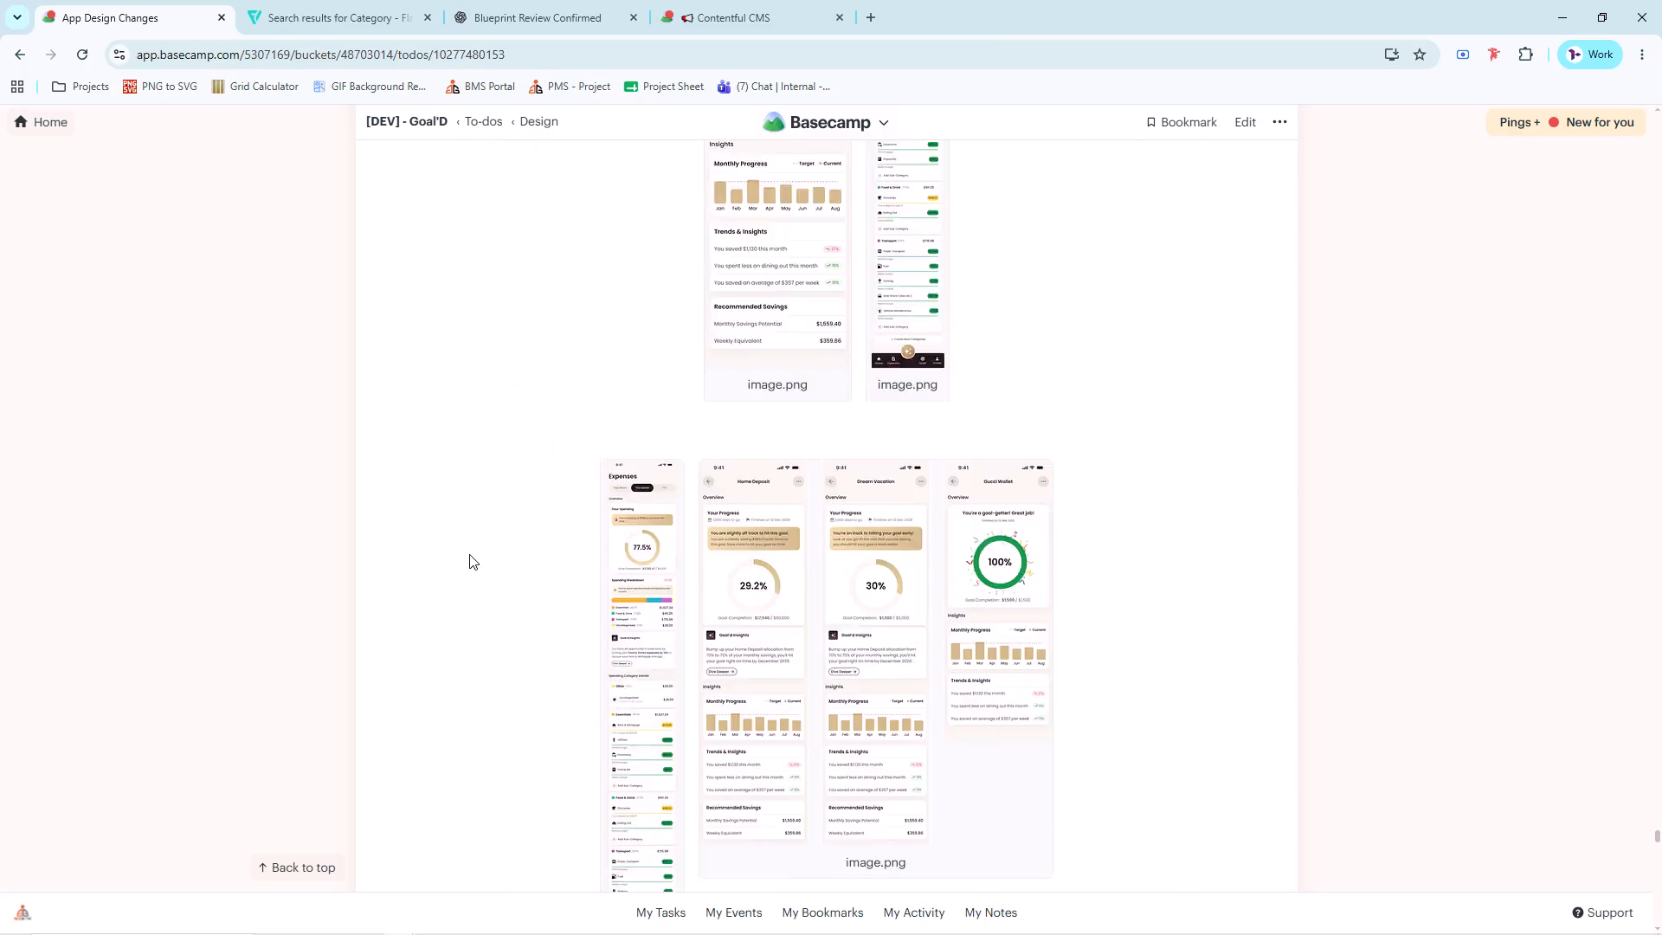
pyautogui.scroll(-2, 469, 554)
pyautogui.moveTo(1659, 838); pyautogui.dragTo(1661, 843)
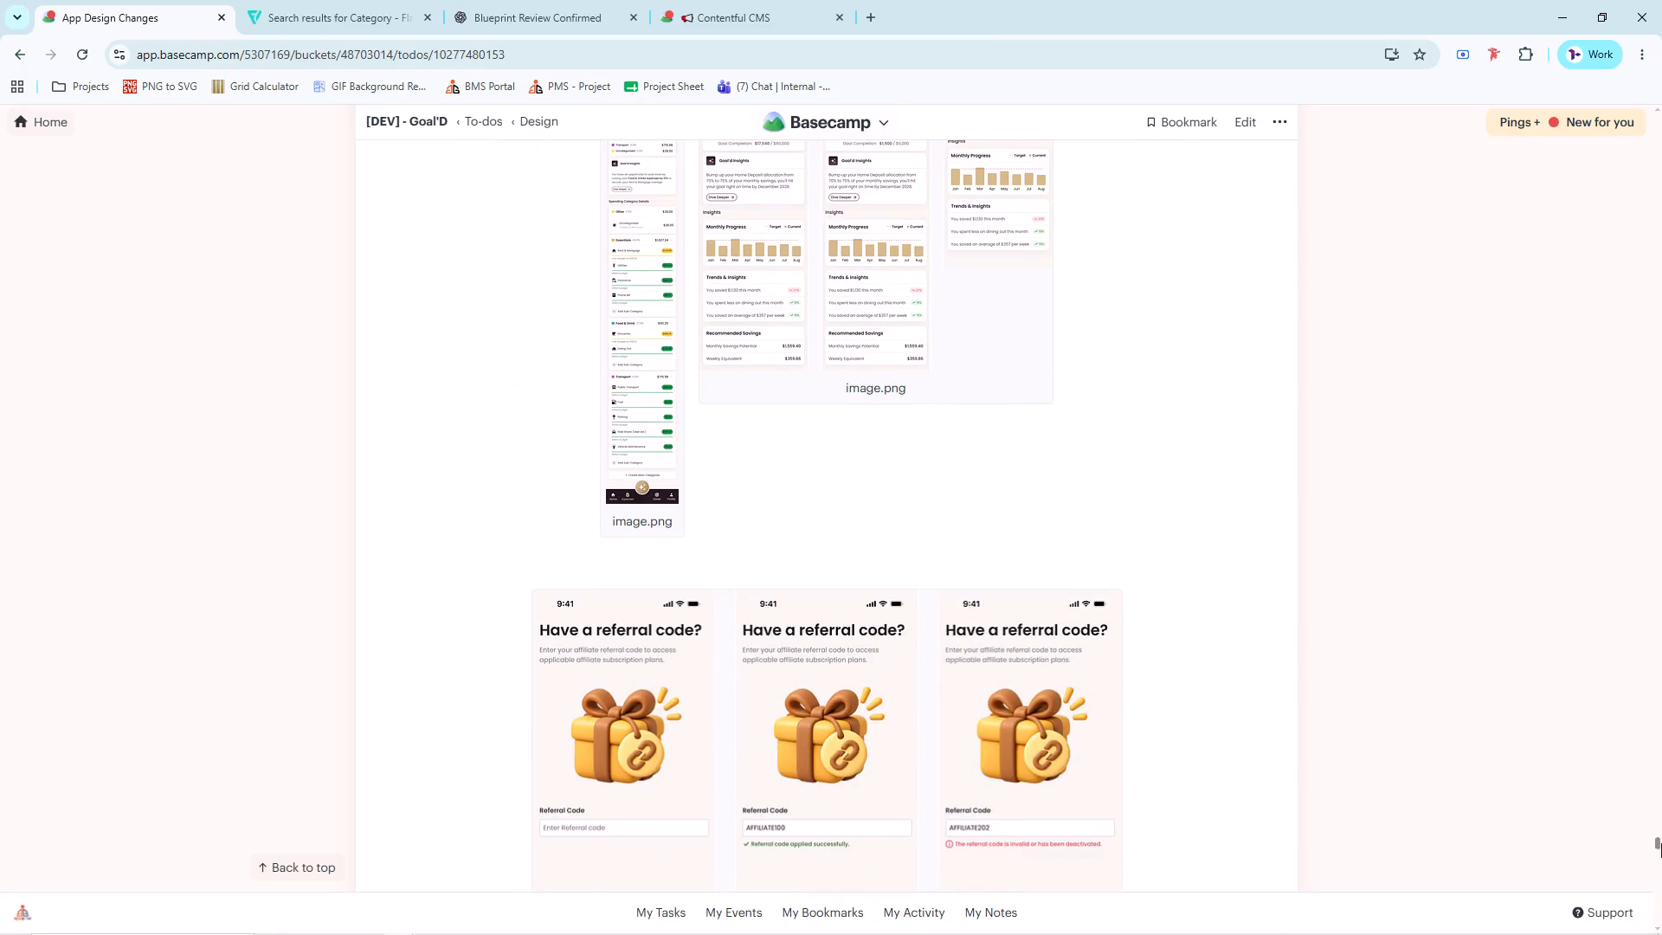
pyautogui.moveTo(1661, 843); pyautogui.dragTo(1661, 934)
# Back in Figma, move the reply text lower in the 4 Nov 2028 frame, about 111 below the phone mockup.
pyautogui.hotkey('alt', 'Tab')
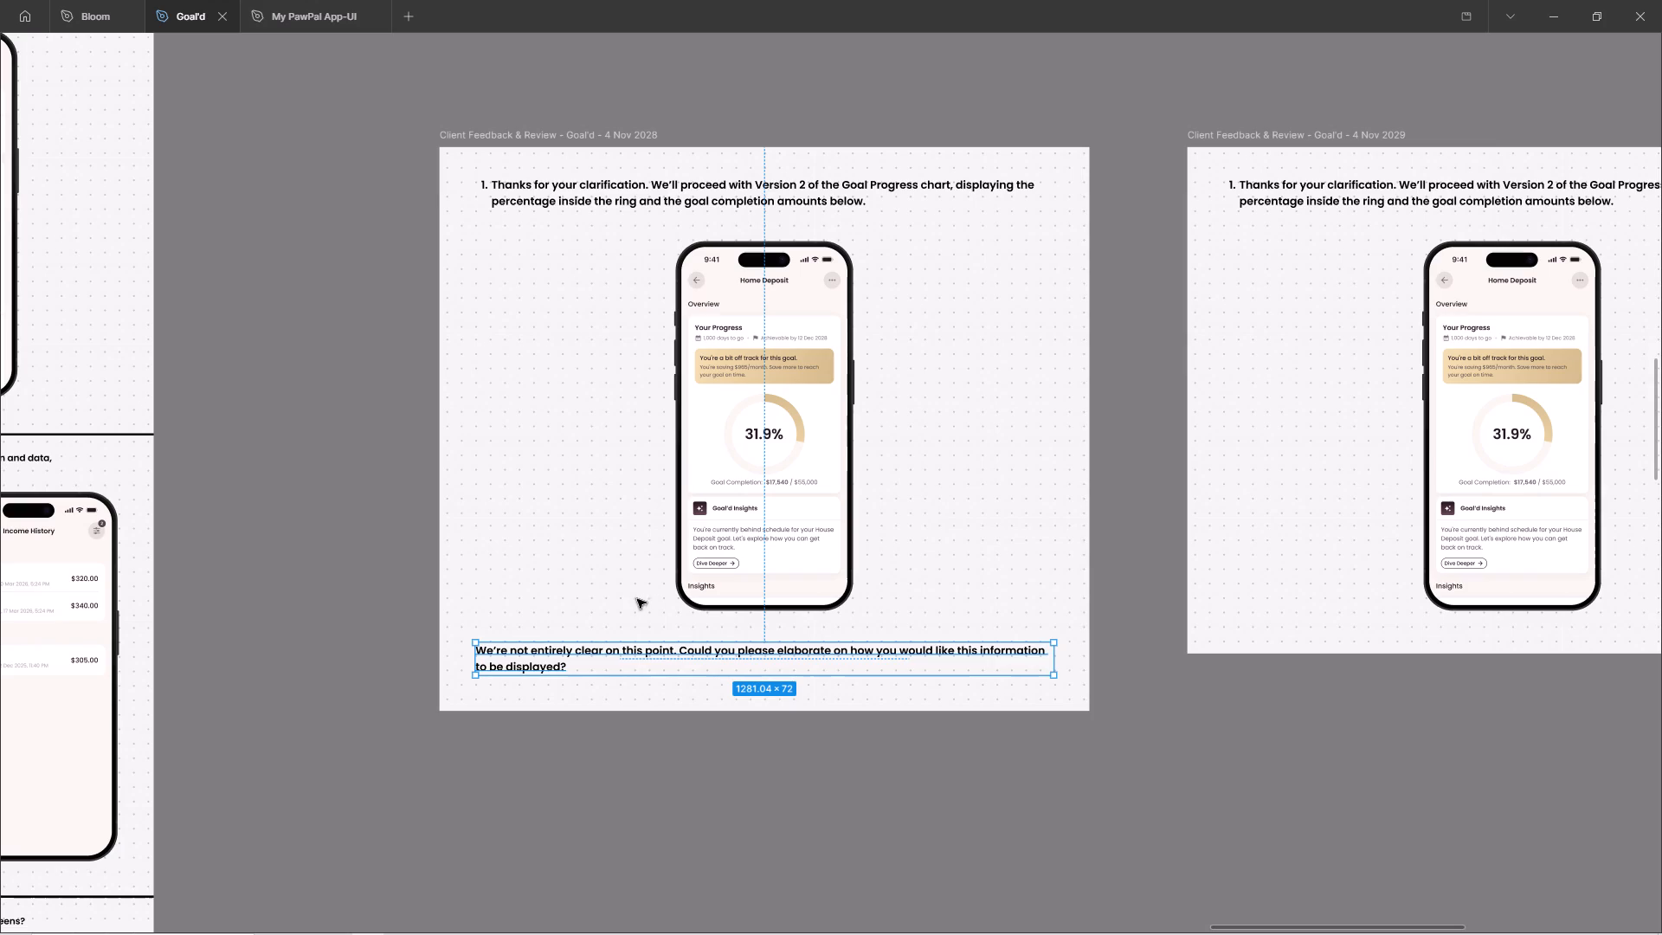
pyautogui.keyDown('shift'); pyautogui.moveTo(537, 663); pyautogui.dragTo(534, 677); pyautogui.keyUp('shift')
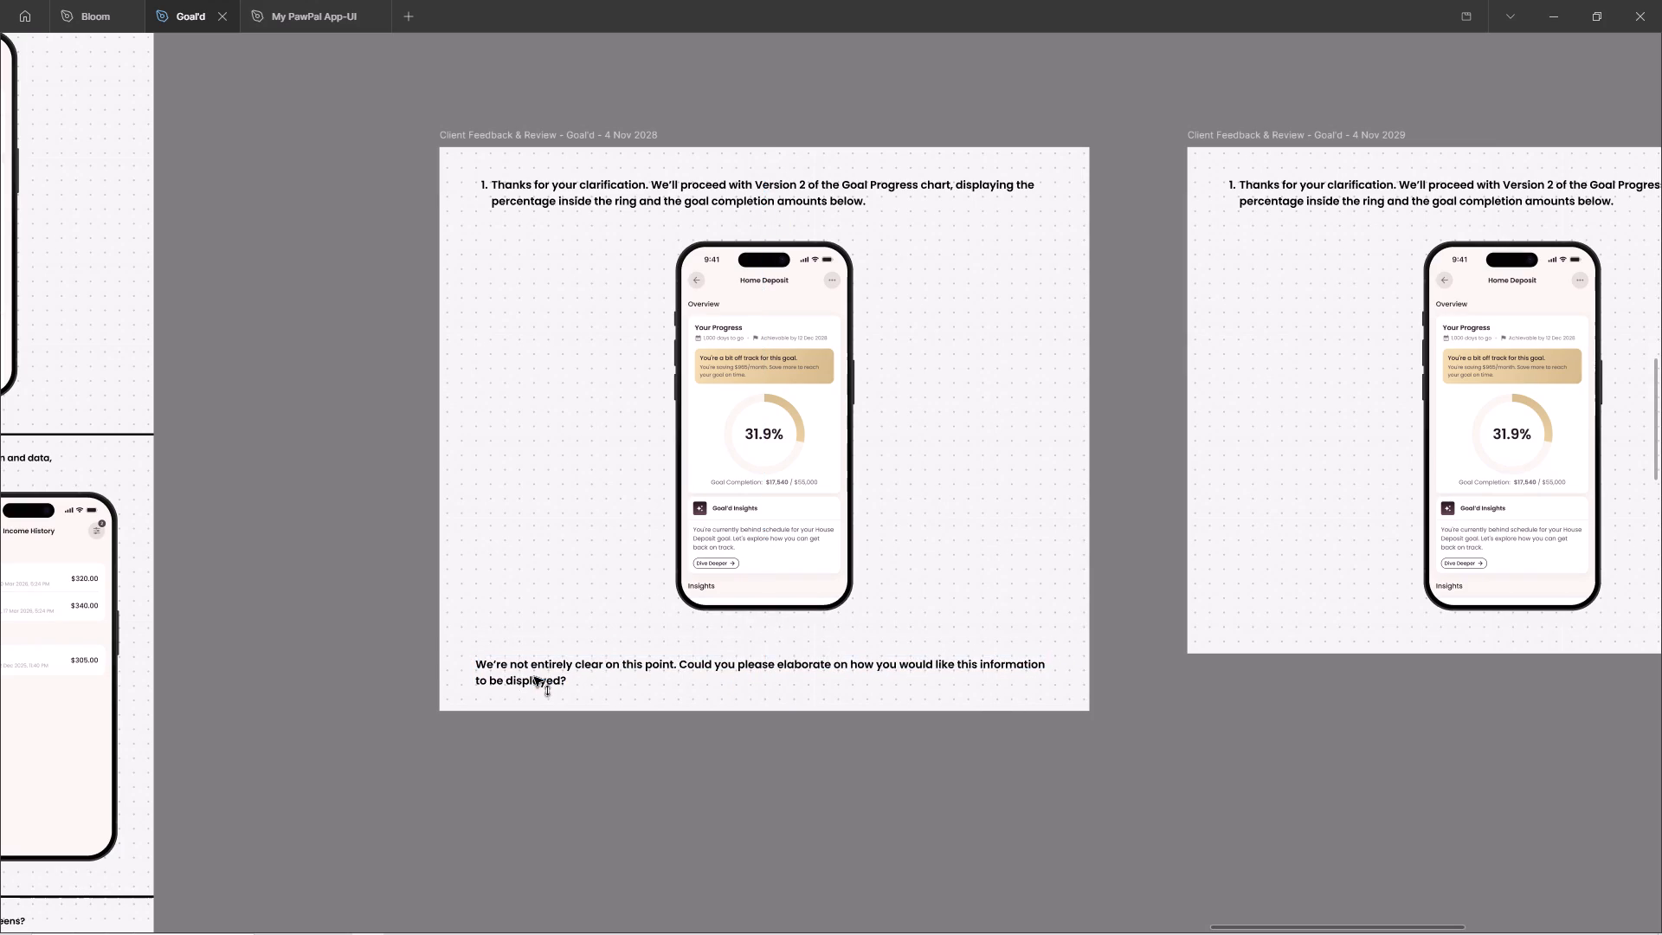
pyautogui.keyDown('shift'); pyautogui.moveTo(534, 677); pyautogui.dragTo(534, 681); pyautogui.keyUp('shift')
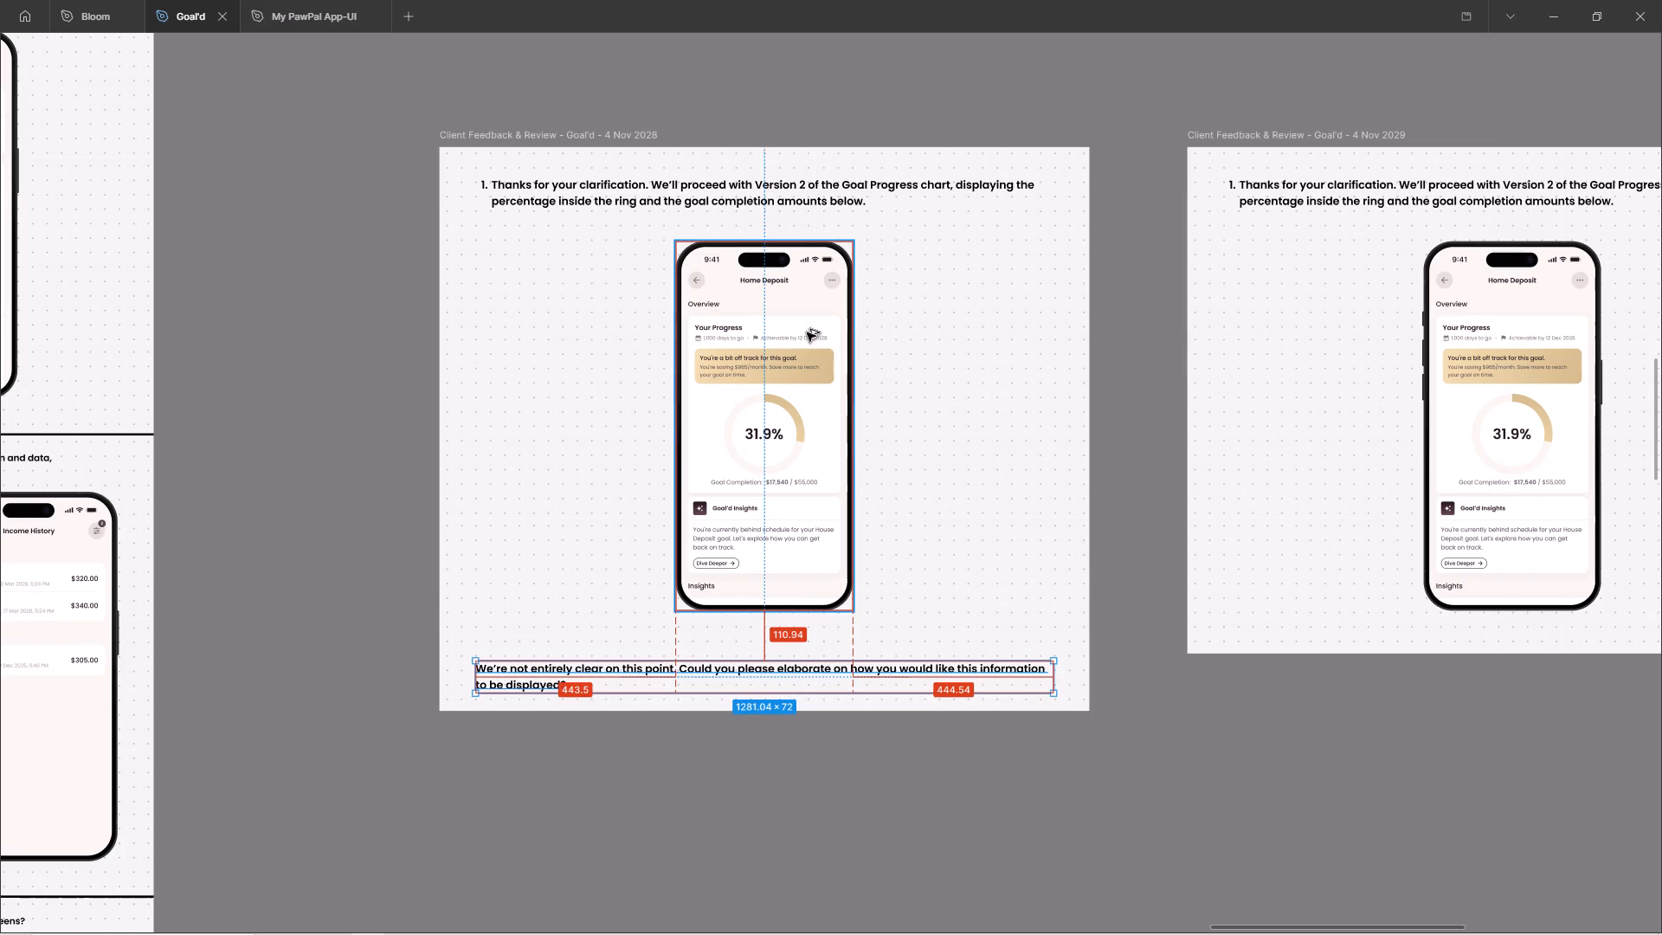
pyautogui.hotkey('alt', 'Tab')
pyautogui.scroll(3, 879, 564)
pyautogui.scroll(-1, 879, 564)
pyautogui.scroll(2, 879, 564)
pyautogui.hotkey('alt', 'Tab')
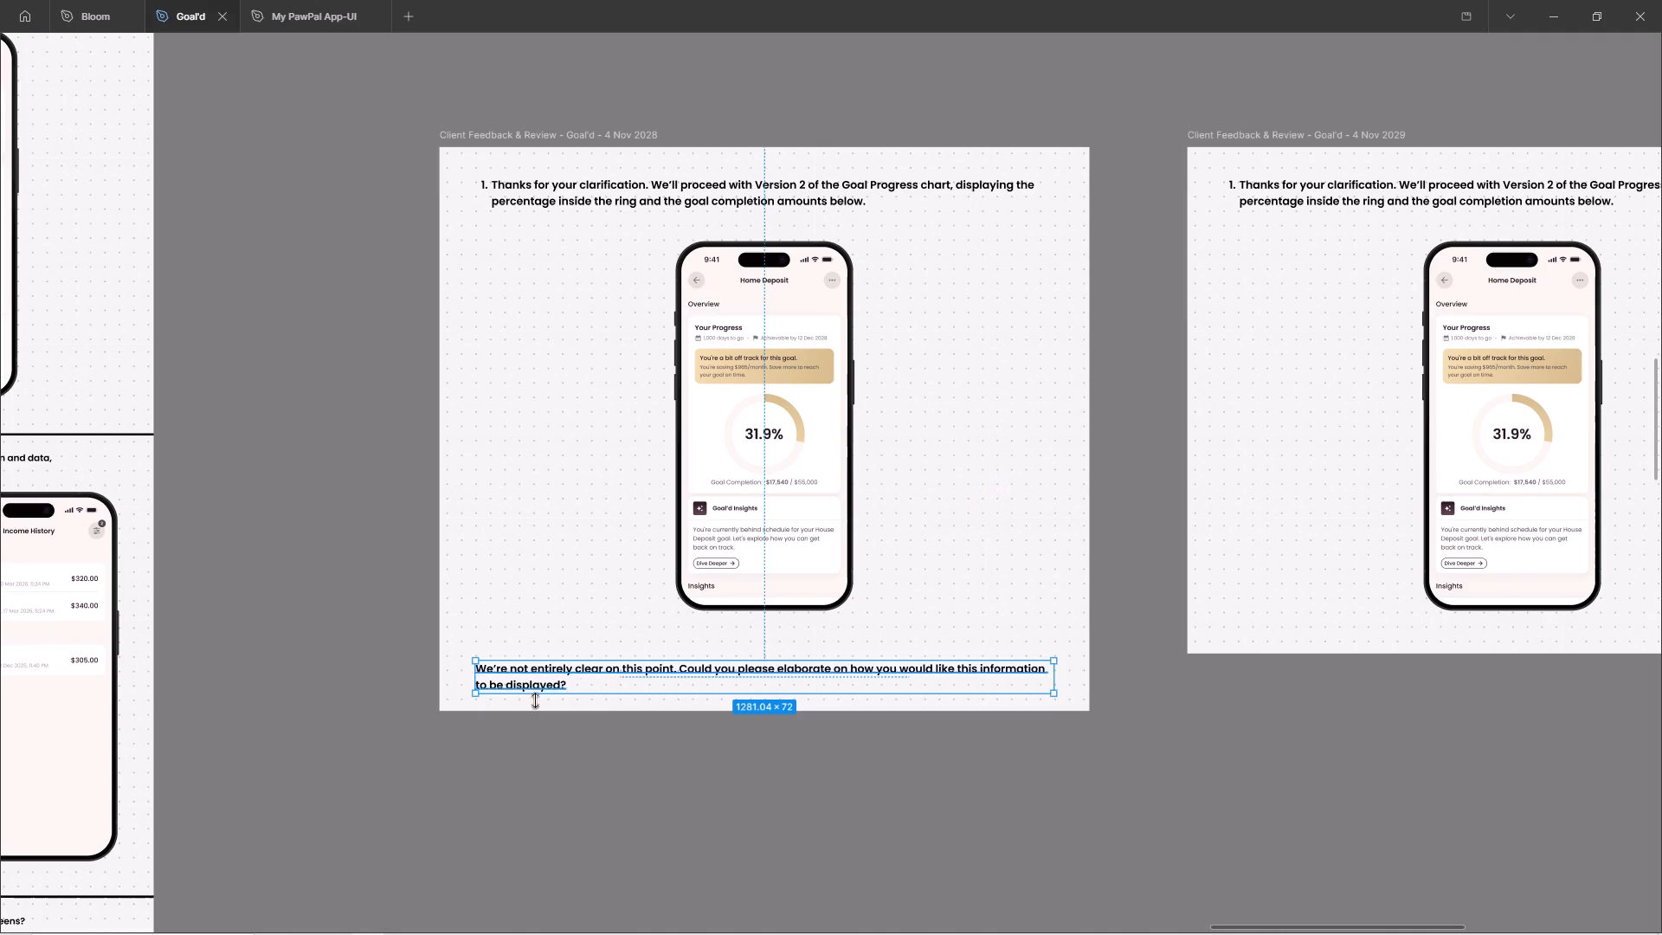
# Duplicate the reply just above the original and replace the duplicate's wording with the copied days ahead or behind question.
pyautogui.hotkey('ctrl', 'd')
pyautogui.keyDown('shift'); pyautogui.moveTo(519, 685); pyautogui.dragTo(519, 661); pyautogui.keyUp('shift')
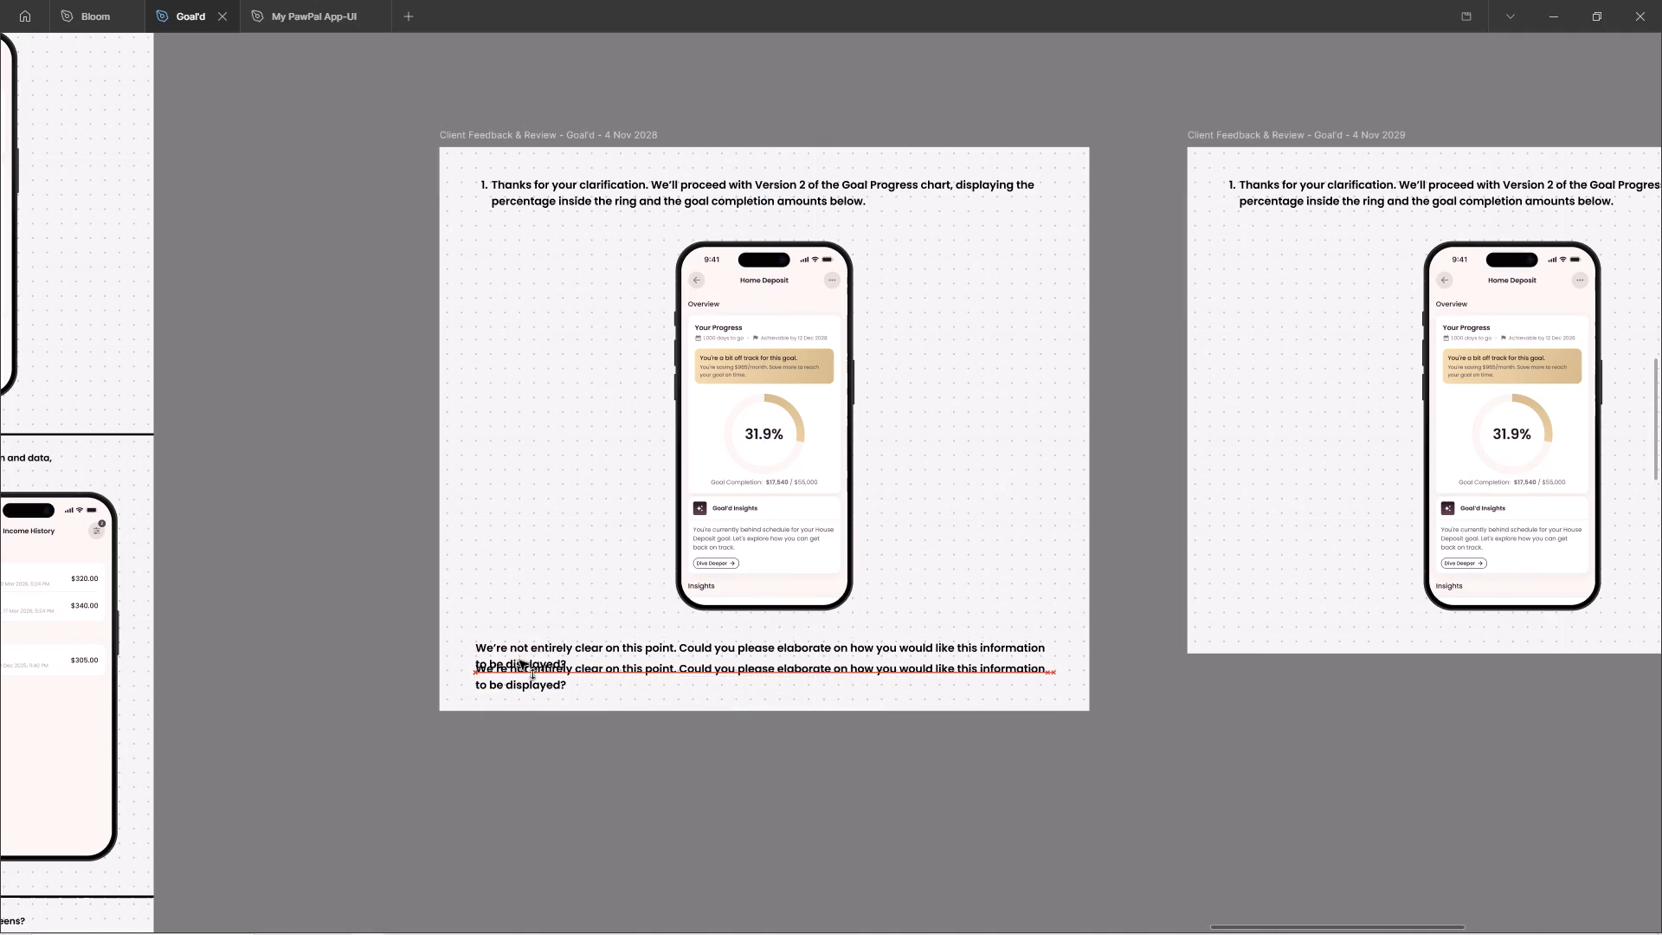
pyautogui.keyDown('shift'); pyautogui.moveTo(519, 661); pyautogui.dragTo(523, 637); pyautogui.keyUp('shift')
pyautogui.press('Return')
pyautogui.hotkey('ctrl', 'shift', 'v')
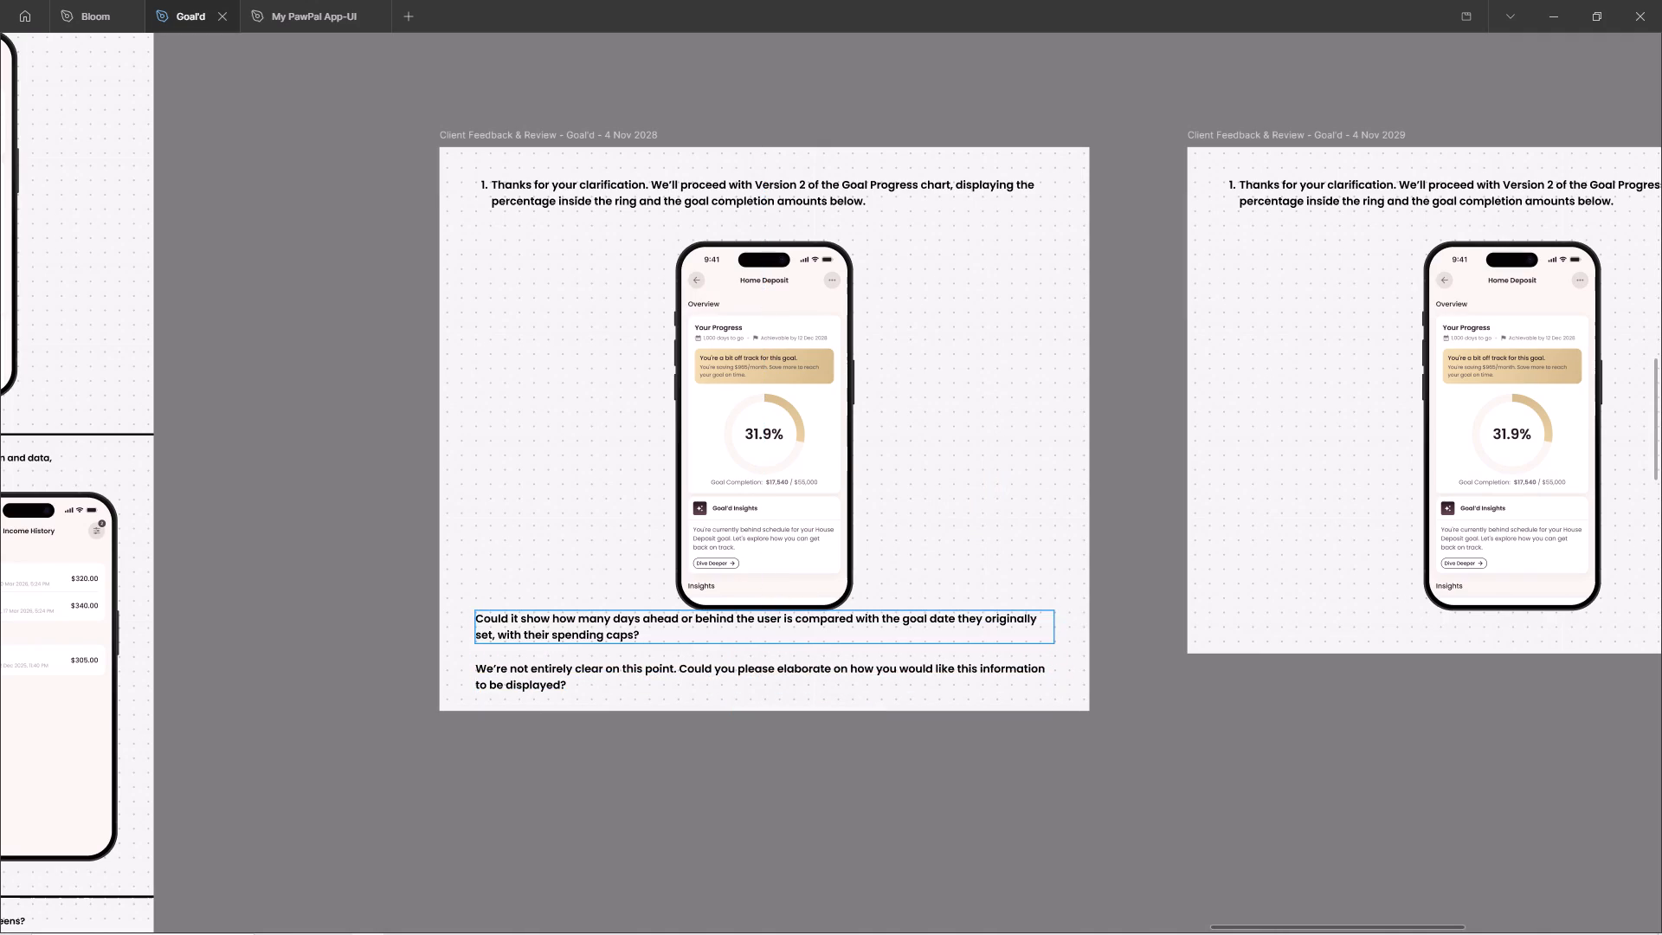
pyautogui.keyDown('ctrl'); pyautogui.click(497, 772); pyautogui.keyUp('ctrl')
# Move the client question slightly down between the phone mockup and the reply, to about Y 1046.
pyautogui.keyDown('ctrl'); pyautogui.scroll(4, 512, 764); pyautogui.keyUp('ctrl')
pyautogui.keyDown('shift'); pyautogui.moveTo(539, 551); pyautogui.dragTo(538, 564); pyautogui.keyUp('shift')
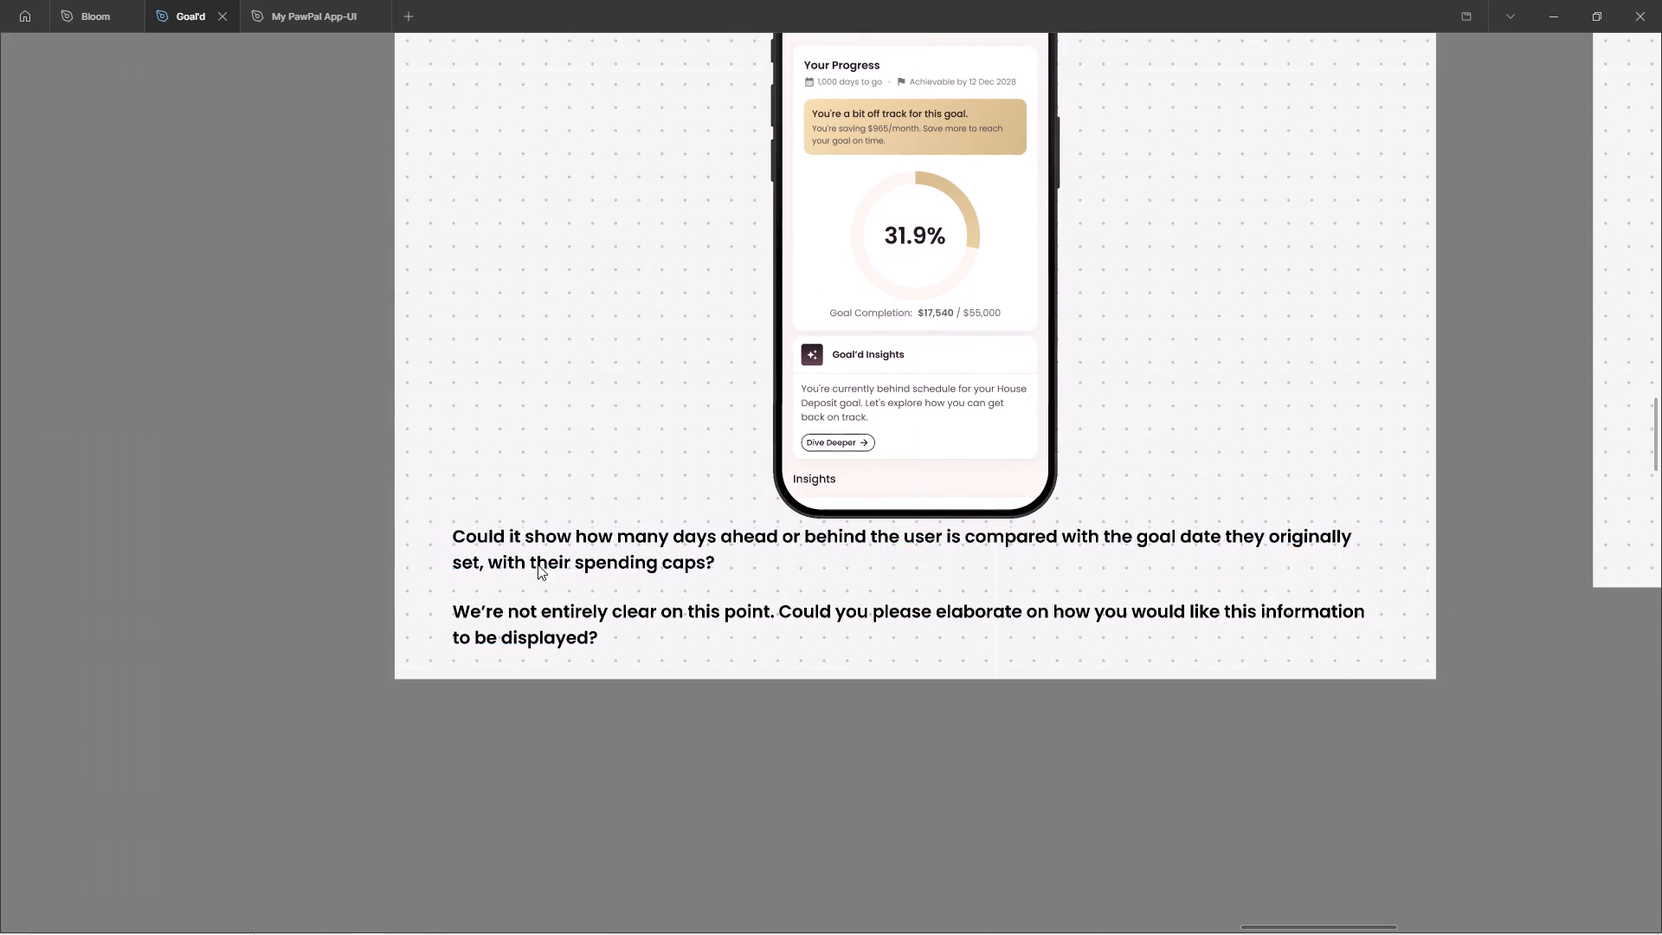
pyautogui.keyDown('shift'); pyautogui.moveTo(538, 564); pyautogui.dragTo(538, 568); pyautogui.keyUp('shift')
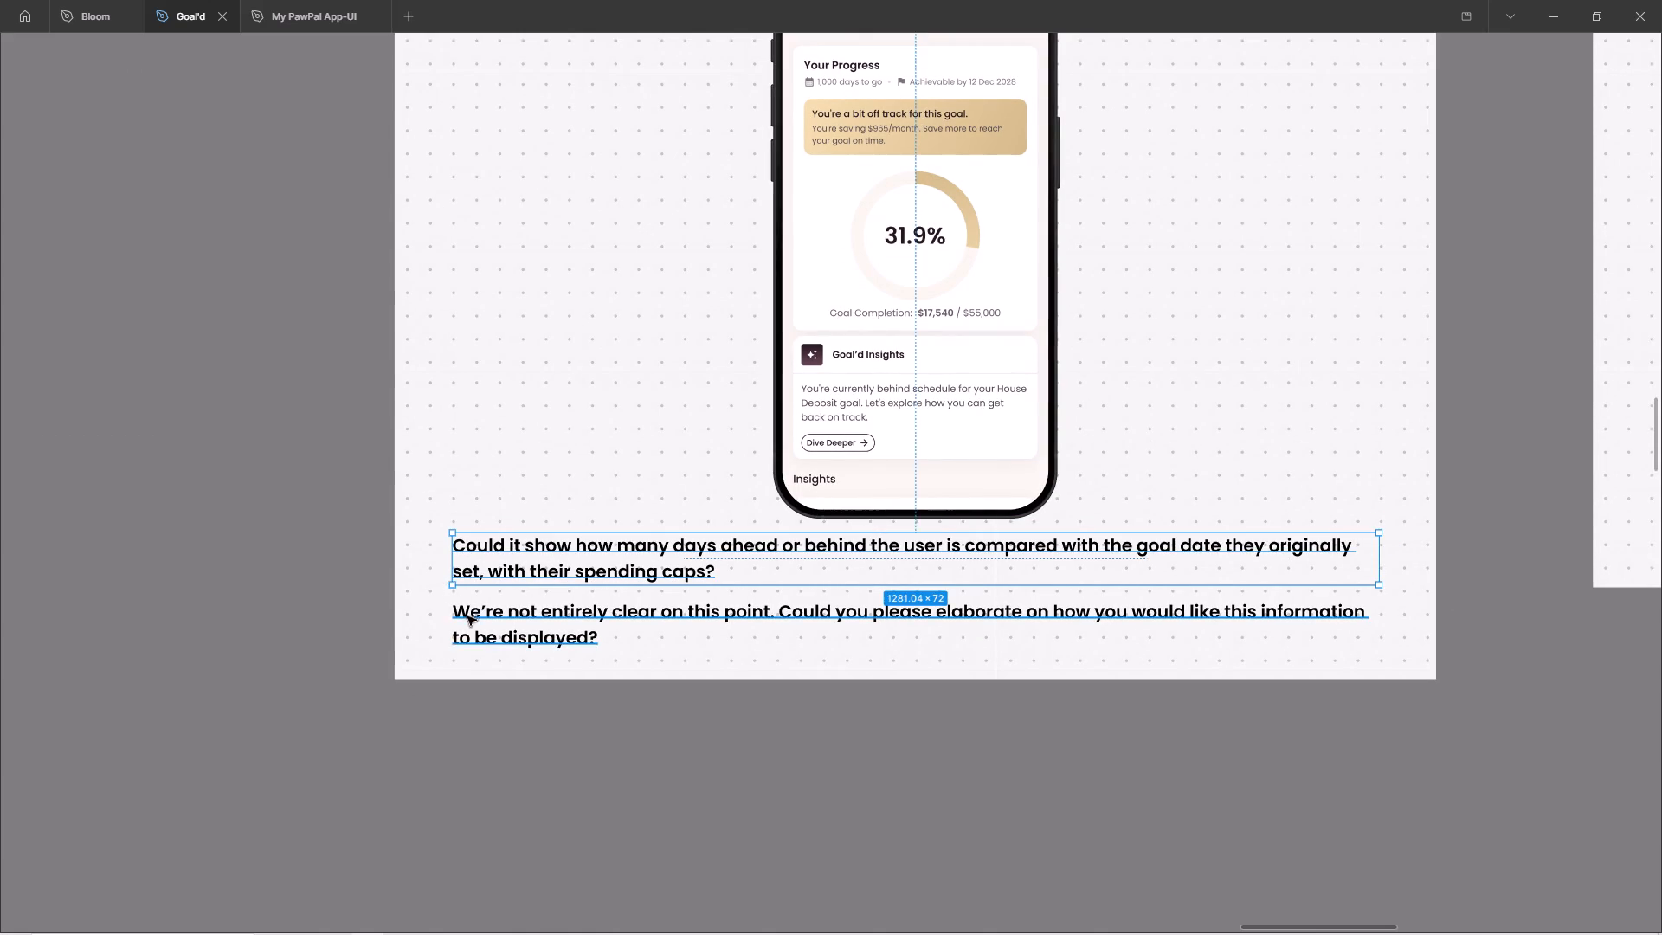
# Add the prefix "ANS: " at the start of the "We're not entirely clear on this point" reply.
pyautogui.doubleClick(468, 621)
pyautogui.press('Left')
pyautogui.write('ANS:')
pyautogui.press('space')
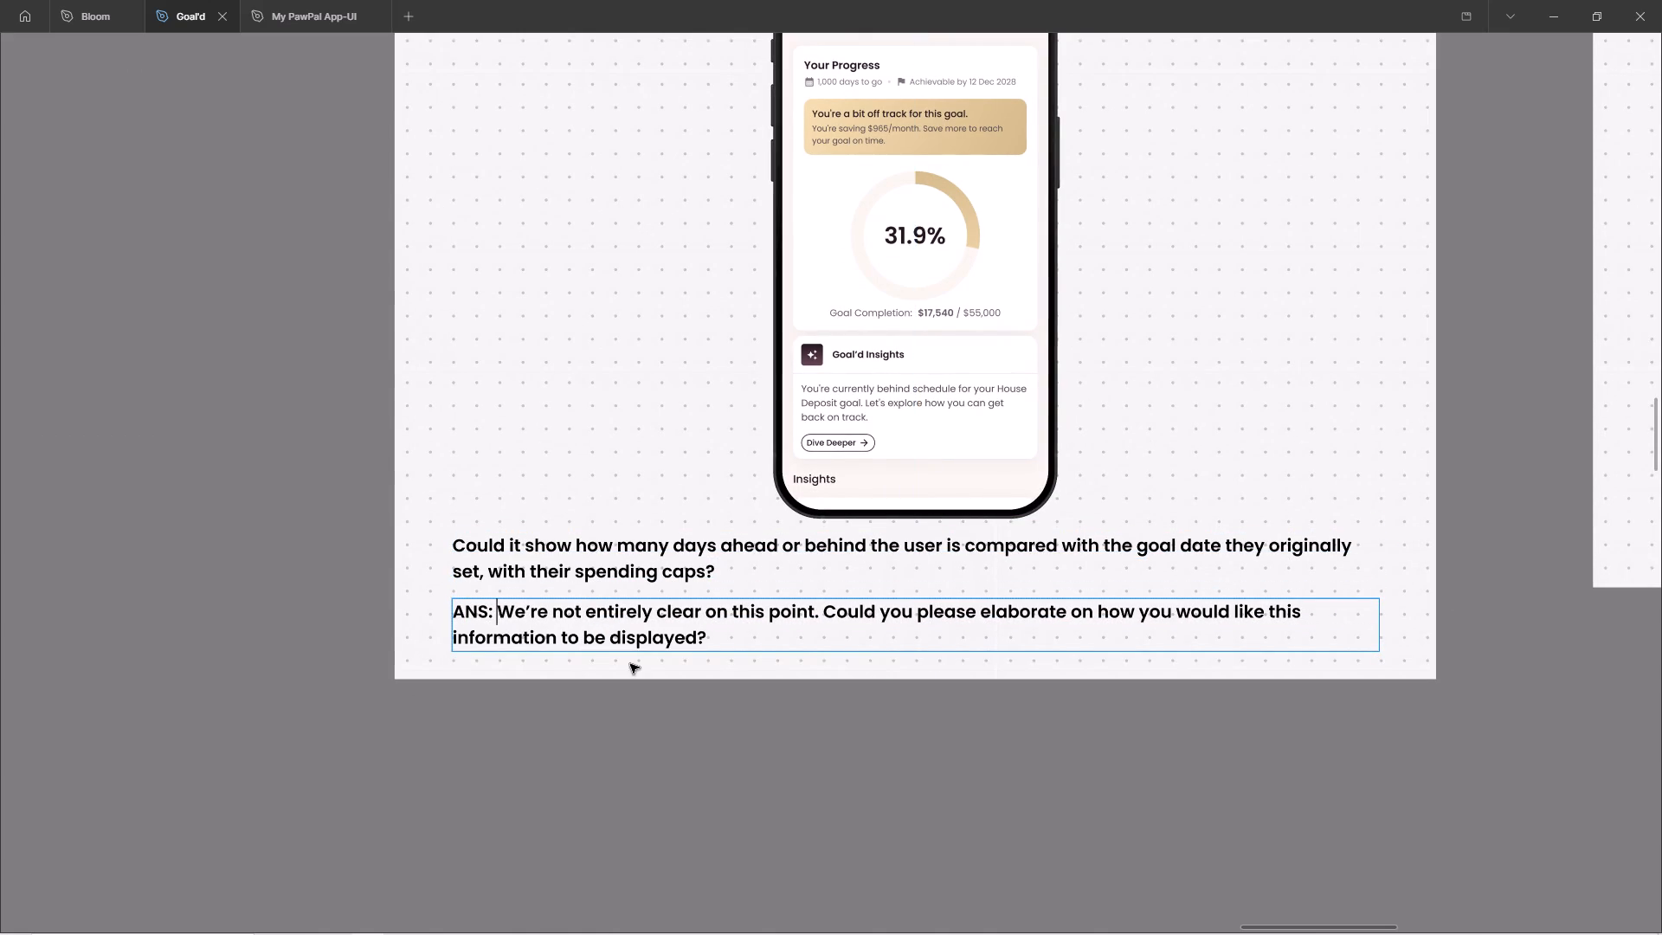
pyautogui.doubleClick(634, 721)
# Change the client question above the ANS reply from bold styling to Regular weight.
pyautogui.keyDown('ctrl'); pyautogui.scroll(-5, 636, 722); pyautogui.keyUp('ctrl')
pyautogui.keyDown('ctrl'); pyautogui.scroll(7, 662, 715); pyautogui.keyUp('ctrl')
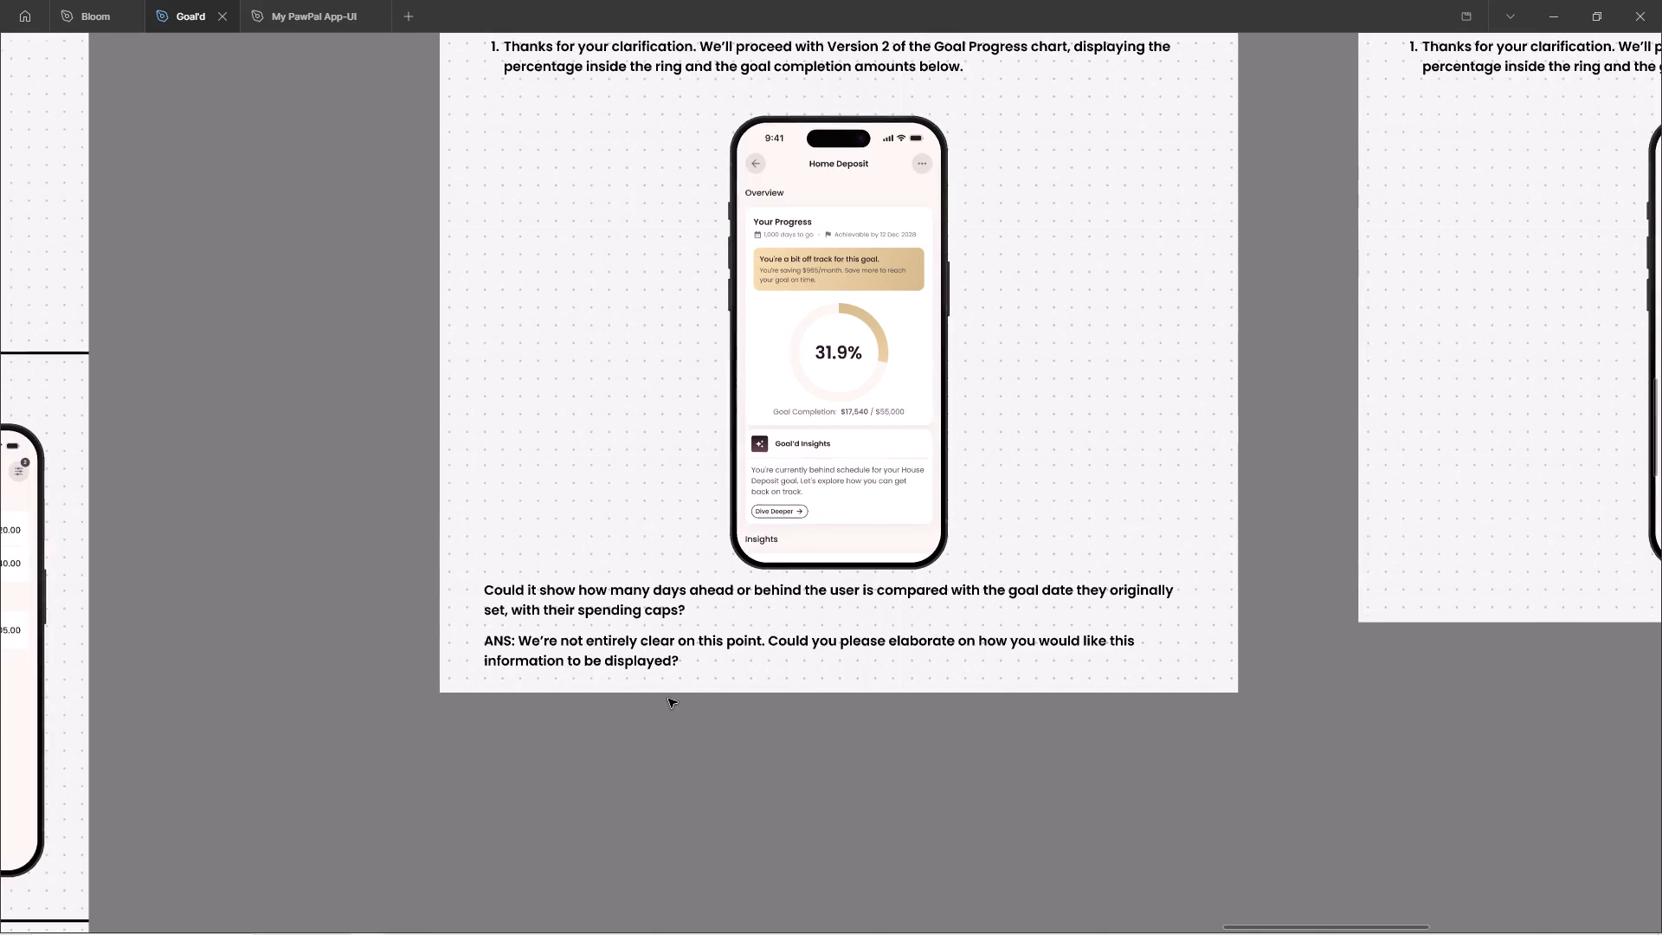
pyautogui.keyDown('ctrl'); pyautogui.click(619, 637); pyautogui.keyUp('ctrl')
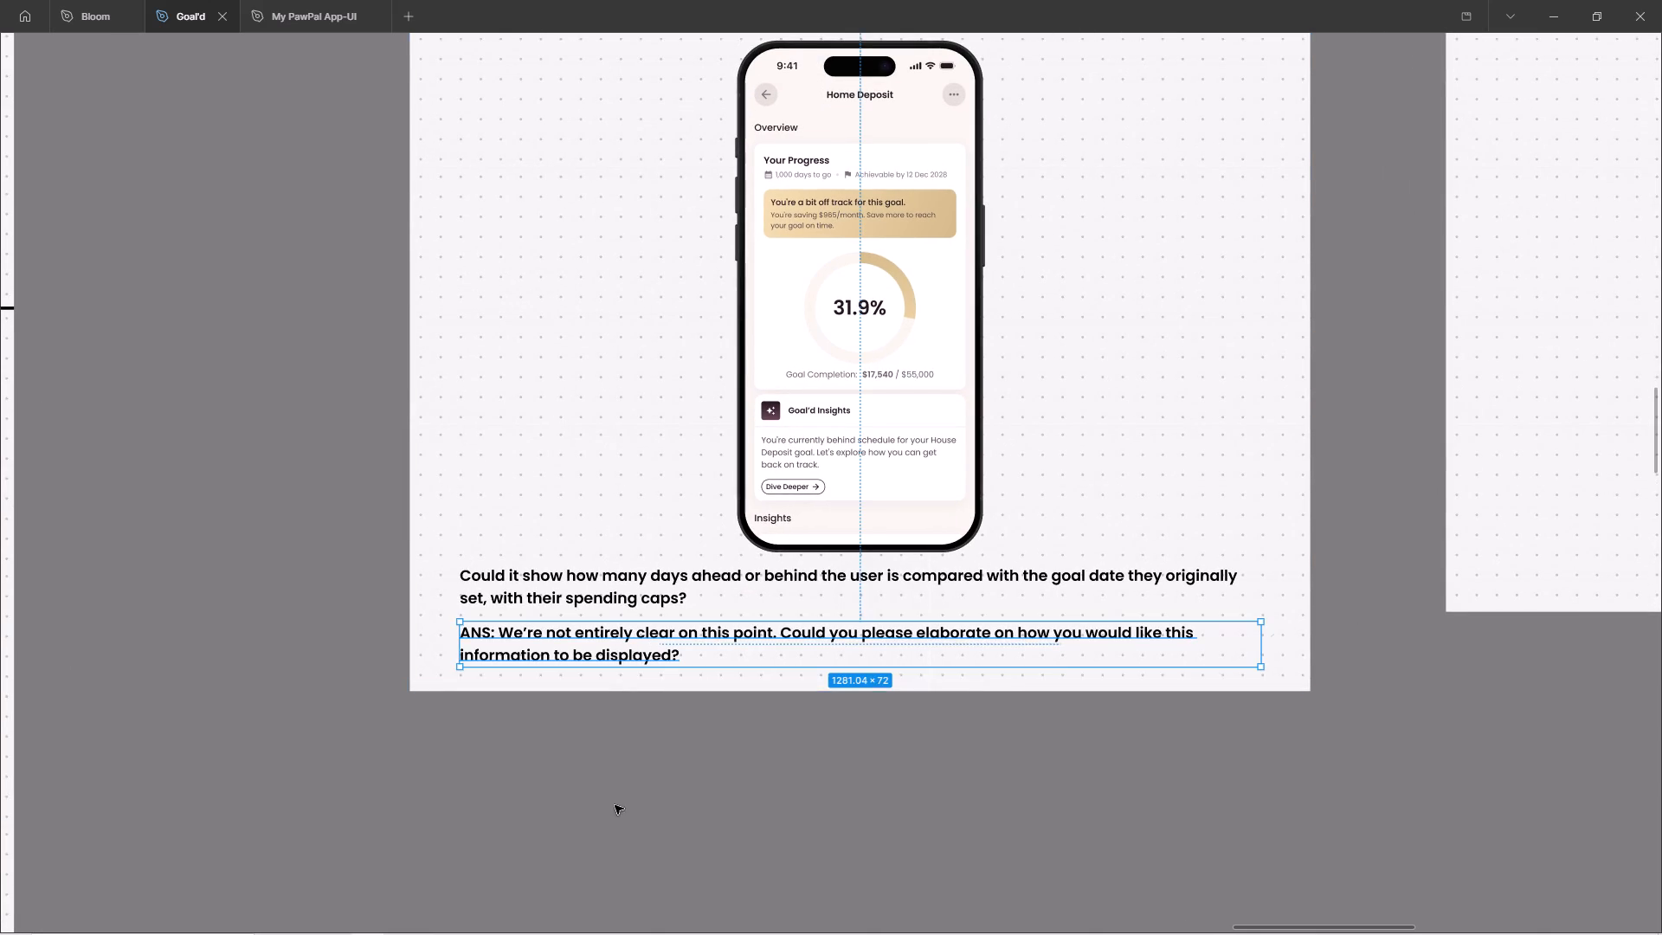
pyautogui.click(615, 805)
pyautogui.press('space')
pyautogui.moveTo(647, 807); pyautogui.dragTo(639, 807)
pyautogui.keyDown('ctrl'); pyautogui.click(563, 597); pyautogui.keyUp('ctrl')
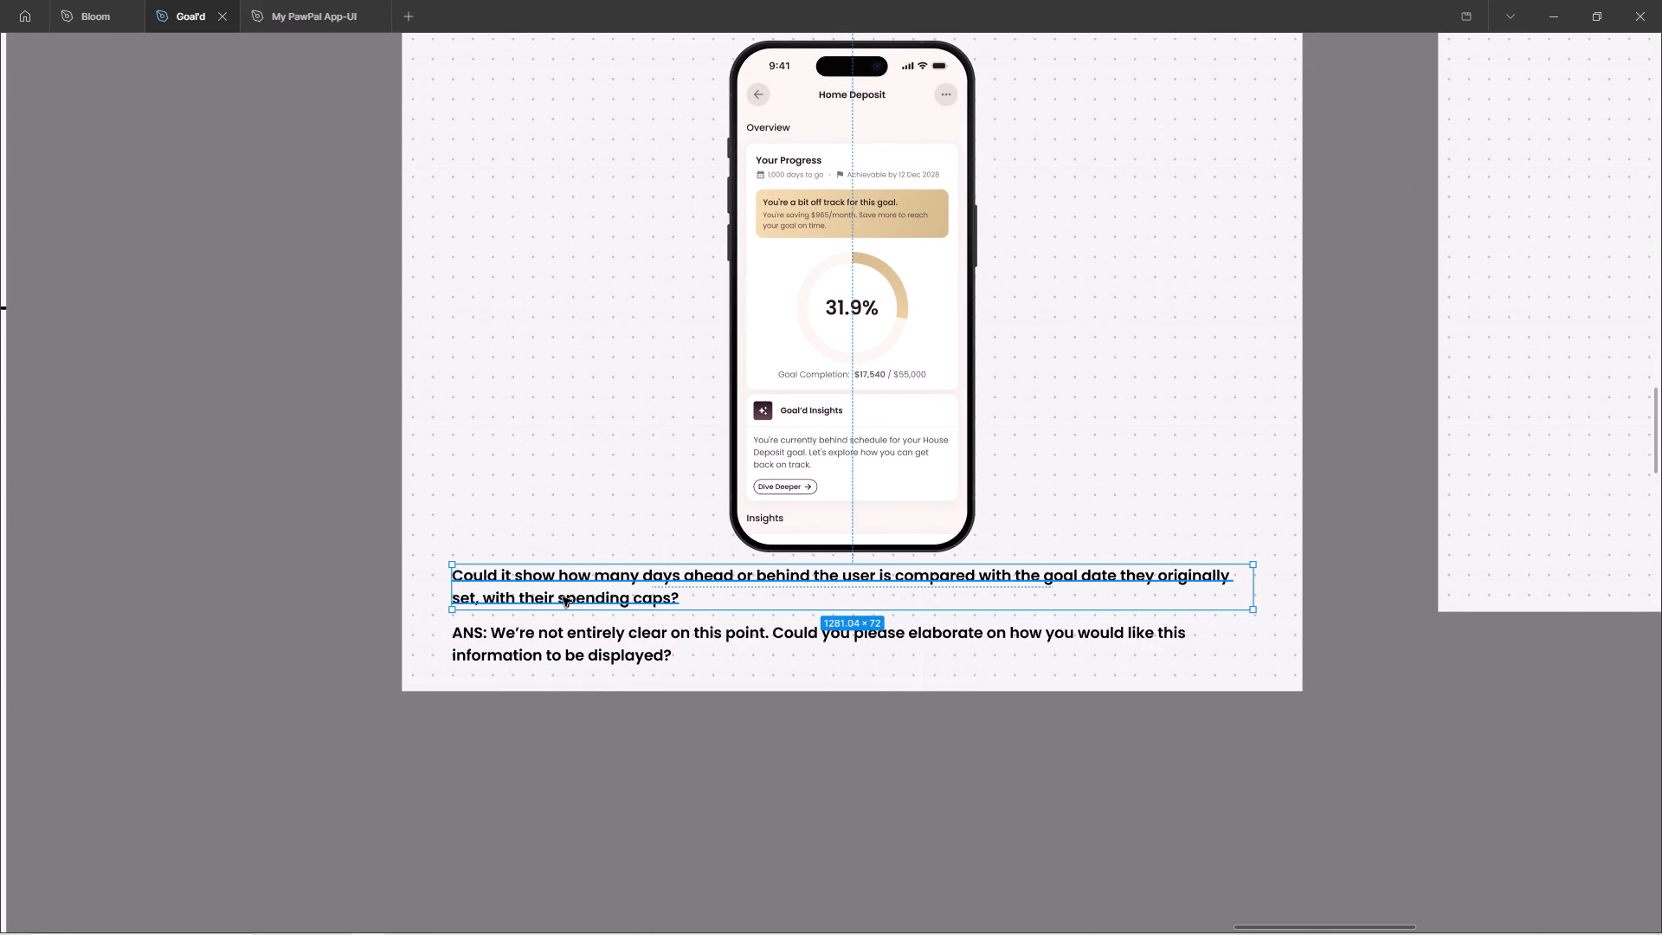
pyautogui.hotkey('ctrl', 'b')
pyautogui.keyDown('ctrl'); pyautogui.click(628, 844); pyautogui.keyUp('ctrl')
pyautogui.keyDown('ctrl'); pyautogui.scroll(-2, 611, 803); pyautogui.keyUp('ctrl')
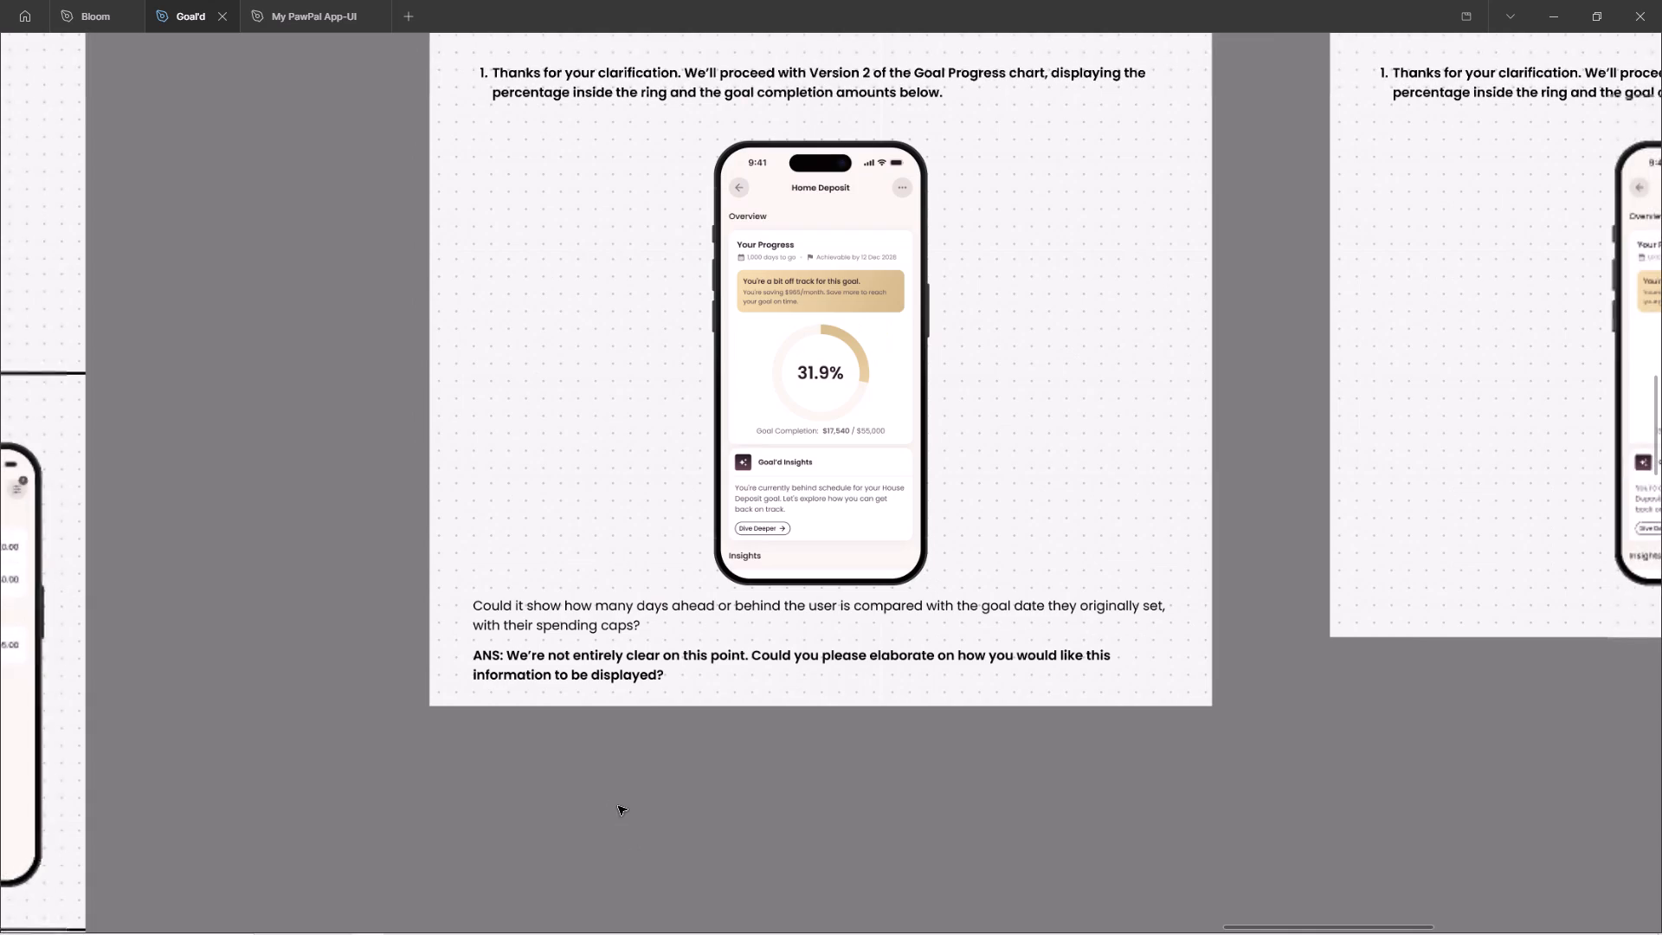
# Recolour the days ahead or behind client question under the phone mockup to solid dark blue 001998.
pyautogui.press('space')
pyautogui.press('space')
pyautogui.press('space')
pyautogui.press('space')
pyautogui.press('space')
pyautogui.press('space')
pyautogui.press('space')
pyautogui.press('space')
pyautogui.press('space')
pyautogui.press('space')
pyautogui.press('space')
pyautogui.press('space')
pyautogui.press('space')
pyautogui.press('space')
pyautogui.press('space')
pyautogui.press('space')
pyautogui.press('space')
pyautogui.press('space')
pyautogui.press('space')
pyautogui.press('space')
pyautogui.moveTo(622, 791); pyautogui.dragTo(610, 861)
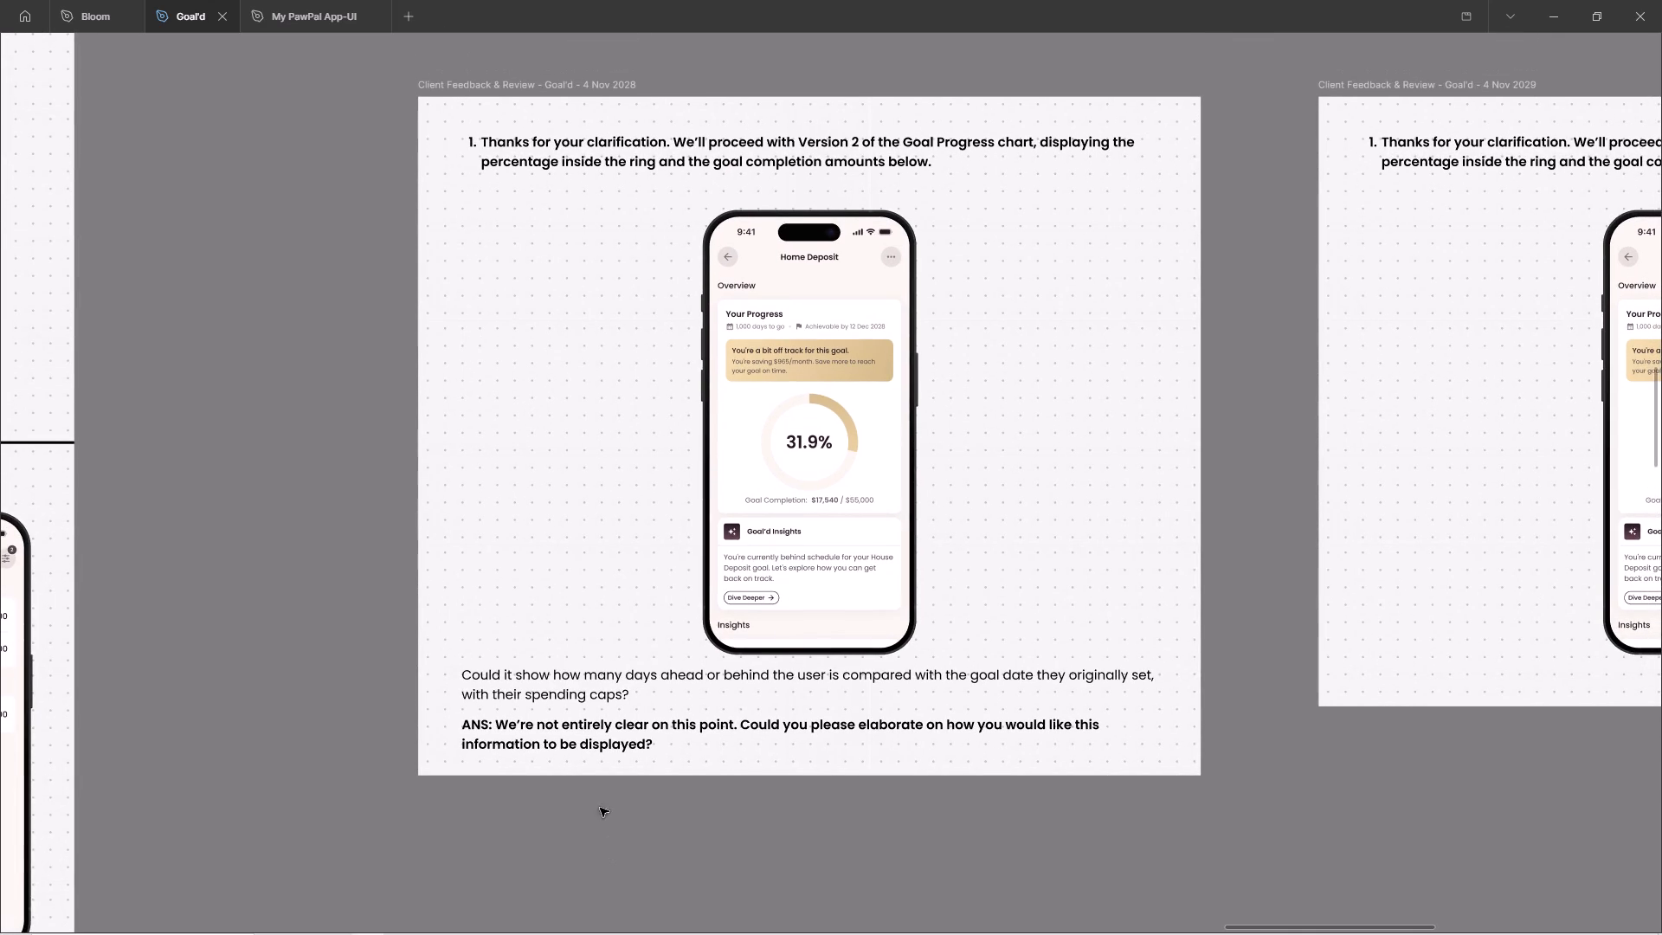
pyautogui.keyDown('ctrl'); pyautogui.click(525, 700); pyautogui.keyUp('ctrl')
pyautogui.hotkey('ctrl', '\\')
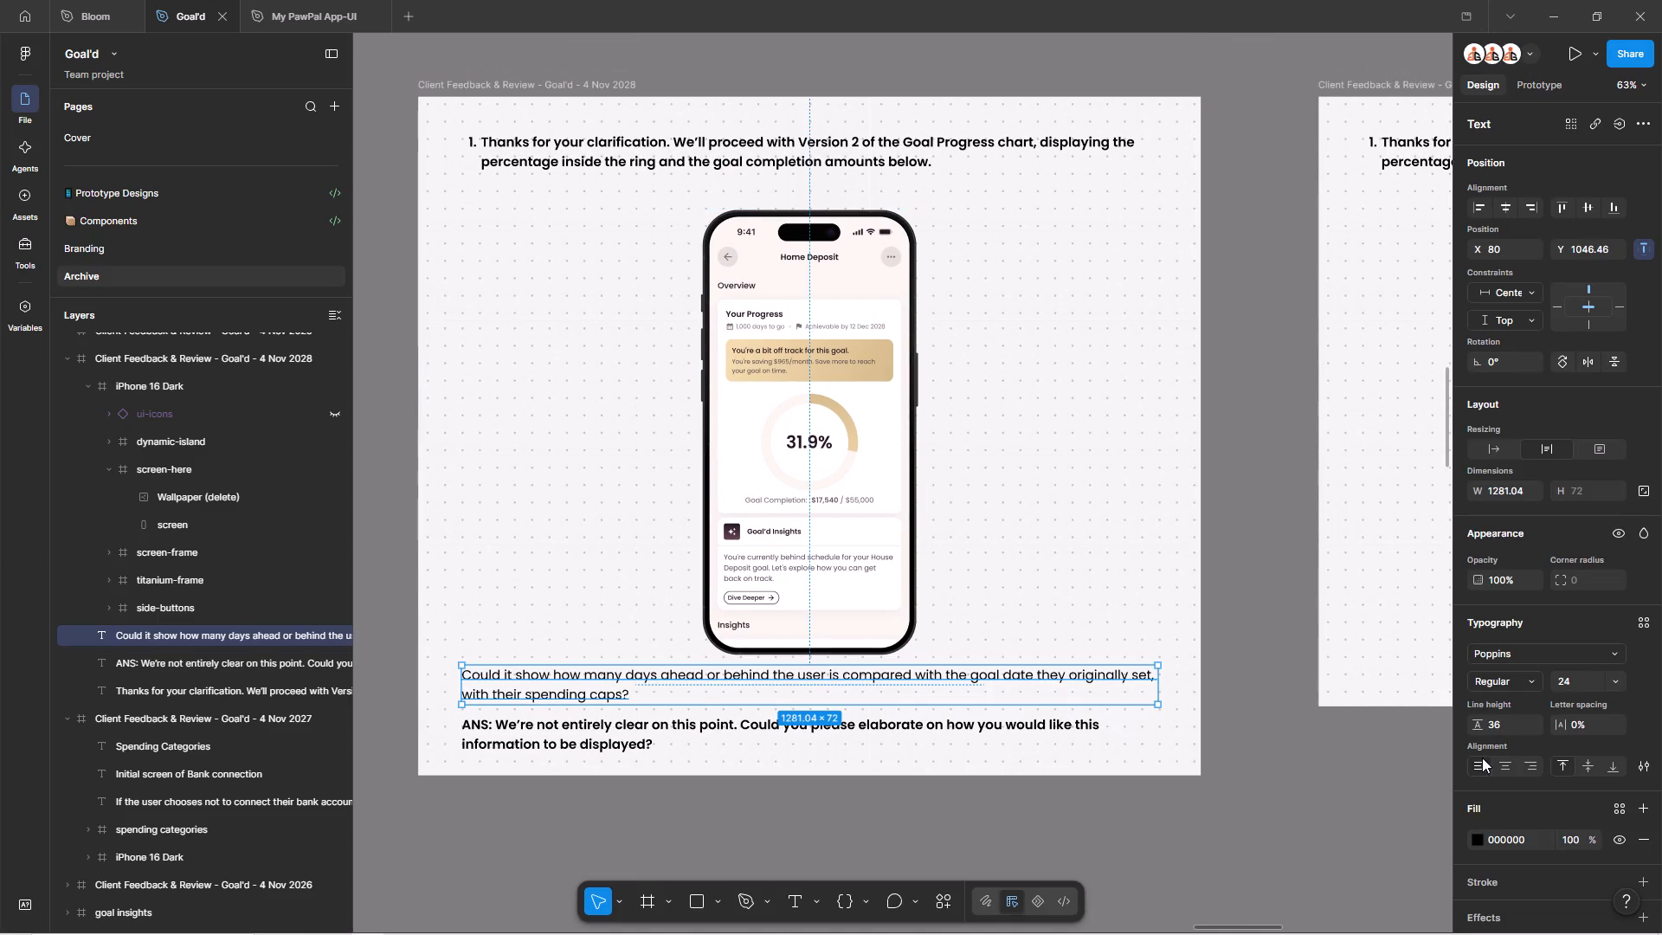
pyautogui.click(1475, 836)
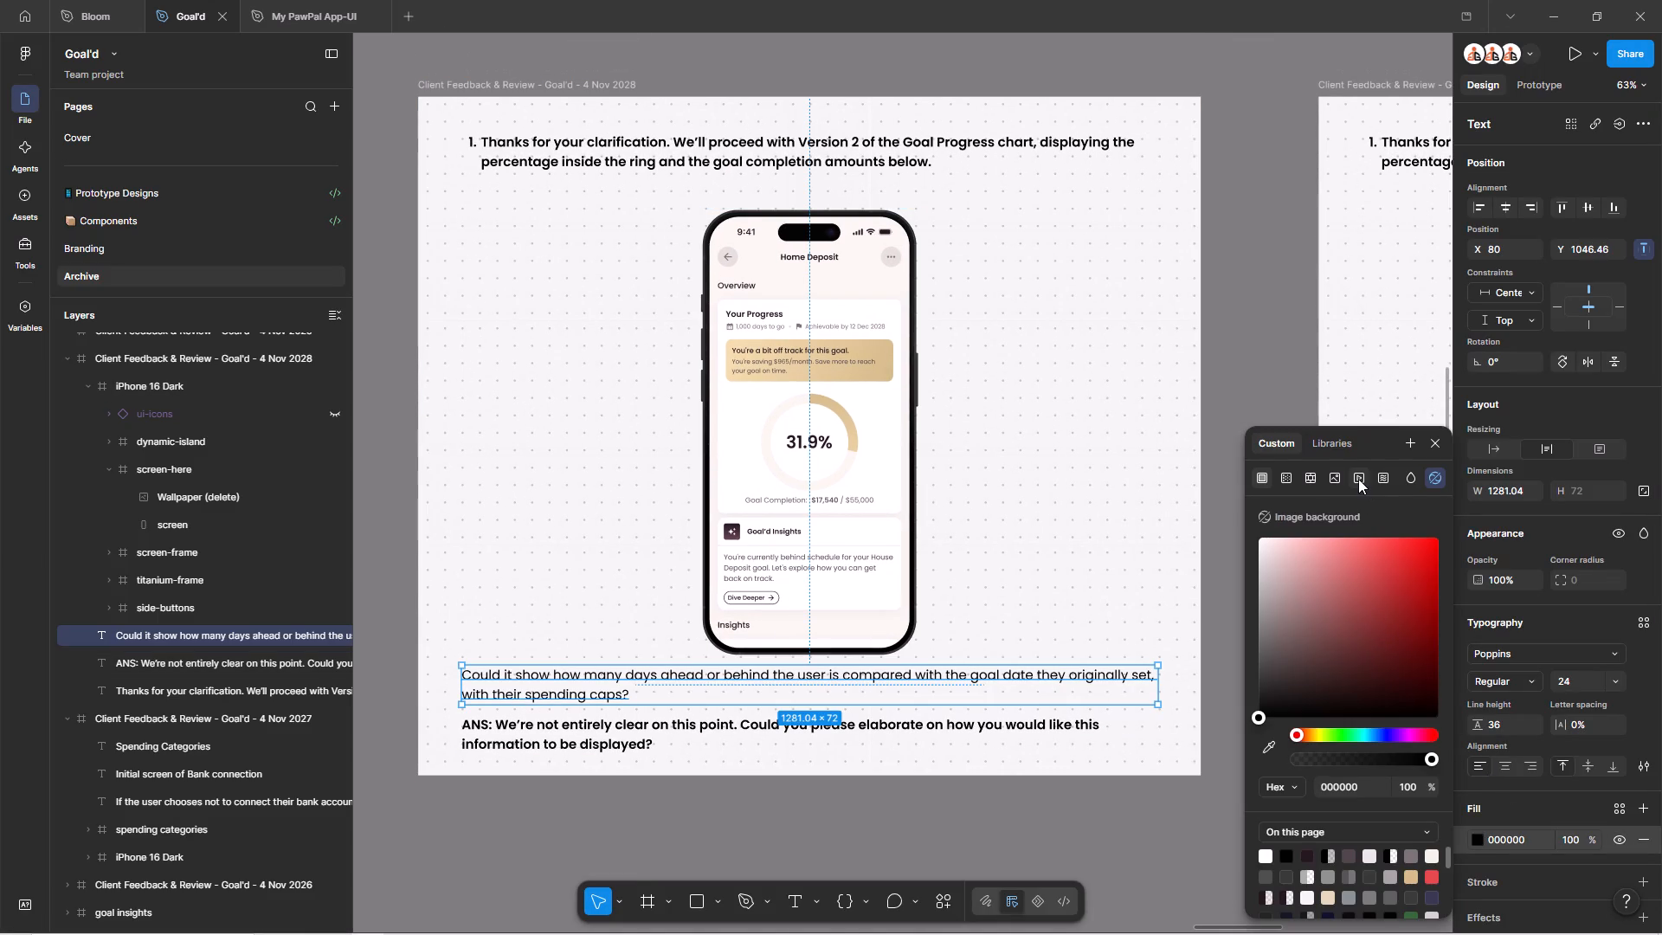
pyautogui.click(1289, 480)
pyautogui.click(1269, 477)
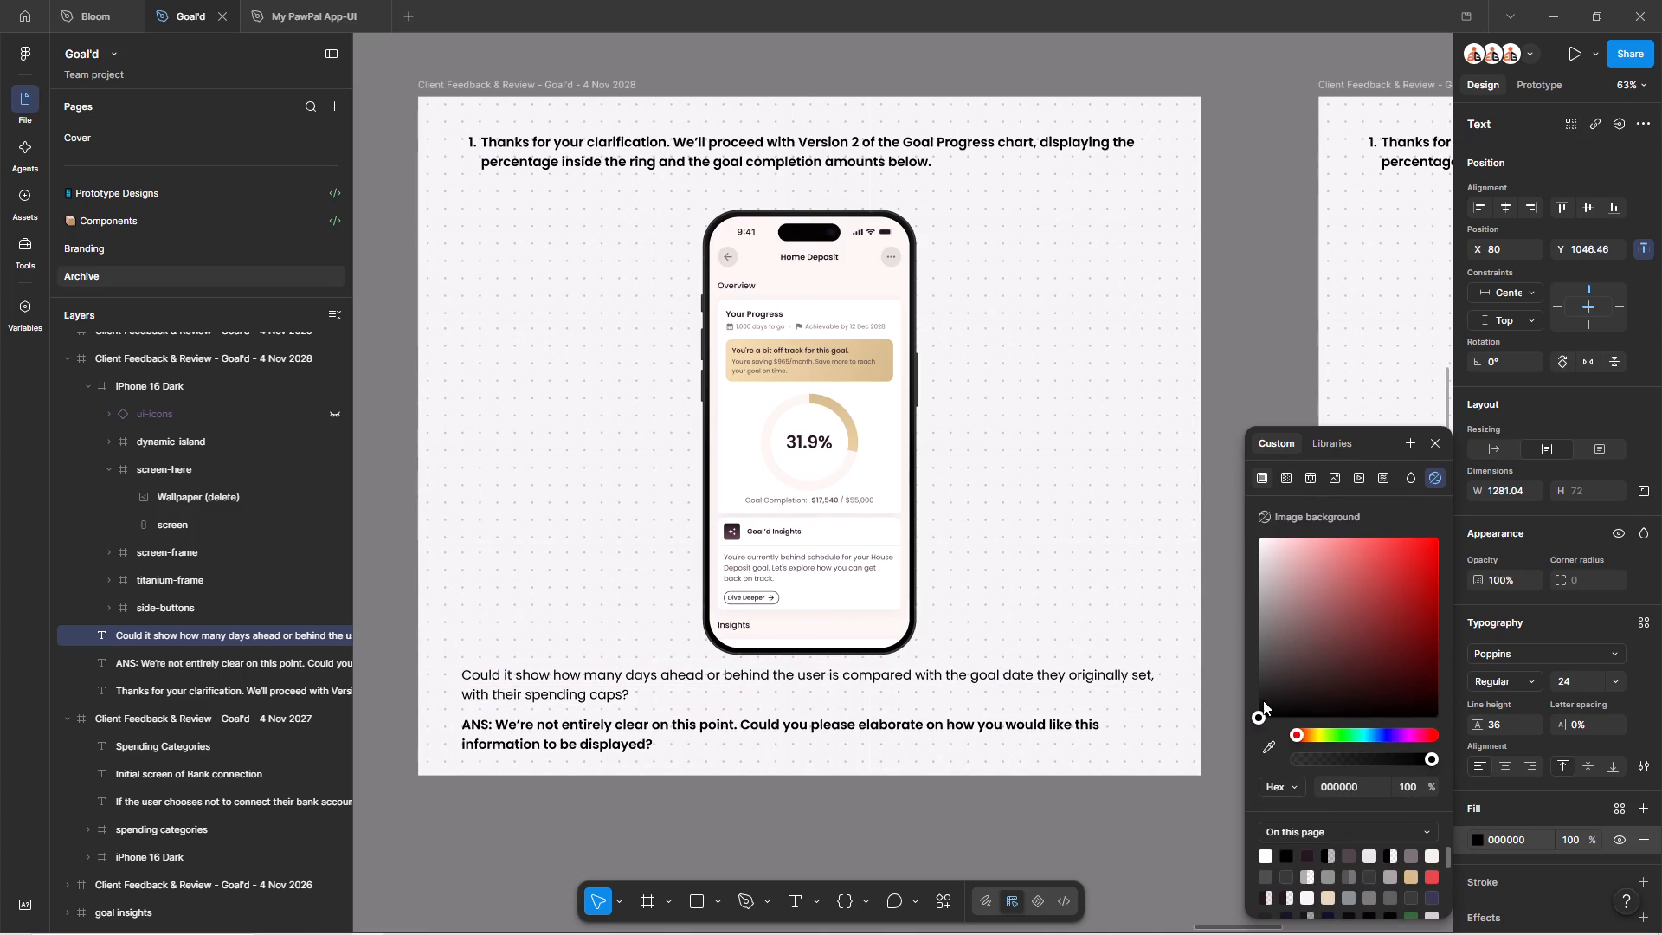
pyautogui.click(1382, 743)
pyautogui.moveTo(1340, 623); pyautogui.dragTo(1420, 568)
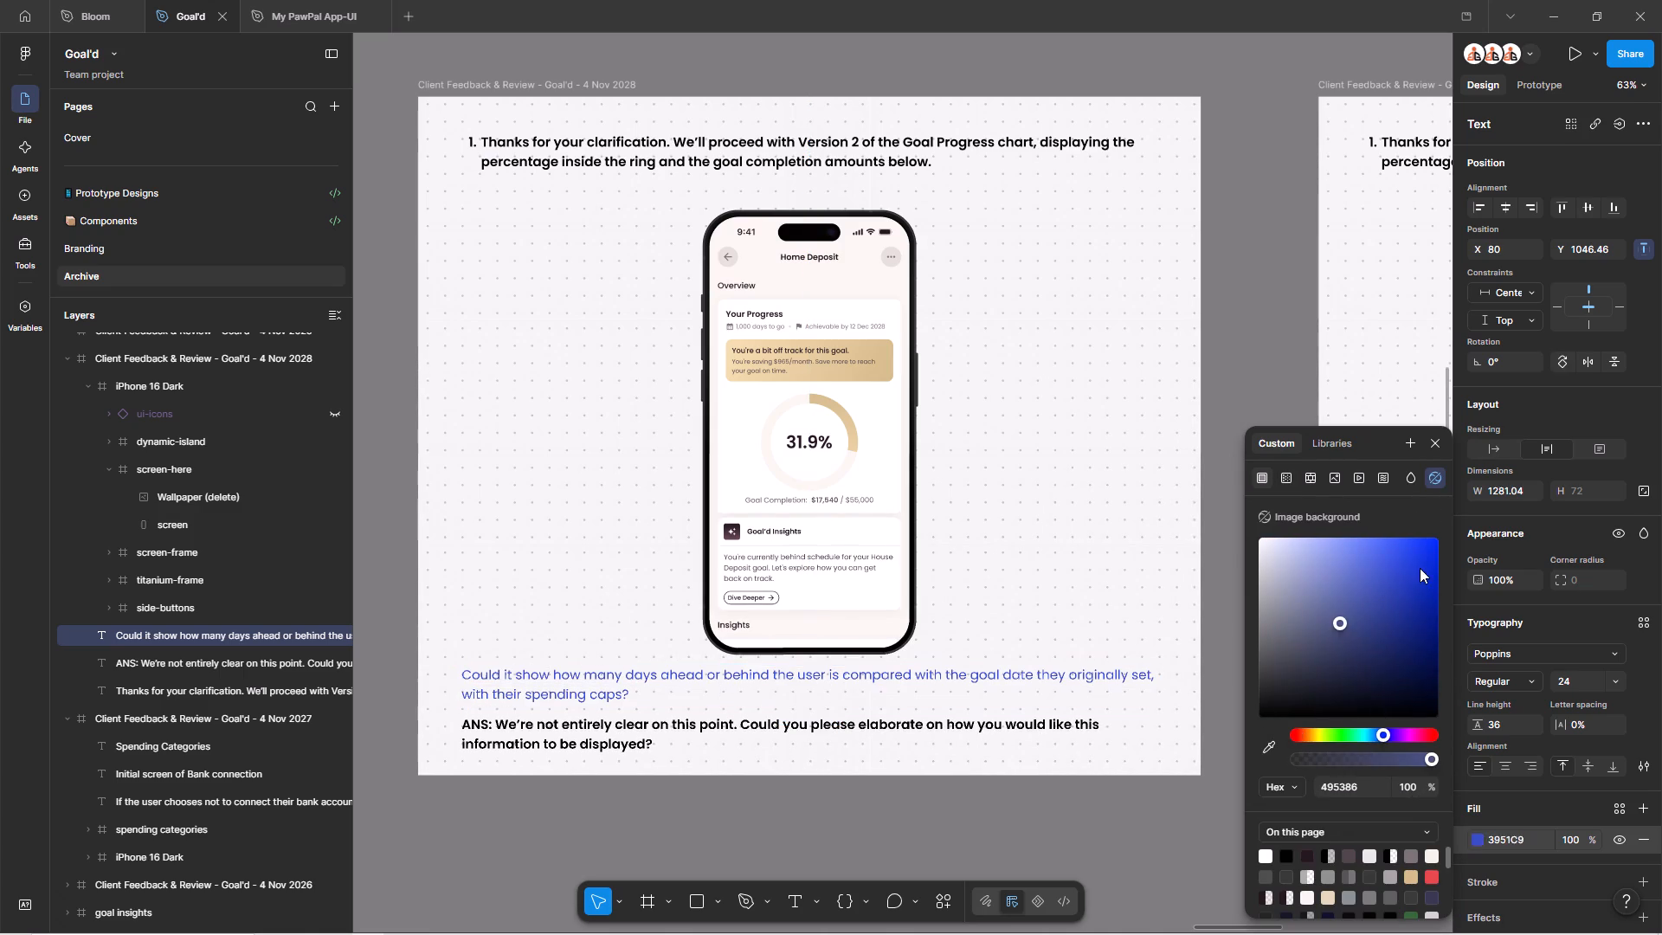
pyautogui.moveTo(1420, 568); pyautogui.dragTo(1430, 556)
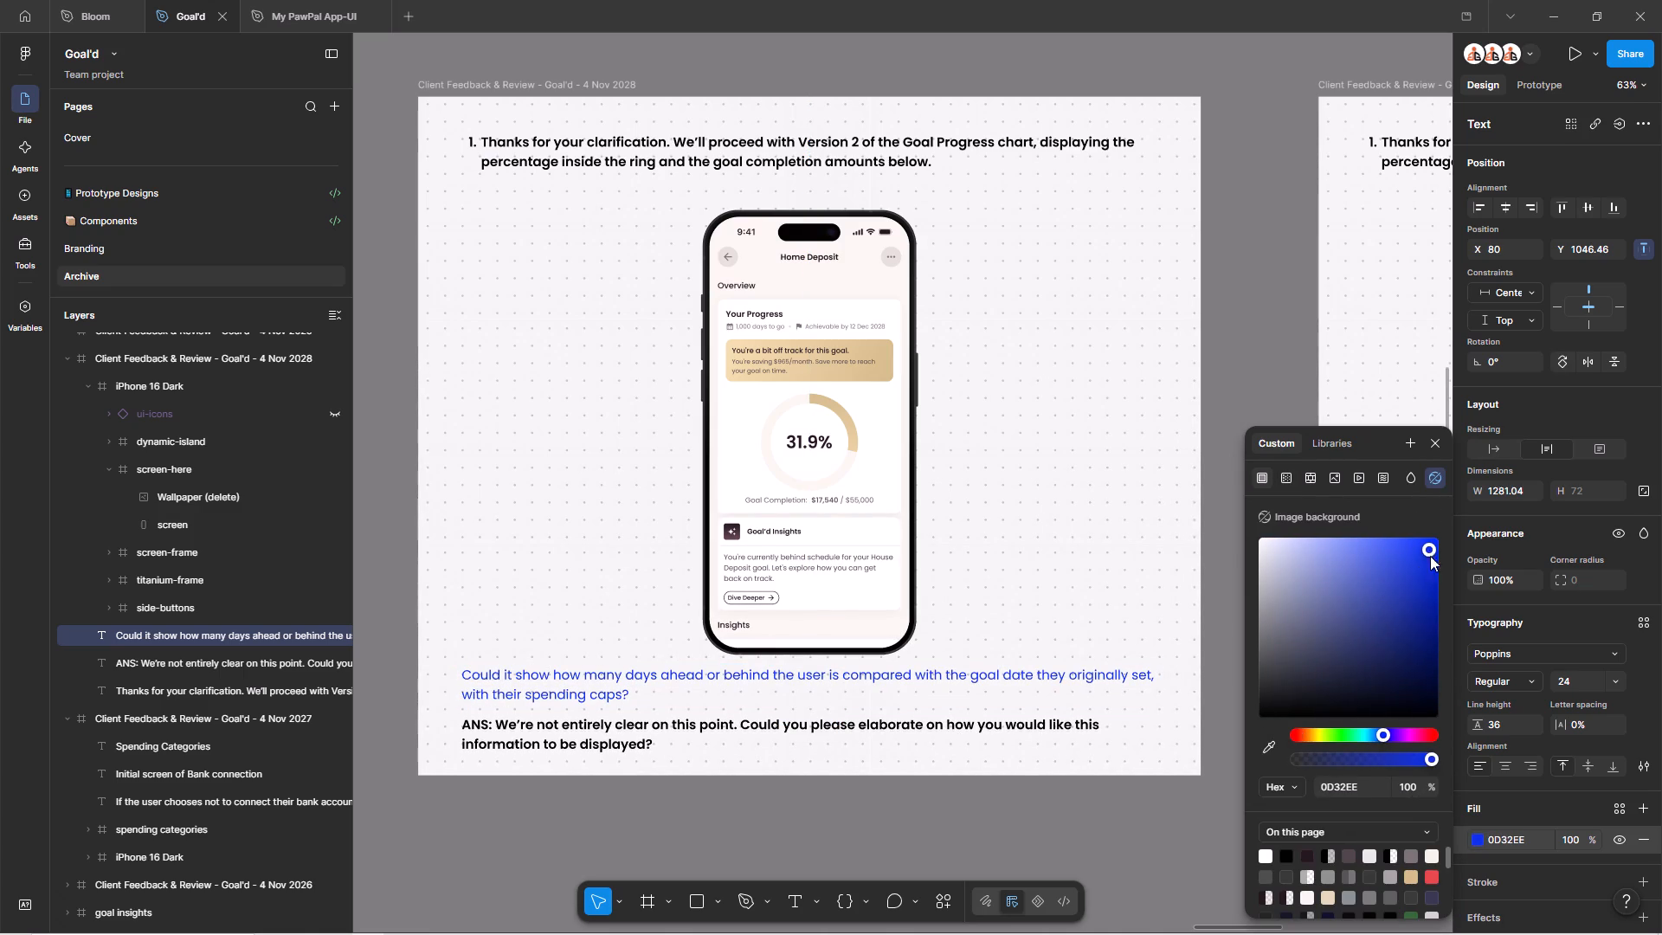
pyautogui.moveTo(1430, 556); pyautogui.dragTo(1440, 610)
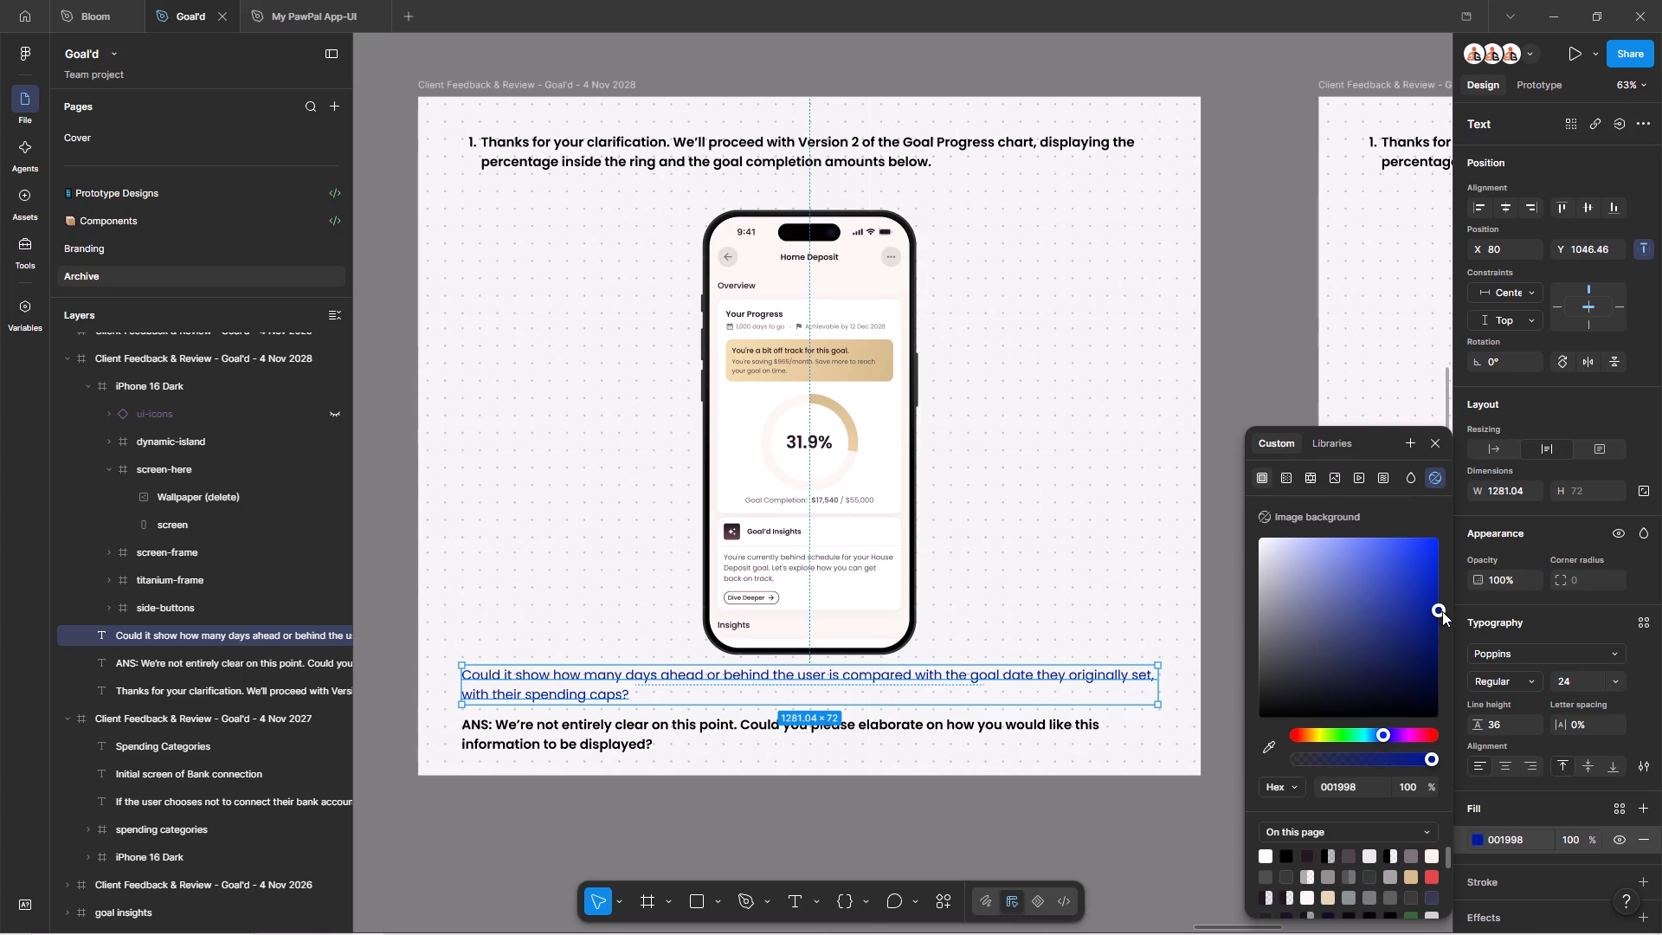
pyautogui.click(1432, 440)
pyautogui.doubleClick(1157, 897)
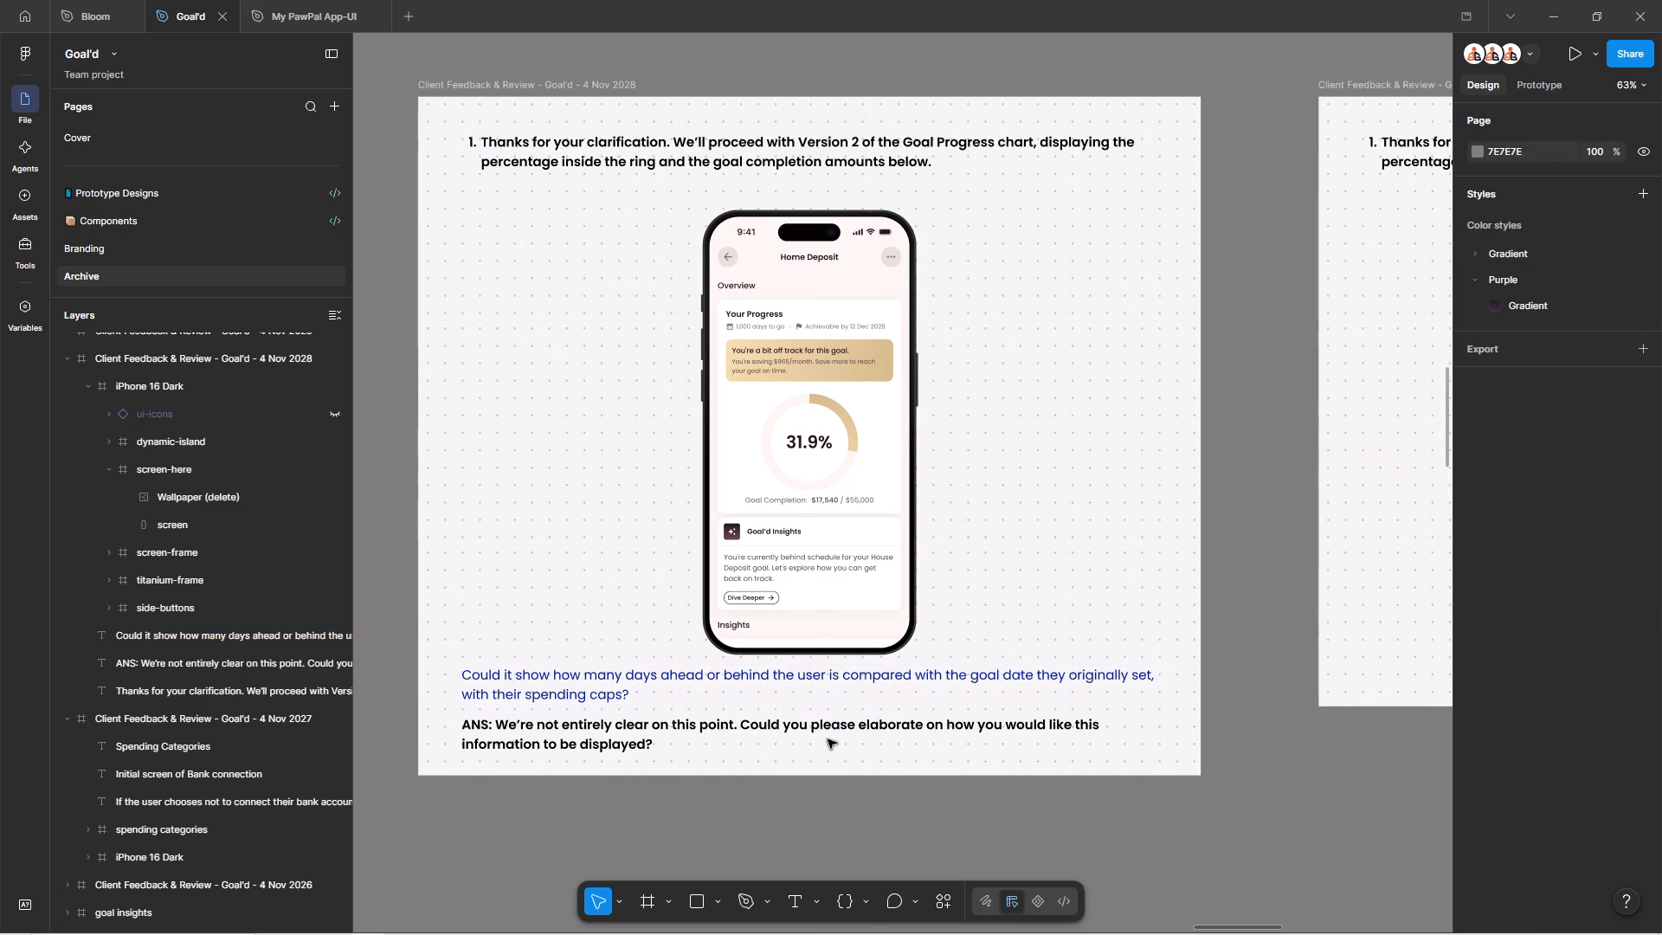
# Extend the bottom edge of the 4 Nov 2028 review frame downward for more room beneath the mockup.
pyautogui.hotkey('ctrl', '\\')
pyautogui.press('space')
pyautogui.press('space')
pyautogui.press('space')
pyautogui.press('space')
pyautogui.press('space')
pyautogui.press('space')
pyautogui.press('space')
pyautogui.press('space')
pyautogui.press('space')
pyautogui.press('space')
pyautogui.press('space')
pyautogui.press('space')
pyautogui.press('space')
pyautogui.press('space')
pyautogui.press('space')
pyautogui.press('space')
pyautogui.press('space')
pyautogui.press('space')
pyautogui.press('space')
pyautogui.press('space')
pyautogui.moveTo(854, 854); pyautogui.dragTo(694, 763)
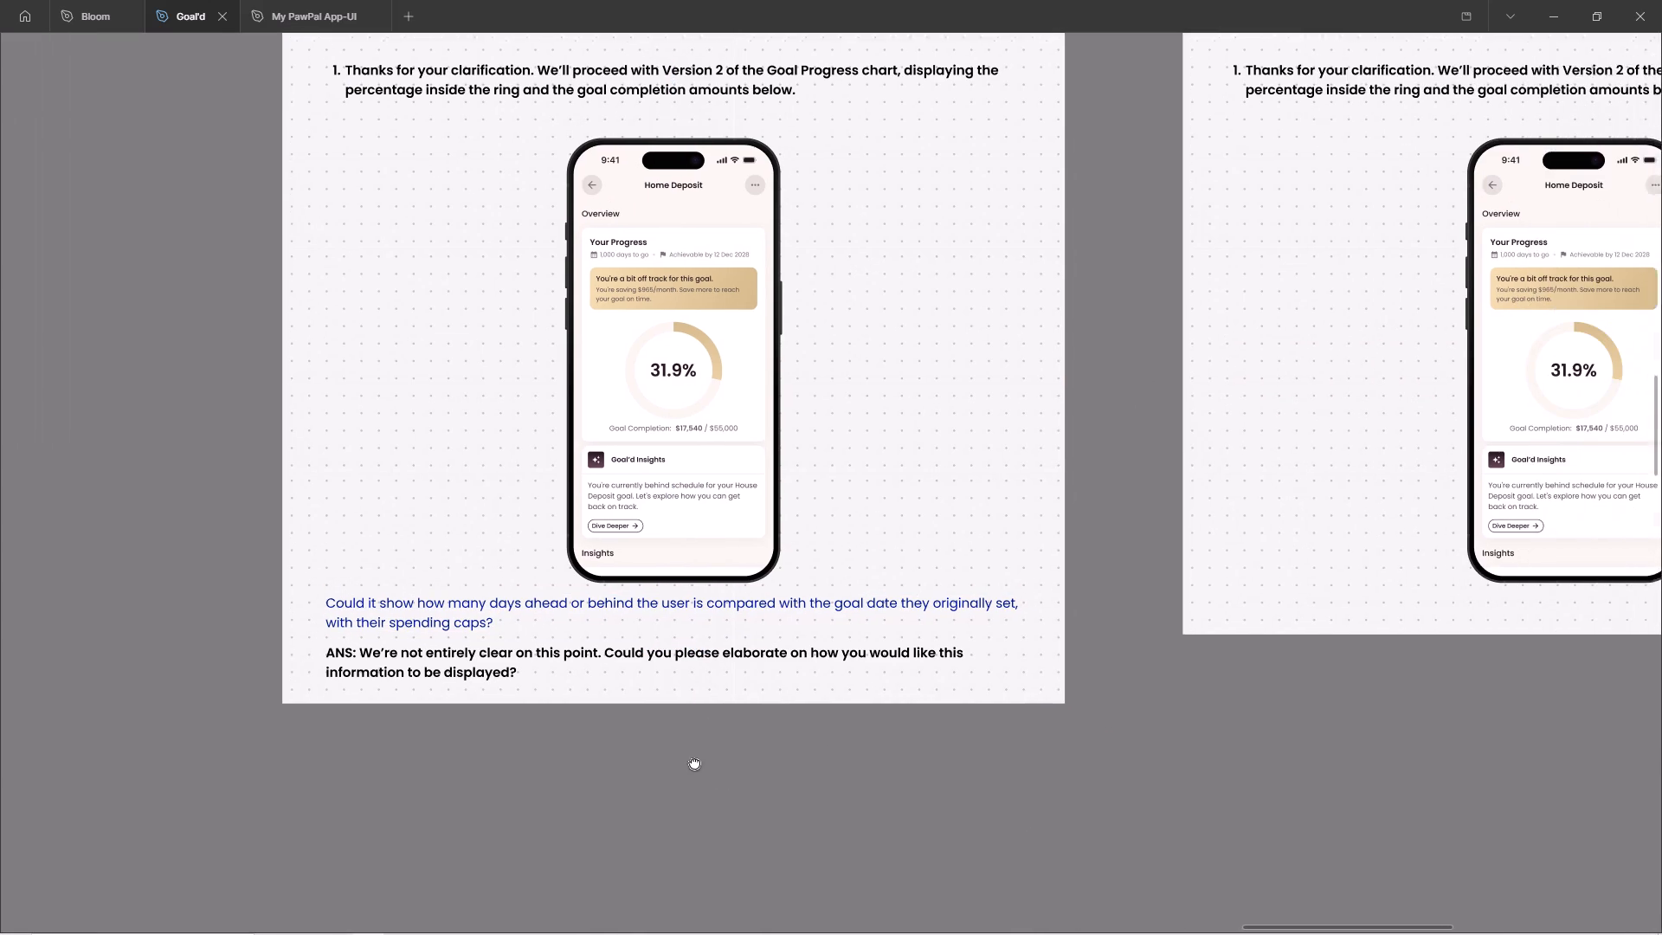
pyautogui.moveTo(694, 763); pyautogui.dragTo(670, 735)
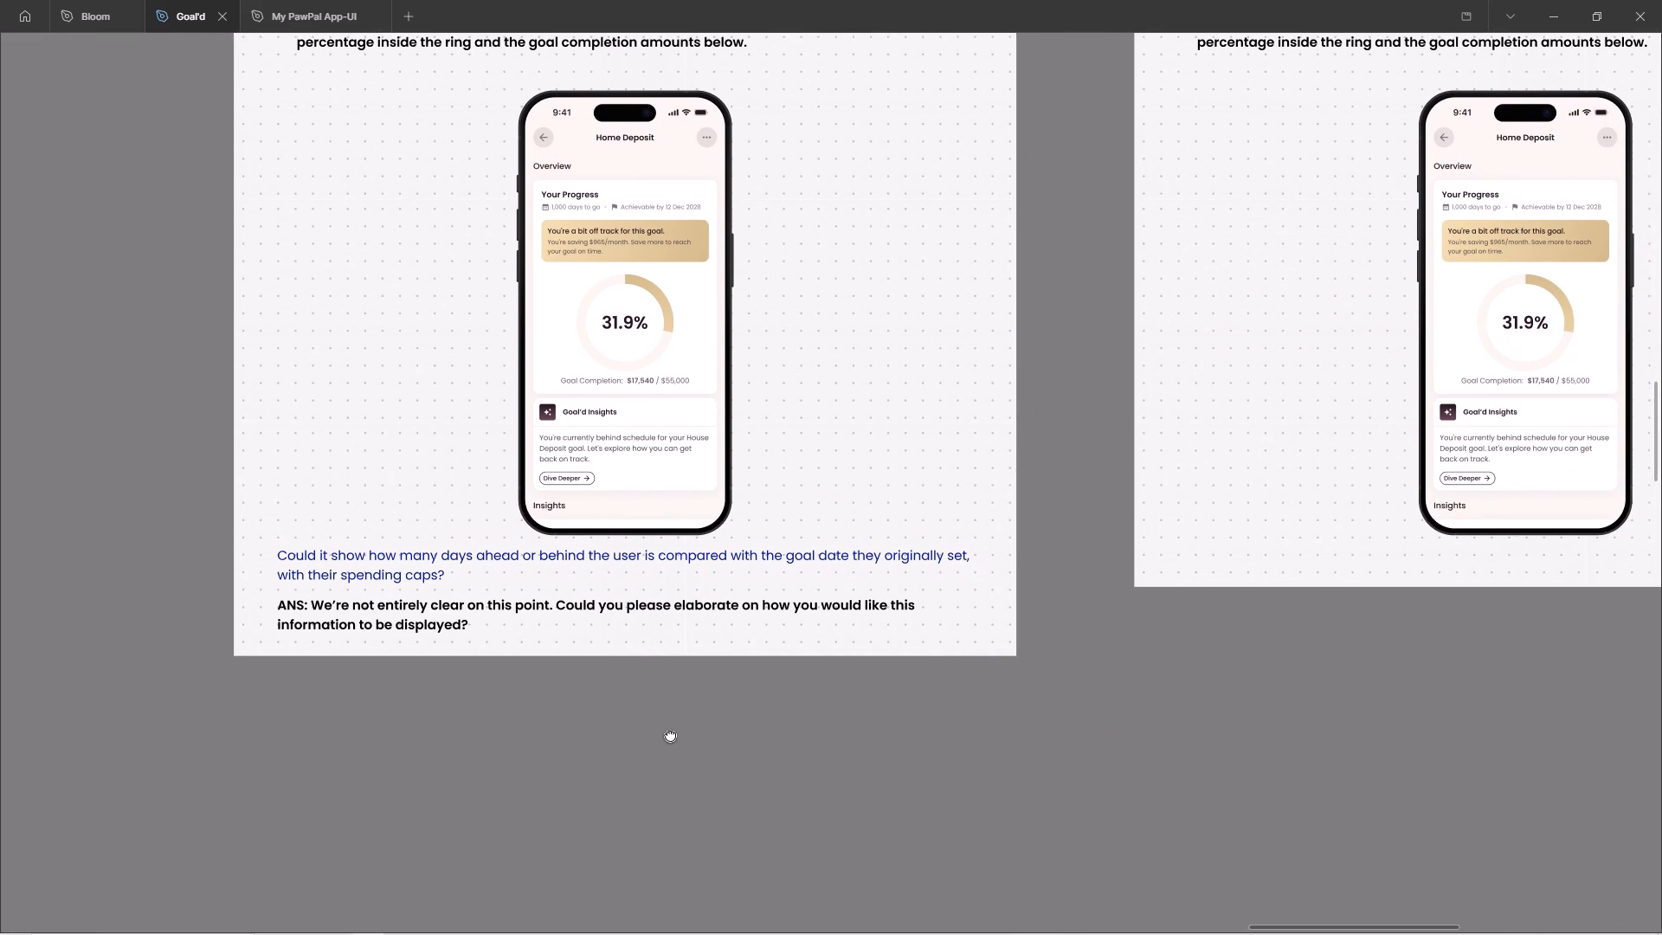
pyautogui.moveTo(670, 735); pyautogui.dragTo(610, 822)
pyautogui.keyDown('ctrl'); pyautogui.scroll(-5, 485, 713); pyautogui.keyUp('ctrl')
pyautogui.click(349, 357)
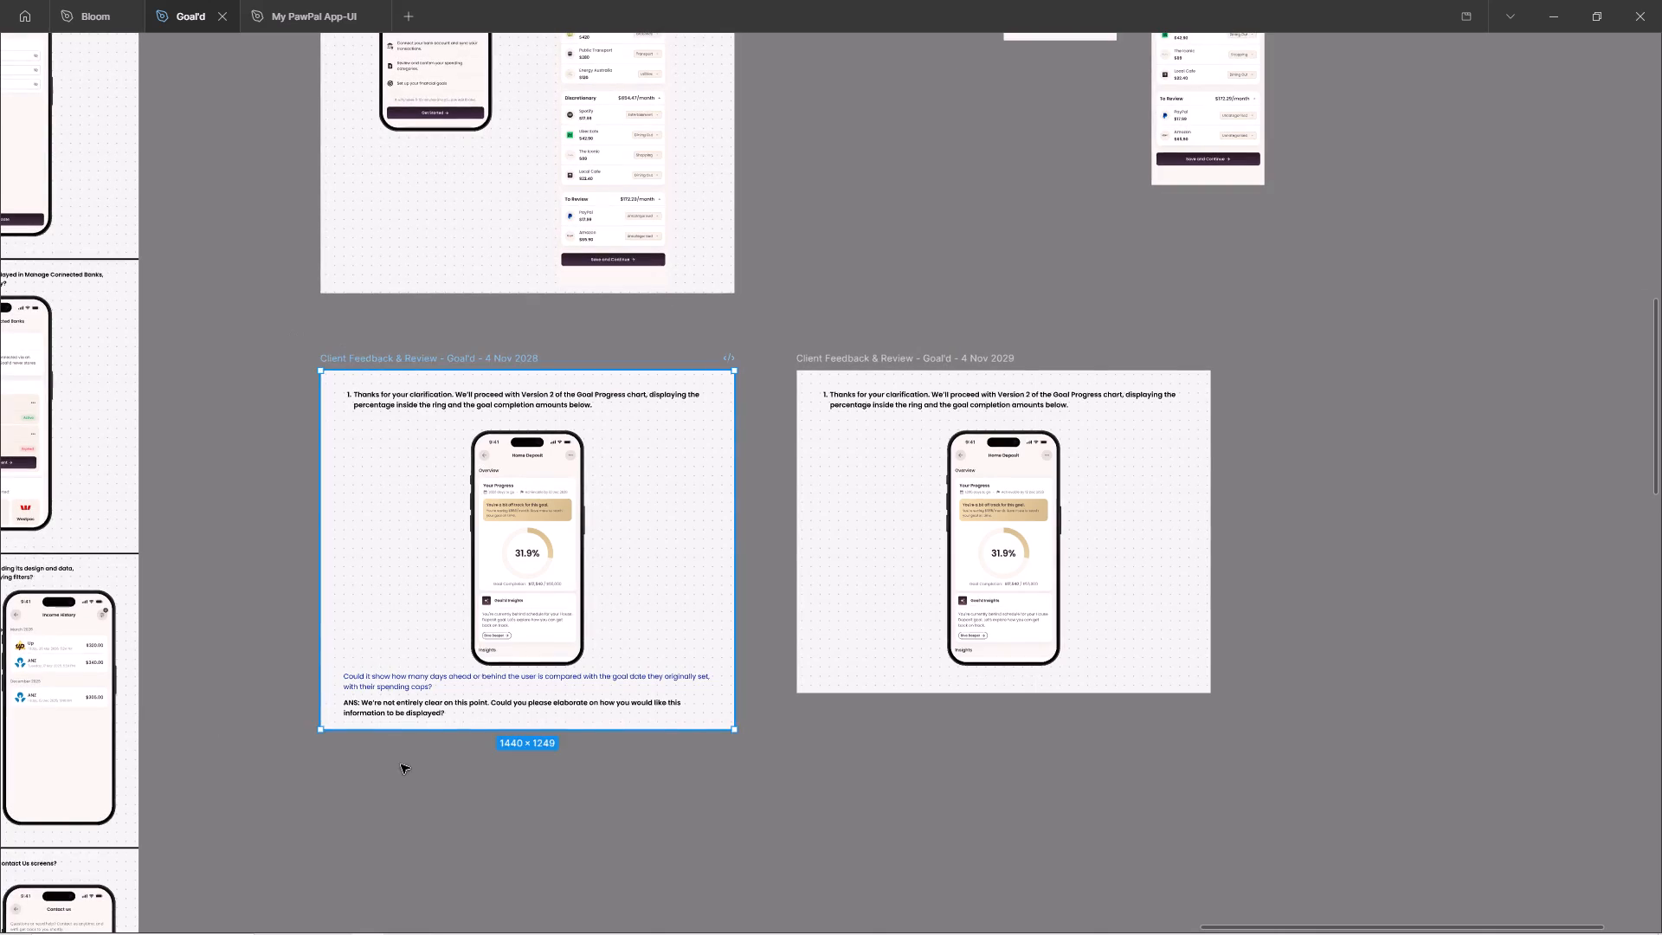
pyautogui.keyDown('ctrl'); pyautogui.scroll(5, 417, 772); pyautogui.keyUp('ctrl')
pyautogui.keyDown('ctrl'); pyautogui.moveTo(467, 690); pyautogui.dragTo(467, 722); pyautogui.keyUp('ctrl')
# Move the blue client question and its ANS reply down together, leaving a wider gap below the phone mockup.
pyautogui.keyDown('shift'); pyautogui.click(383, 651); pyautogui.keyUp('shift')
pyautogui.keyDown('shift'); pyautogui.click(345, 604); pyautogui.keyUp('shift')
pyautogui.keyDown('shift'); pyautogui.moveTo(357, 610); pyautogui.dragTo(357, 636); pyautogui.keyUp('shift')
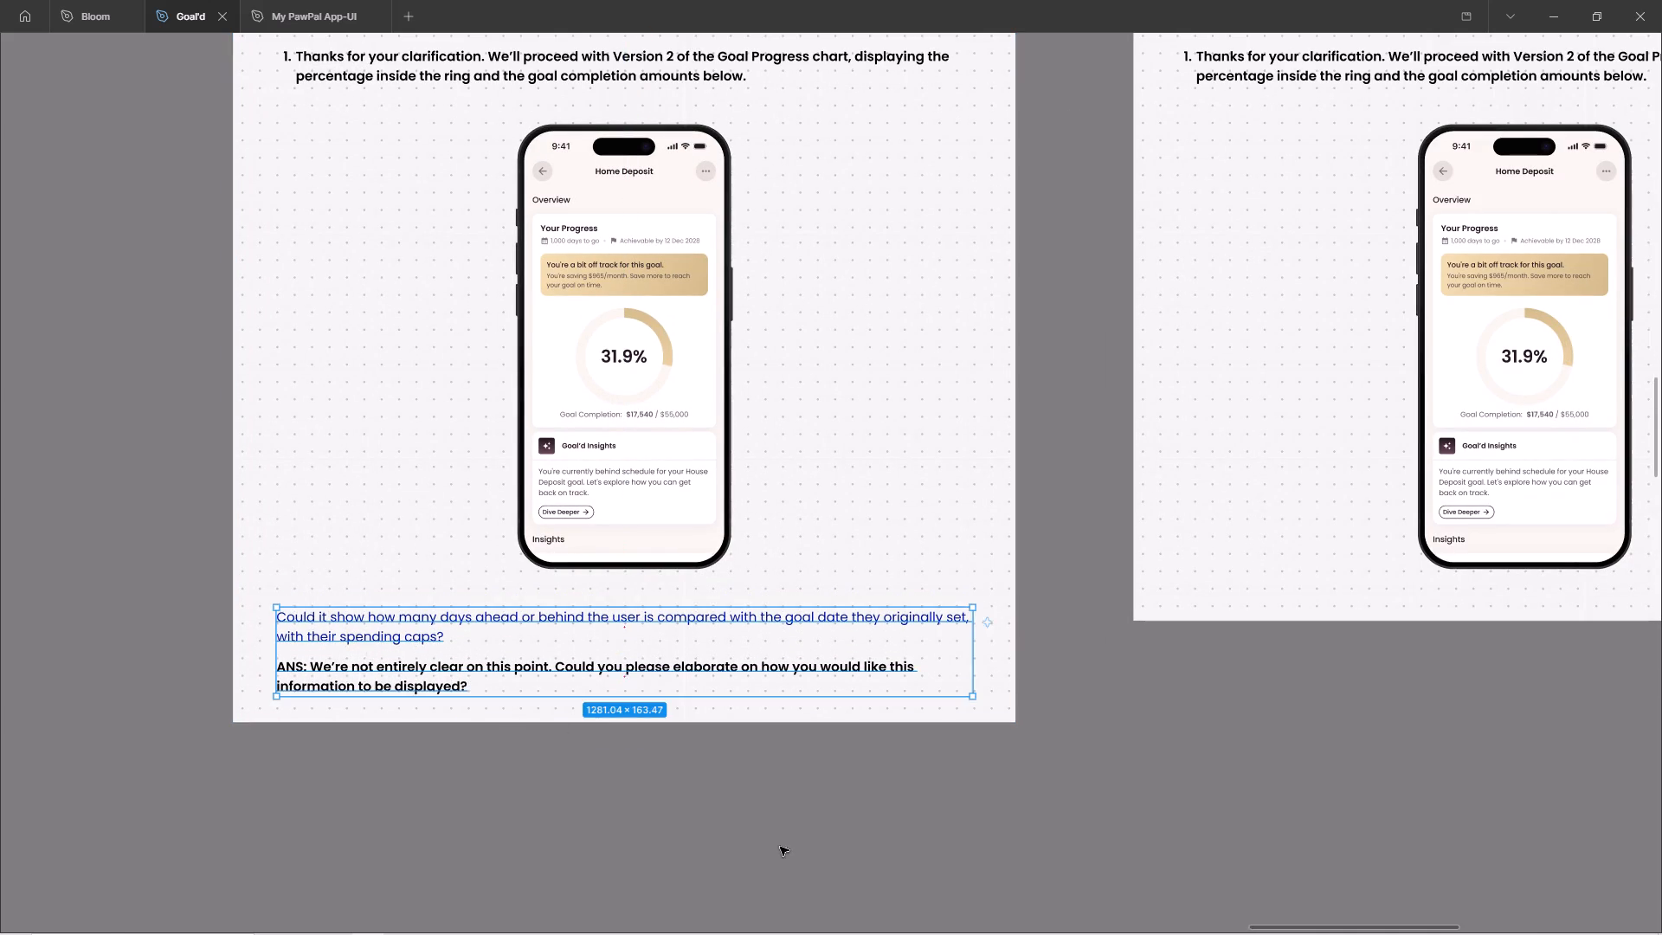
pyautogui.click(780, 847)
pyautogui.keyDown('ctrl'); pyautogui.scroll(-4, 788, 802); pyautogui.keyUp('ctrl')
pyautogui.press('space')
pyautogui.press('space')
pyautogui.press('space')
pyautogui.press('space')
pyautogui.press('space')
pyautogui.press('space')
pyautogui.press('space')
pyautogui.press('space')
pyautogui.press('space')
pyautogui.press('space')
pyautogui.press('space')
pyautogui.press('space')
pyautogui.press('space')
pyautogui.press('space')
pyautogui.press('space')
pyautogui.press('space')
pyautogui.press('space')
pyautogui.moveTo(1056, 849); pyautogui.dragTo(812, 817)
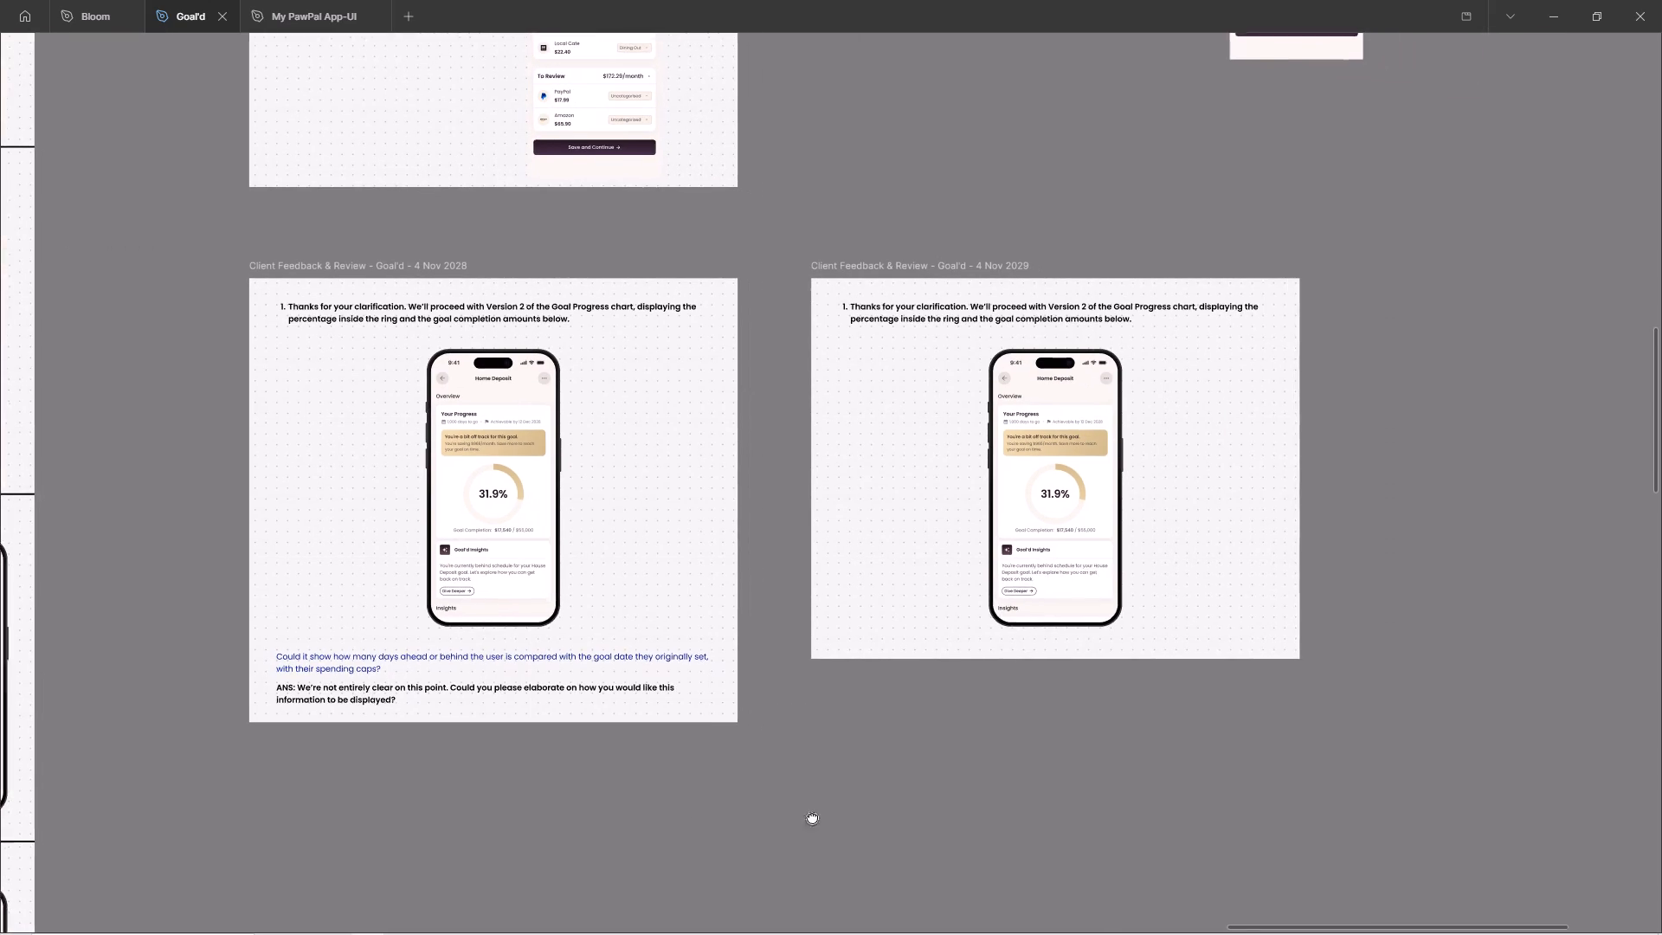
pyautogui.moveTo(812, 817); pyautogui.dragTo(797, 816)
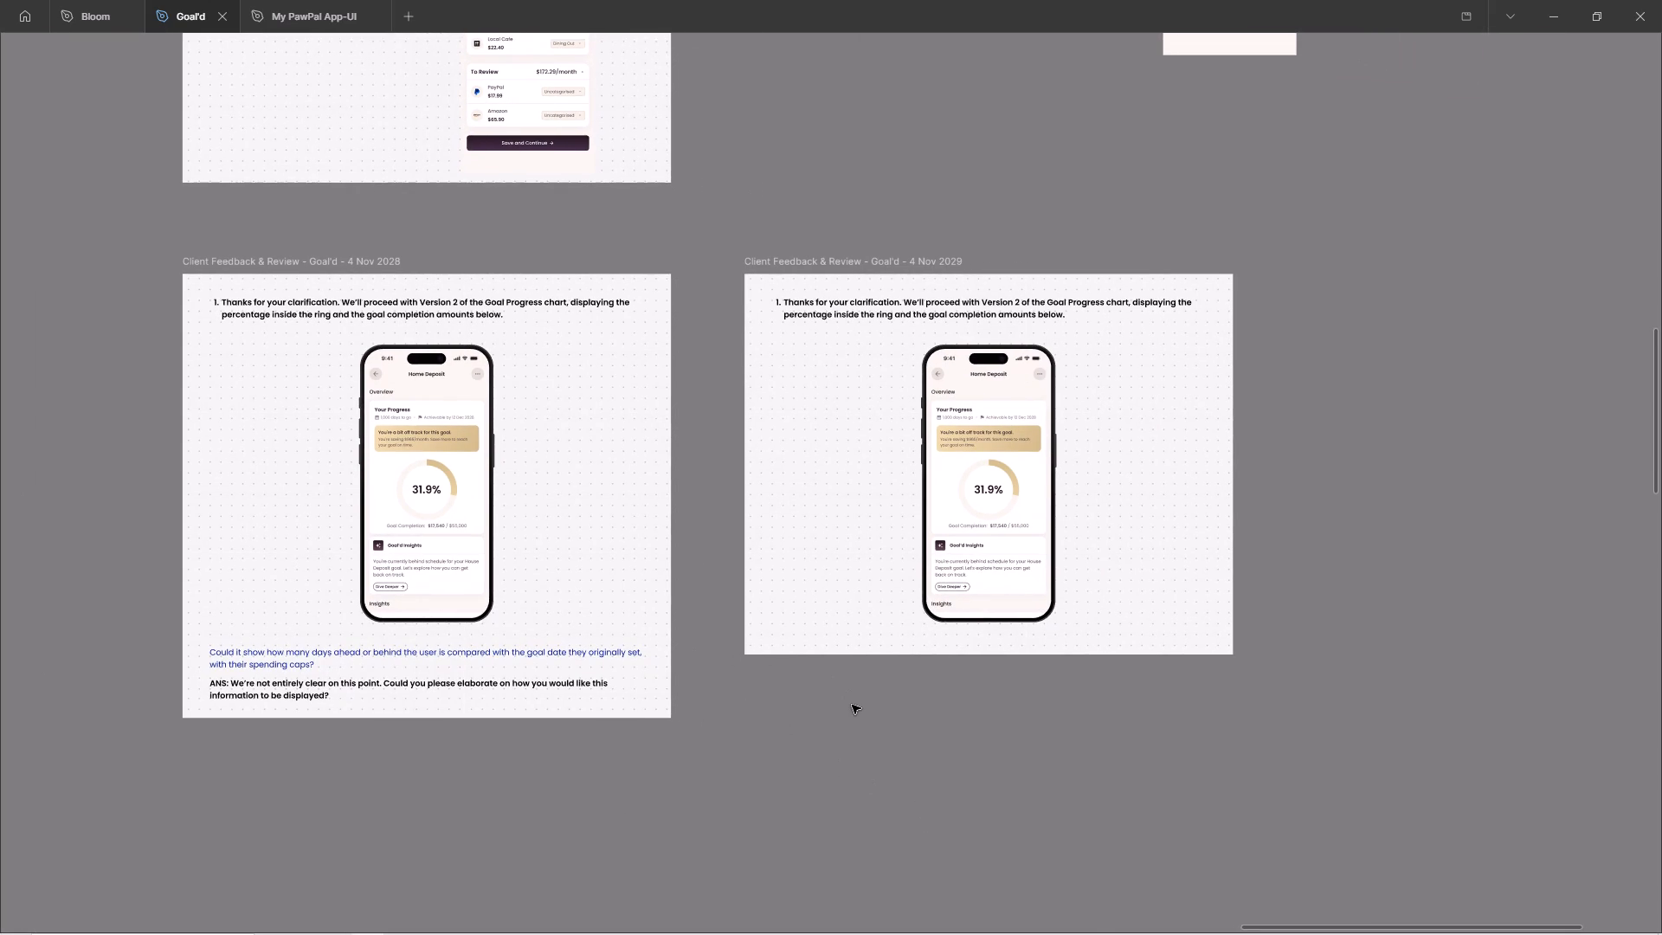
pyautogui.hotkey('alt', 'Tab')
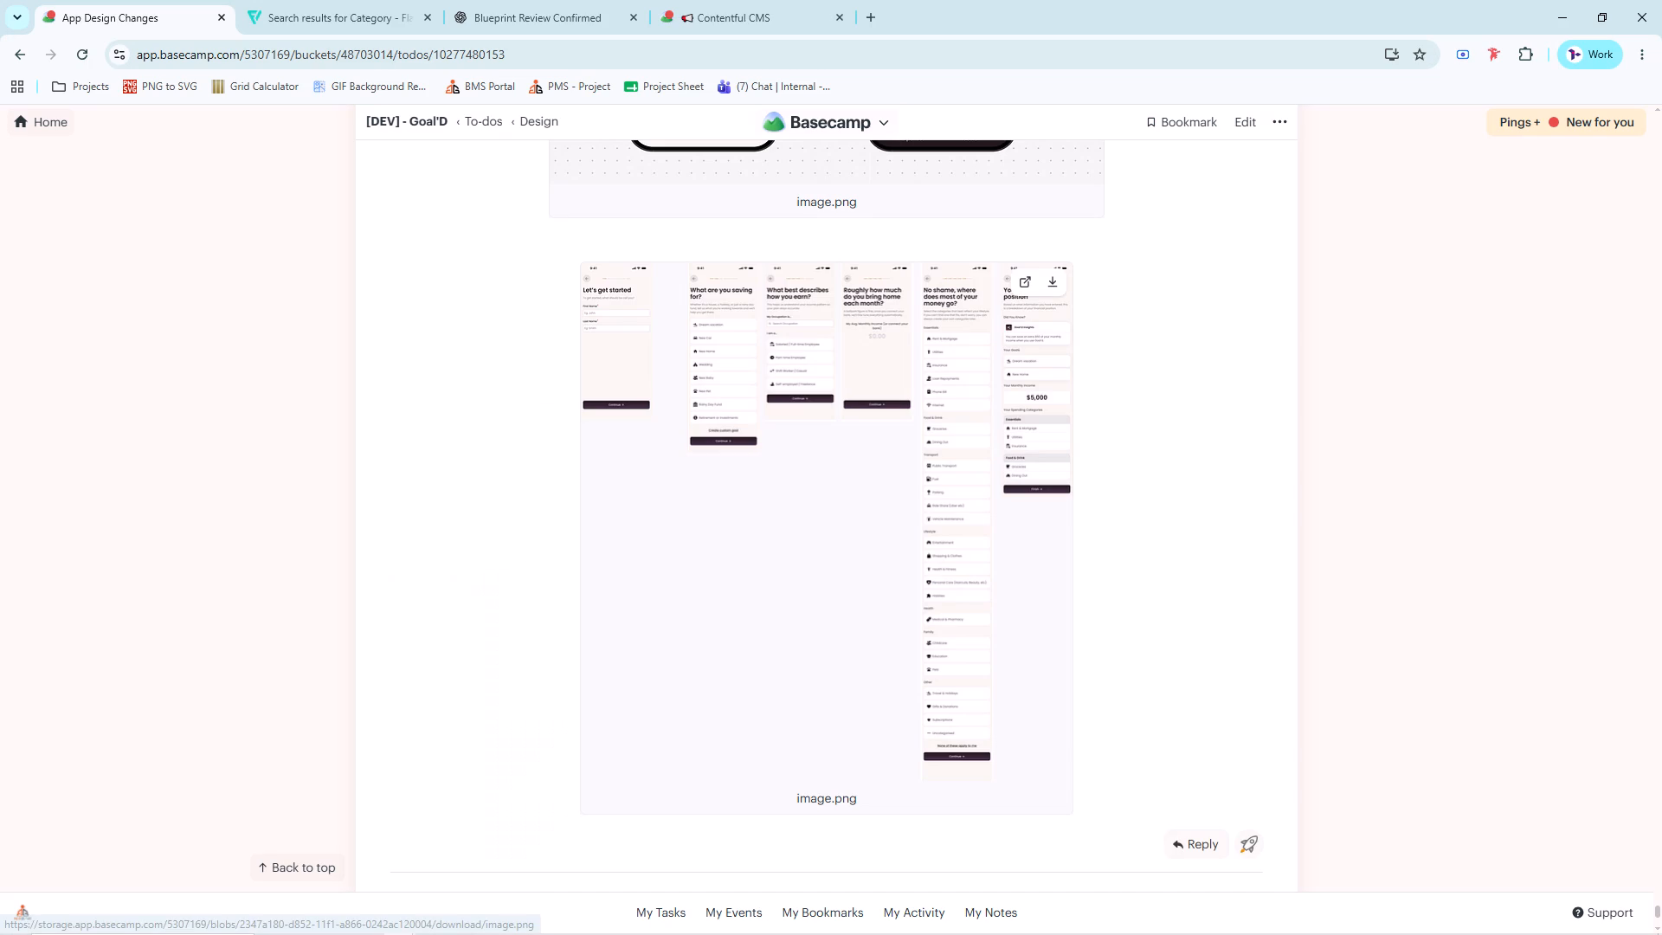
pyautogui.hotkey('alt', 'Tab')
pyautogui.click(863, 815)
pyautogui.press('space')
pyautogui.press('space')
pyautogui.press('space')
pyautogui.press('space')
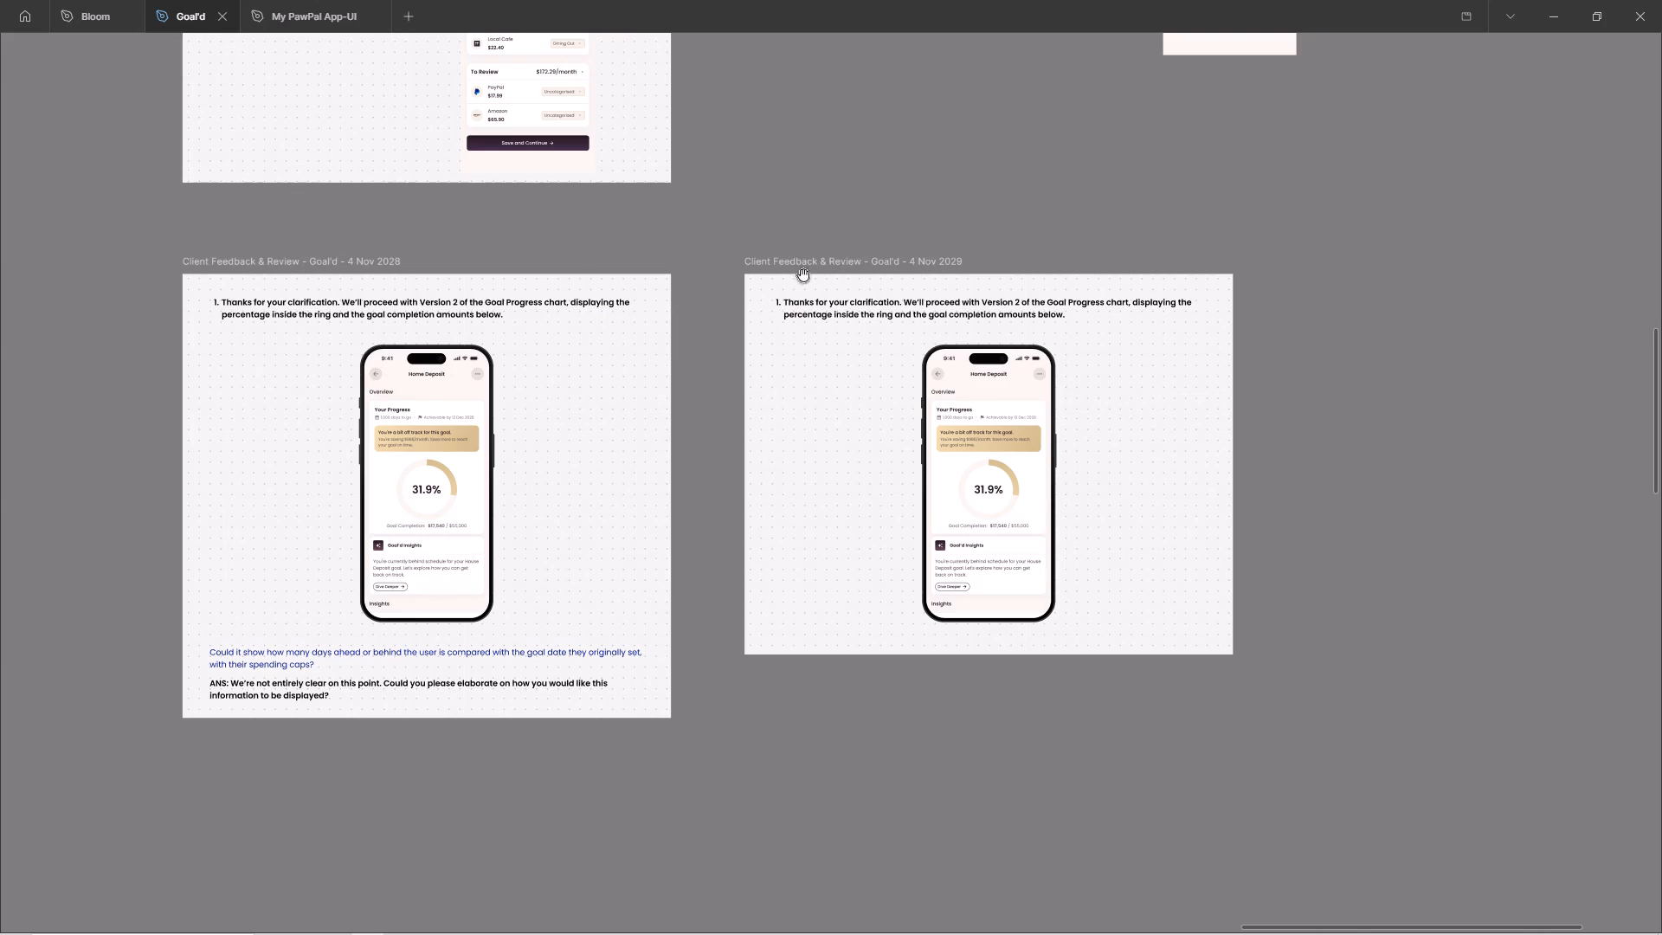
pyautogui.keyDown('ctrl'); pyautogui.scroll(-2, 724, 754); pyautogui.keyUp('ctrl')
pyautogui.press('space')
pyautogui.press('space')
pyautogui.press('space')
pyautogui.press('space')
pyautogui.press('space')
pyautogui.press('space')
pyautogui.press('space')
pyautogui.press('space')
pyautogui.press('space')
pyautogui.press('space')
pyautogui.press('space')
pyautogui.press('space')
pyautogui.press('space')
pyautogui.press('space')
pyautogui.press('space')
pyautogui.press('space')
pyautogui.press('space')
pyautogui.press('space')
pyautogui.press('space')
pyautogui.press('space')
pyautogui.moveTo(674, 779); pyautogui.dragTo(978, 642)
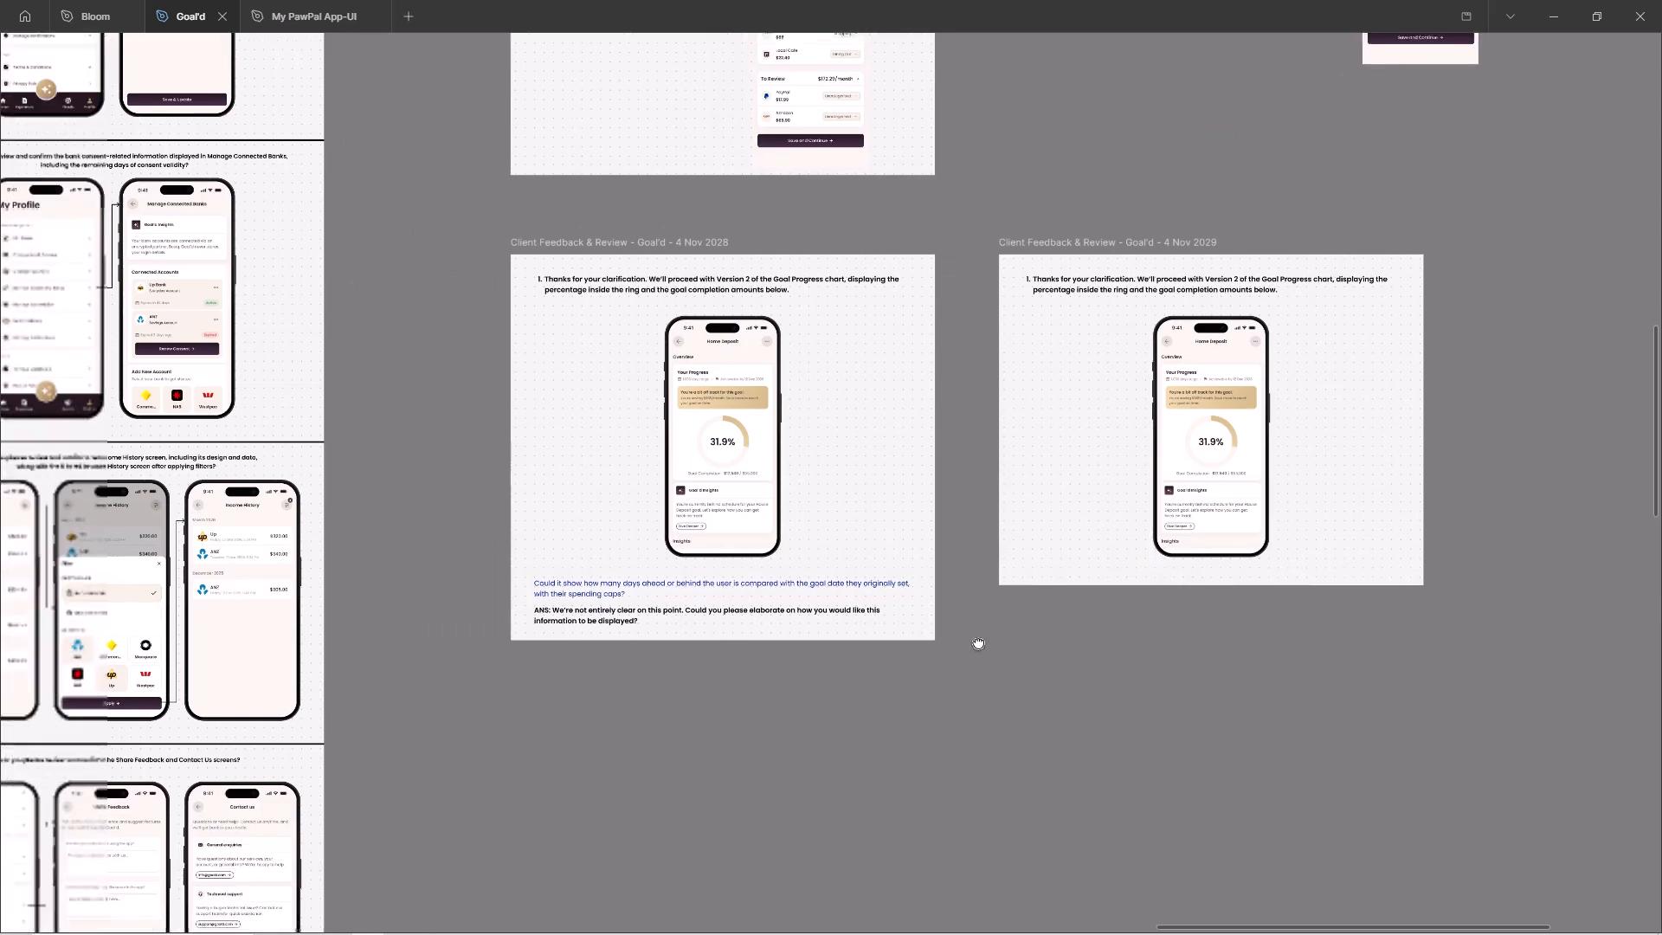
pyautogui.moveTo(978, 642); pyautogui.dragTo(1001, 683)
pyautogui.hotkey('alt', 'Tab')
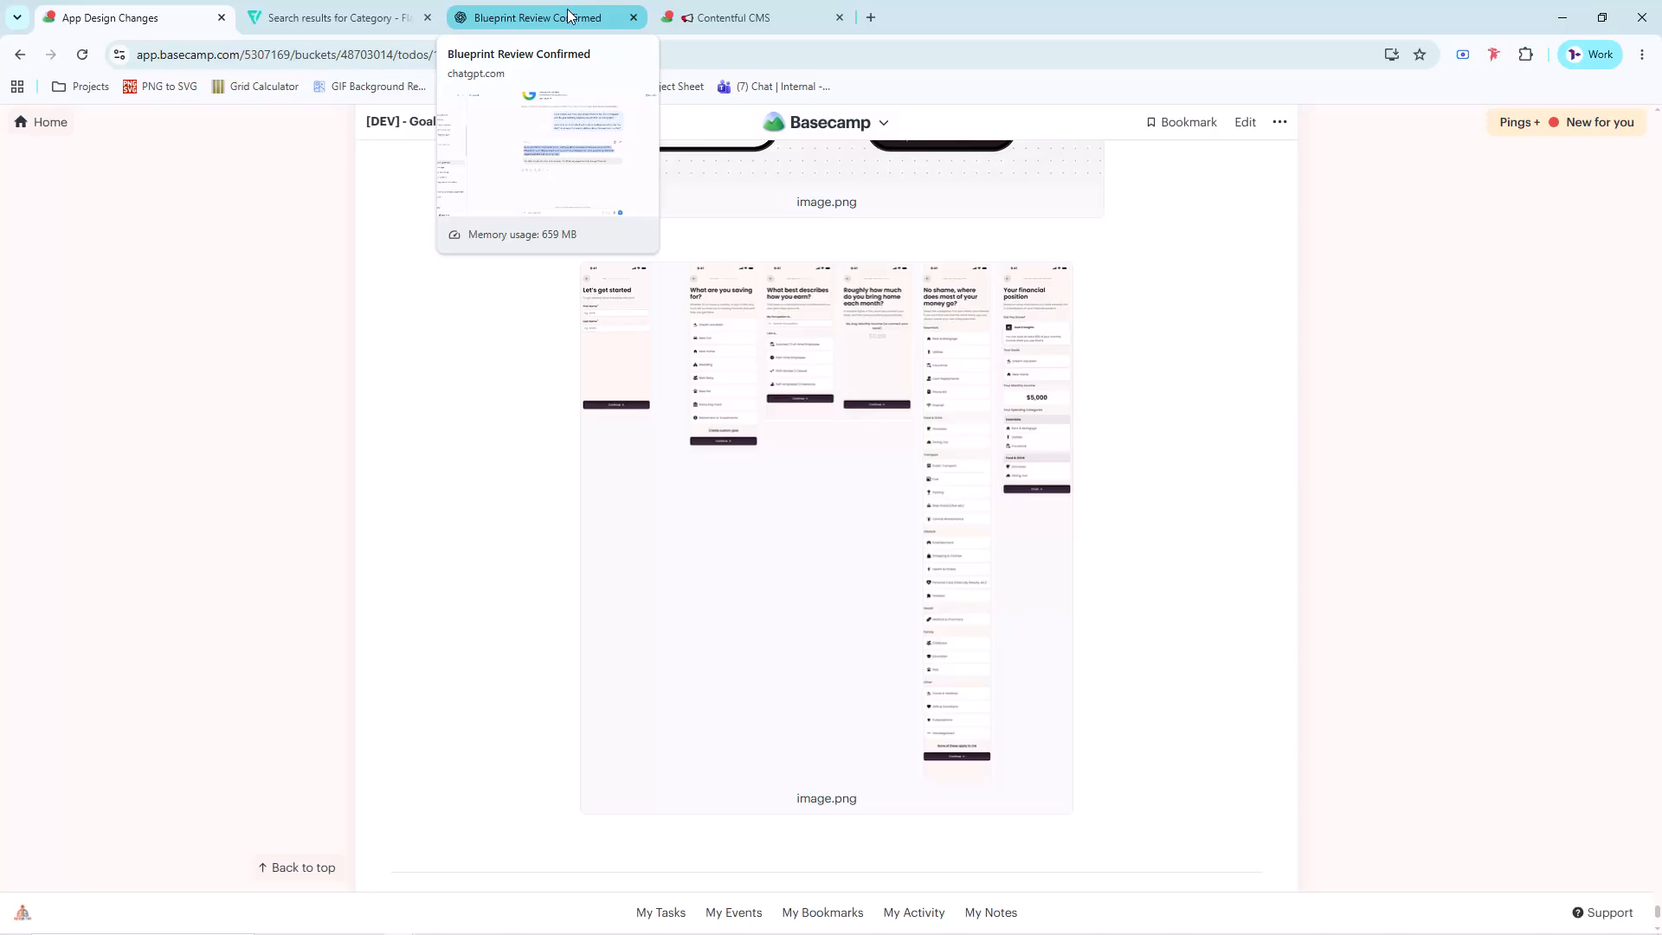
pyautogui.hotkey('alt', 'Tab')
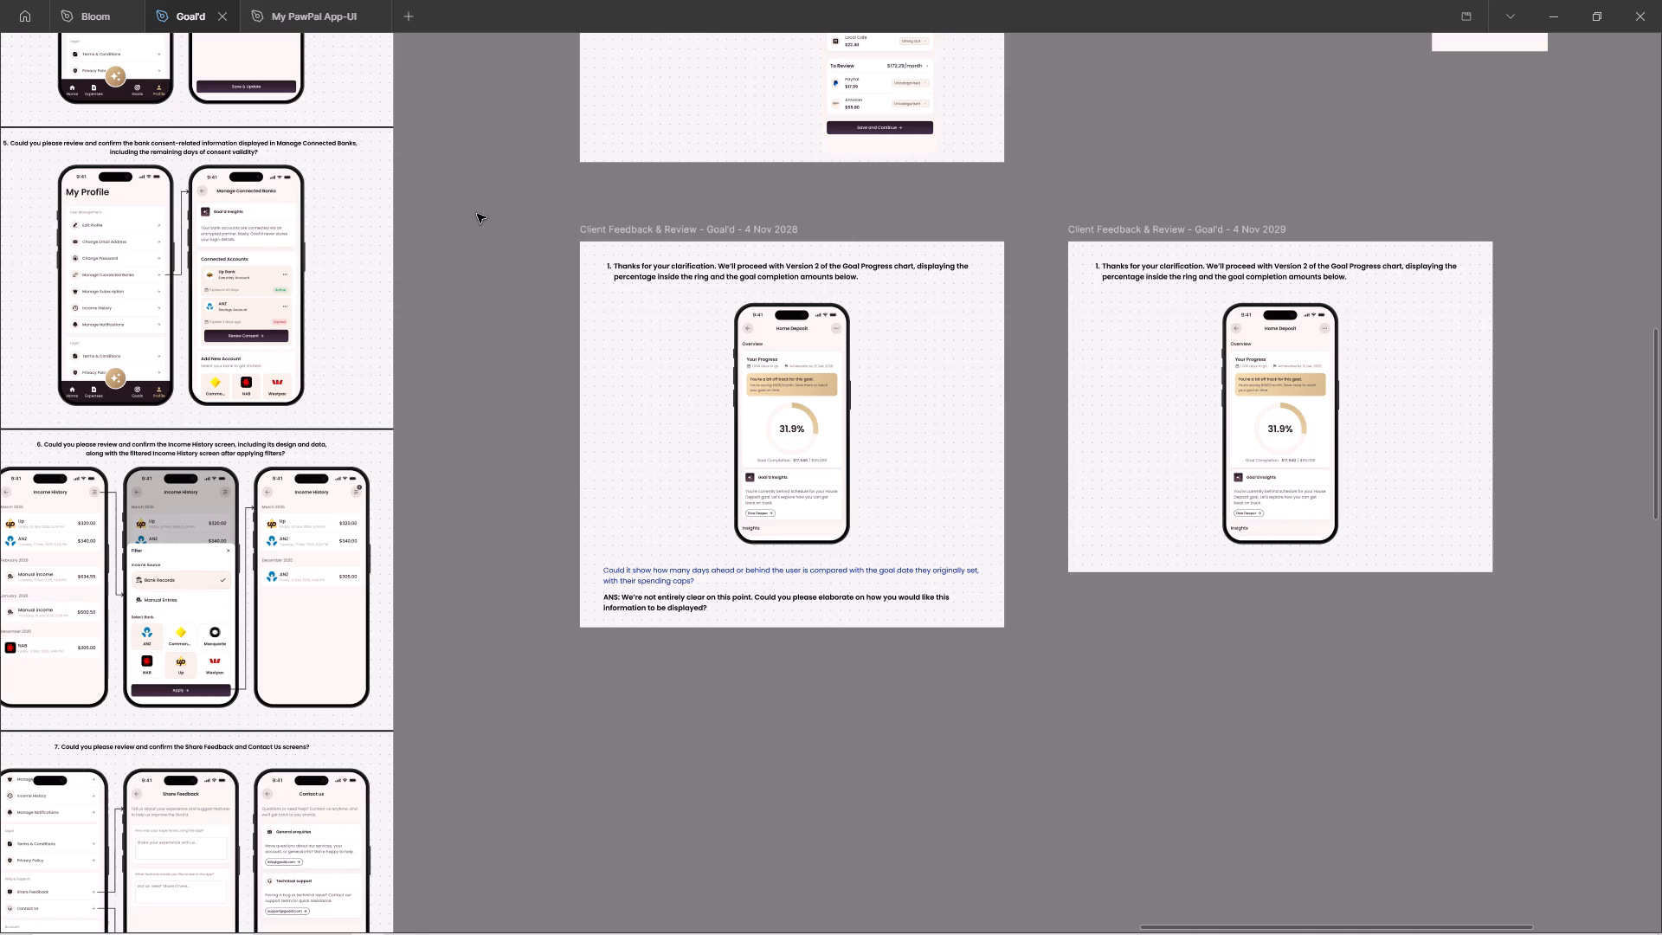
# Switch to the browser and look back through the Basecamp App Design Changes to-do for the client's numbered review feedback.
pyautogui.hotkey('alt', 'Tab')
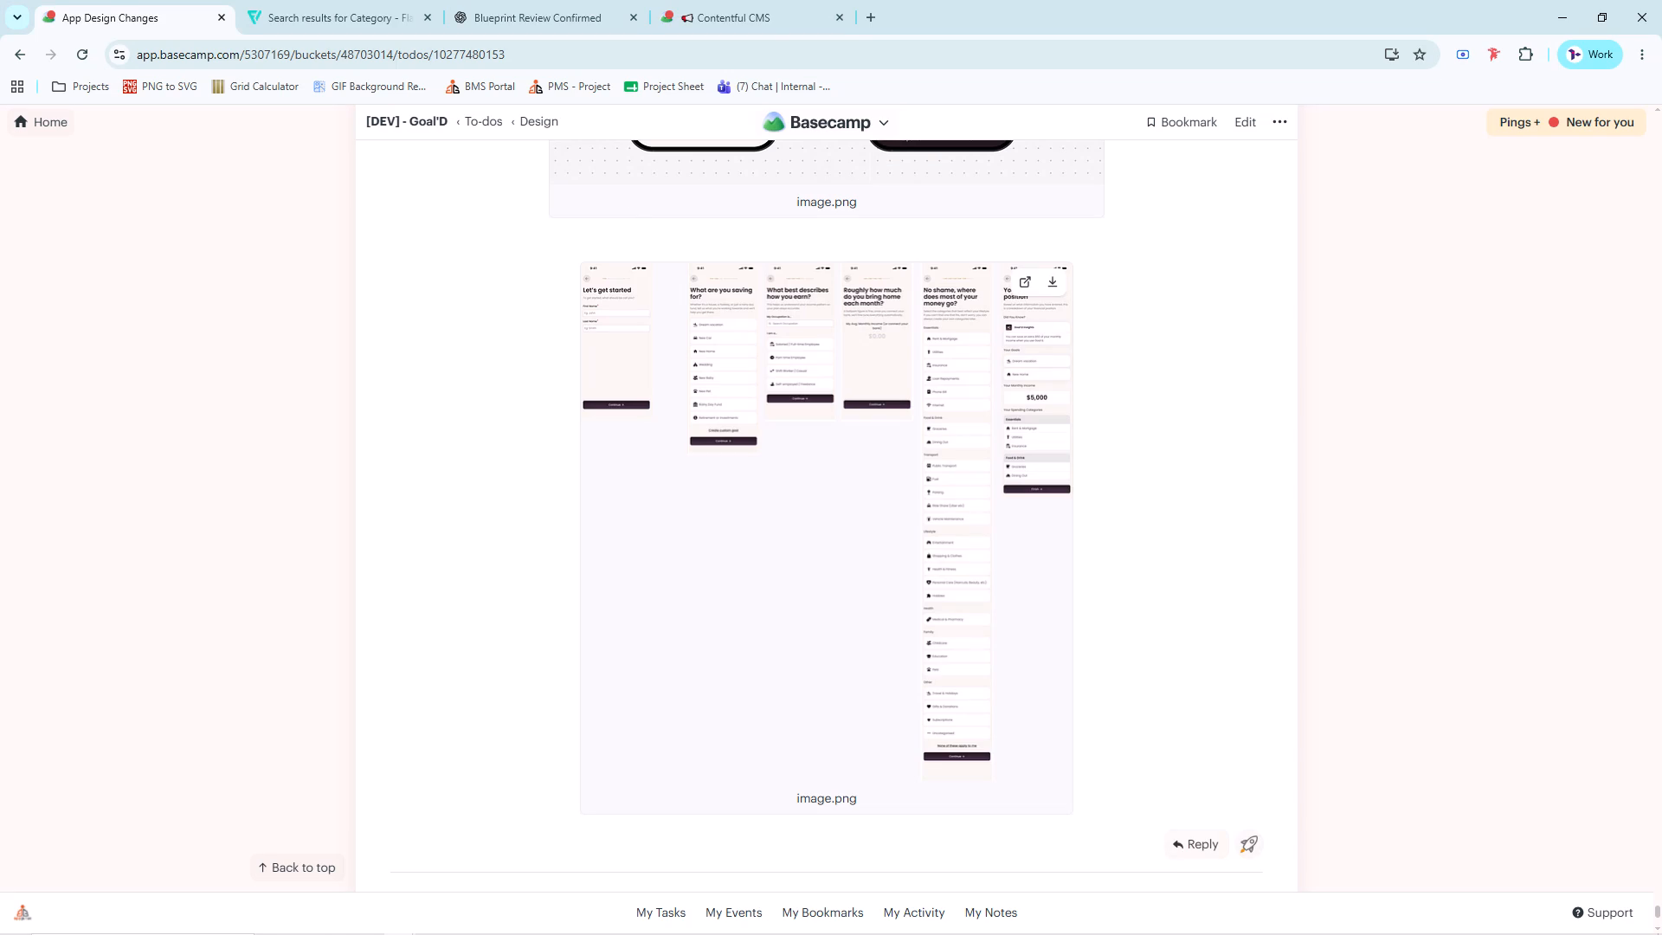
pyautogui.click(682, 0)
pyautogui.click(167, 0)
pyautogui.scroll(1, 717, 558)
pyautogui.scroll(-1, 717, 558)
pyautogui.scroll(11, 717, 558)
pyautogui.scroll(20, 722, 605)
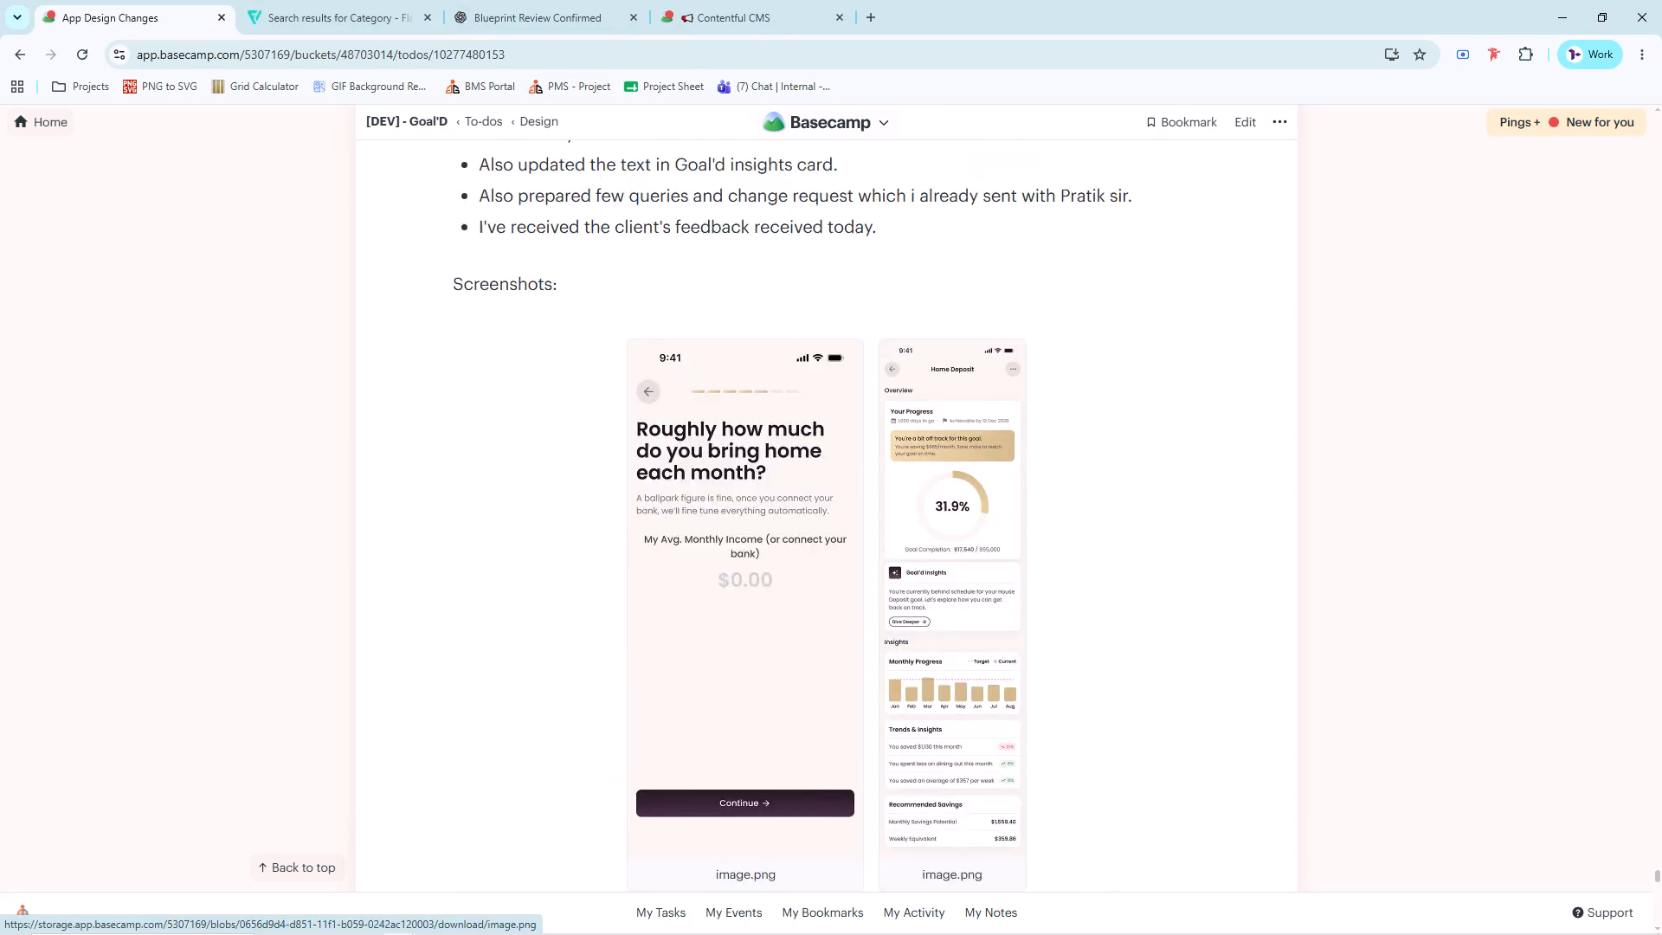
pyautogui.scroll(10, 722, 617)
pyautogui.scroll(-7, 713, 656)
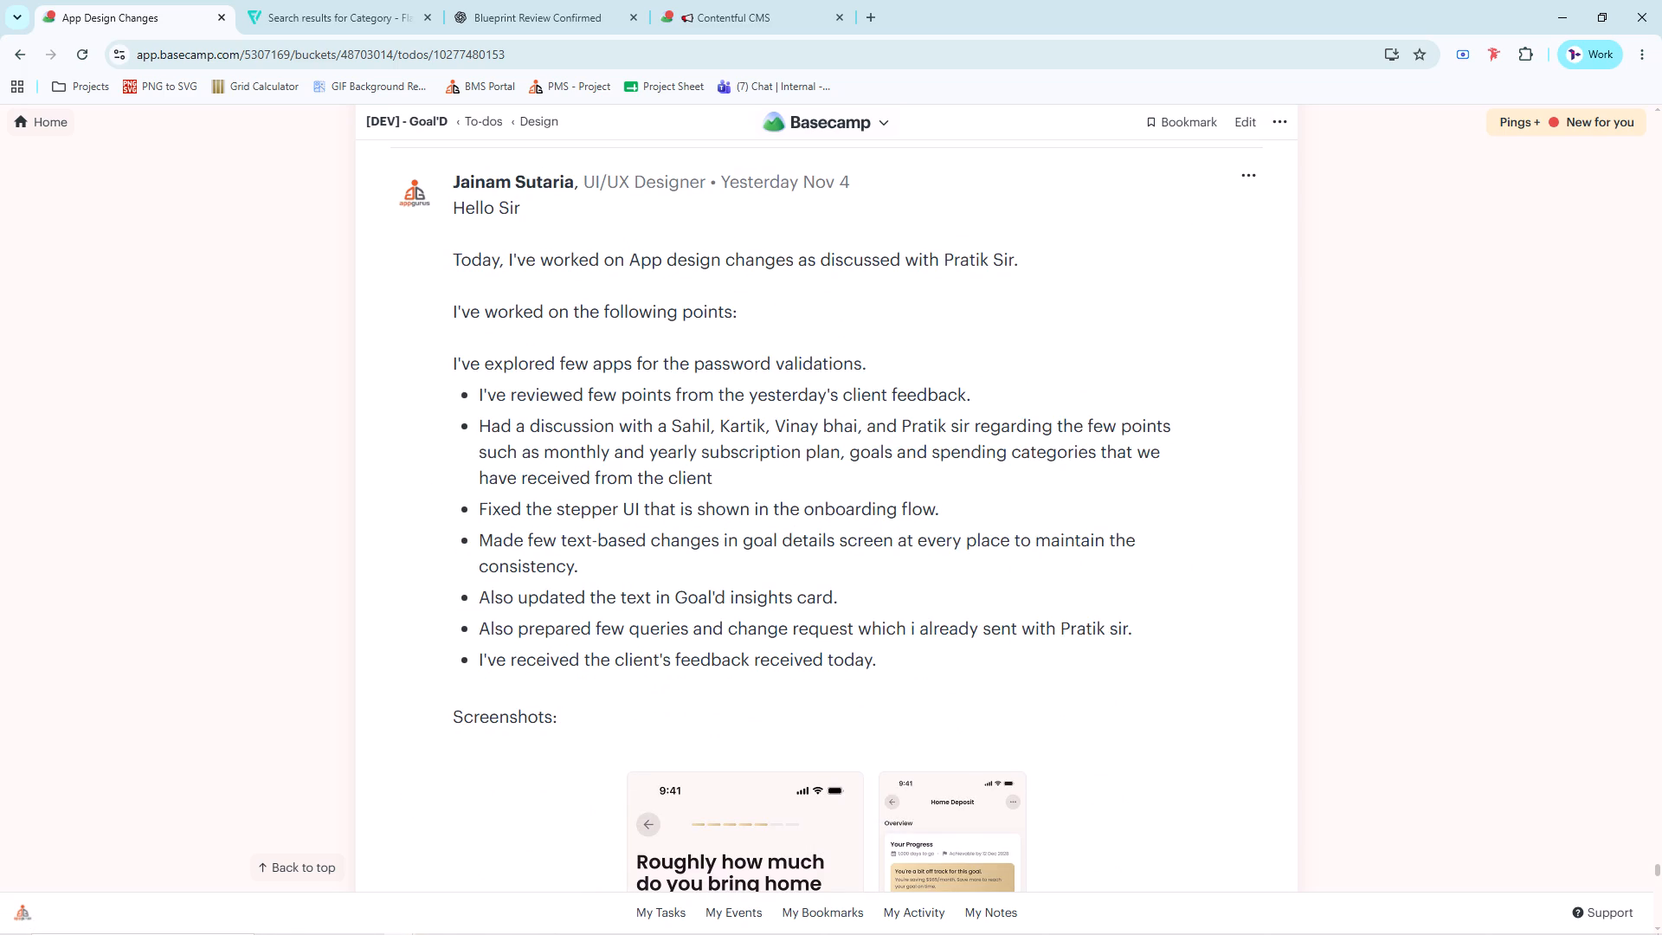
pyautogui.scroll(12, 763, 388)
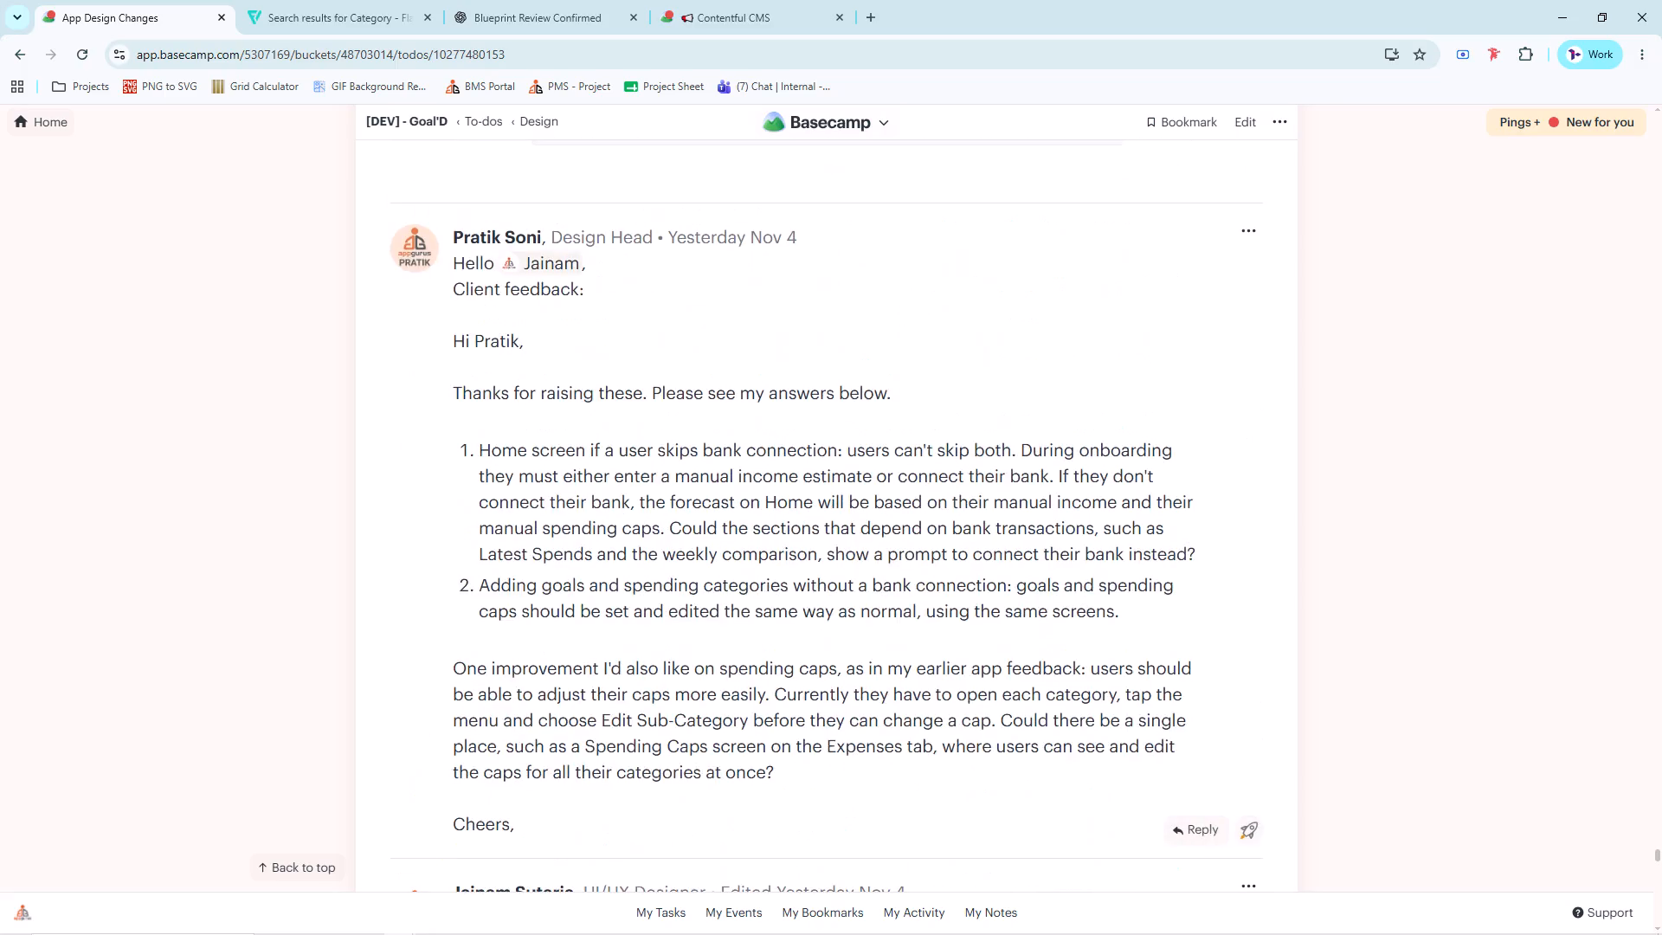
pyautogui.scroll(20, 765, 391)
pyautogui.scroll(1, 765, 391)
pyautogui.scroll(-1, 720, 345)
pyautogui.scroll(5, 720, 345)
pyautogui.scroll(-1, 719, 343)
pyautogui.scroll(1, 719, 343)
pyautogui.scroll(-1, 719, 343)
pyautogui.scroll(14, 719, 343)
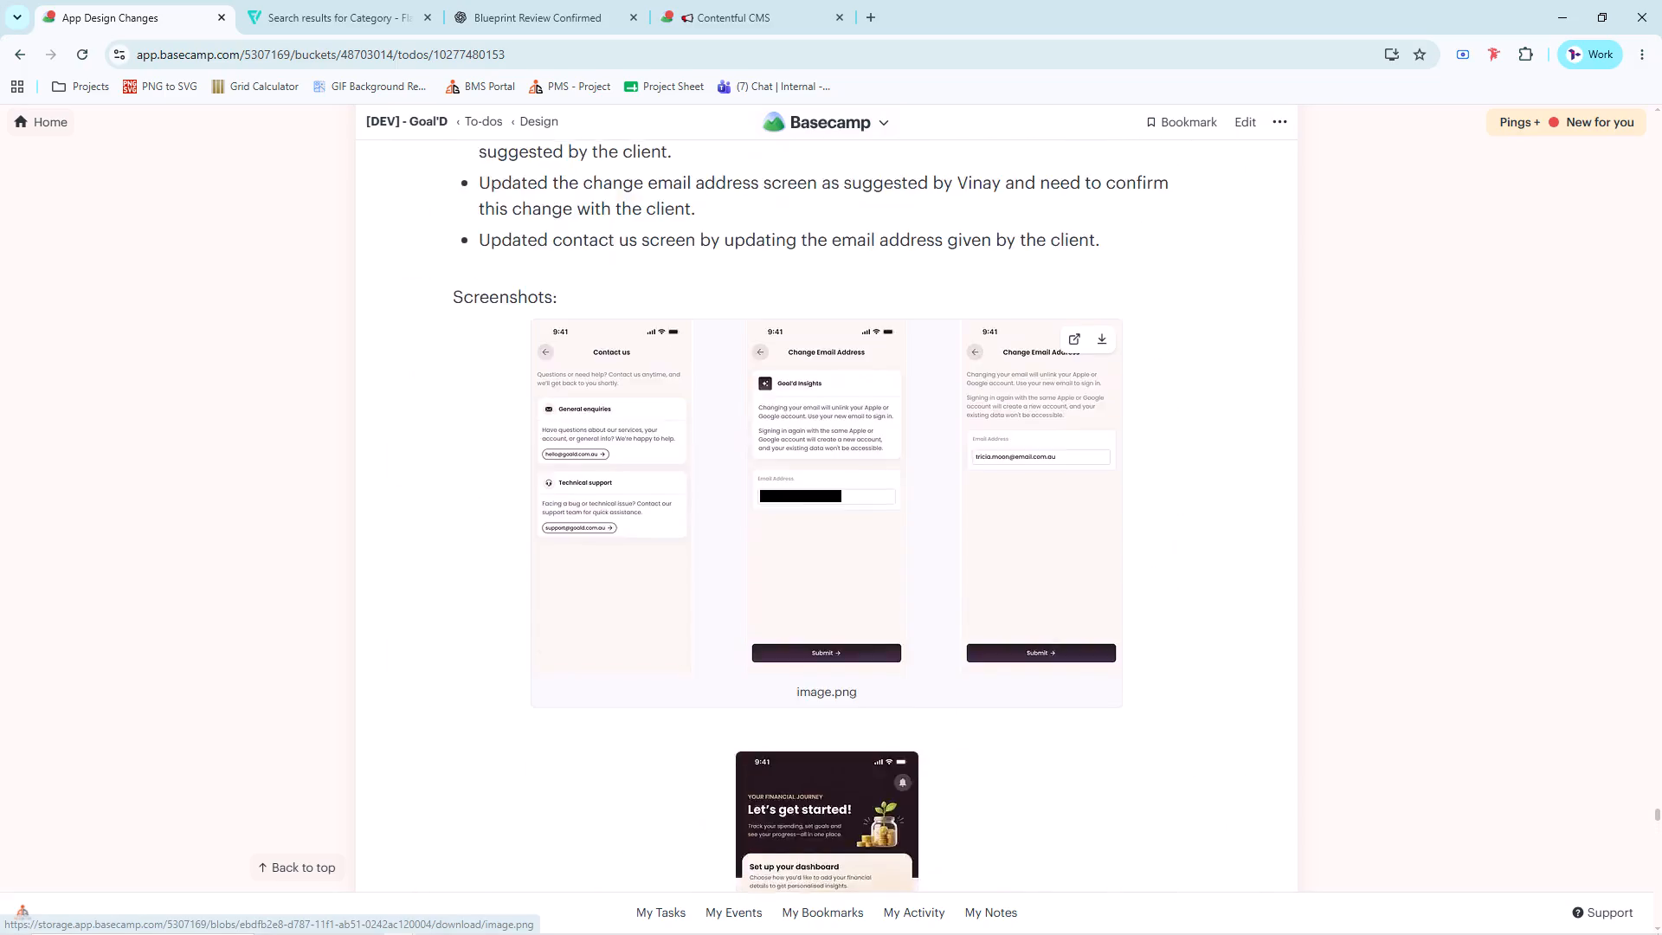
pyautogui.scroll(10, 709, 330)
pyautogui.scroll(-1, 647, 344)
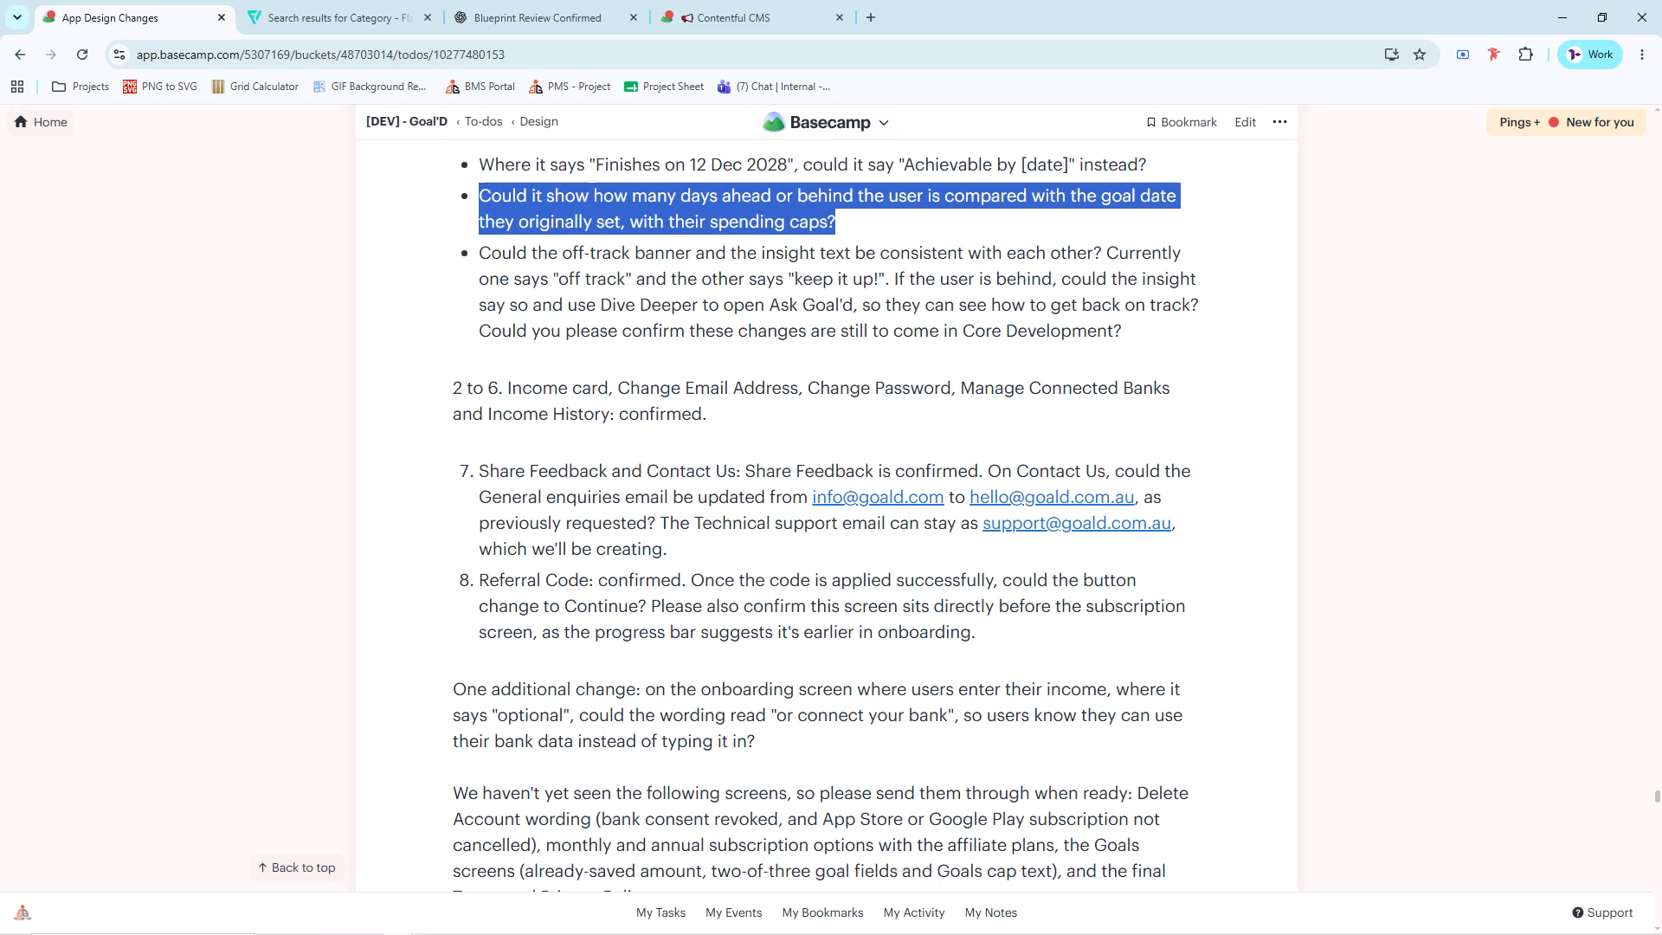
pyautogui.scroll(3, 550, 331)
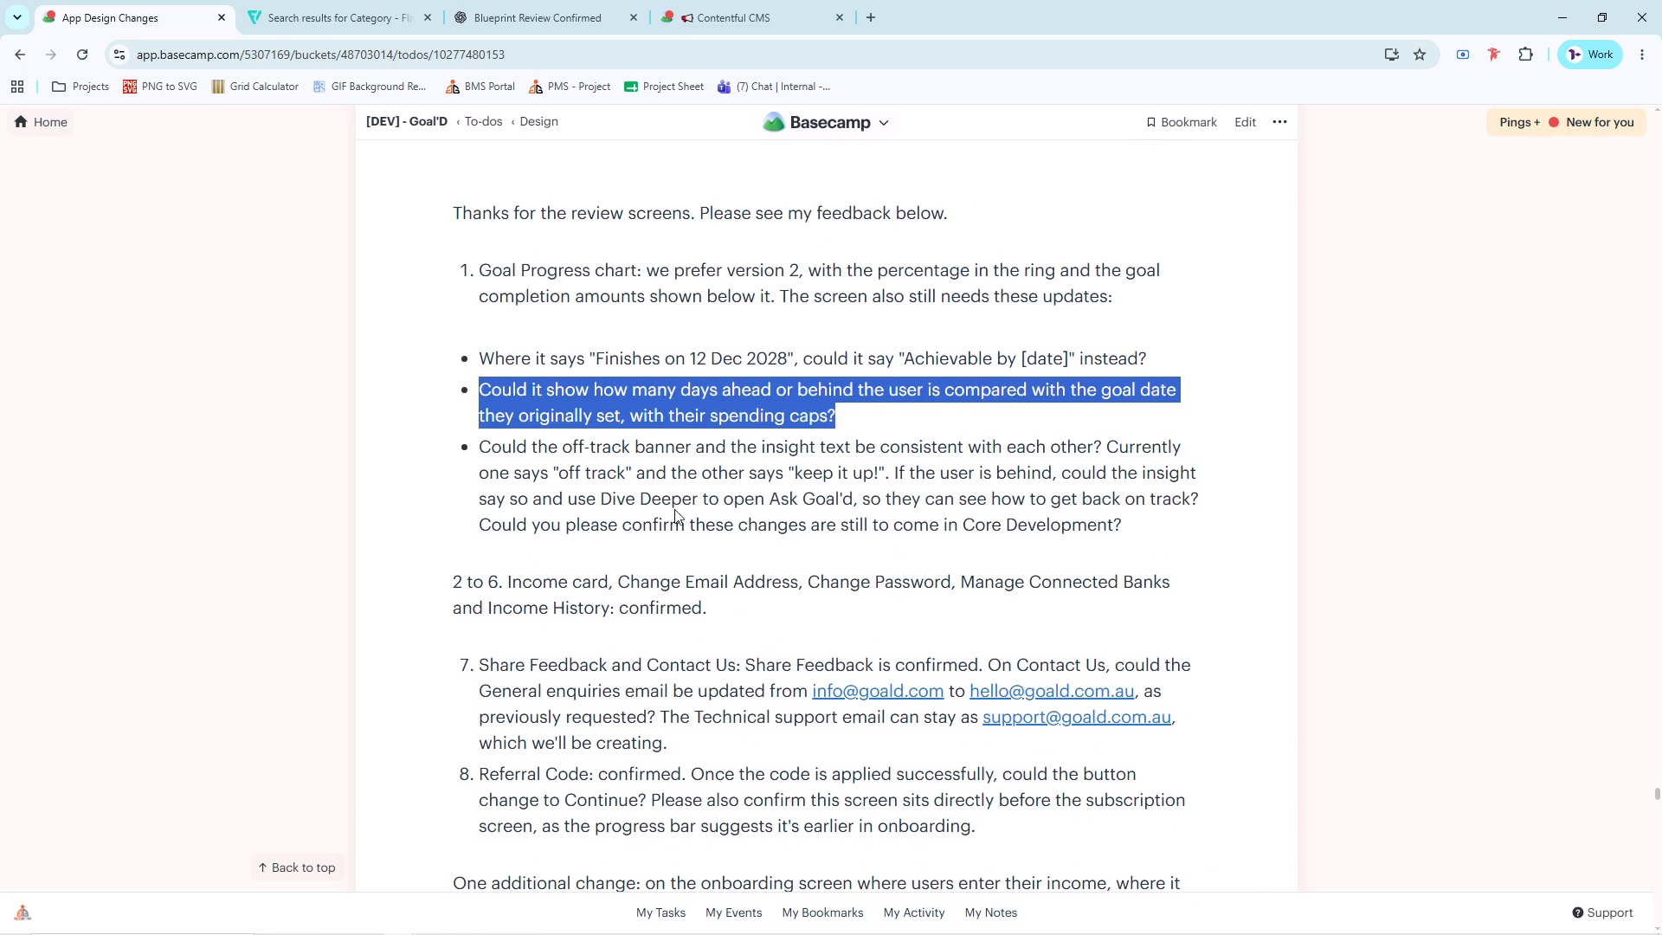
pyautogui.scroll(-1, 546, 578)
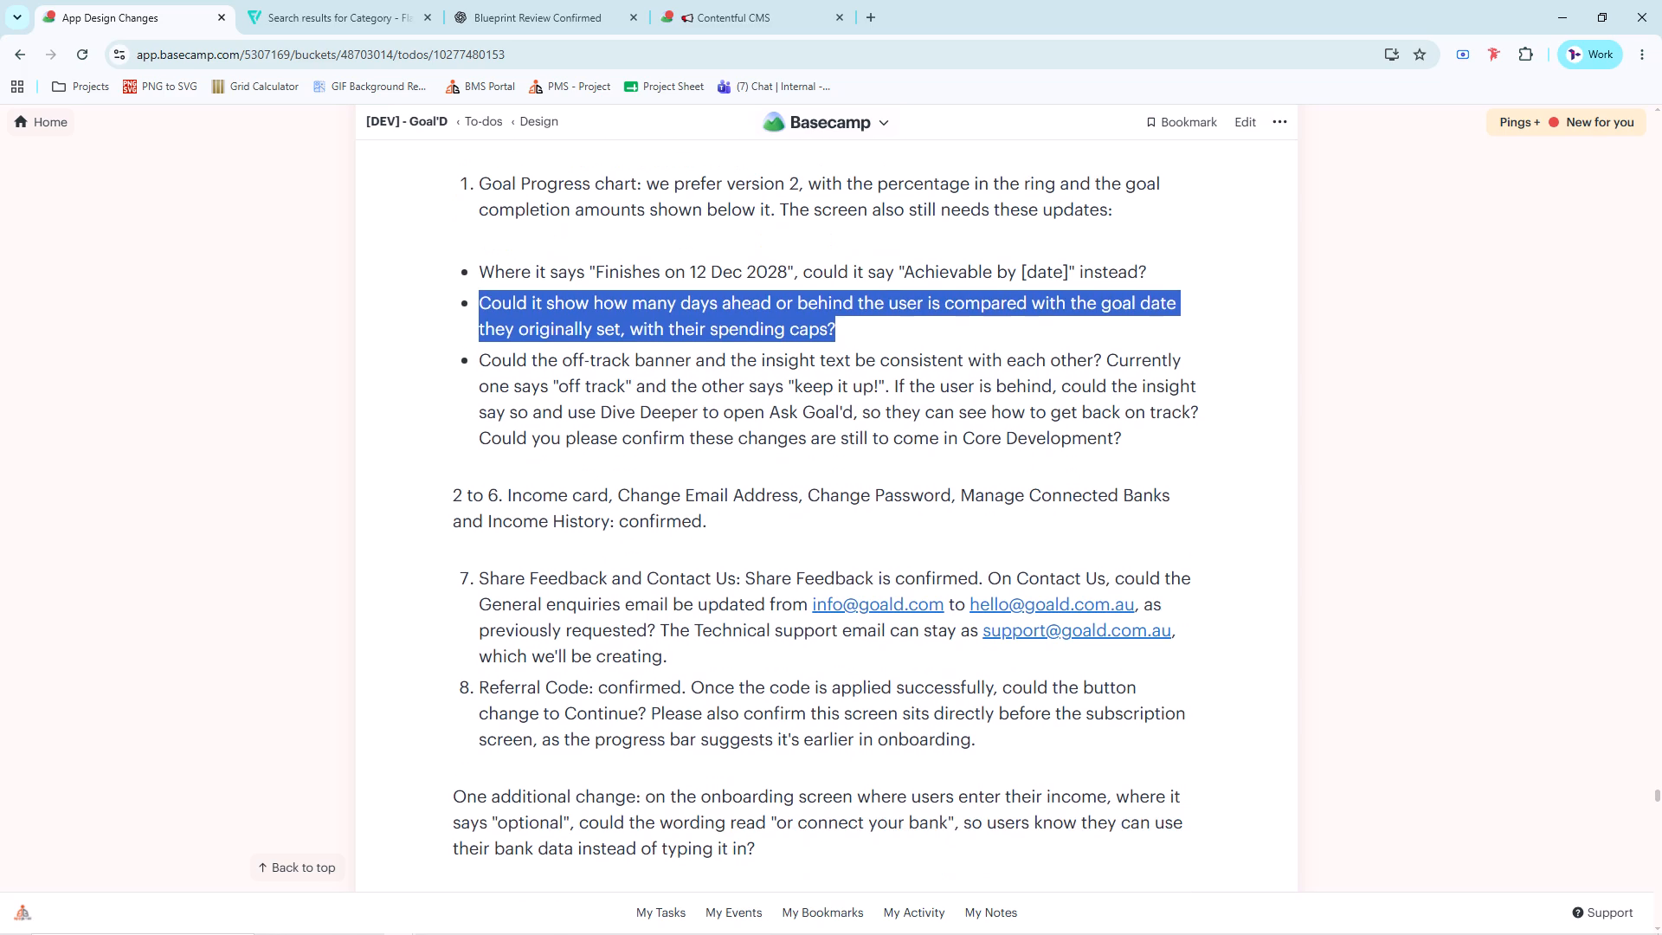
pyautogui.click(557, 504)
pyautogui.click(613, 493)
pyautogui.click(723, 524)
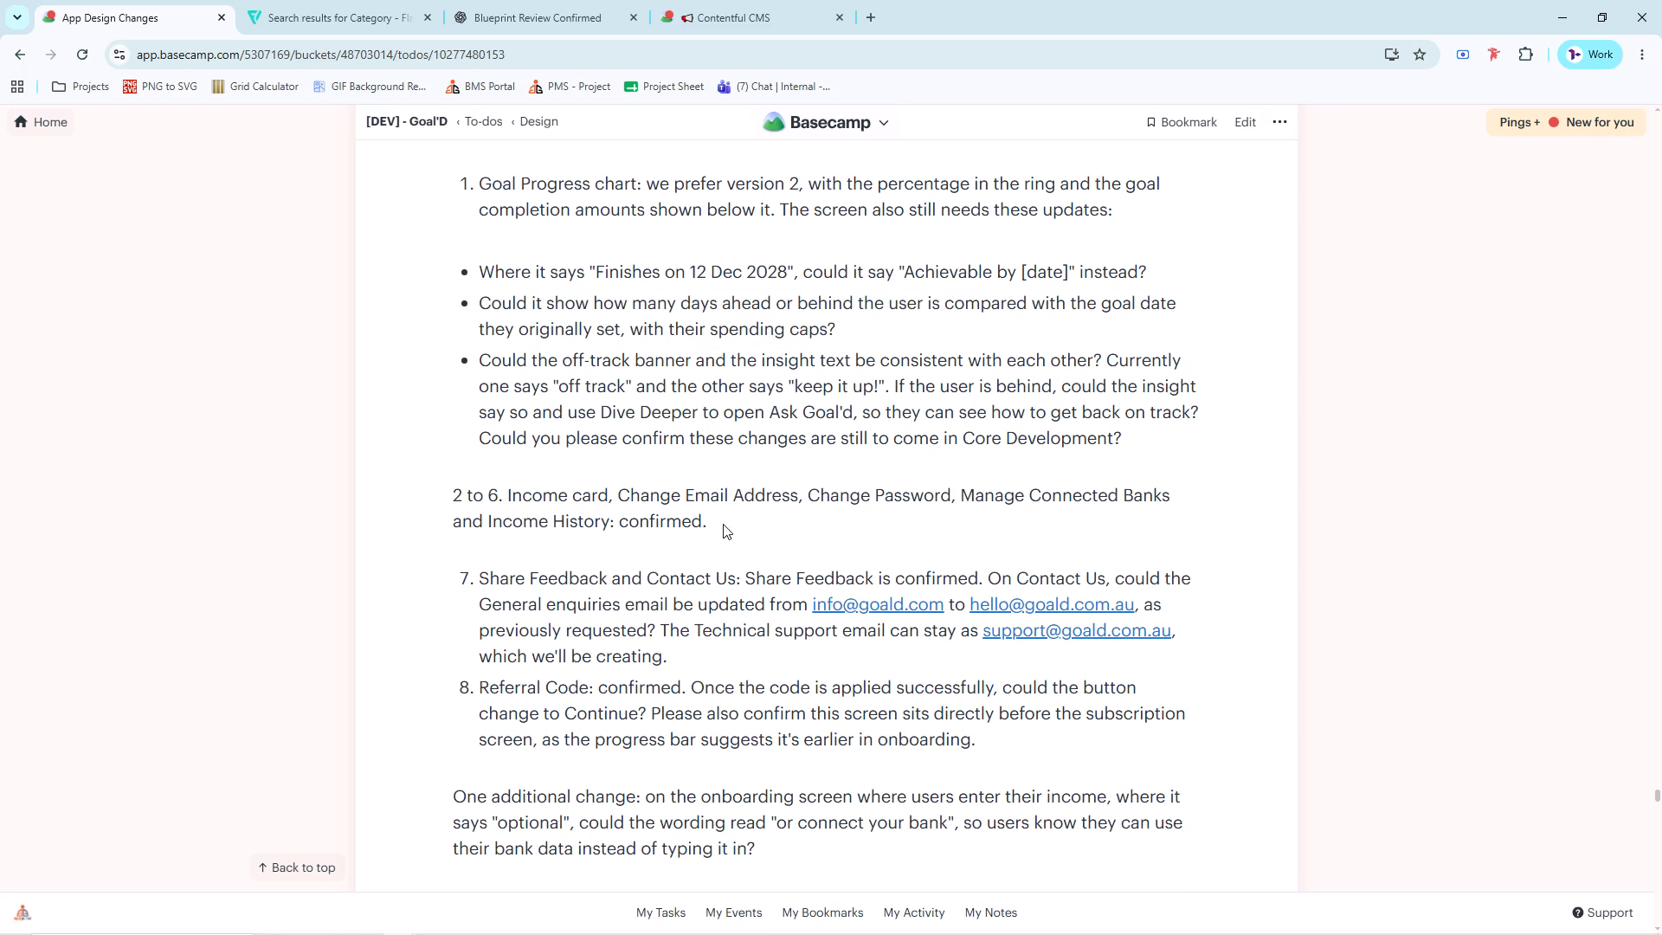
# Copy the client's feedback item 7 about the Share Feedback and Contact Us screens.
pyautogui.scroll(-1, 598, 582)
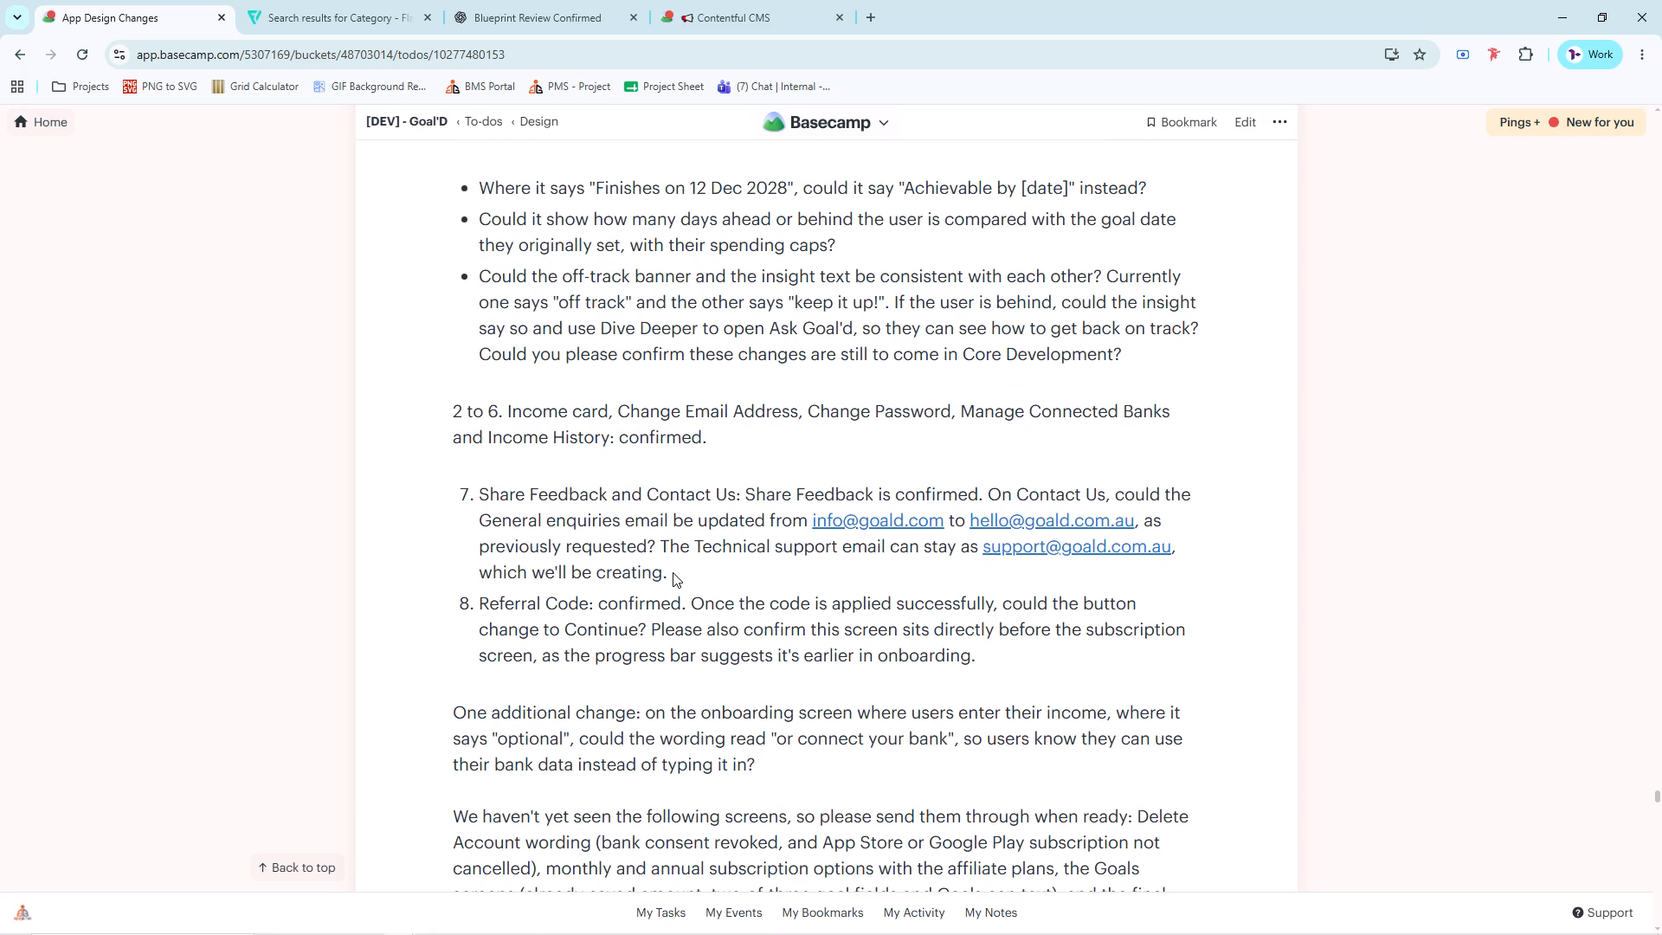
pyautogui.moveTo(673, 572); pyautogui.dragTo(473, 498)
pyautogui.hotkey('ctrl', 'c')
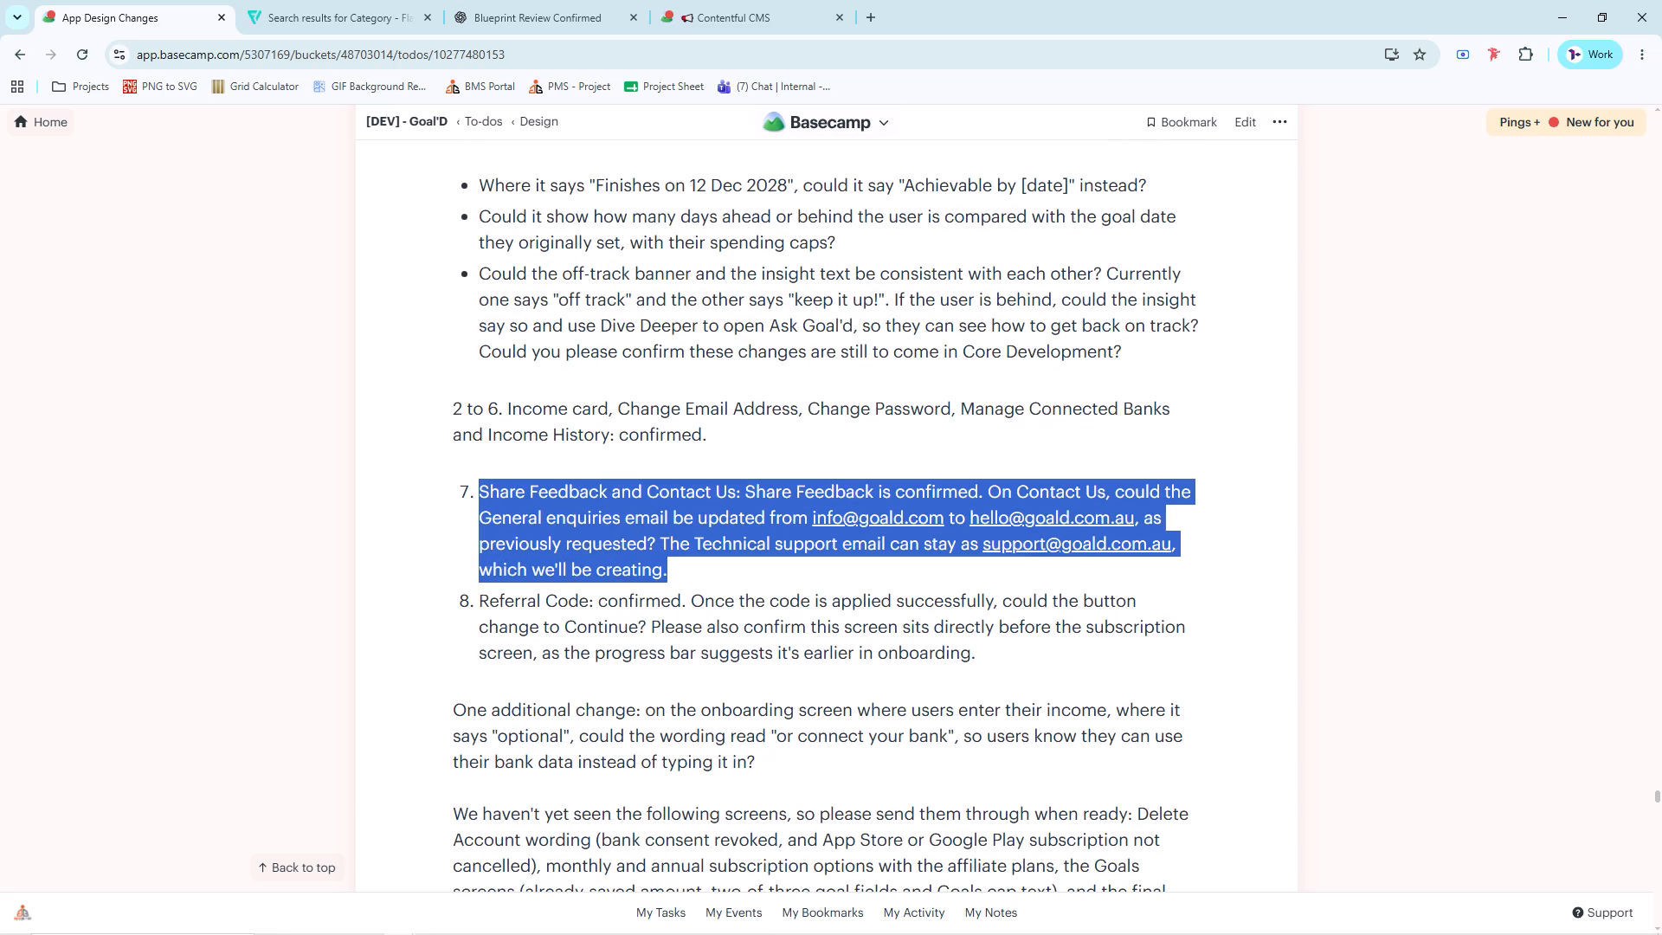
pyautogui.hotkey('ctrl', 'c')
pyautogui.hotkey('alt', 'Tab')
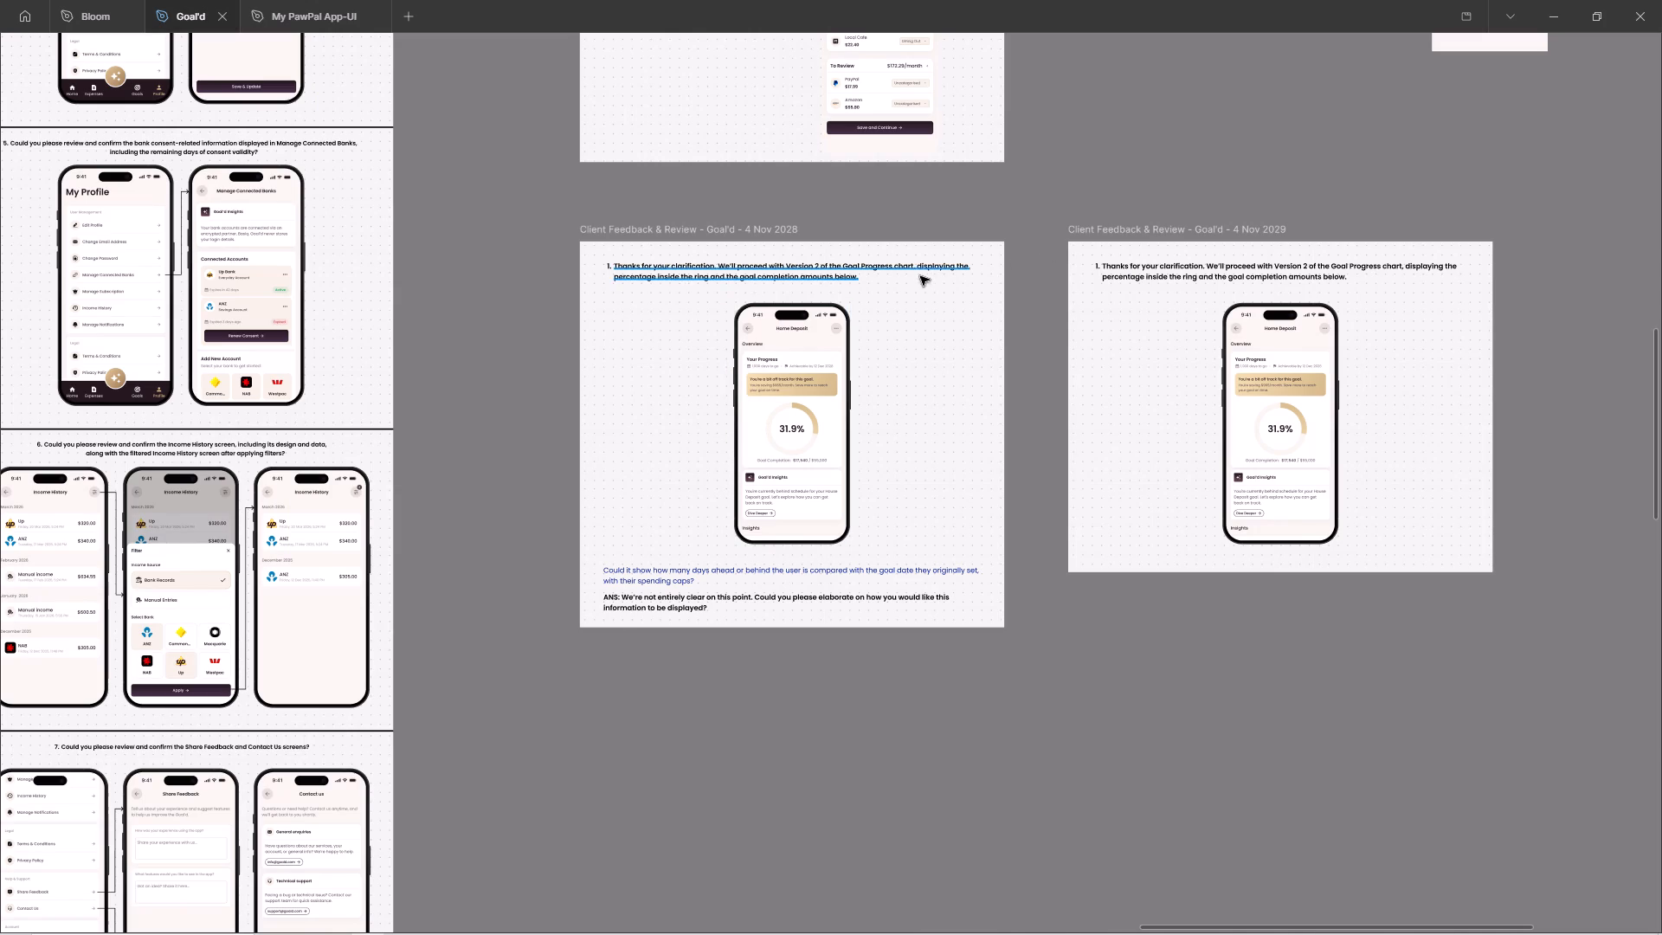
pyautogui.hotkey('alt', 'Tab')
pyautogui.scroll(5, 907, 462)
pyautogui.scroll(-3, 905, 446)
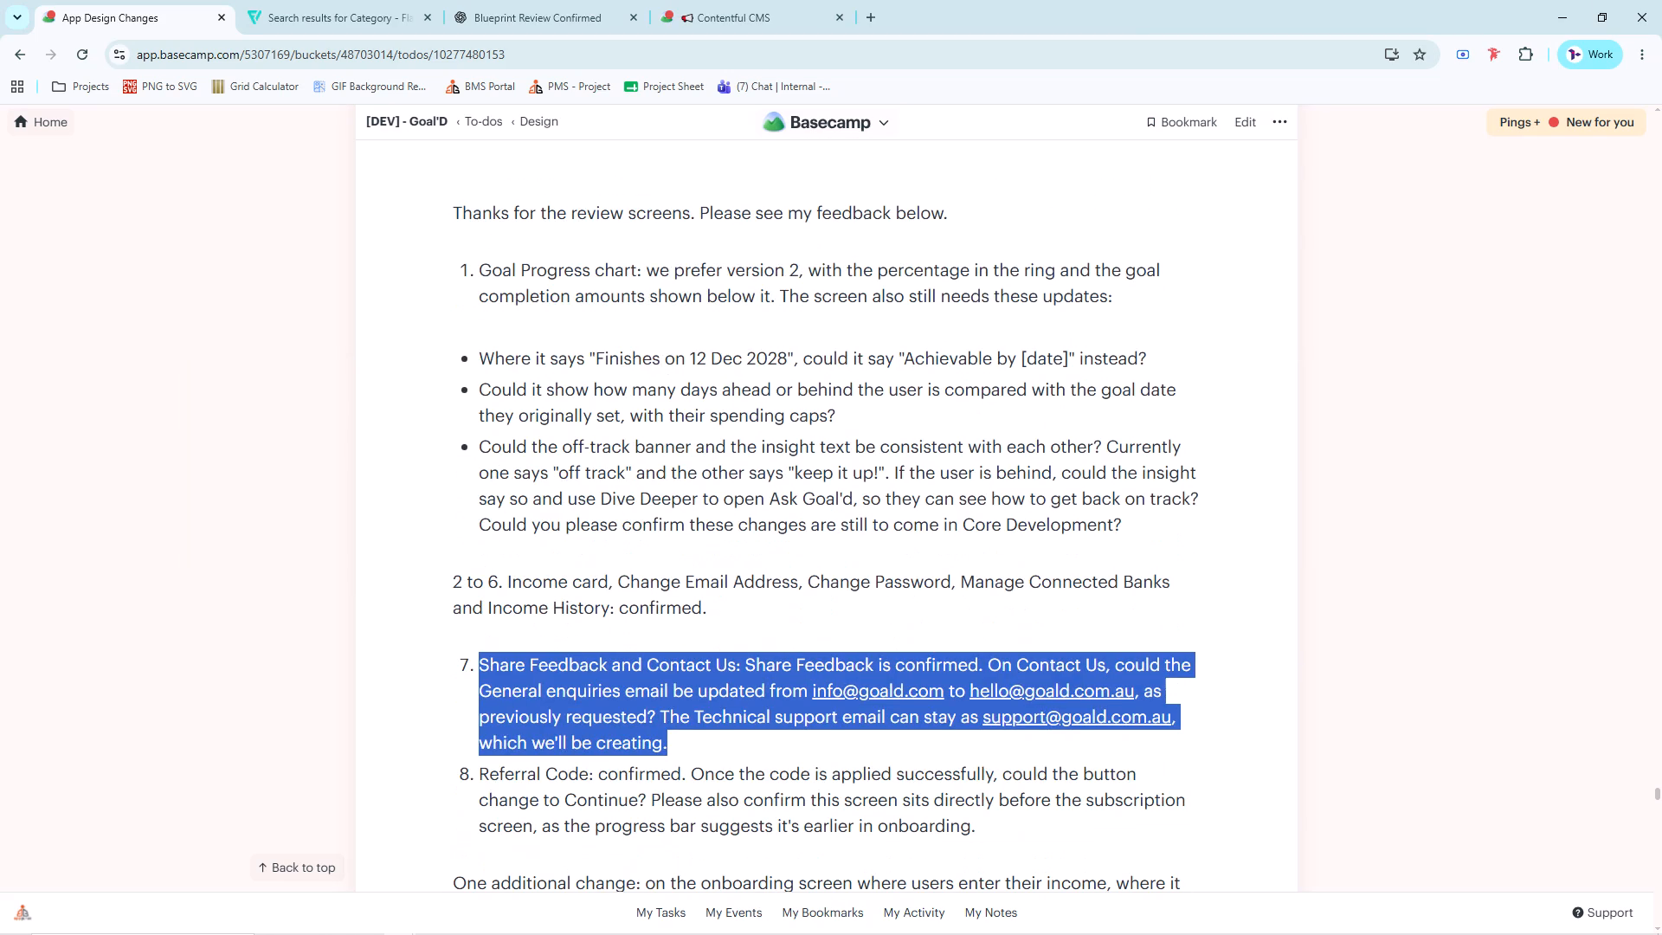
# Back in Figma, replace the 4 Nov 2029 frame's heading with the copied Share Feedback and Contact Us feedback, without list numbering.
pyautogui.hotkey('alt', 'Tab')
pyautogui.keyDown('ctrl'); pyautogui.scroll(4, 1210, 268); pyautogui.keyUp('ctrl')
pyautogui.keyDown('ctrl'); pyautogui.doubleClick(1159, 268); pyautogui.keyUp('ctrl')
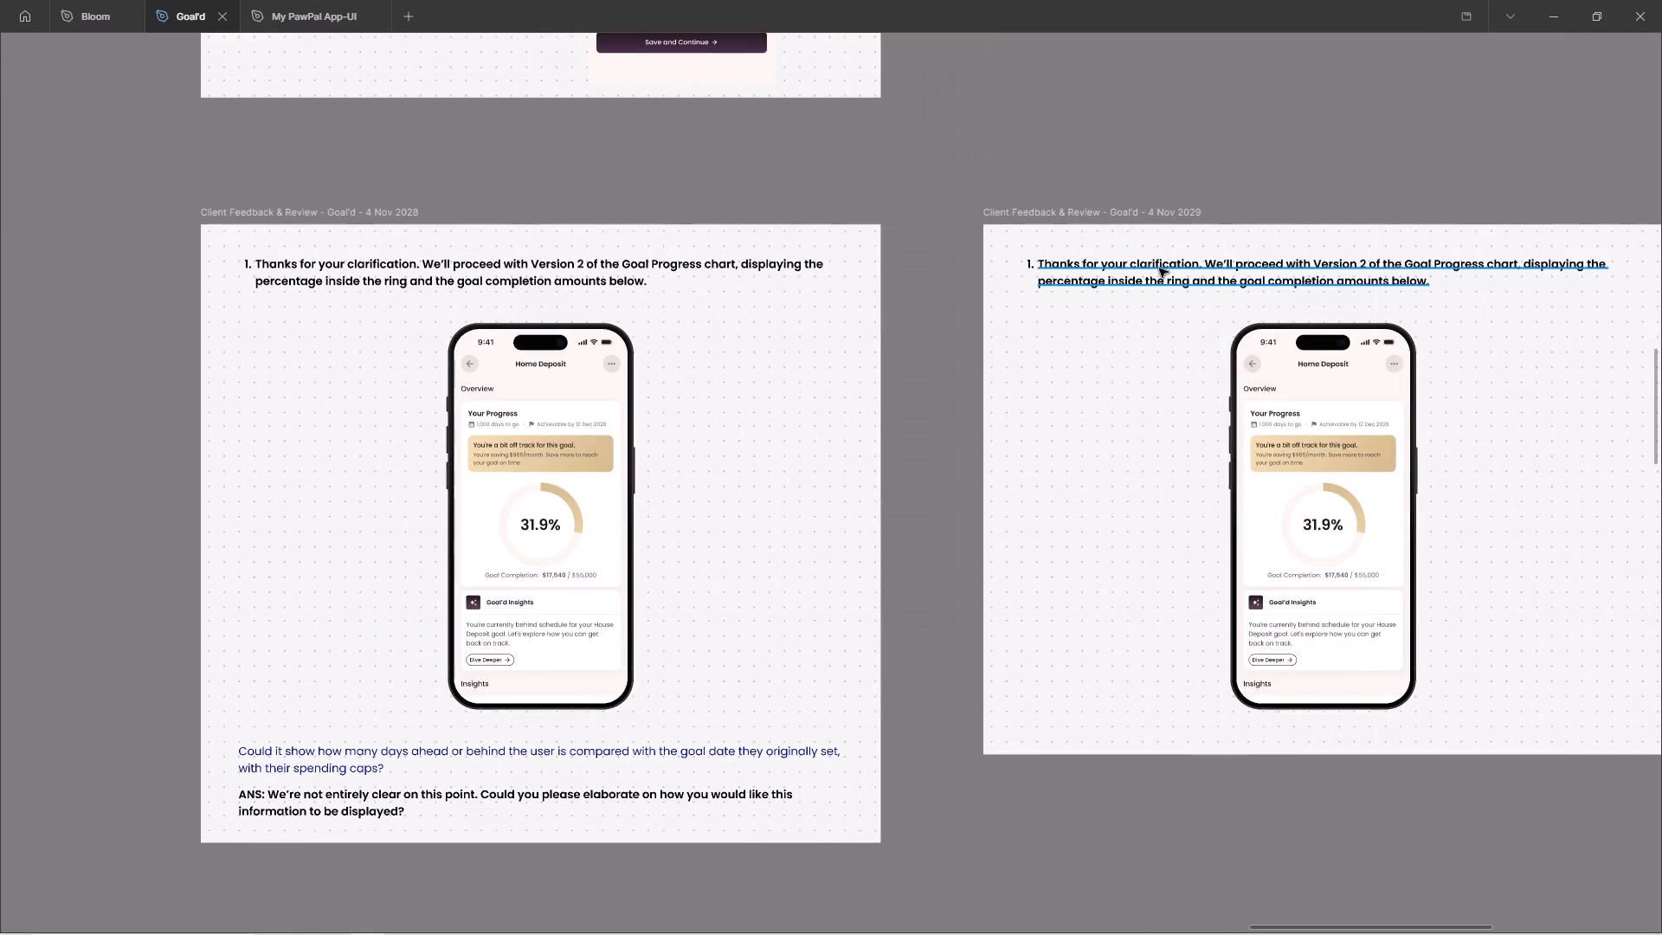
pyautogui.keyDown('ctrl'); pyautogui.scroll(4, 1011, 280); pyautogui.keyUp('ctrl')
pyautogui.keyDown('ctrl'); pyautogui.scroll(-4, 868, 283); pyautogui.keyUp('ctrl')
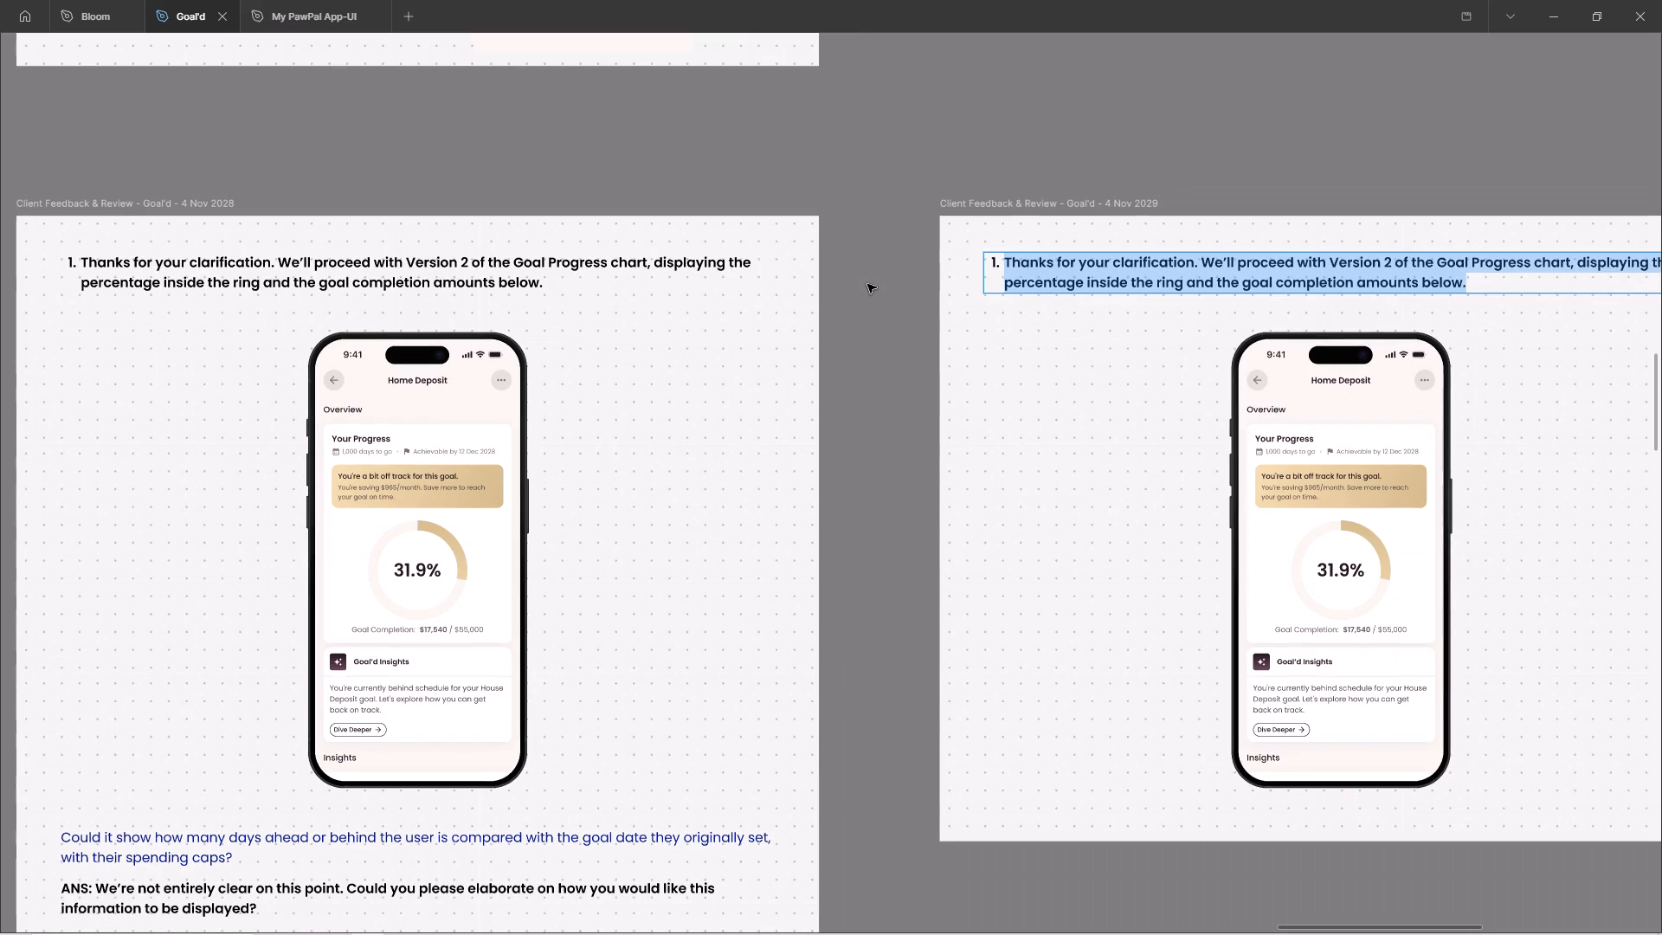
pyautogui.hotkey('ctrl', 'shift', 'v')
pyautogui.click(1040, 269)
pyautogui.hotkey('ctrl', 'a')
pyautogui.hotkey('ctrl', 'c')
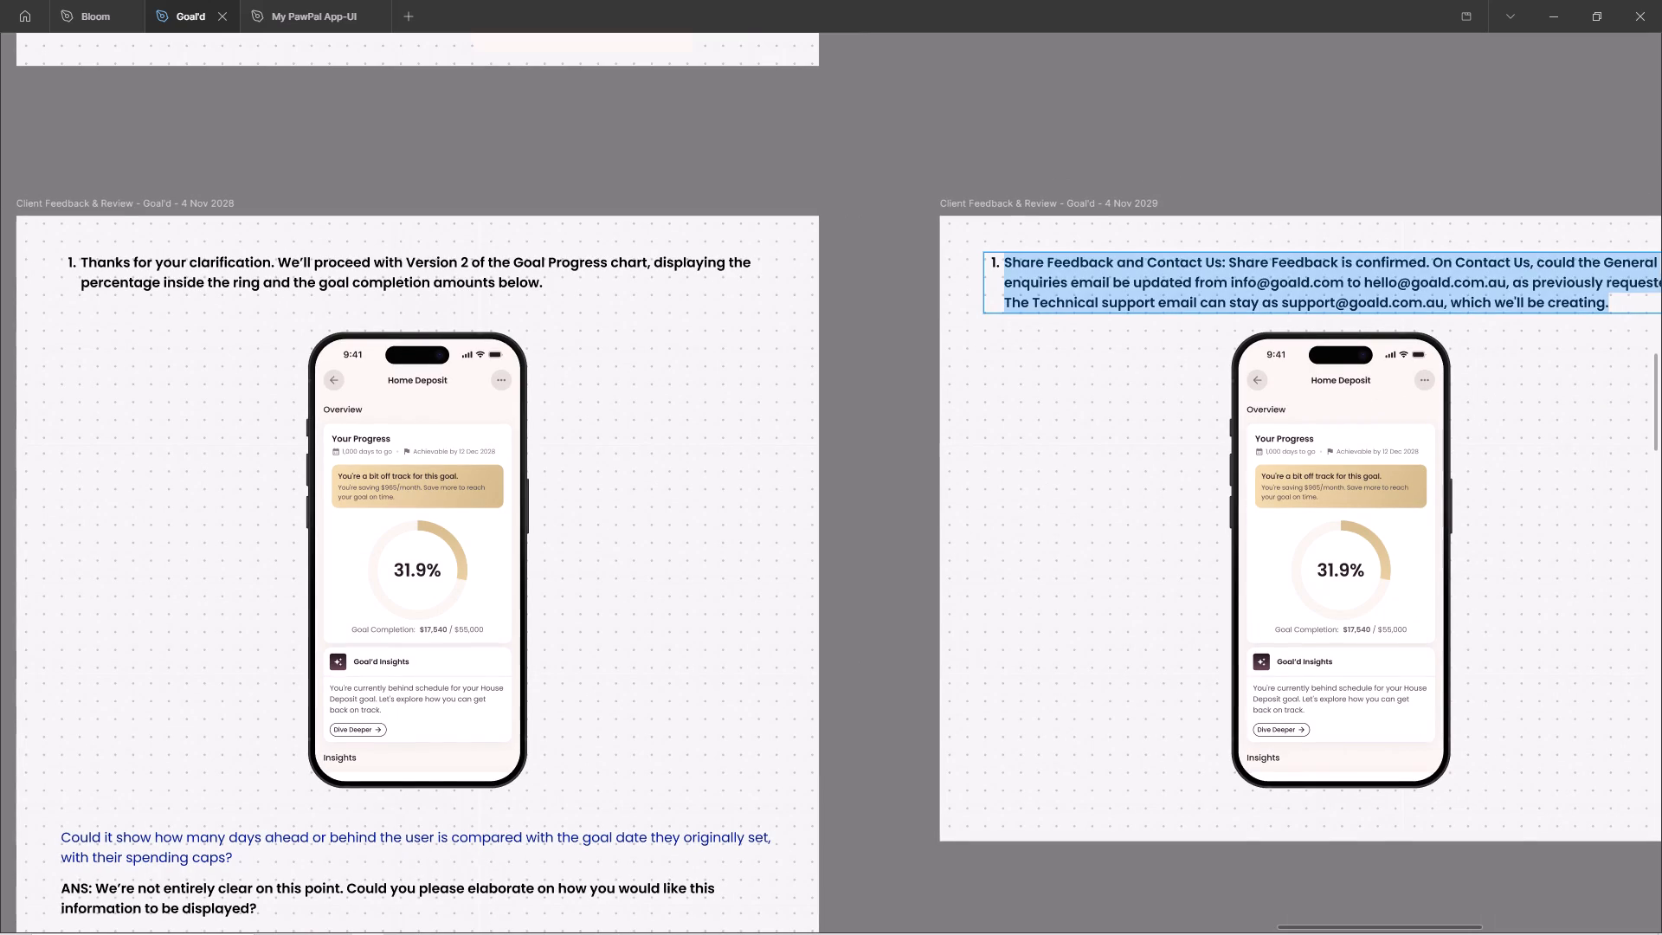
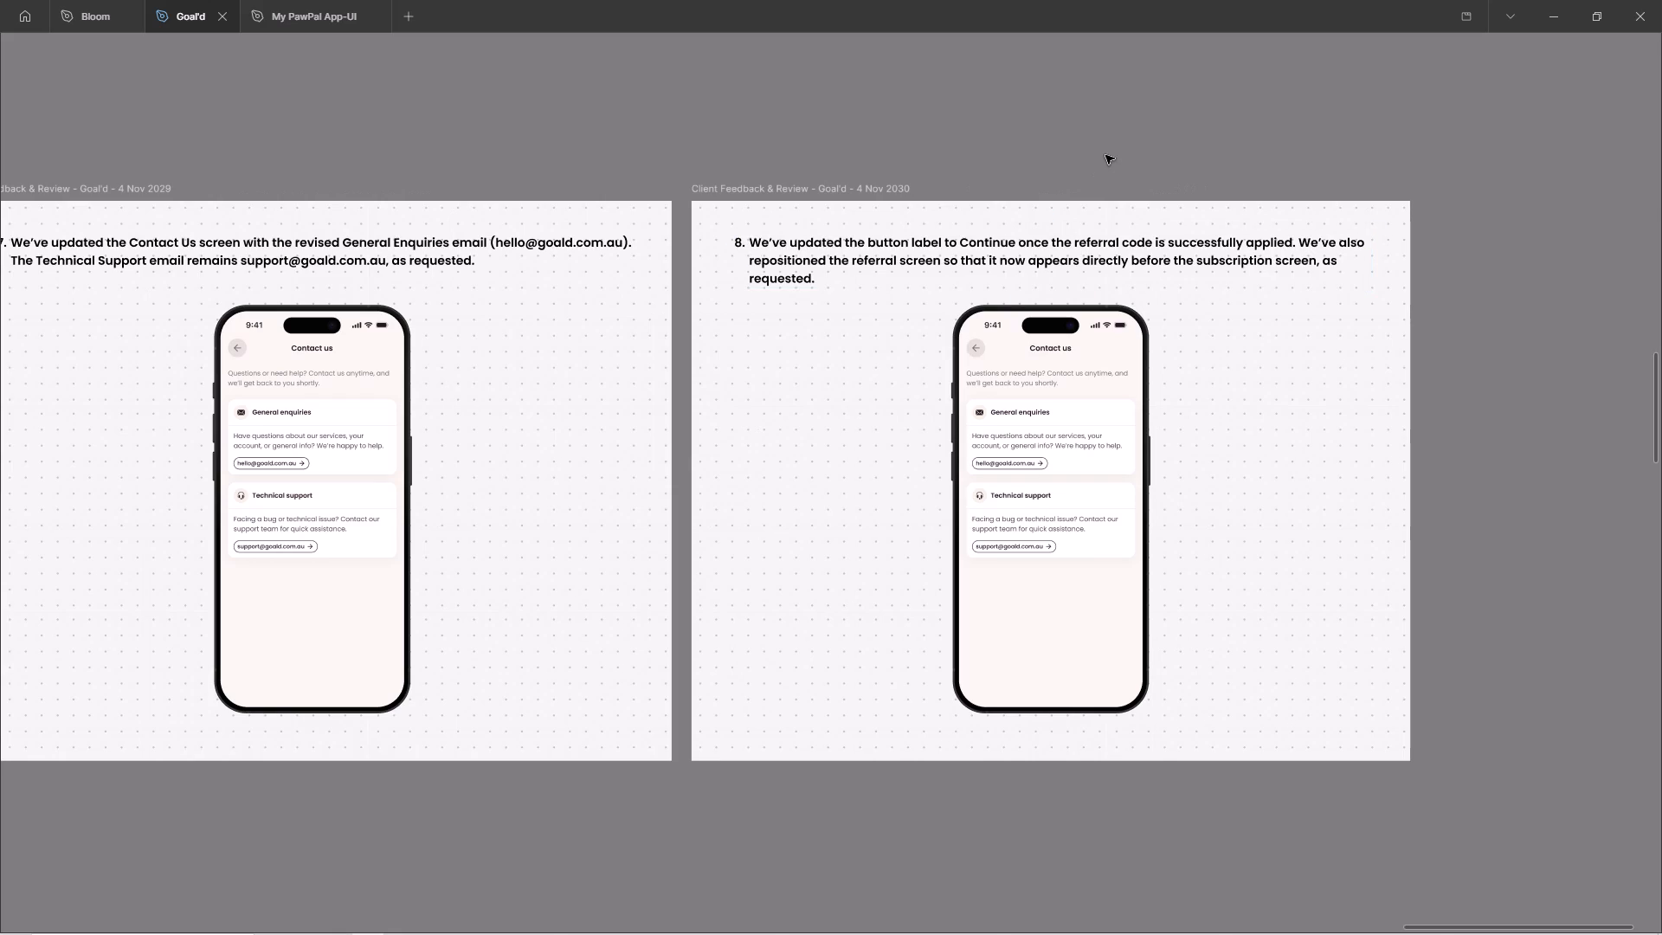
pyautogui.keyDown('ctrl'); pyautogui.scroll(-15, 985, 264); pyautogui.keyUp('ctrl')
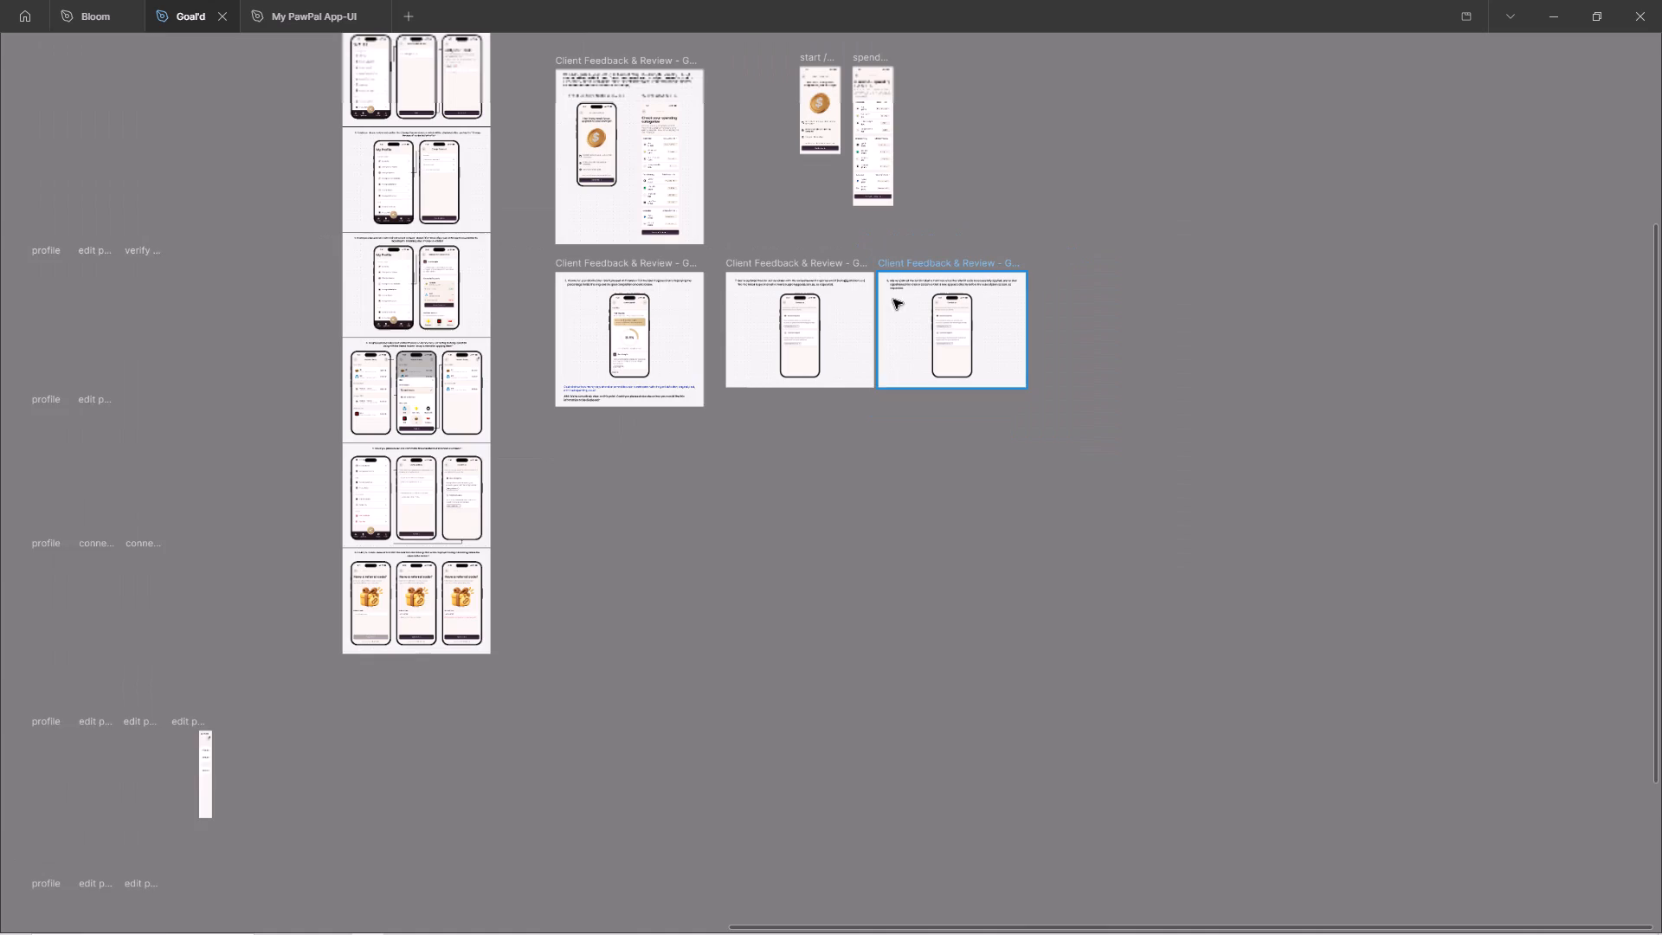
pyautogui.doubleClick(415, 93)
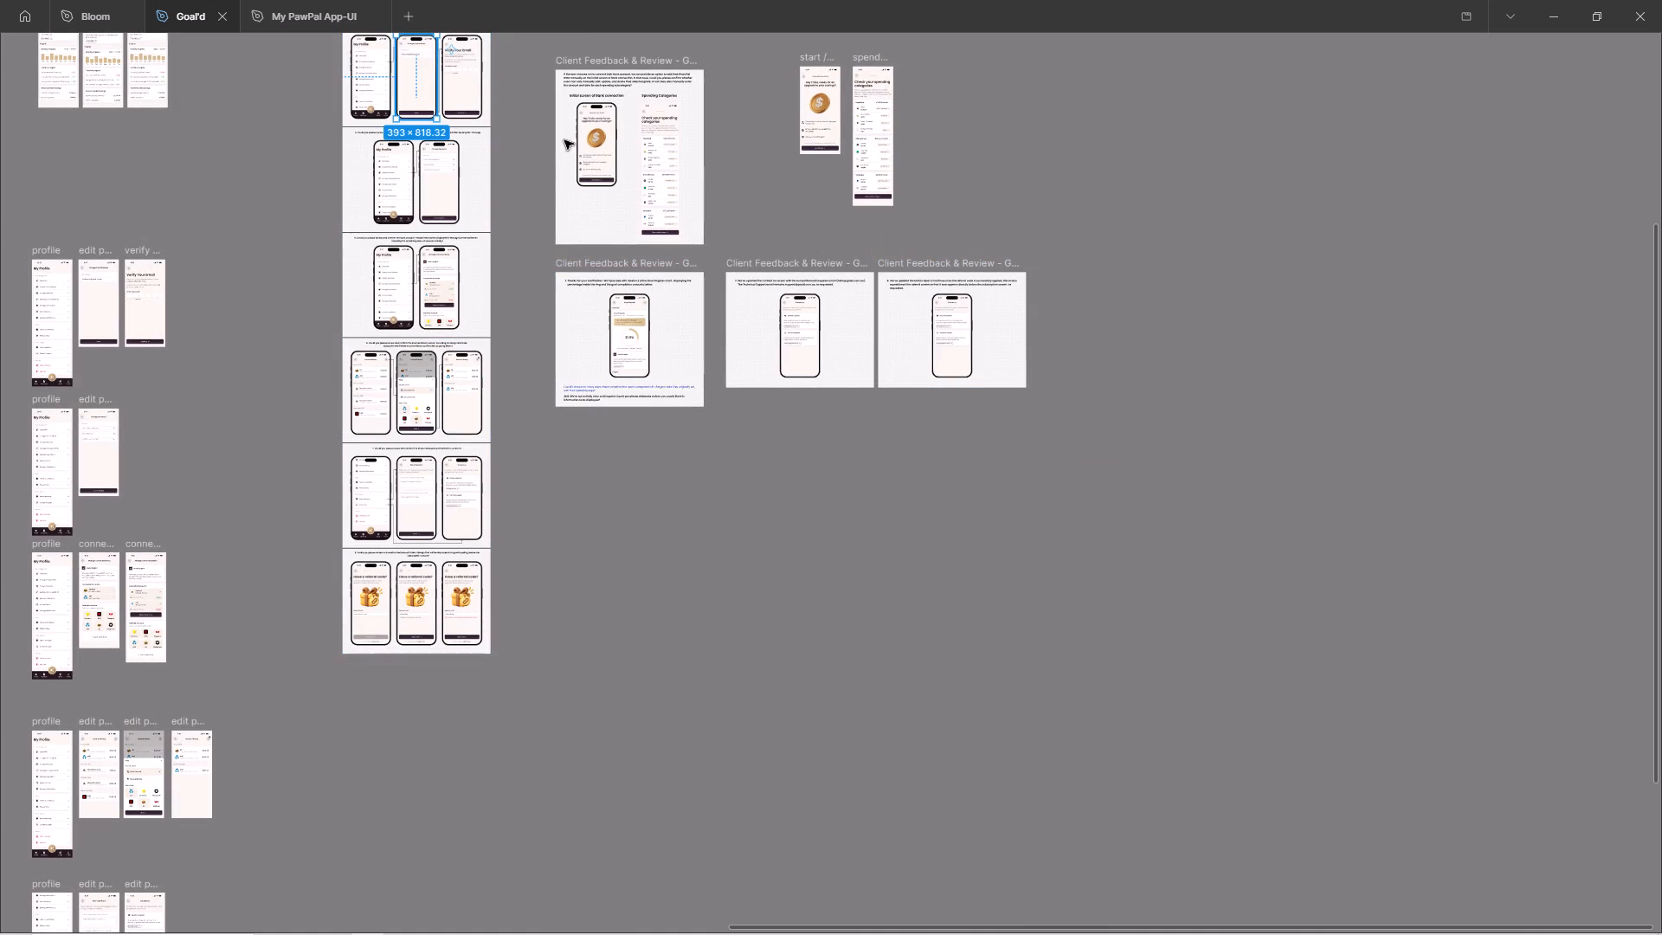
pyautogui.hotkey('ctrl', 'c')
# Duplicate the phone mockup in the item 8 review frame and place the copy to its left with a small gap.
pyautogui.keyDown('ctrl'); pyautogui.scroll(6, 1042, 344); pyautogui.keyUp('ctrl')
pyautogui.doubleClick(850, 337)
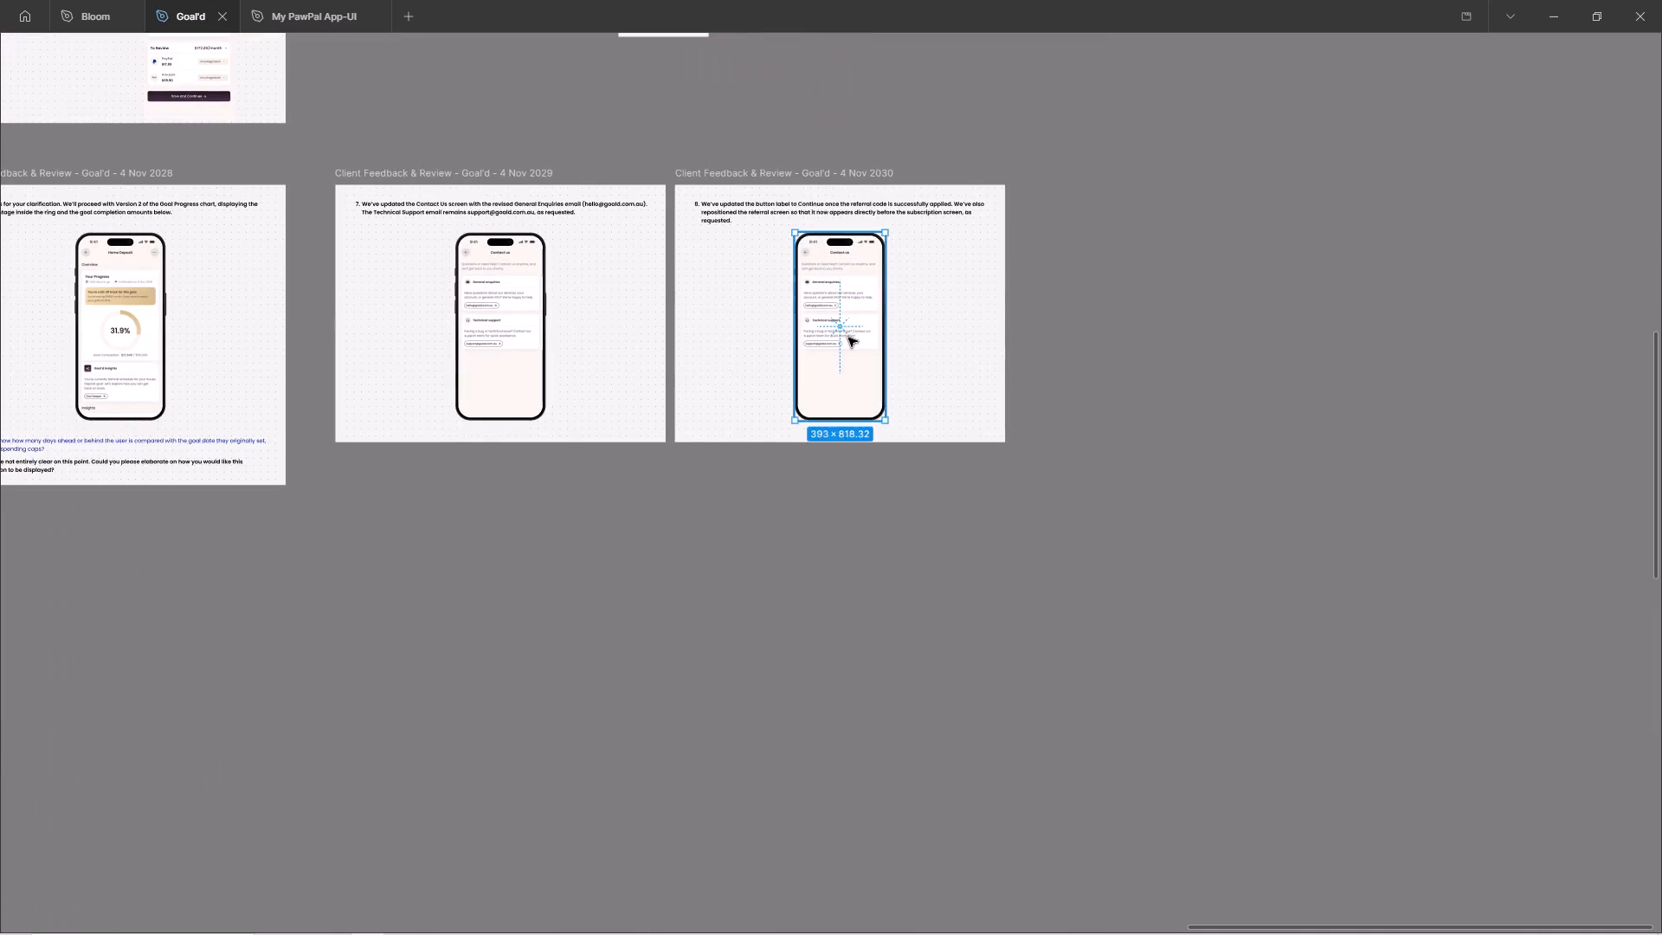
pyautogui.keyDown('ctrl'); pyautogui.scroll(5, 1025, 350); pyautogui.keyUp('ctrl')
pyautogui.click(1057, 353)
pyautogui.click(652, 319)
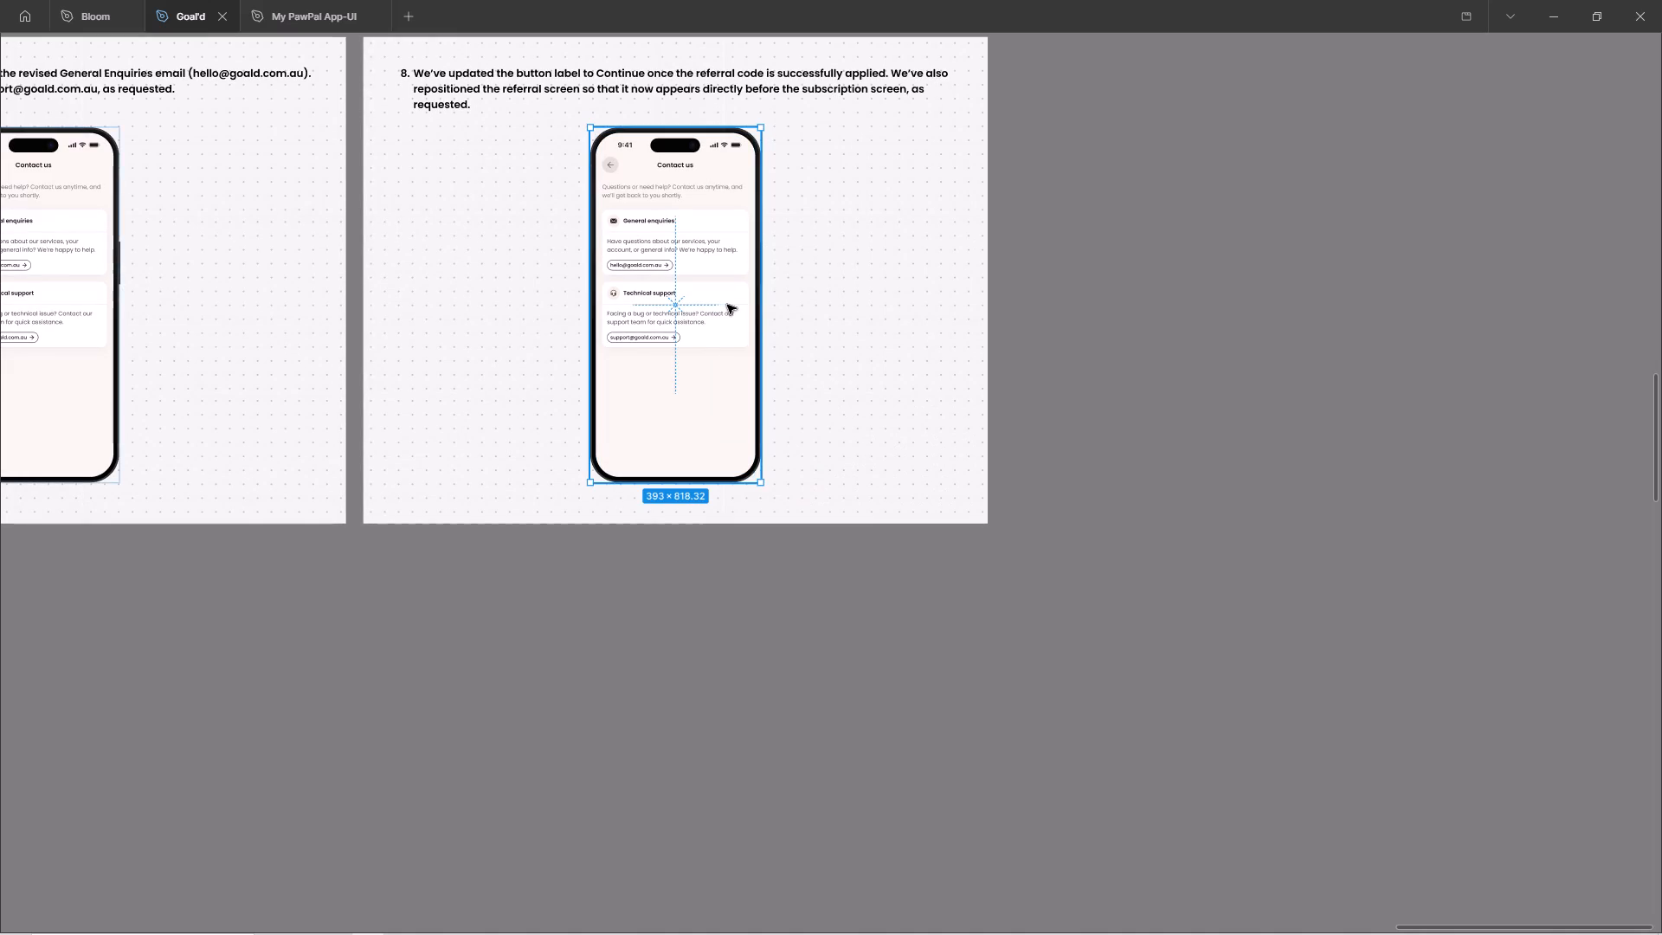
pyautogui.hotkey('ctrl', 'd')
pyautogui.hotkey('shift', 'Left')
pyautogui.hotkey('shift', 'Left')
pyautogui.hotkey('shift', 'Left')
pyautogui.hotkey('shift', 'Left')
pyautogui.hotkey('shift', 'Left')
pyautogui.hotkey('shift', 'Left')
pyautogui.hotkey('shift', 'Left')
pyautogui.hotkey('shift', 'Left')
pyautogui.hotkey('shift', 'Left')
pyautogui.hotkey('shift', 'Left')
pyautogui.hotkey('shift', 'Left')
pyautogui.hotkey('shift', 'Left')
pyautogui.hotkey('shift', 'Left')
pyautogui.hotkey('shift', 'Left')
pyautogui.hotkey('shift', 'Left')
pyautogui.hotkey('shift', 'Left')
pyautogui.hotkey('shift', 'Left')
pyautogui.hotkey('shift', 'Left')
pyautogui.hotkey('shift', 'Left')
pyautogui.hotkey('shift', 'Left')
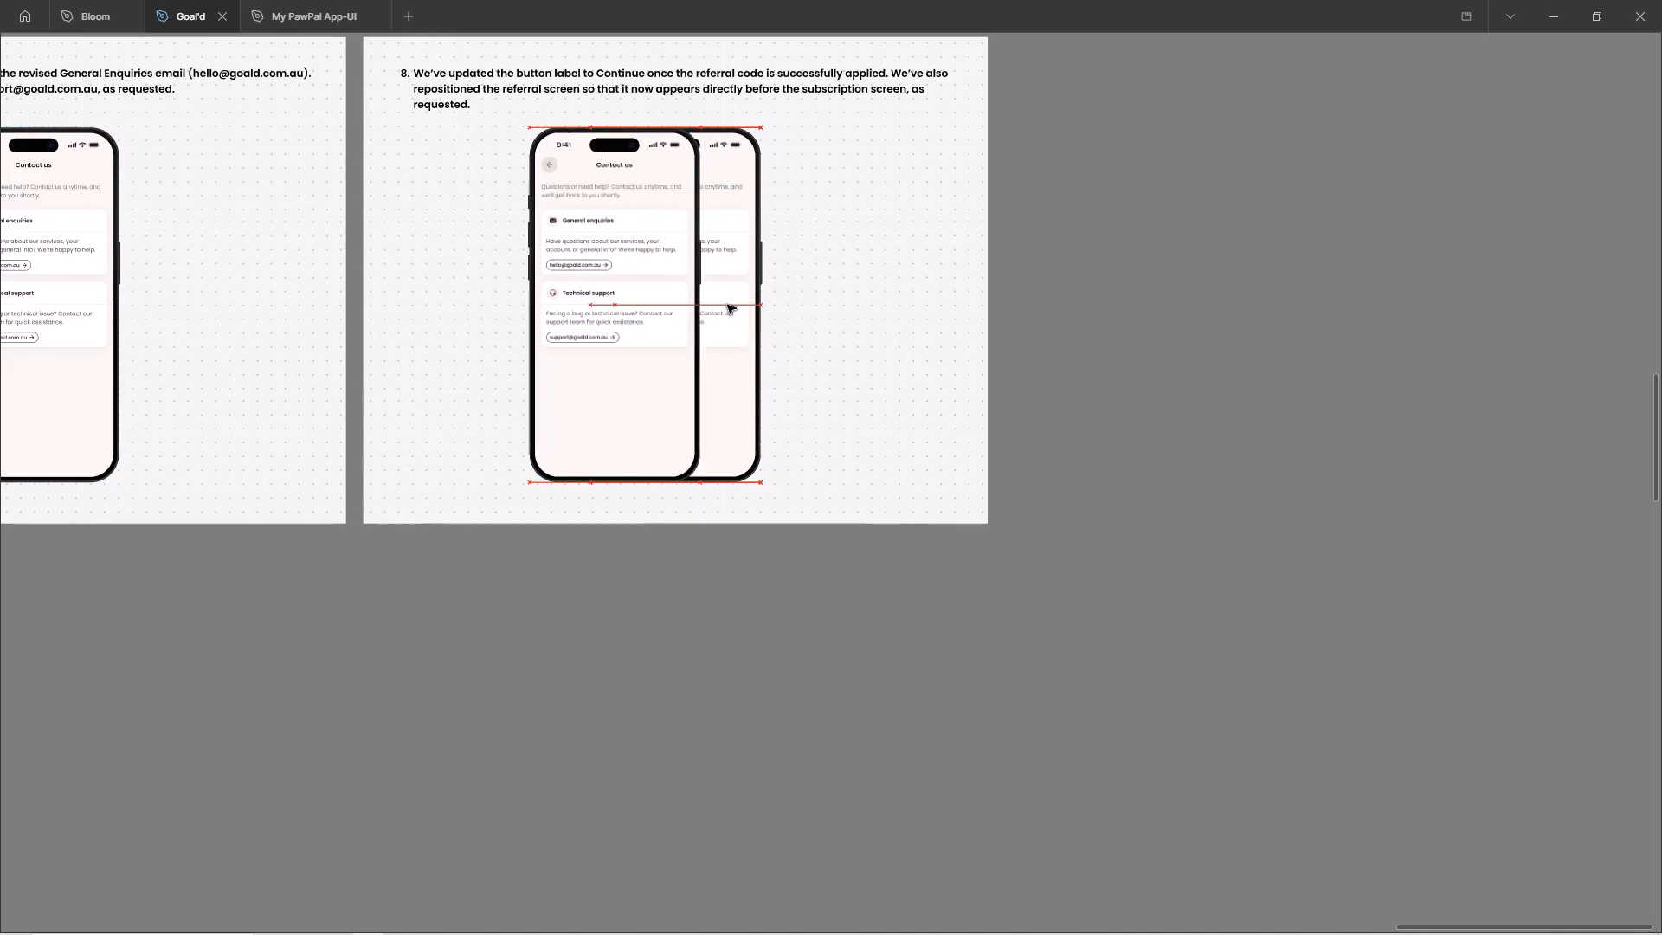
pyautogui.hotkey('shift', 'Left')
pyautogui.hotkey('shift', 'Right')
pyautogui.hotkey('shift', 'Right')
pyautogui.hotkey('shift', 'Right')
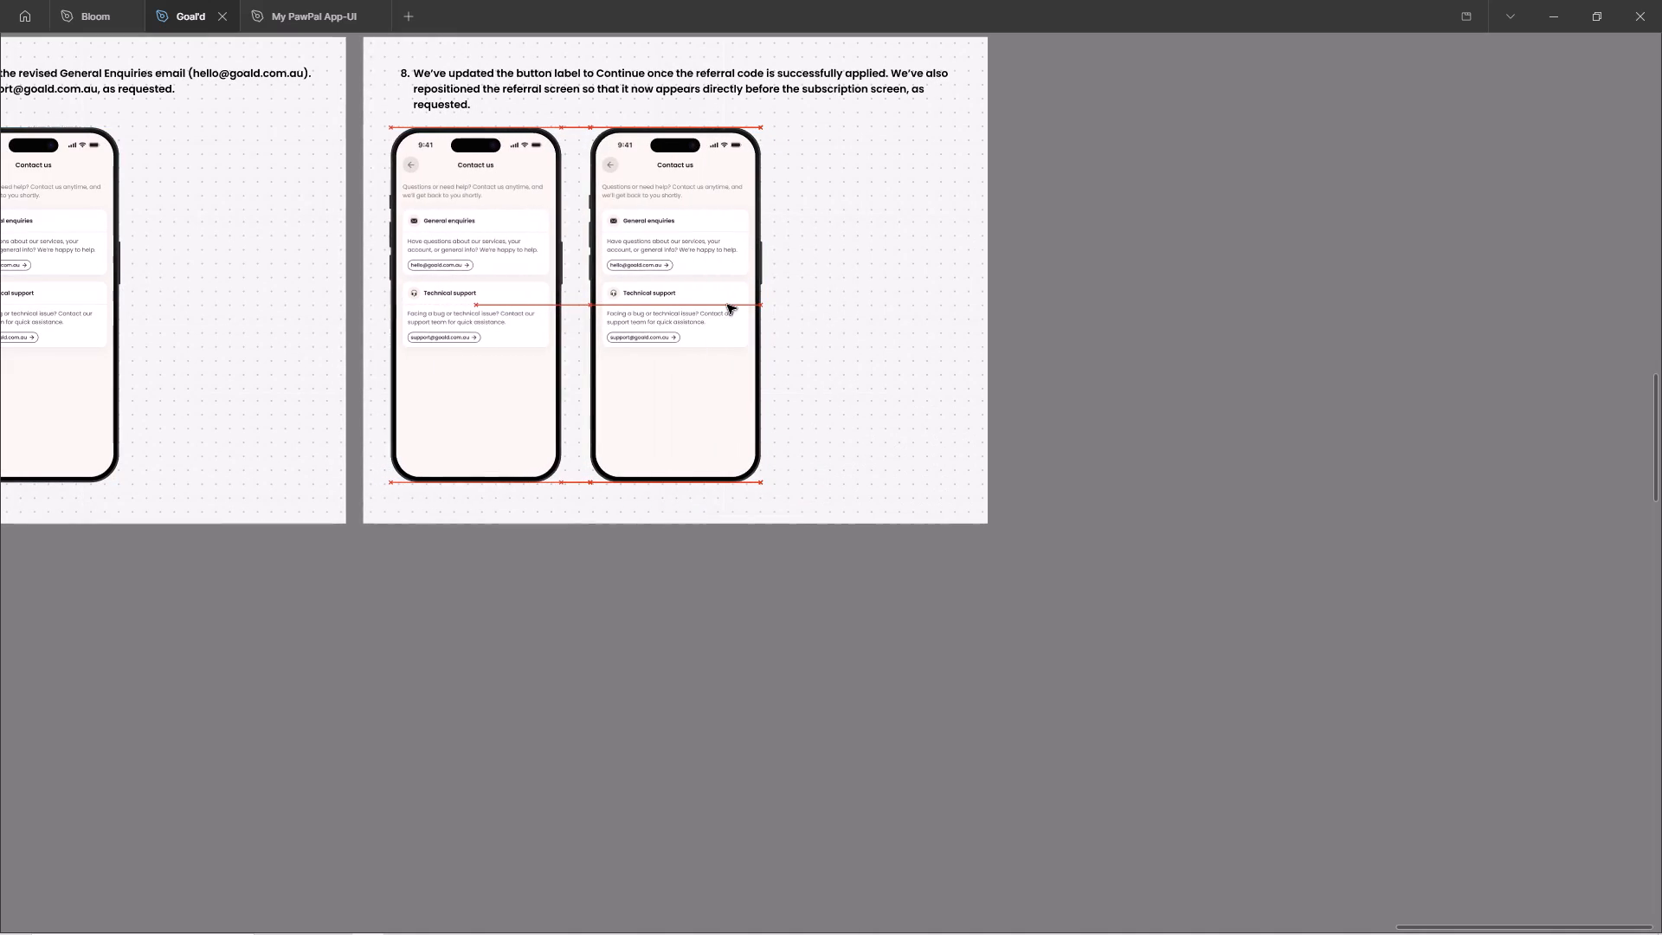
pyautogui.hotkey('shift', 'Right')
# Duplicate the phone mockup again and place the copy right of the original, making a roughly evenly spaced row of three.
pyautogui.hotkey('ctrl', 'd')
pyautogui.hotkey('shift', 'Right')
pyautogui.hotkey('shift', 'Right')
pyautogui.hotkey('shift', 'Right')
pyautogui.hotkey('shift', 'Right')
pyautogui.hotkey('shift', 'Right')
pyautogui.hotkey('shift', 'Right')
pyautogui.hotkey('shift', 'Right')
pyautogui.hotkey('shift', 'Right')
pyautogui.hotkey('shift', 'Right')
pyautogui.hotkey('shift', 'Right')
pyautogui.hotkey('shift', 'Right')
pyautogui.hotkey('shift', 'Right')
pyautogui.hotkey('shift', 'Right')
pyautogui.hotkey('shift', 'Right')
pyautogui.hotkey('shift', 'Right')
pyautogui.hotkey('shift', 'Right')
pyautogui.hotkey('shift', 'Right')
pyautogui.hotkey('shift', 'Right')
pyautogui.hotkey('shift', 'Right')
pyautogui.hotkey('shift', 'Right')
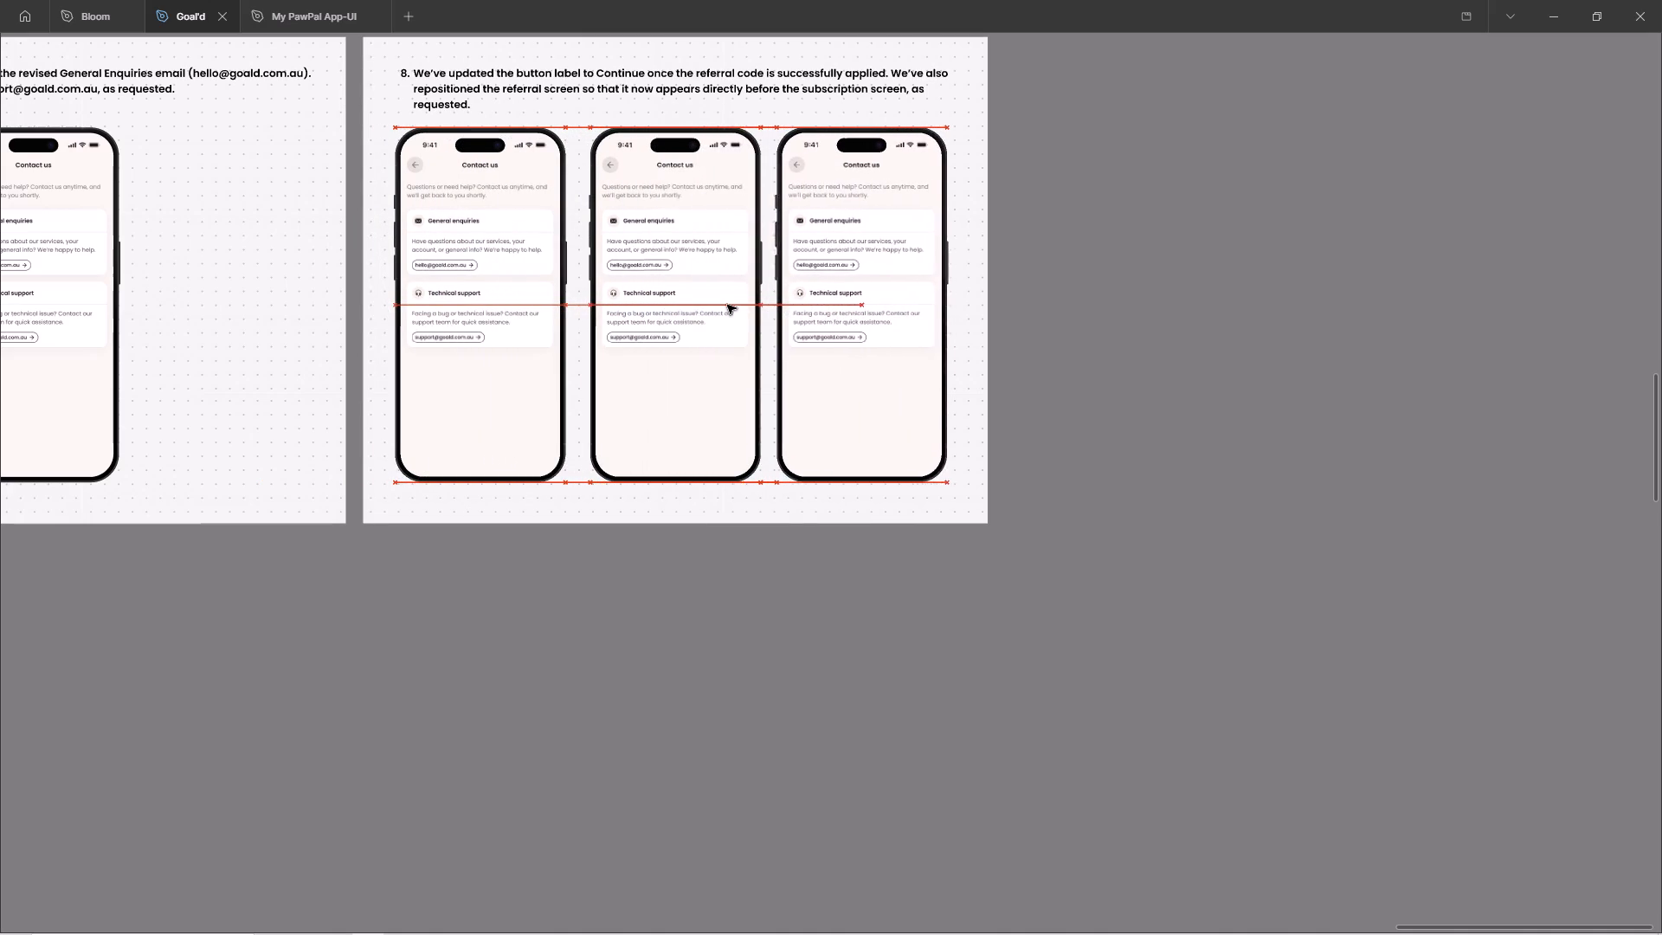
pyautogui.hotkey('shift', 'Right')
pyautogui.hotkey('shift', 'Left')
pyautogui.hotkey('shift', 'Left')
pyautogui.hotkey('shift', 'Left')
pyautogui.hotkey('shift', 'Left')
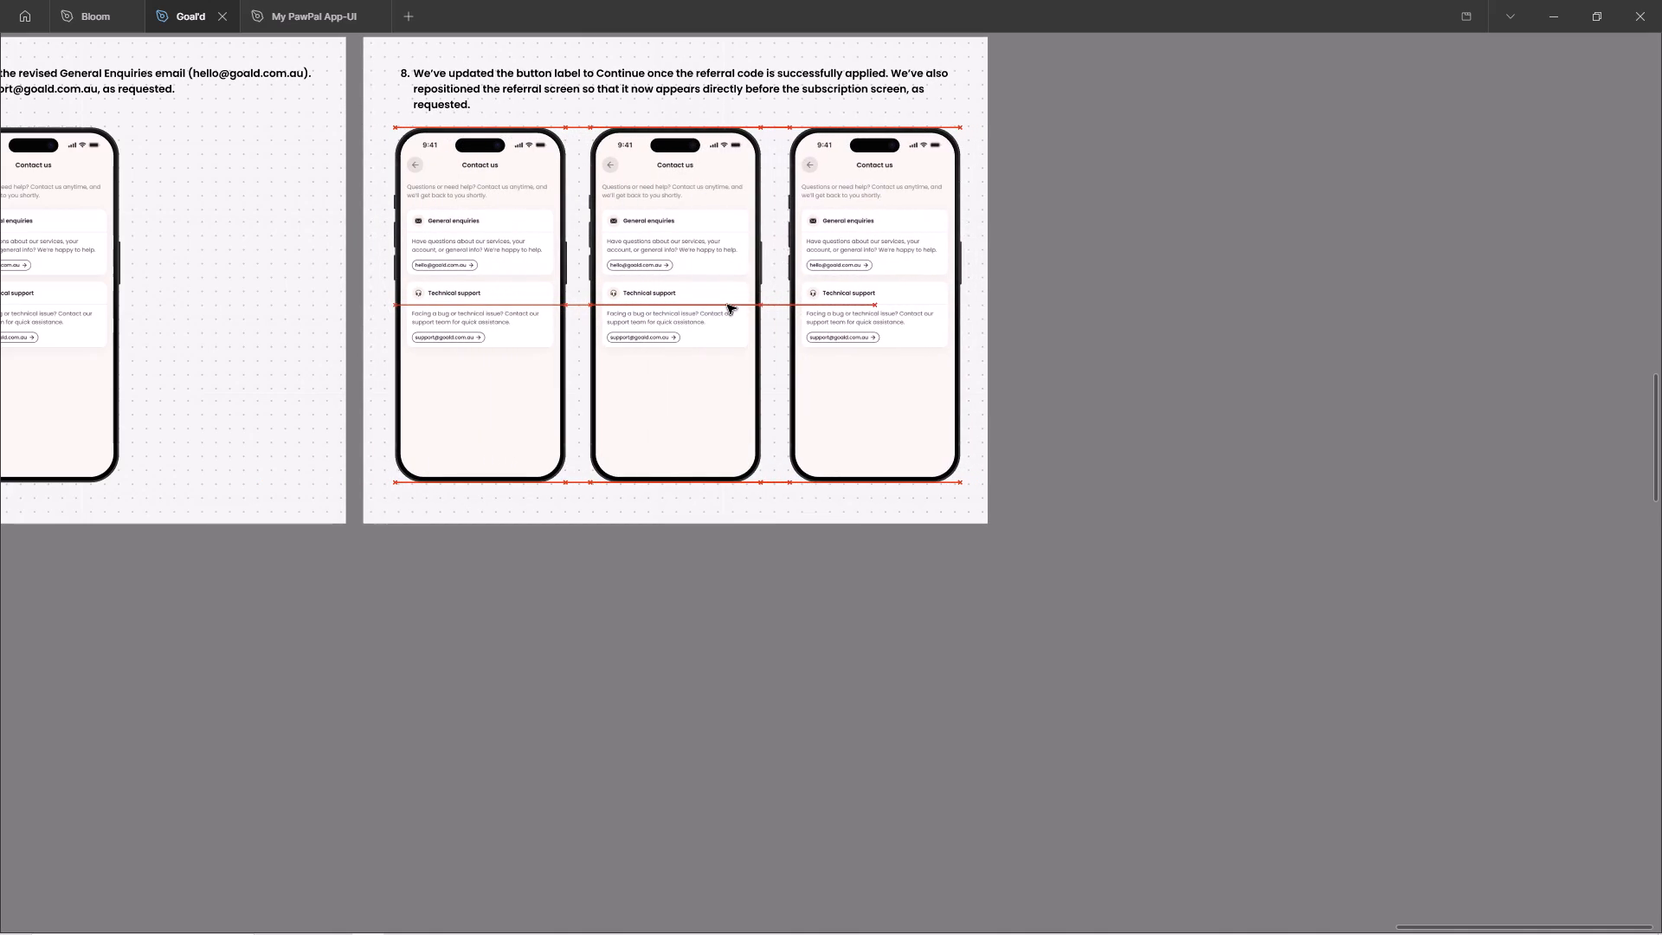
pyautogui.click(1034, 230)
# Copy the three "Have a referral code?" screens beside the Onboarding section on the Prototype Designs page.
pyautogui.keyDown('ctrl'); pyautogui.scroll(-3, 1183, 320); pyautogui.keyUp('ctrl')
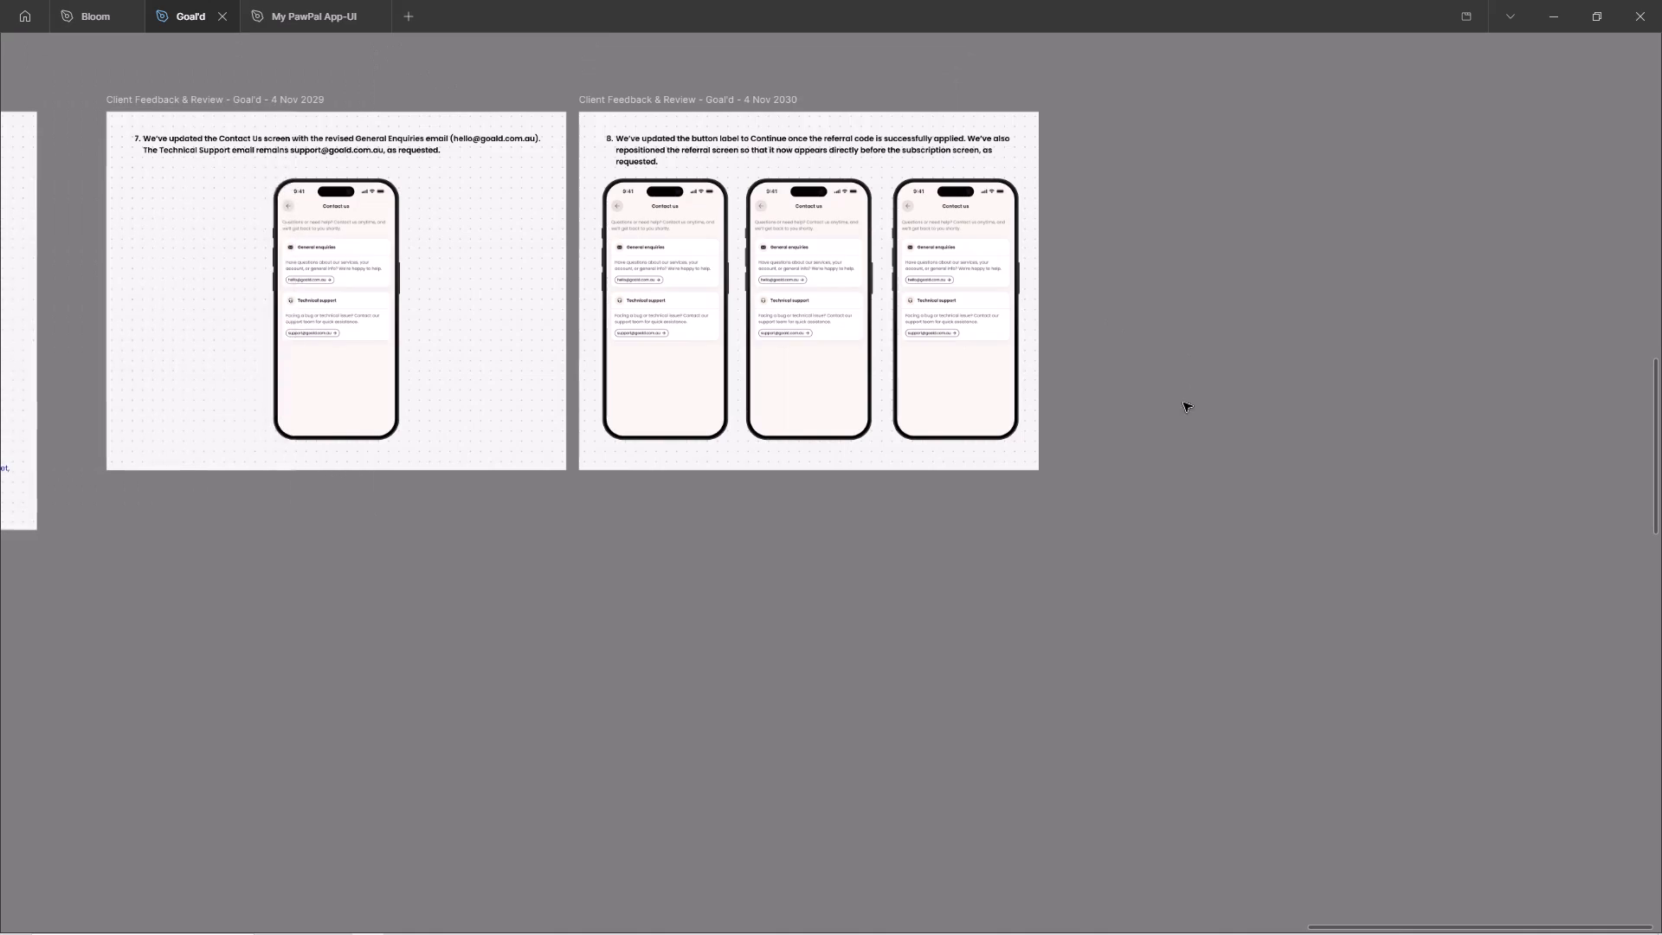
pyautogui.press('space')
pyautogui.press('space')
pyautogui.press('space')
pyautogui.press('space')
pyautogui.press('space')
pyautogui.press('space')
pyautogui.press('space')
pyautogui.press('space')
pyautogui.press('space')
pyautogui.press('space')
pyautogui.press('space')
pyautogui.press('space')
pyautogui.press('space')
pyautogui.press('space')
pyautogui.press('space')
pyautogui.press('space')
pyautogui.press('space')
pyautogui.press('space')
pyautogui.press('space')
pyautogui.press('space')
pyautogui.moveTo(1157, 393); pyautogui.dragTo(1266, 502)
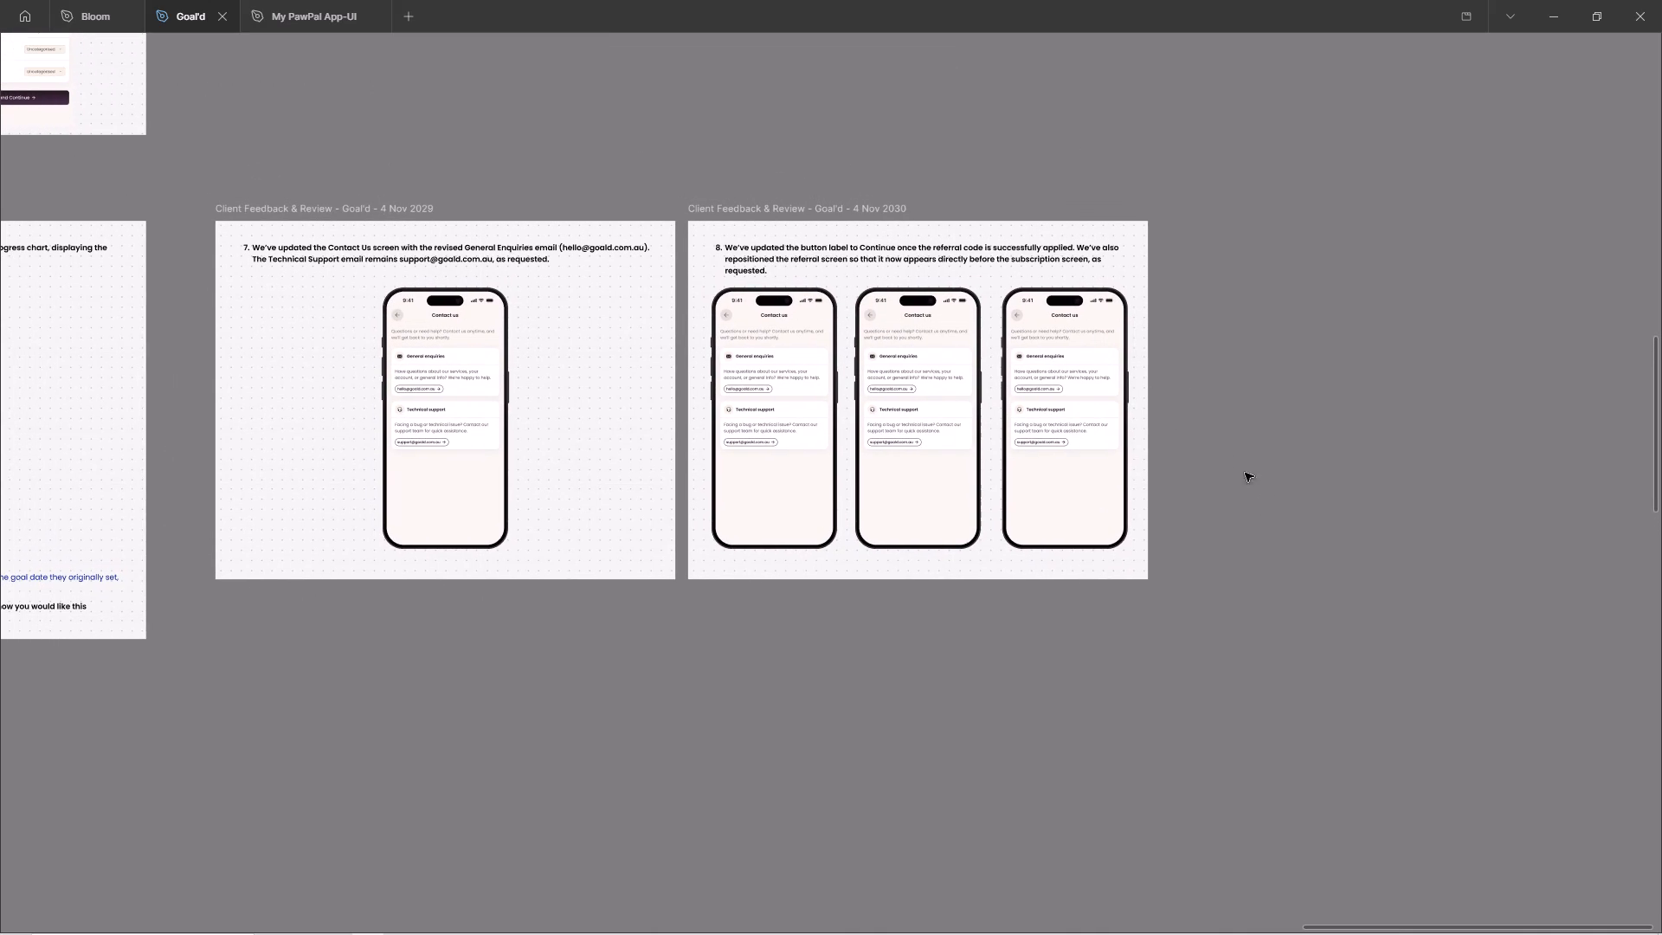
pyautogui.keyDown('ctrl'); pyautogui.scroll(-5, 852, 346); pyautogui.keyUp('ctrl')
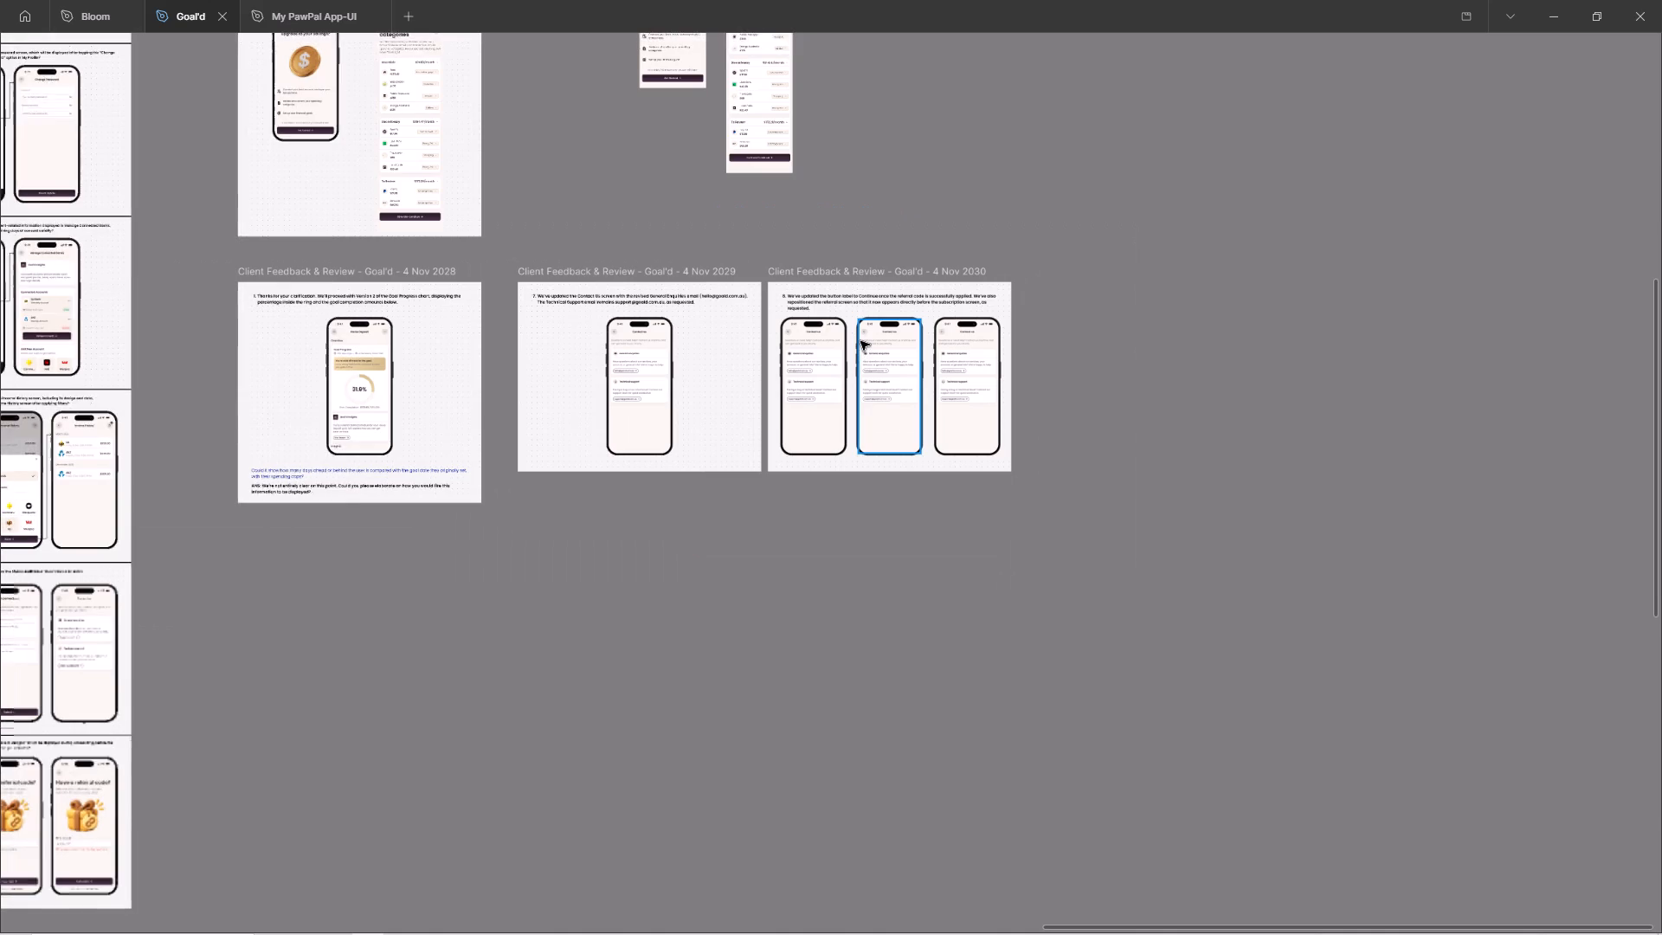
pyautogui.keyDown('ctrl'); pyautogui.scroll(-6, 867, 339); pyautogui.keyUp('ctrl')
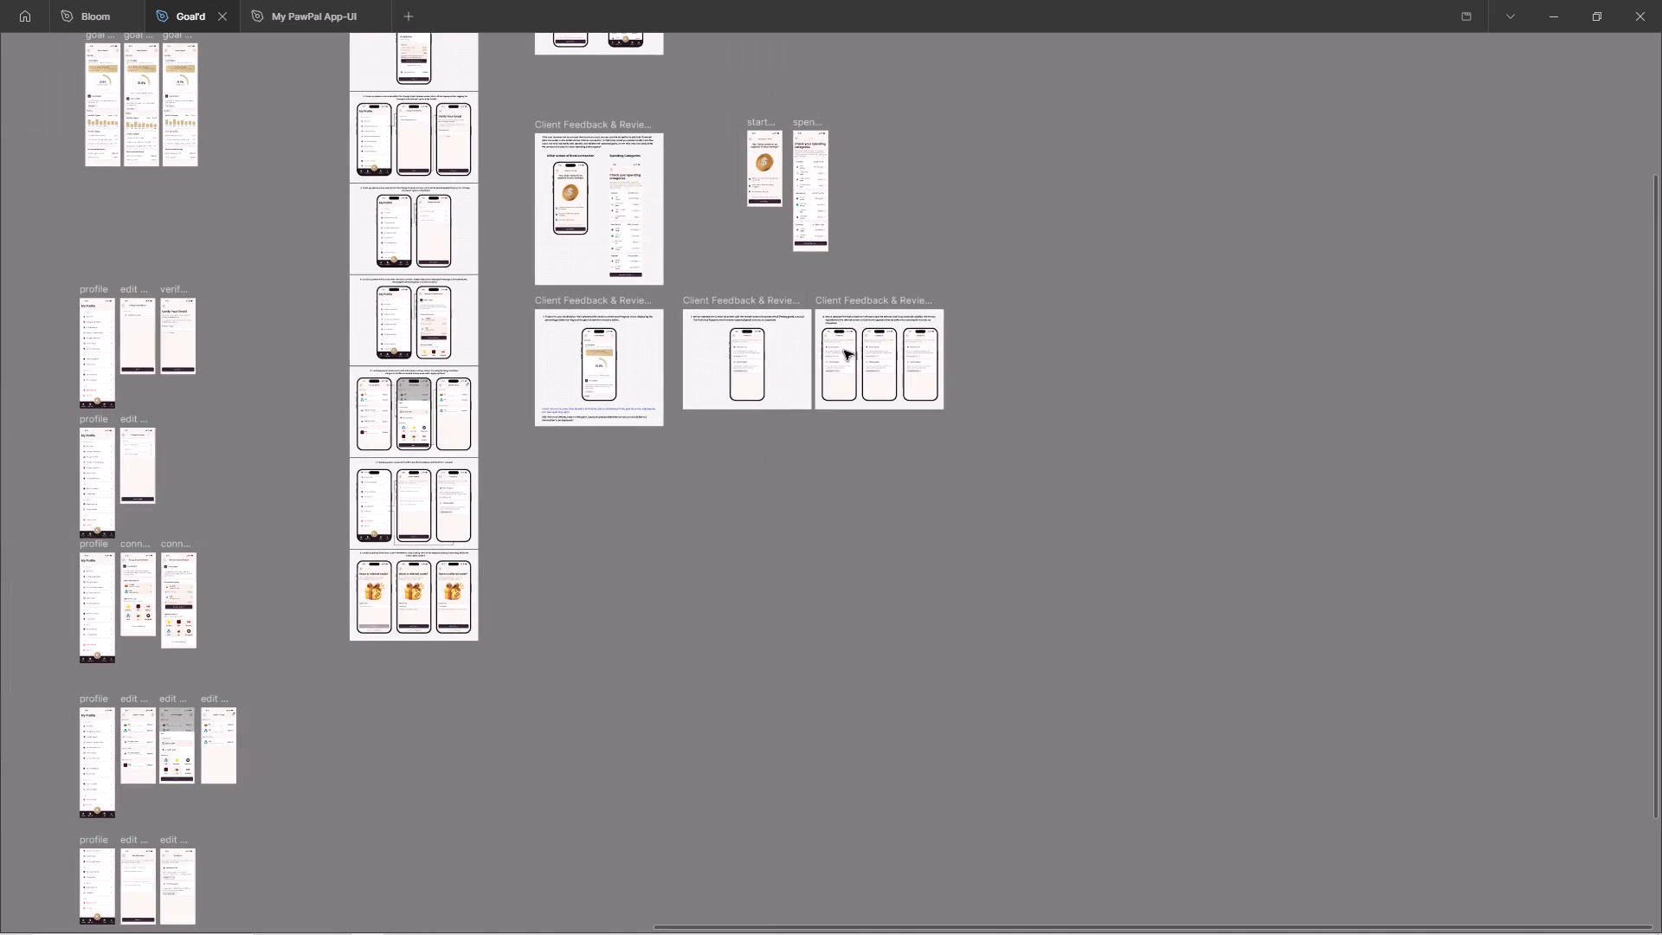
pyautogui.keyDown('ctrl'); pyautogui.scroll(7, 908, 339); pyautogui.keyUp('ctrl')
pyautogui.hotkey('ctrl', '\\')
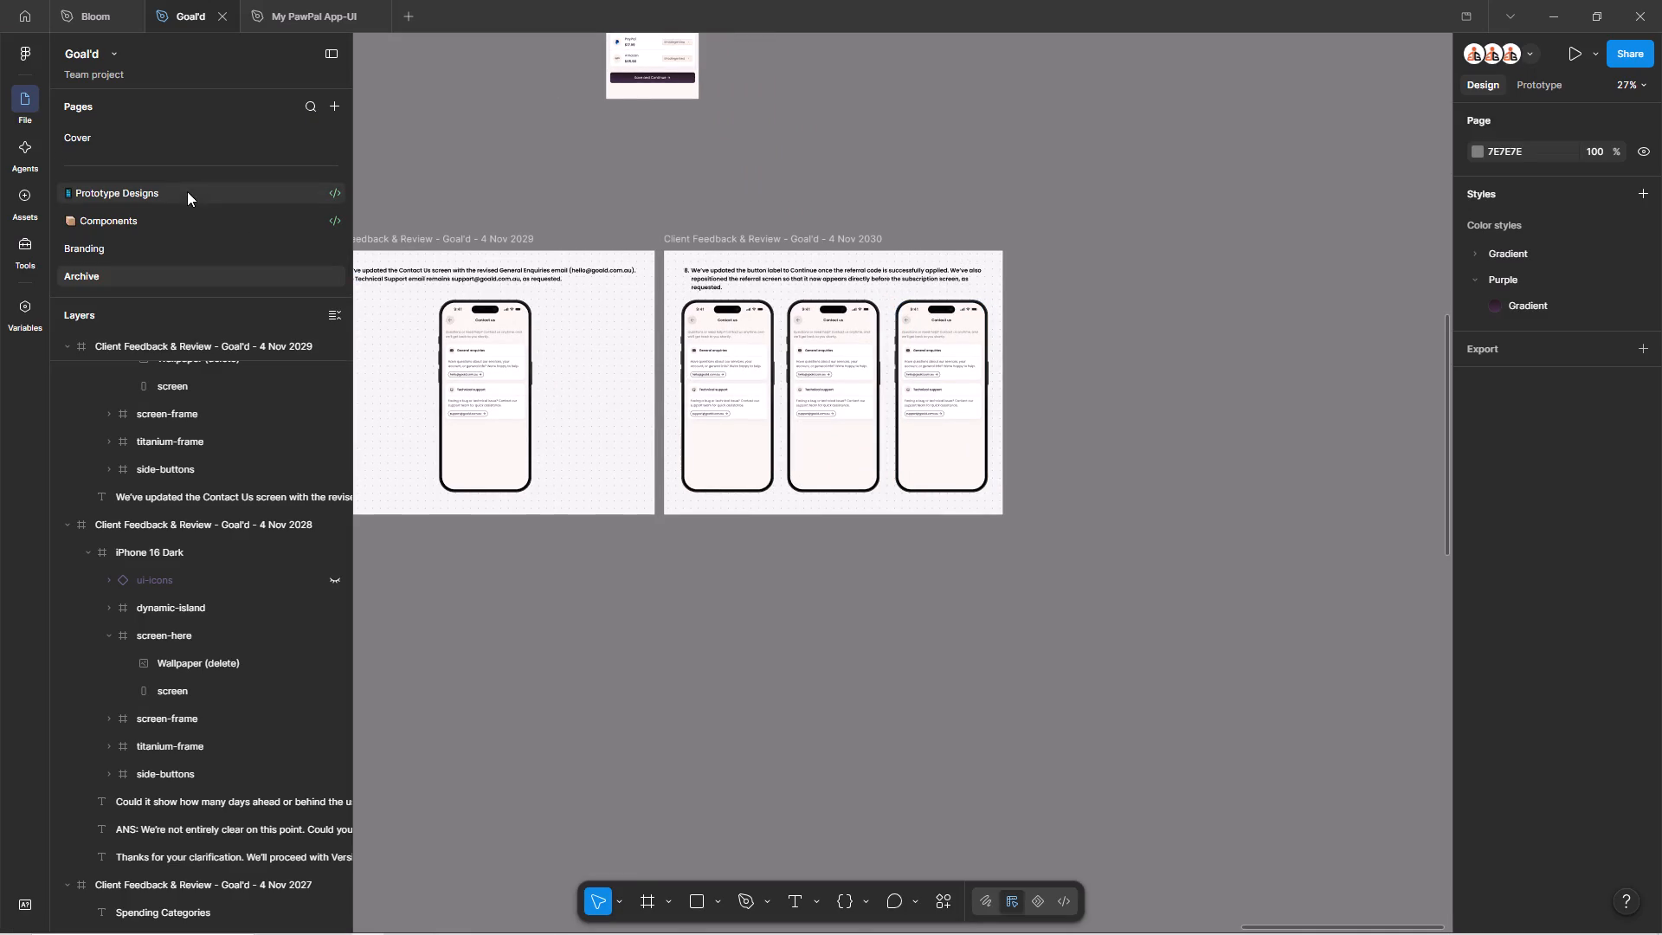
pyautogui.click(186, 191)
pyautogui.hotkey('ctrl', '\\')
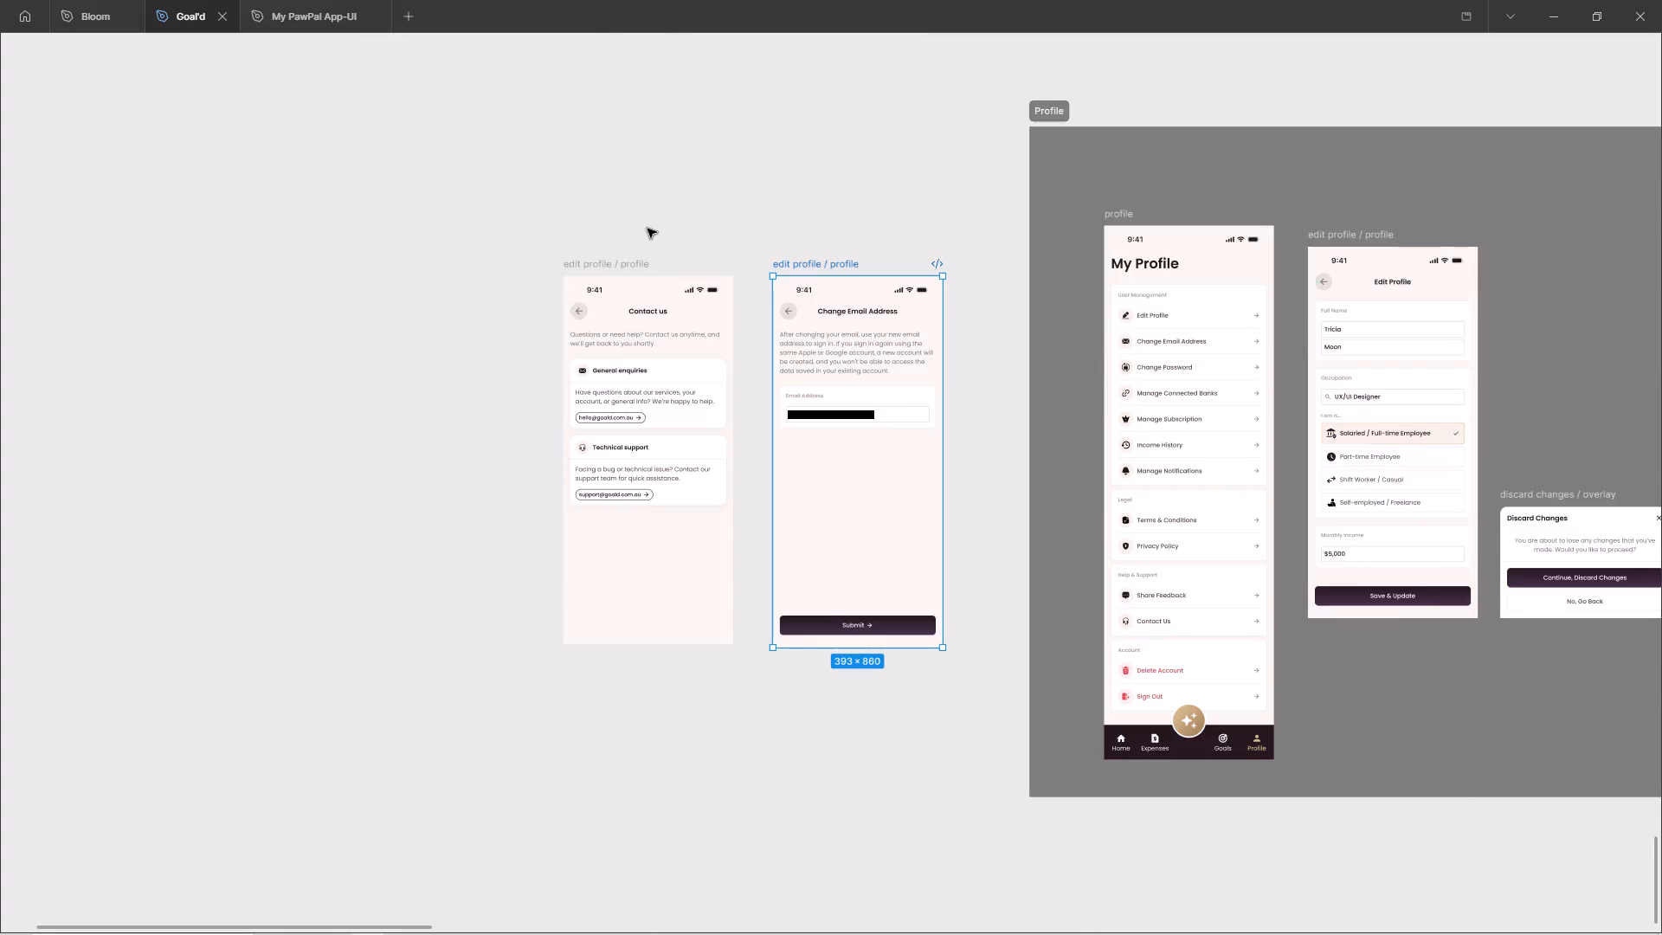
pyautogui.hotkey('shift', '!')
pyautogui.scroll(3, 570, 235)
pyautogui.keyDown('ctrl'); pyautogui.scroll(2, 466, 129); pyautogui.keyUp('ctrl')
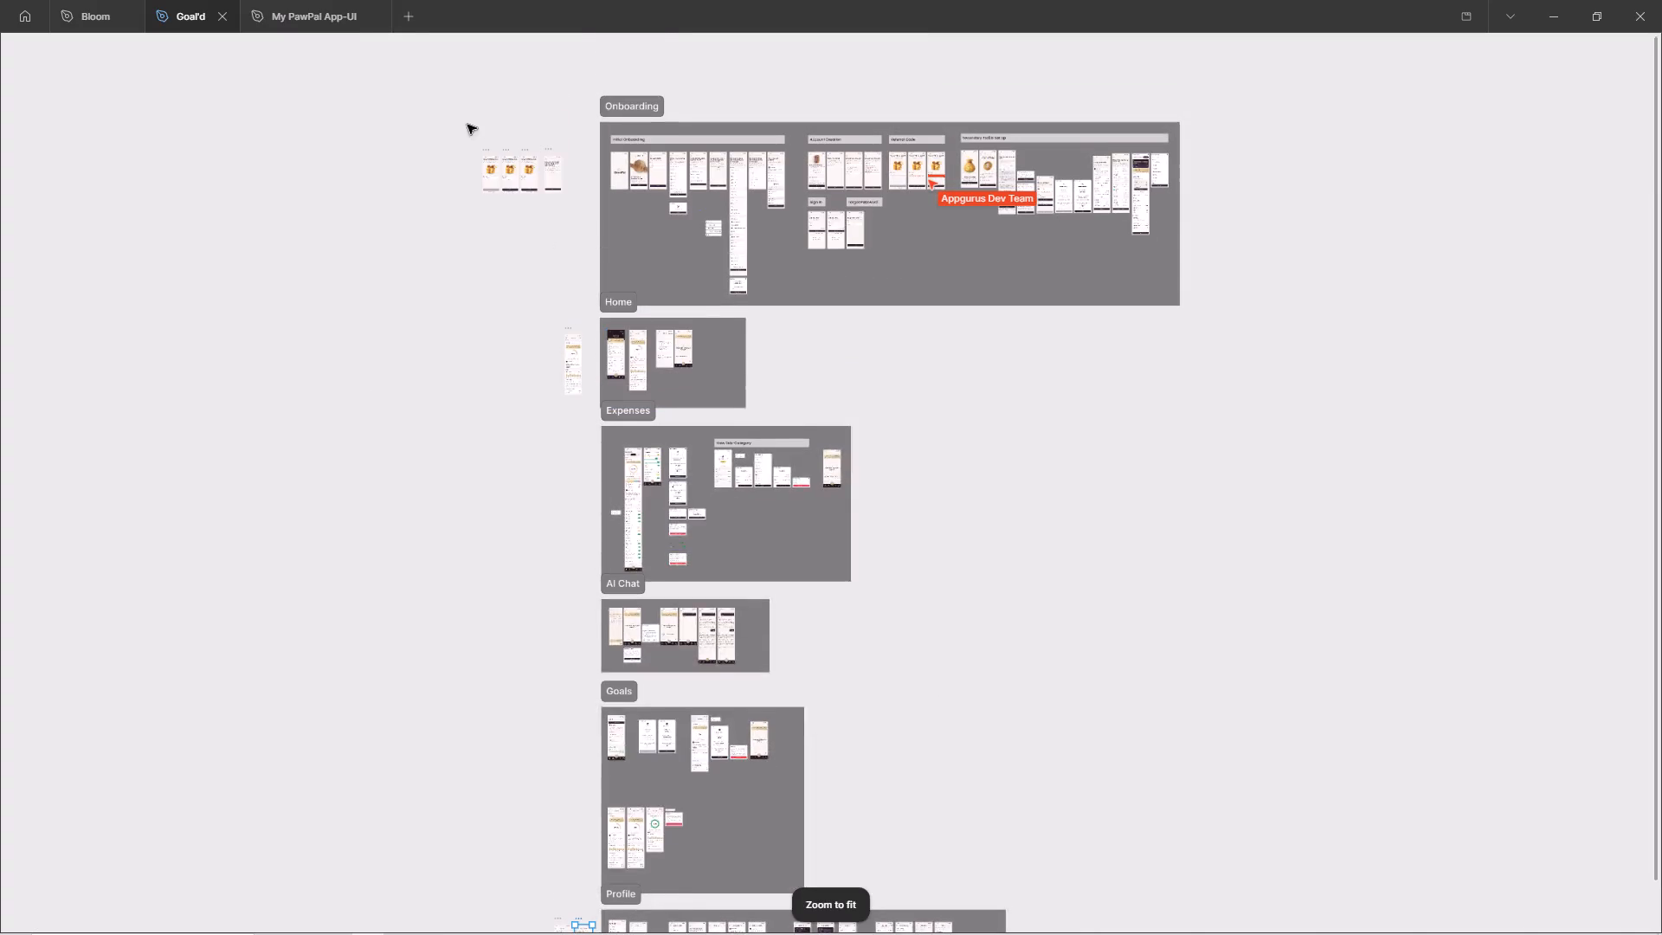
pyautogui.keyDown('ctrl'); pyautogui.scroll(9, 467, 125); pyautogui.keyUp('ctrl')
pyautogui.moveTo(418, 203); pyautogui.dragTo(739, 429)
pyautogui.hotkey('ctrl', 'c')
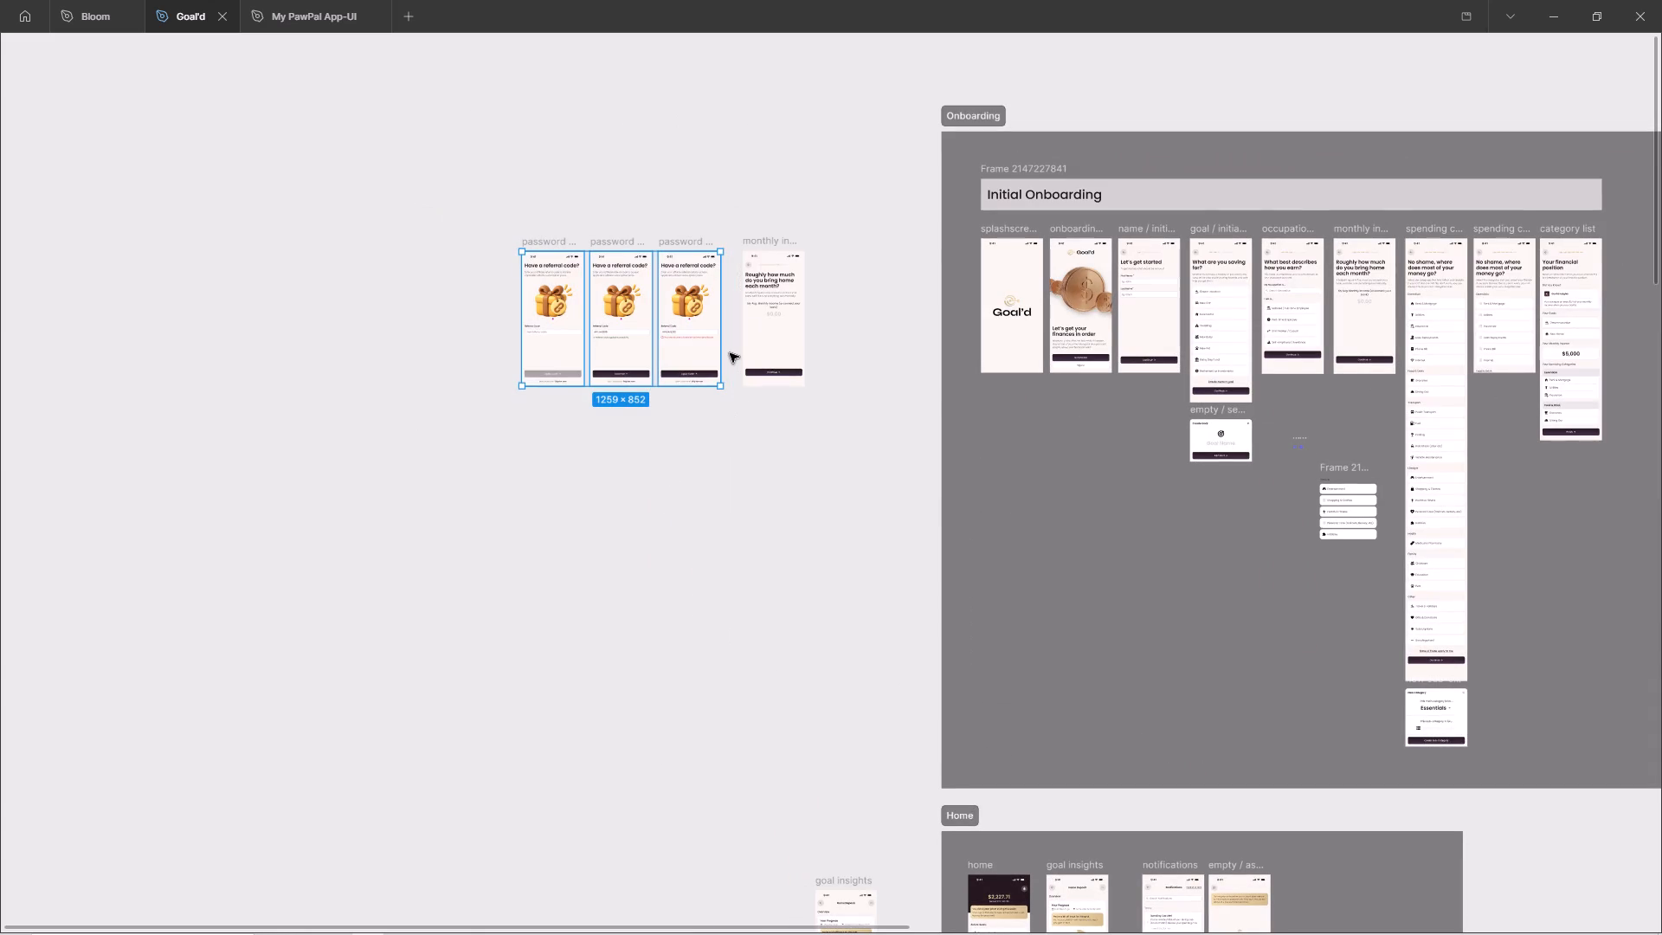
# Paste the three referral code screens on the Archive page, in the empty space right of the item 8 review frame.
pyautogui.hotkey('ctrl', '\\')
pyautogui.keyDown('ctrl'); pyautogui.scroll(19, 474, 328); pyautogui.keyUp('ctrl')
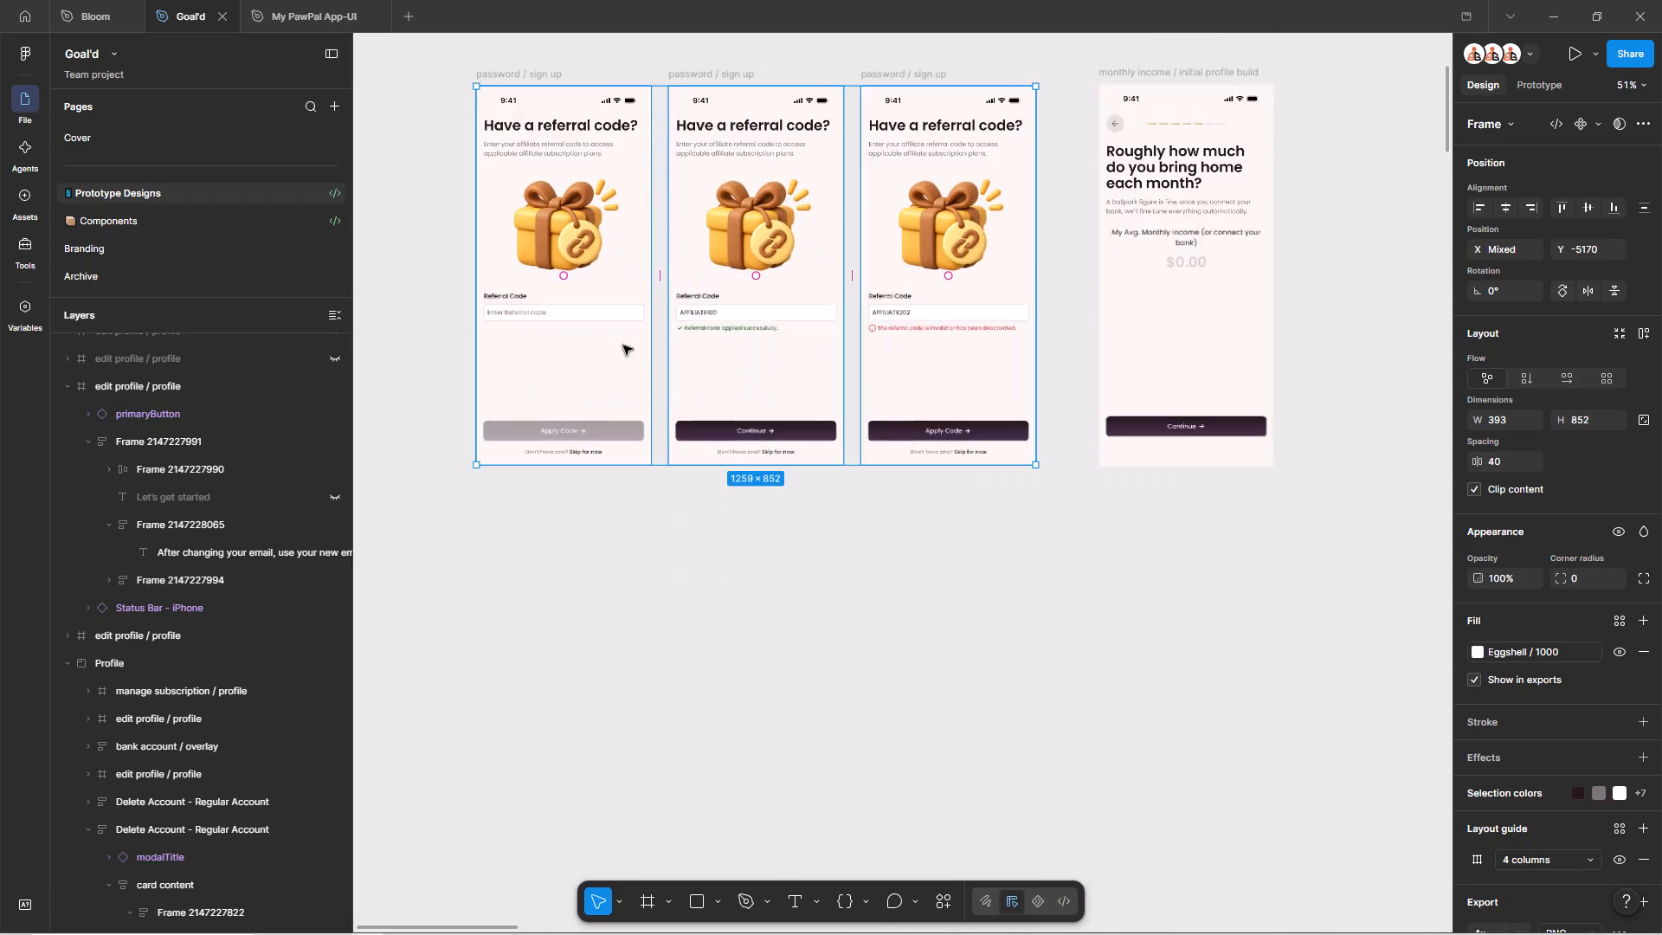
pyautogui.keyDown('ctrl'); pyautogui.scroll(4, 623, 345); pyautogui.keyUp('ctrl')
pyautogui.keyDown('ctrl'); pyautogui.scroll(-3, 624, 344); pyautogui.keyUp('ctrl')
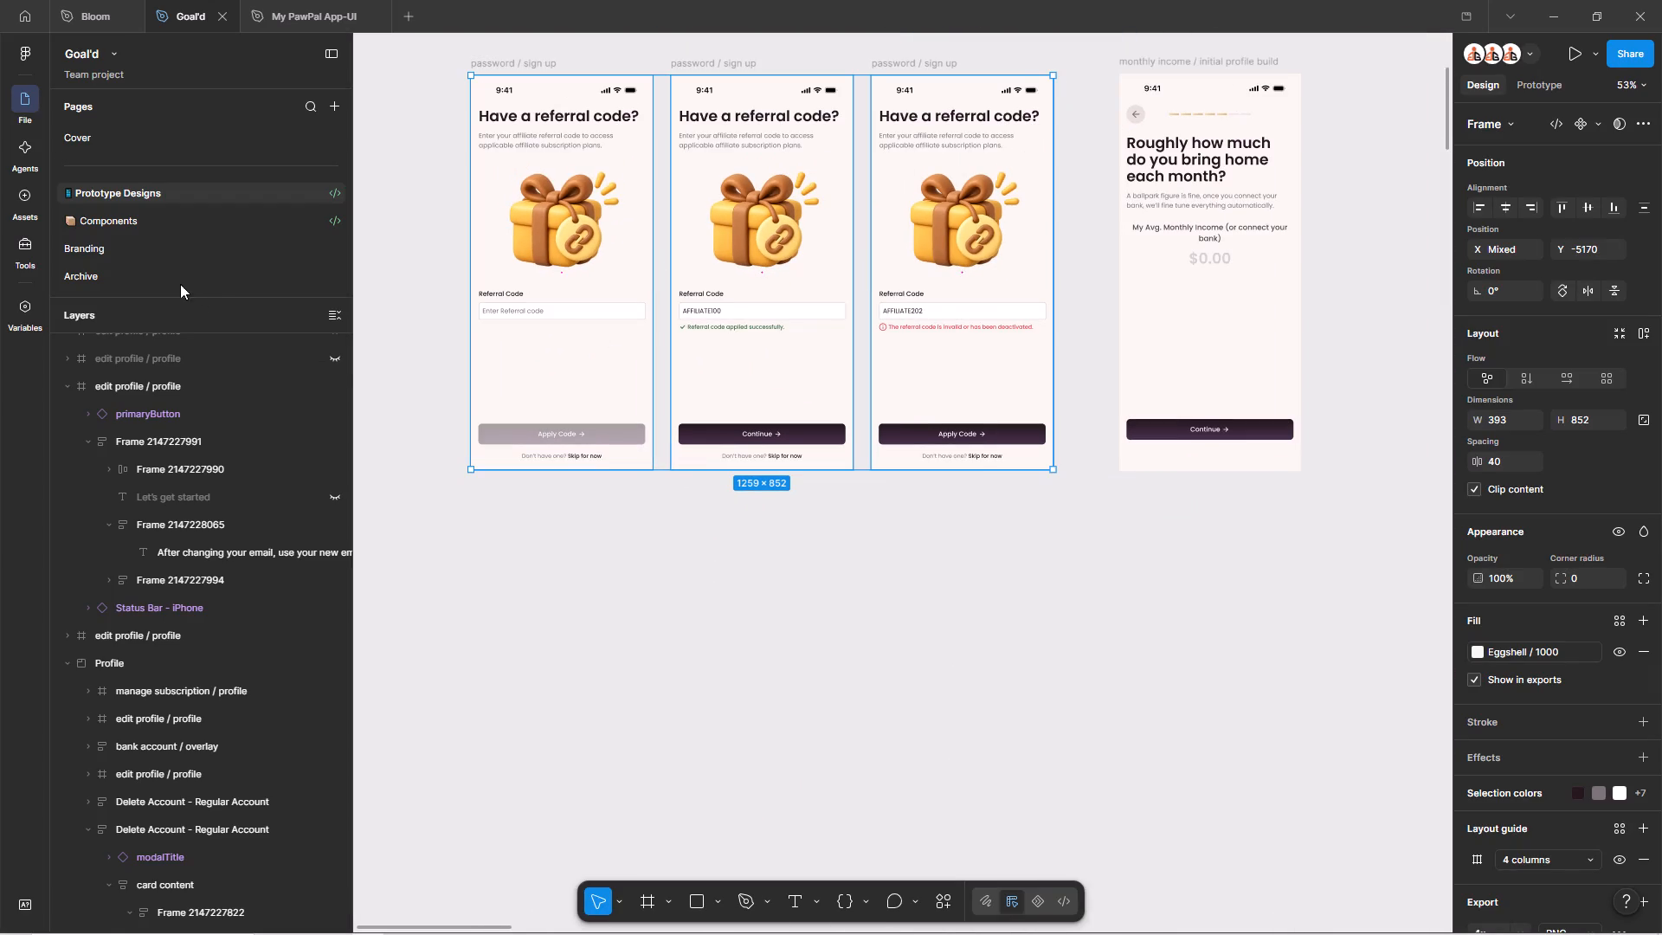
pyautogui.click(179, 281)
pyautogui.hotkey('ctrl', '\\')
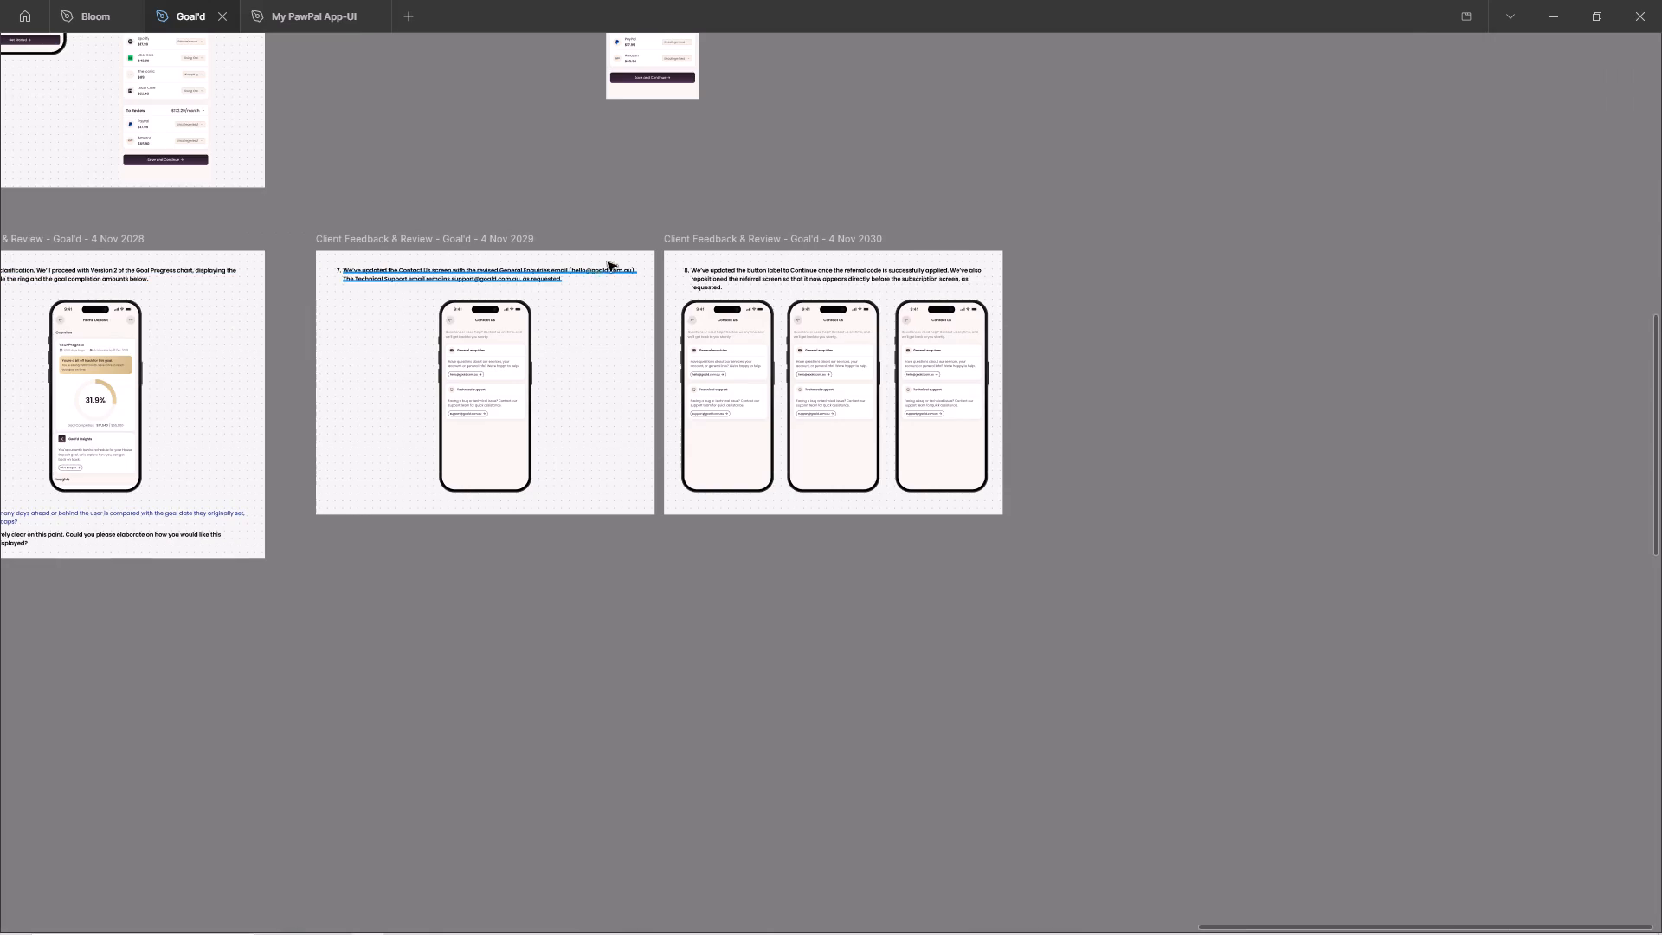
pyautogui.click(735, 618)
pyautogui.keyDown('ctrl'); pyautogui.scroll(4, 1105, 329); pyautogui.keyUp('ctrl')
pyautogui.rightClick(1049, 301)
pyautogui.click(1100, 312)
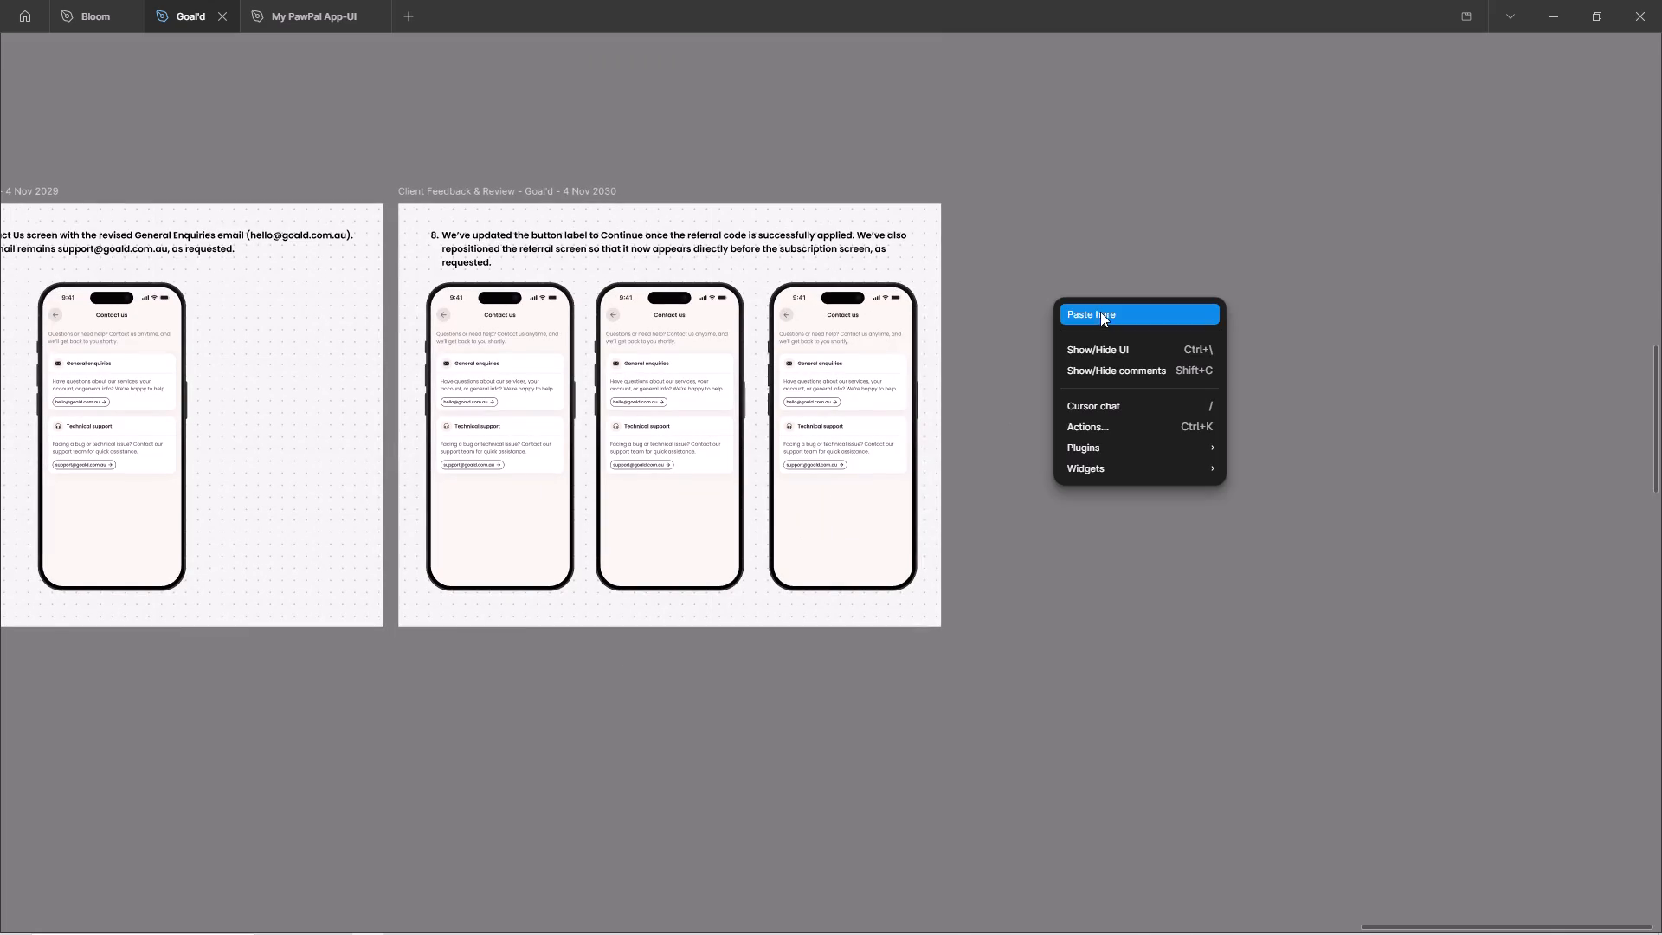
pyautogui.click(1132, 261)
# Copy the first referral screen, with the empty code field, as PNG and paste it as a loose image clear of the frames.
pyautogui.click(1072, 305)
pyautogui.click(1092, 288)
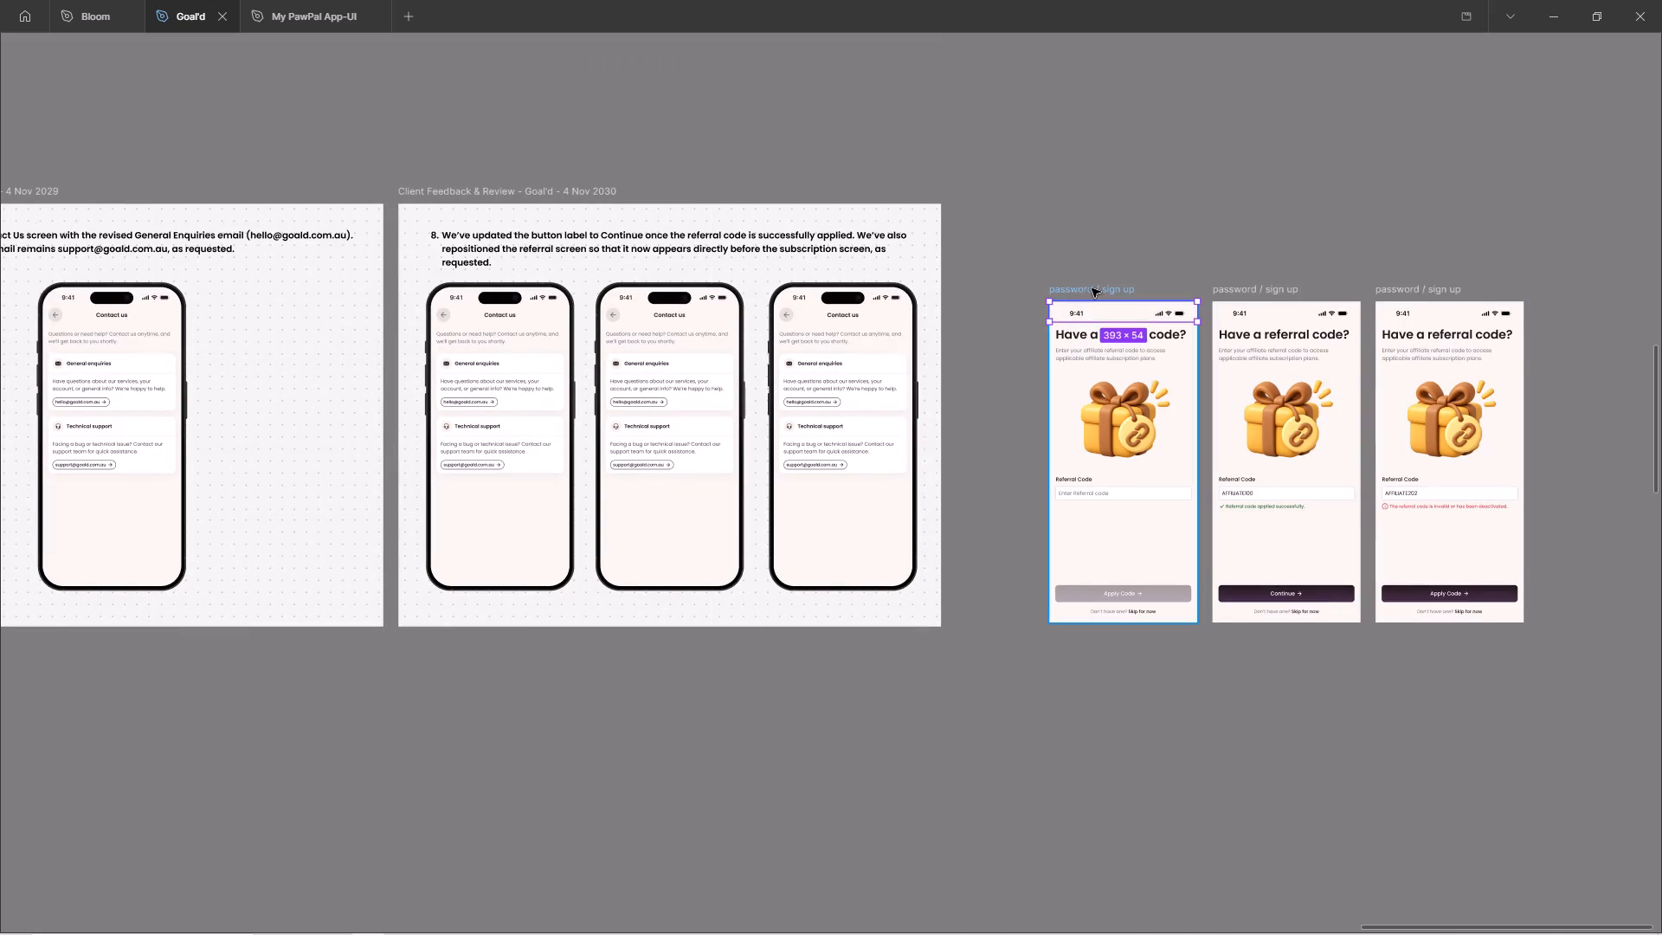
pyautogui.keyDown('ctrl'); pyautogui.scroll(-5, 1001, 302); pyautogui.keyUp('ctrl')
pyautogui.hotkey('ctrl', '\\')
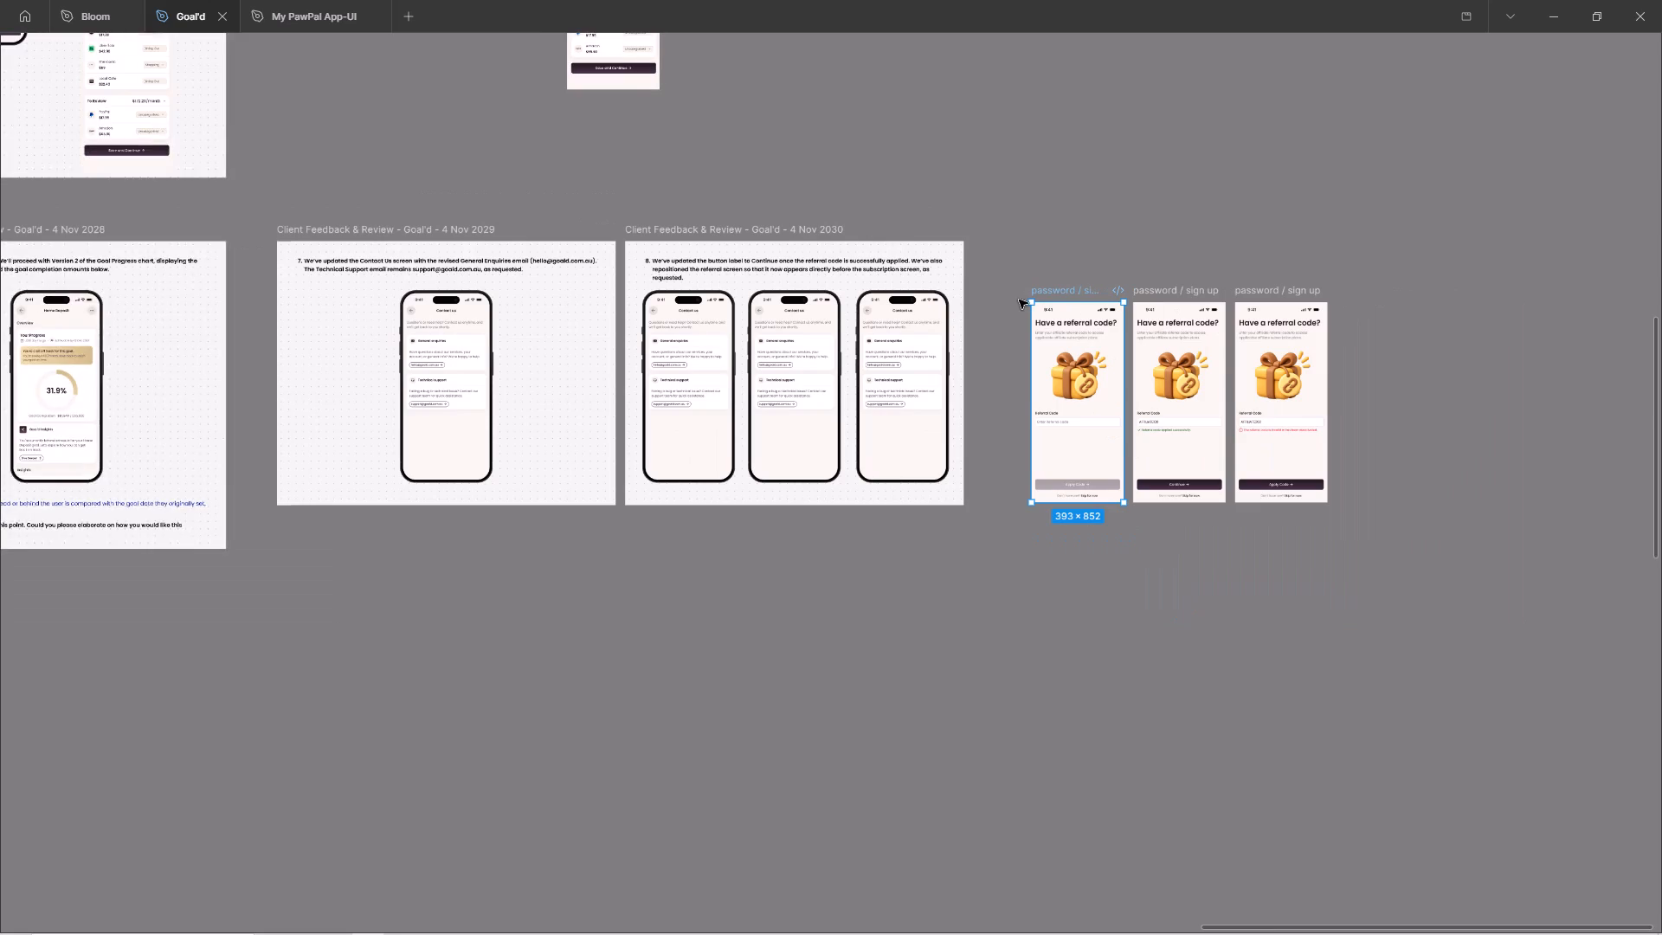
pyautogui.scroll(-12, 1661, 629)
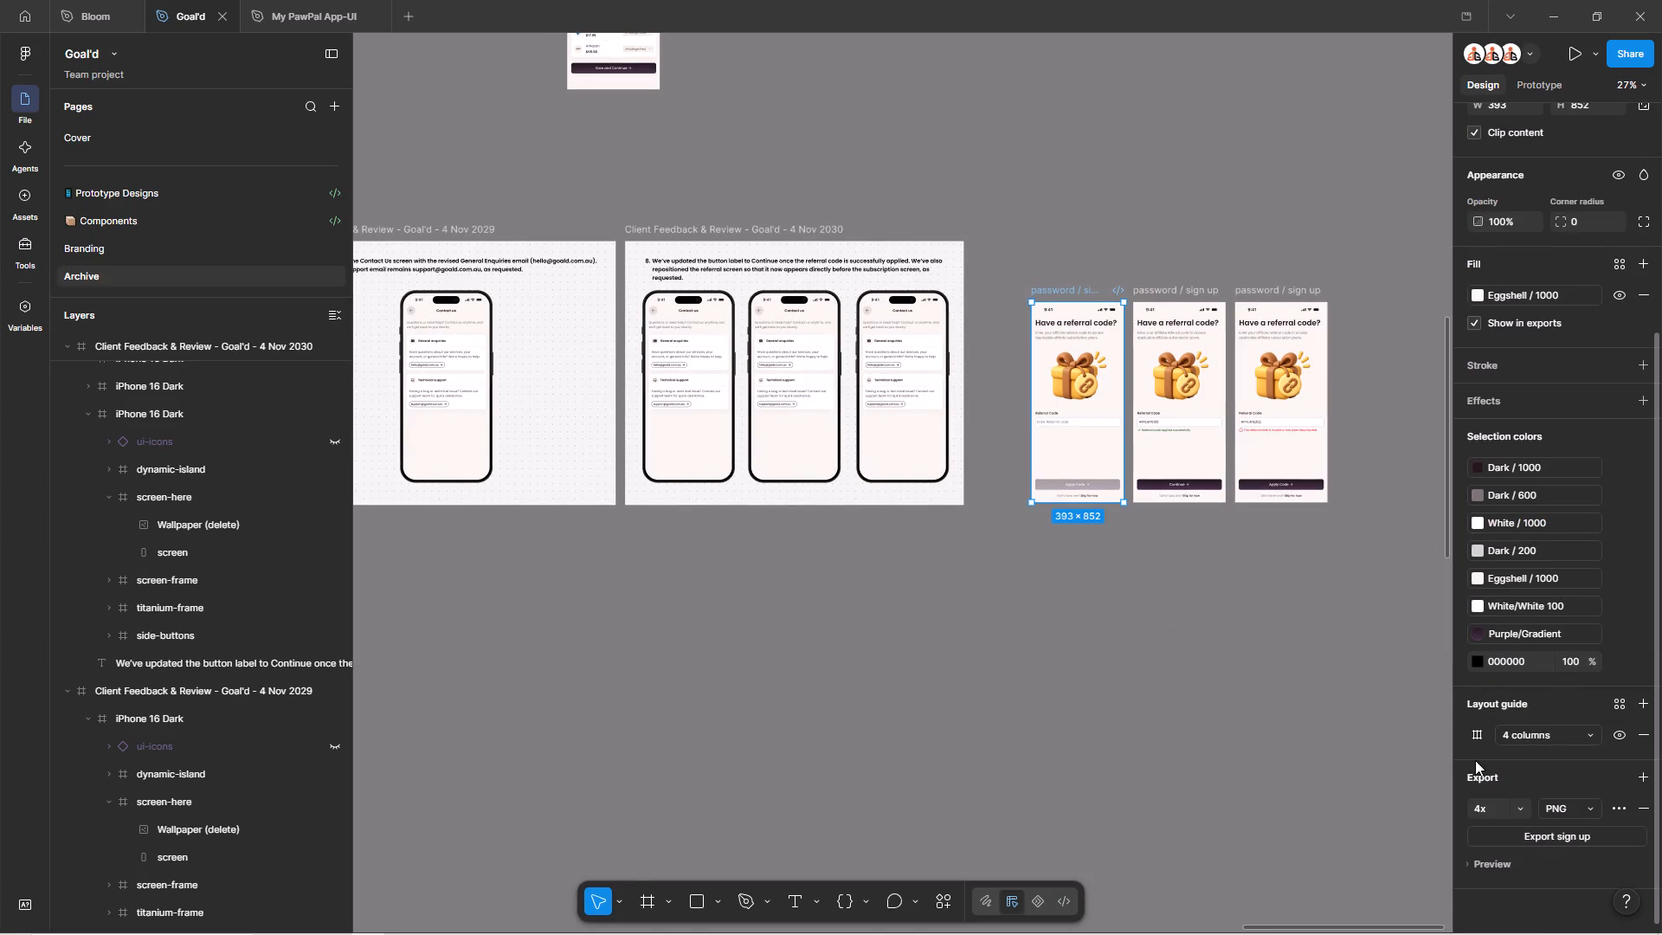
pyautogui.hotkey('ctrl', 'shift', 'c')
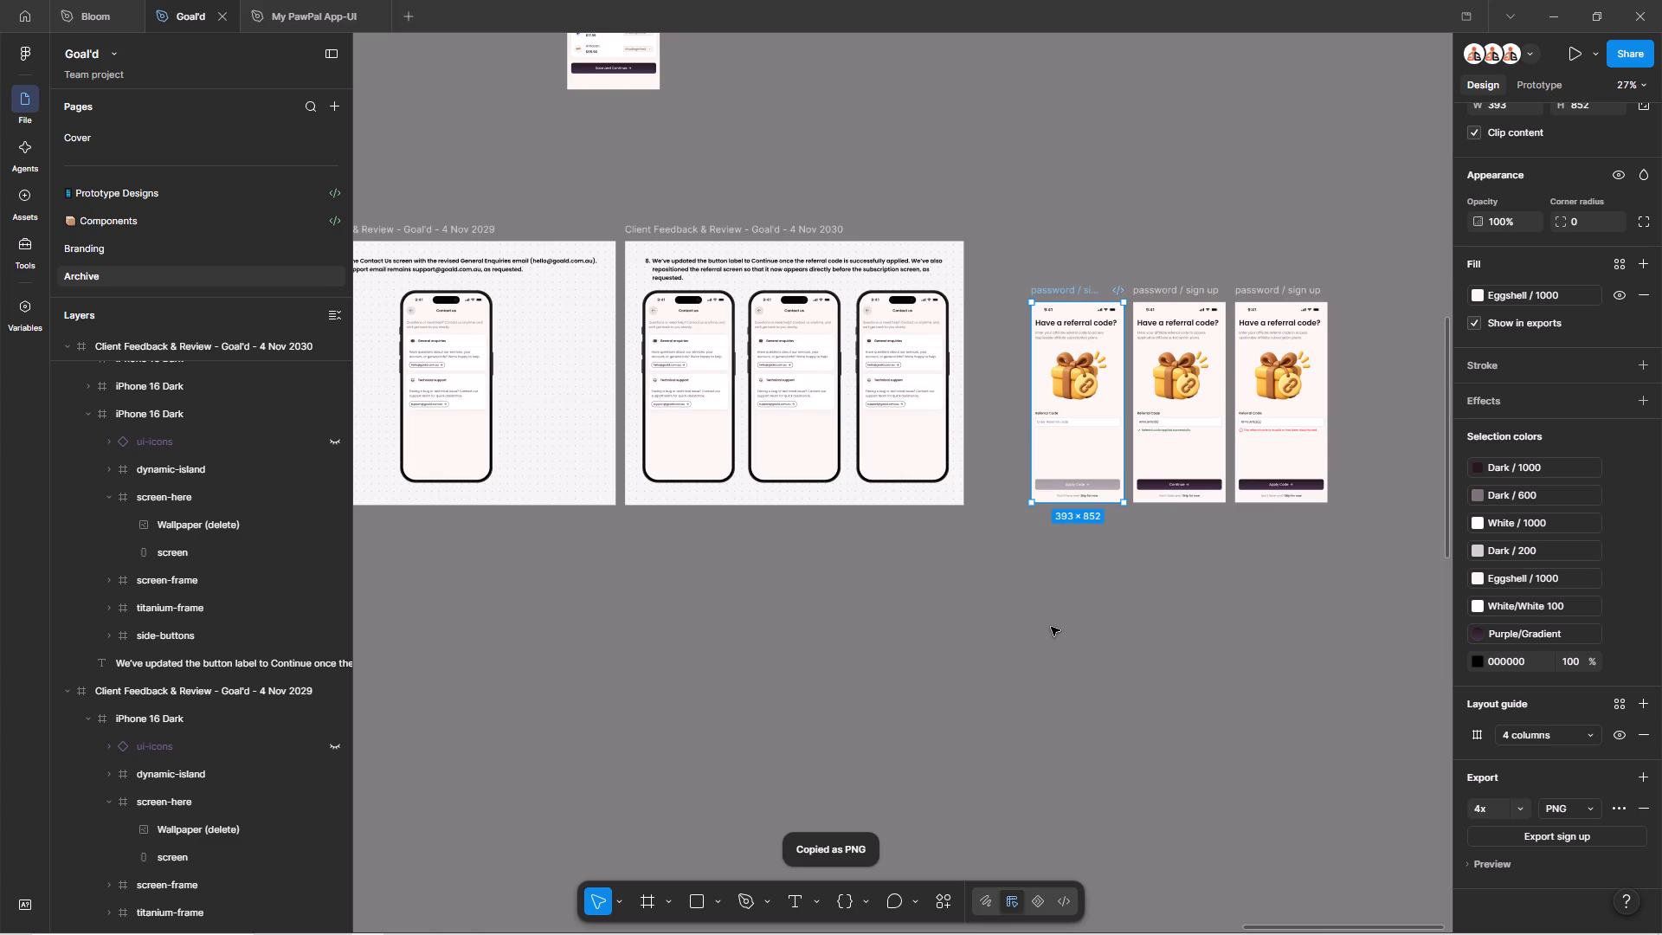
pyautogui.click(1085, 656)
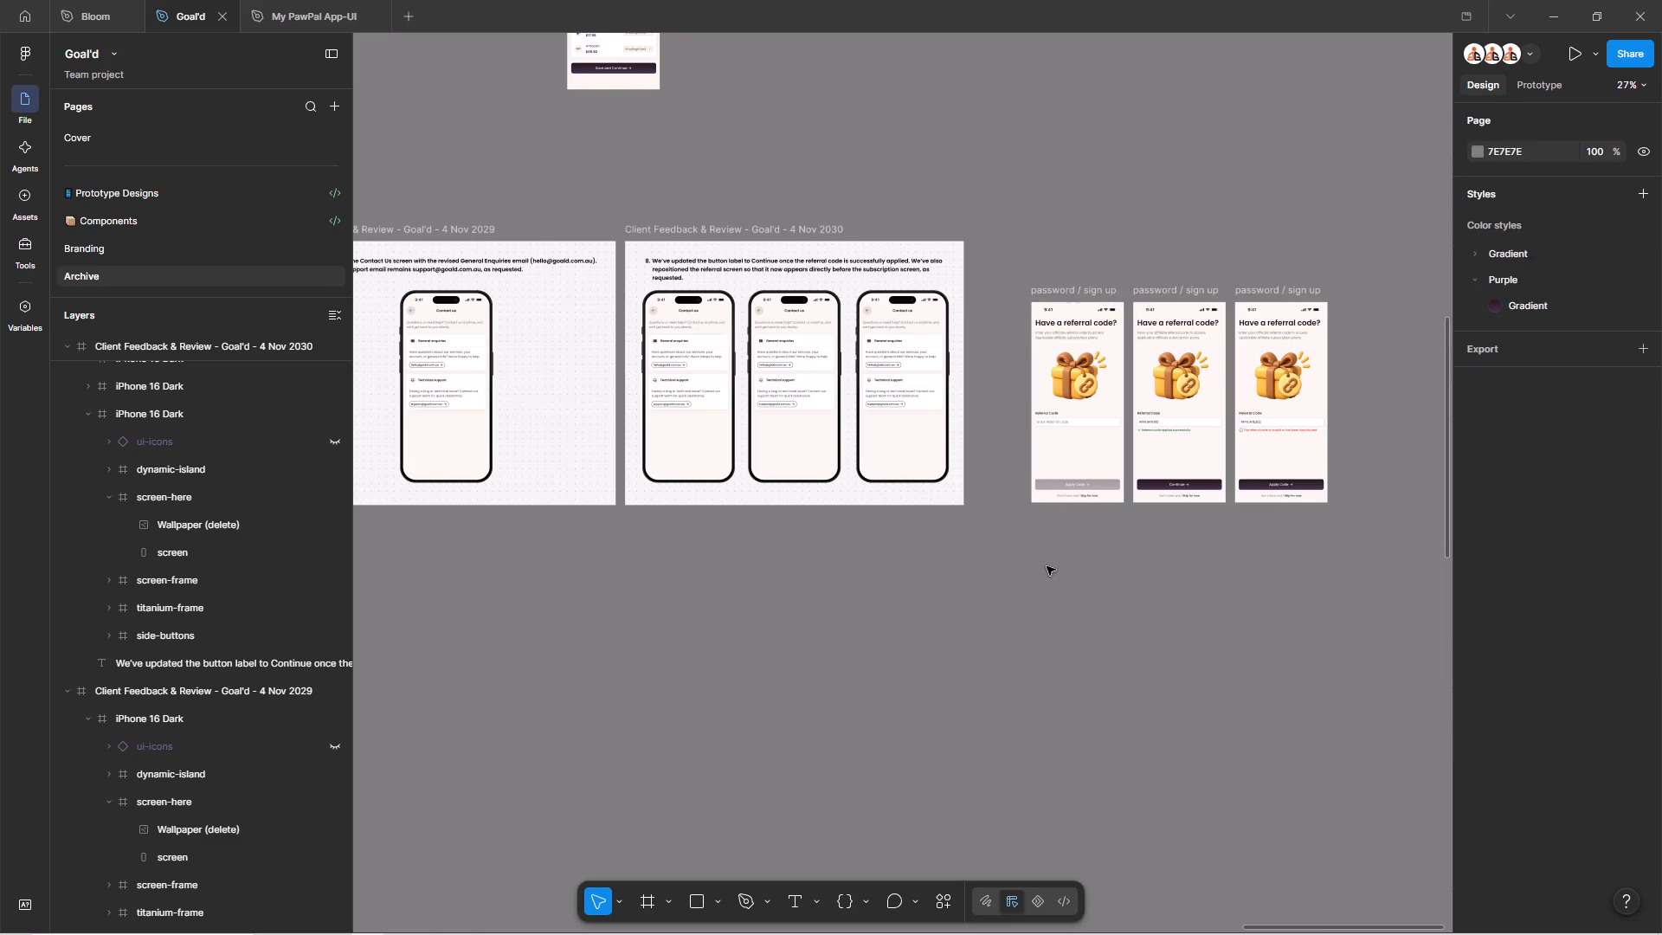
pyautogui.hotkey('ctrl', 'v')
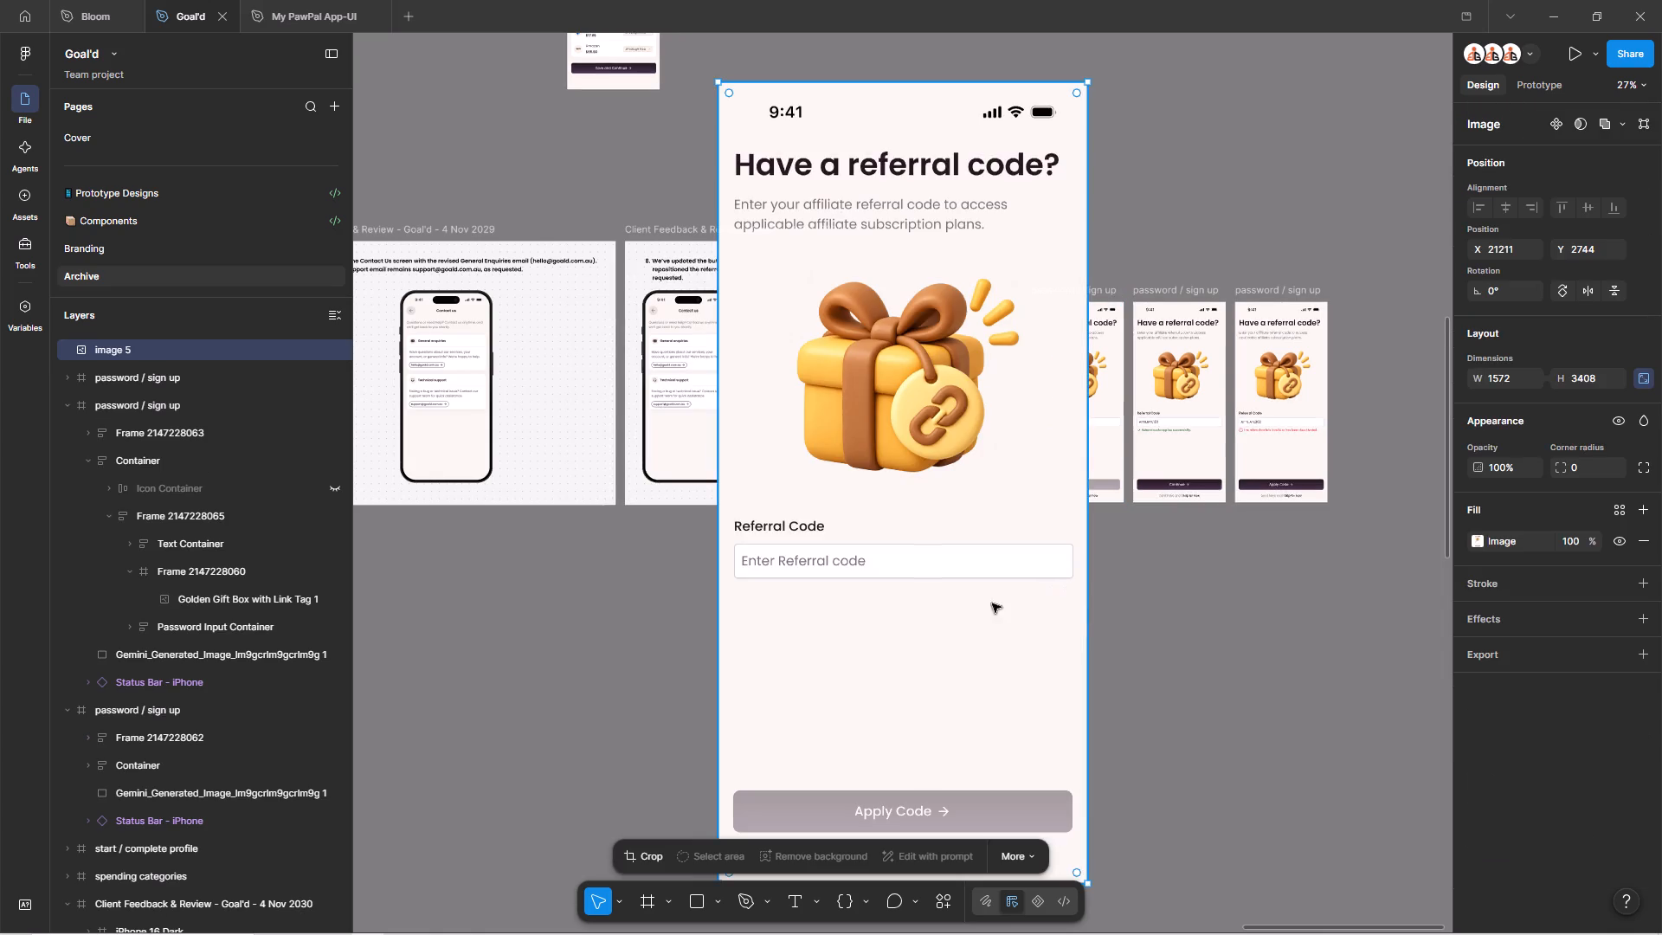
pyautogui.keyDown('ctrl'); pyautogui.scroll(-2, 929, 595); pyautogui.keyUp('ctrl')
pyautogui.keyDown('ctrl'); pyautogui.scroll(1, 927, 596); pyautogui.keyUp('ctrl')
pyautogui.keyDown('ctrl'); pyautogui.scroll(-3, 927, 596); pyautogui.keyUp('ctrl')
pyautogui.moveTo(894, 598); pyautogui.dragTo(1303, 664)
# Apply the pasted image's properties to the item 8 frame's left mockup screen and delete the loose image.
pyautogui.hotkey('ctrl', 'alt', 'c')
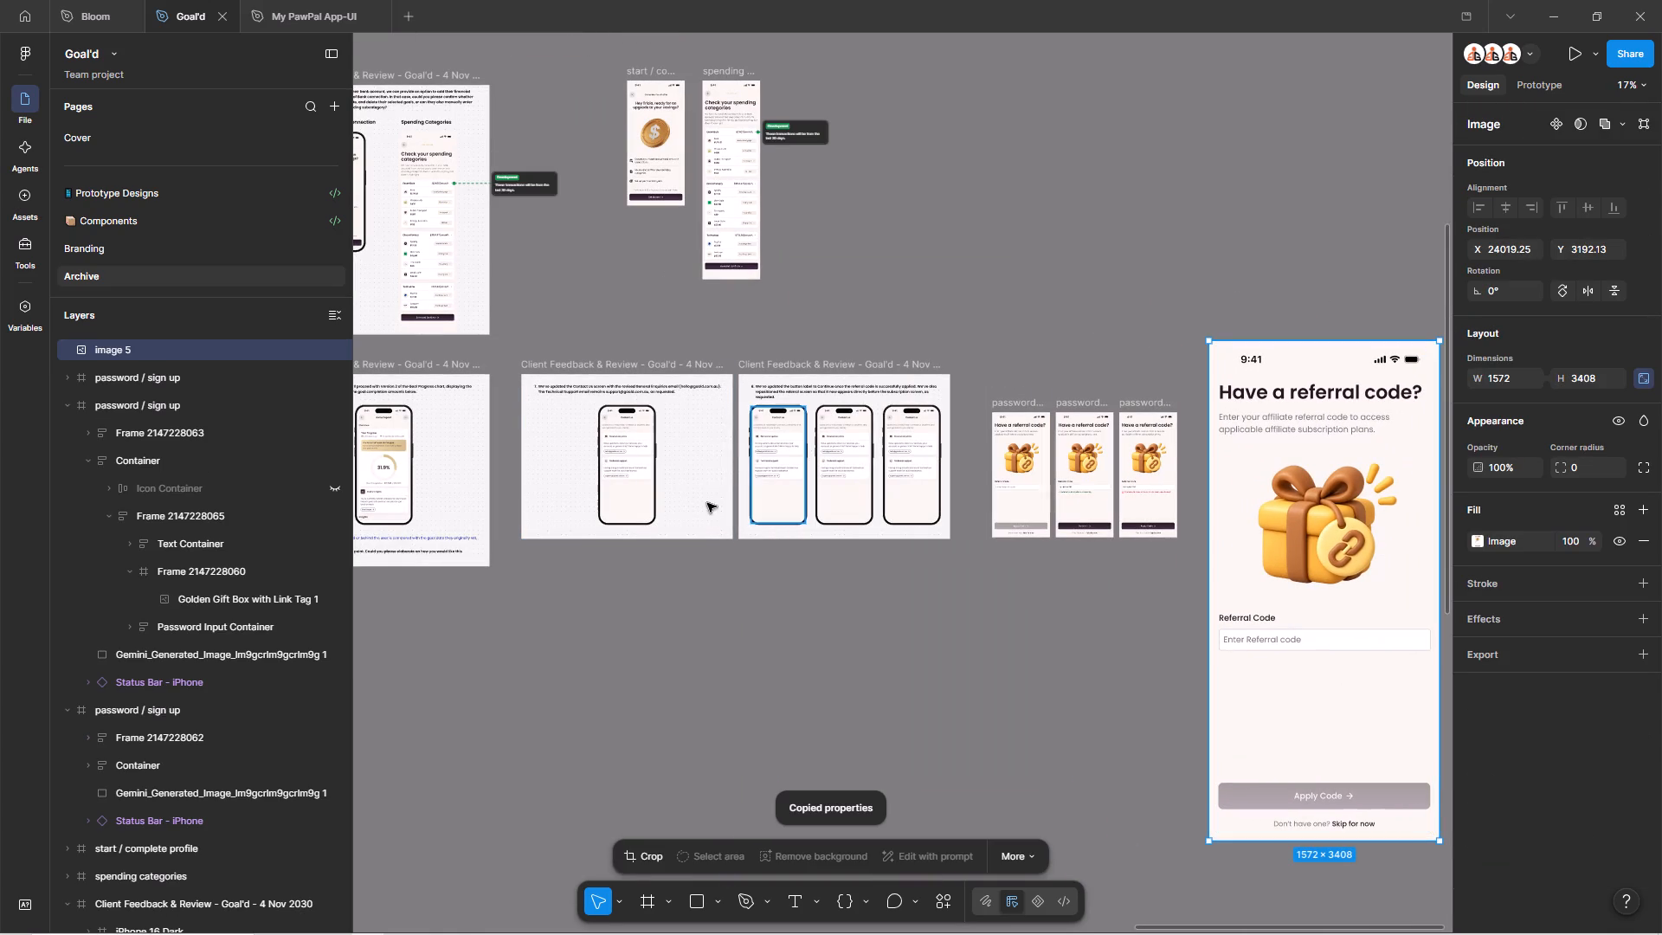
pyautogui.keyDown('ctrl'); pyautogui.click(763, 475); pyautogui.keyUp('ctrl')
pyautogui.hotkey('ctrl', 'v')
pyautogui.keyDown('ctrl'); pyautogui.click(945, 726); pyautogui.keyUp('ctrl')
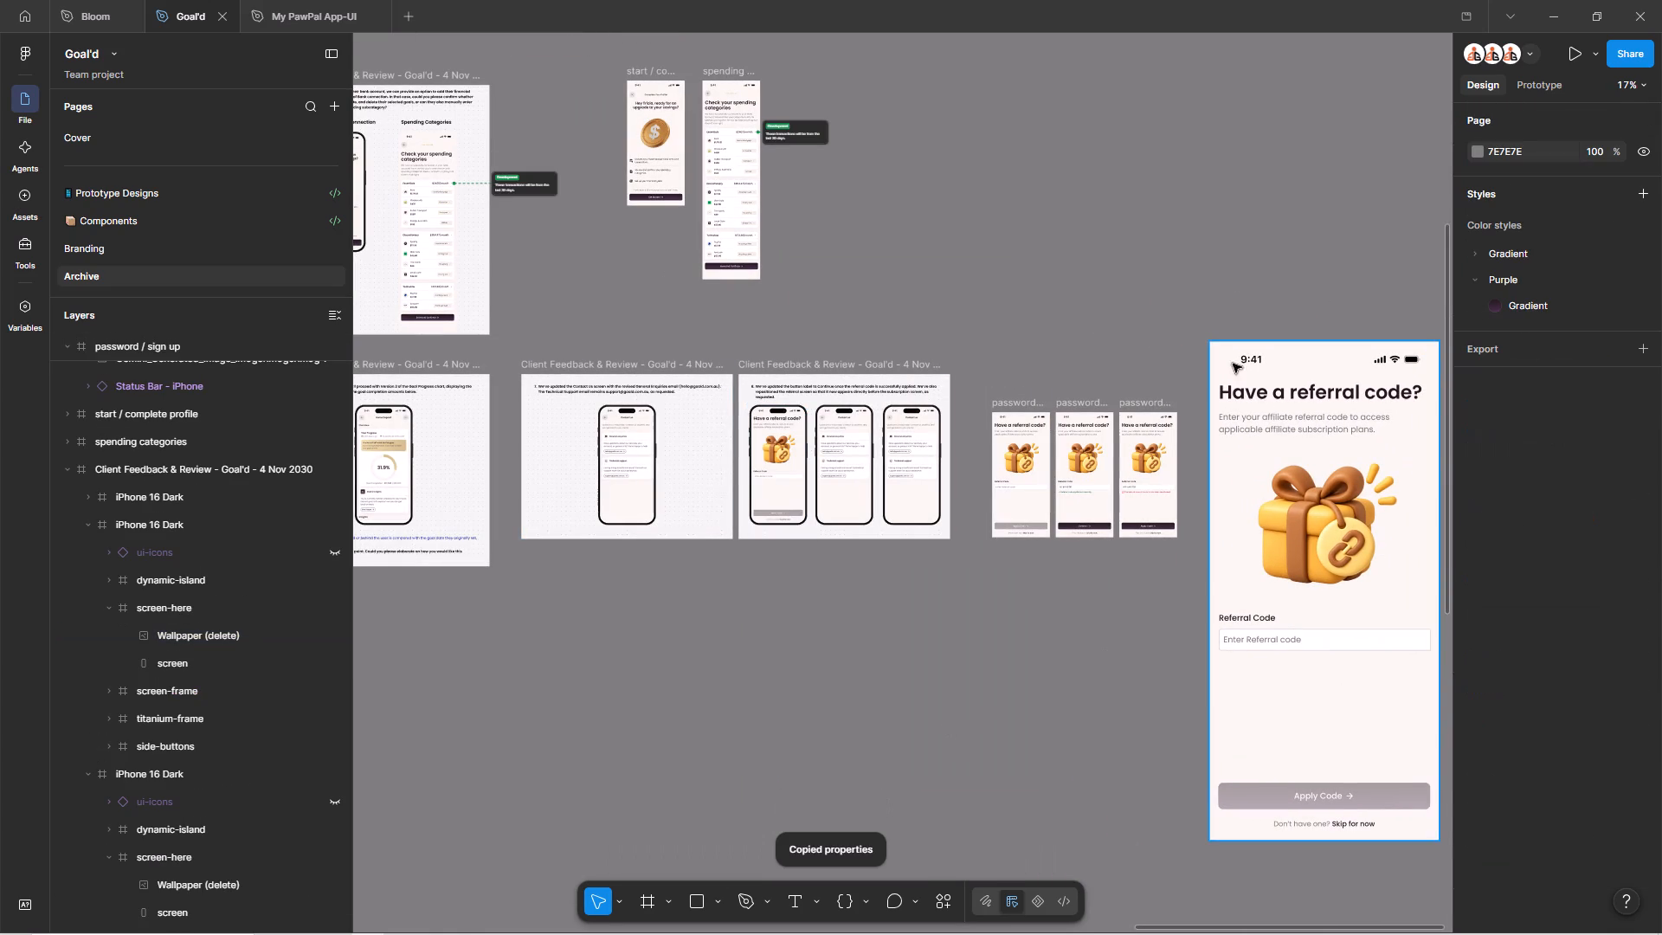
pyautogui.keyDown('ctrl'); pyautogui.click(1263, 408); pyautogui.keyUp('ctrl')
pyautogui.press('Delete')
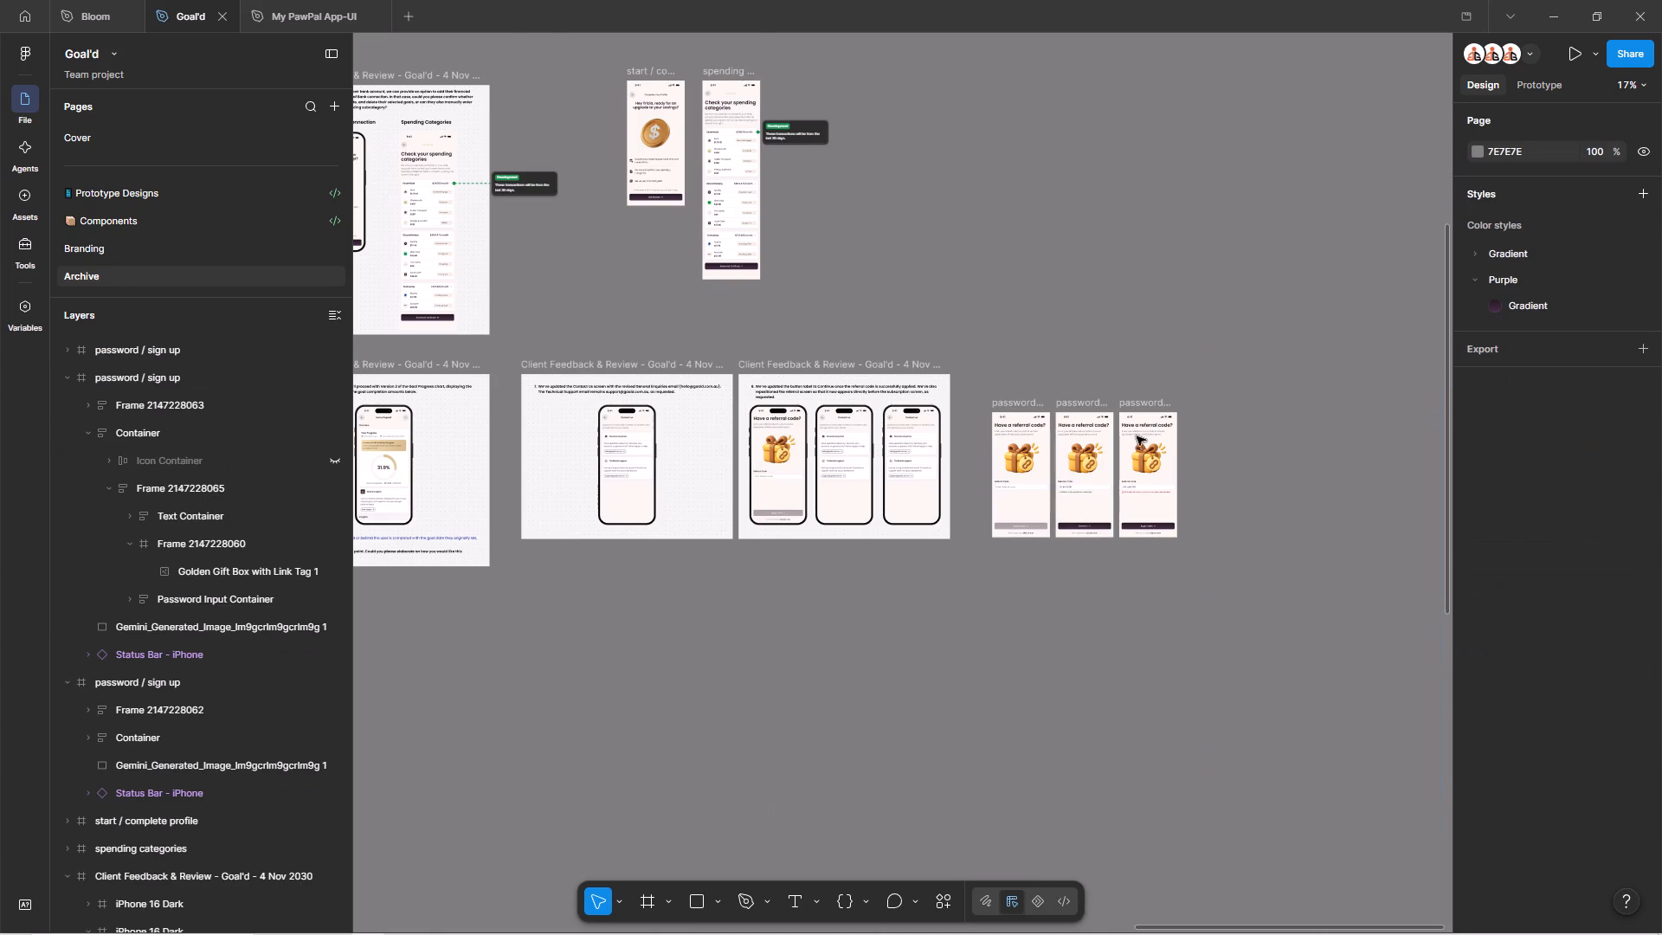
# Copy the second referral screen, with the Continue button, as PNG and paste it as a loose image clear of the frames.
pyautogui.keyDown('ctrl'); pyautogui.scroll(3, 1051, 420); pyautogui.keyUp('ctrl')
pyautogui.keyDown('ctrl'); pyautogui.click(1083, 387); pyautogui.keyUp('ctrl')
pyautogui.keyDown('ctrl'); pyautogui.click(1079, 391); pyautogui.keyUp('ctrl')
pyautogui.keyDown('ctrl'); pyautogui.scroll(-5, 987, 377); pyautogui.keyUp('ctrl')
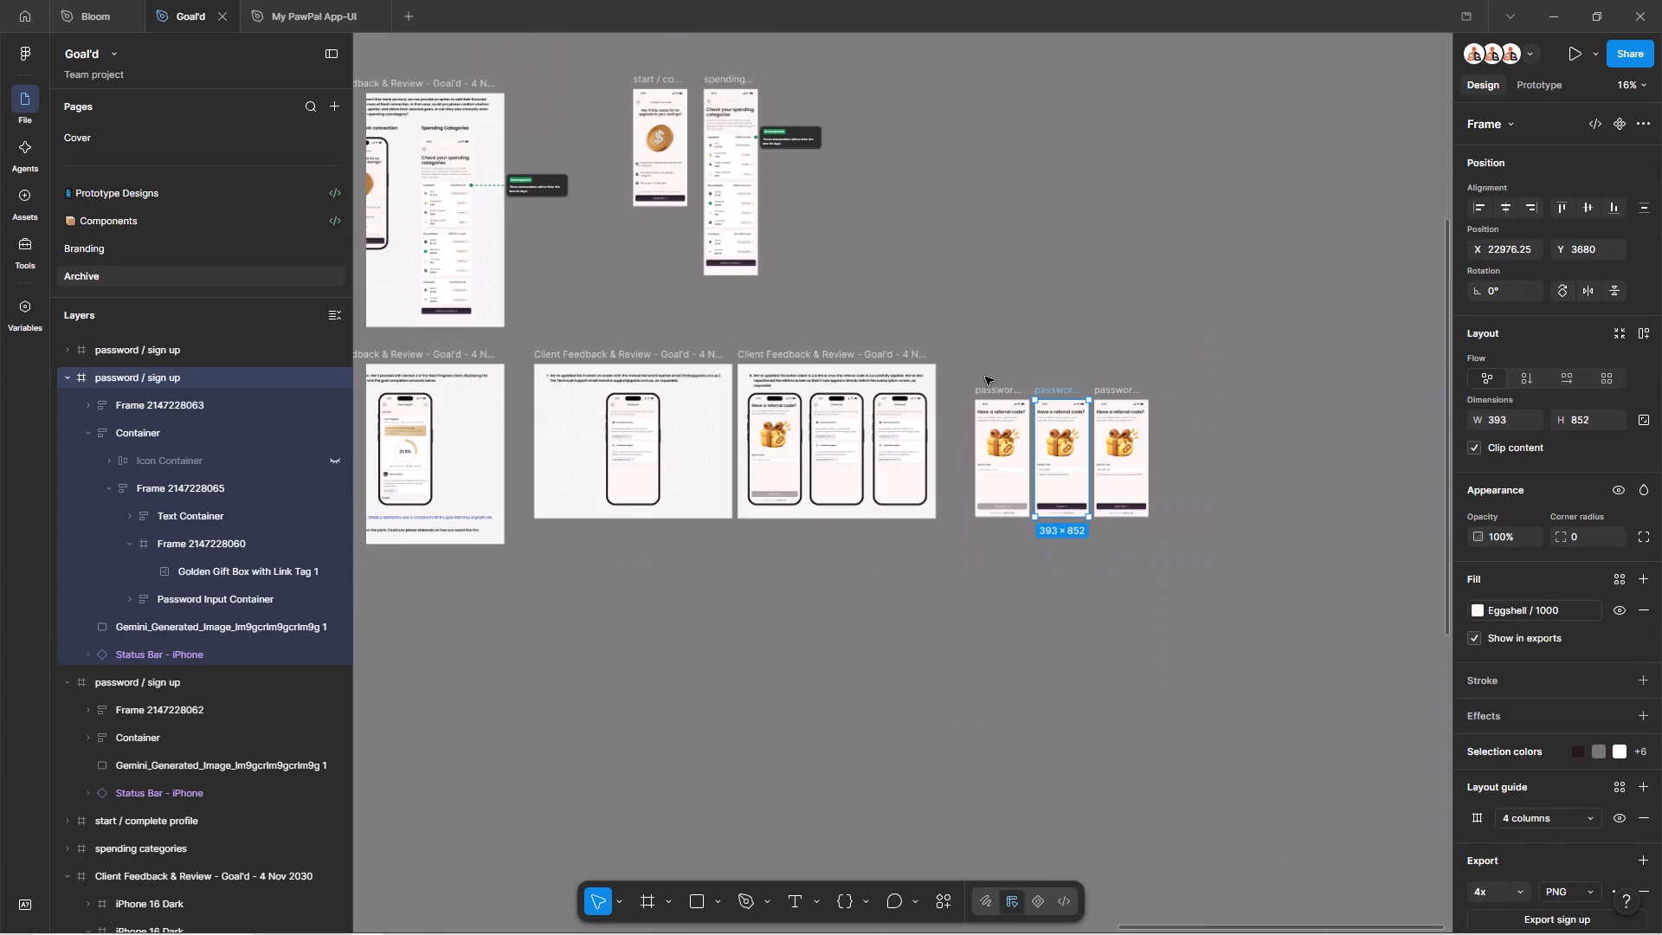
pyautogui.hotkey('ctrl', 'shift', 'c')
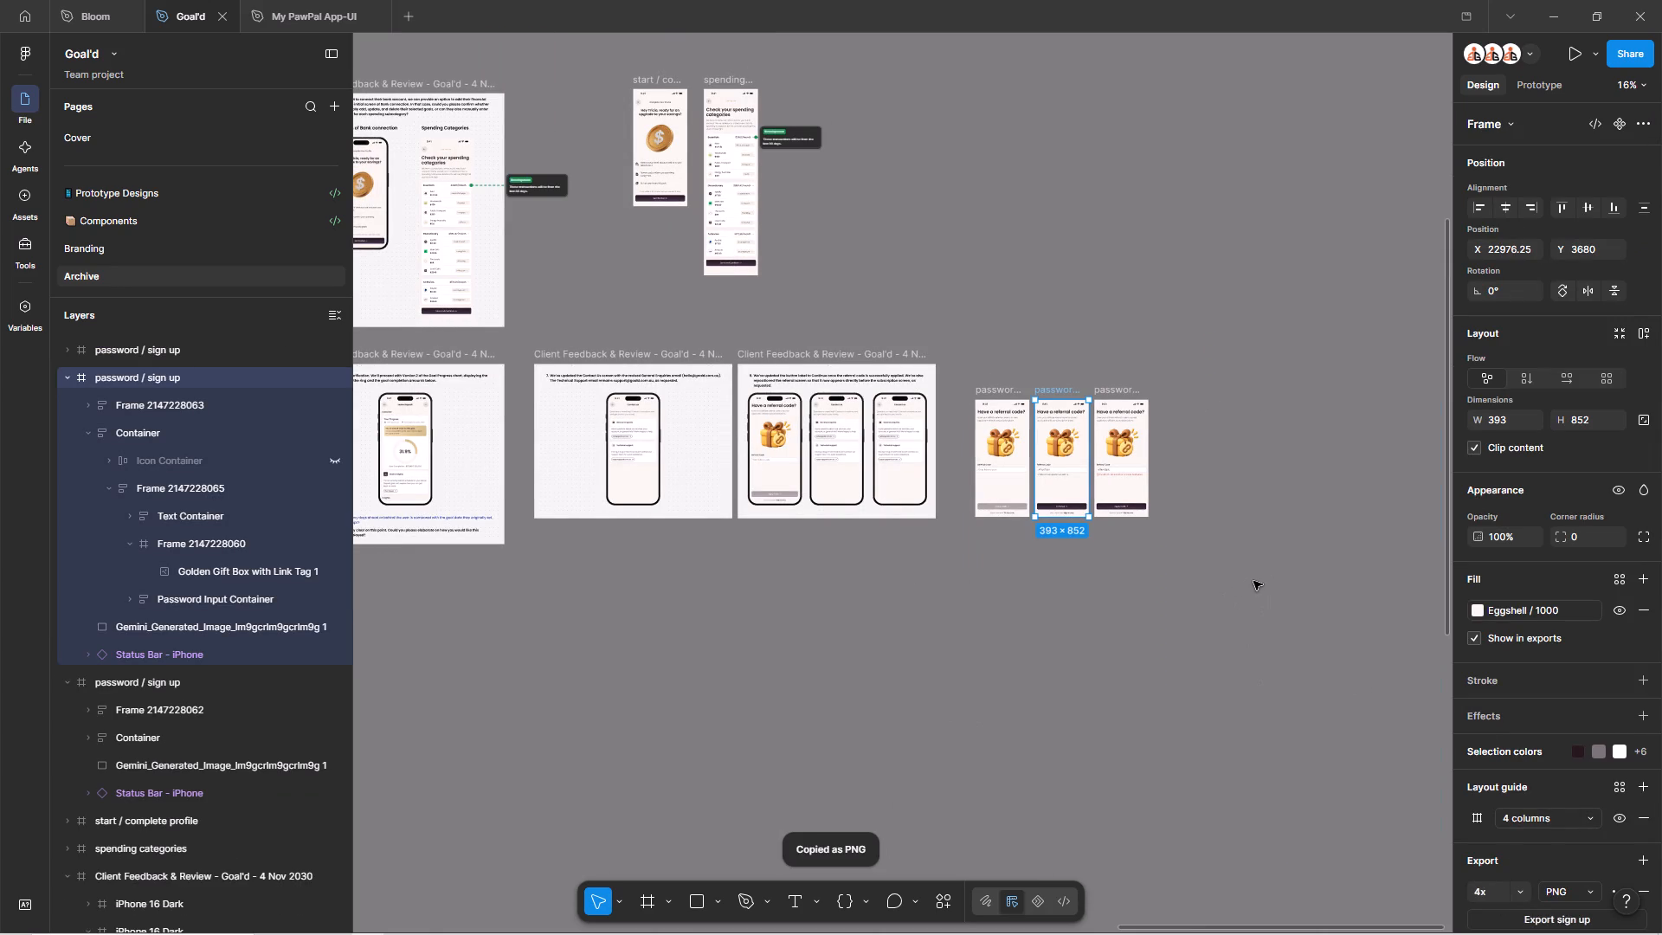
pyautogui.click(1258, 557)
pyautogui.hotkey('ctrl', 'v')
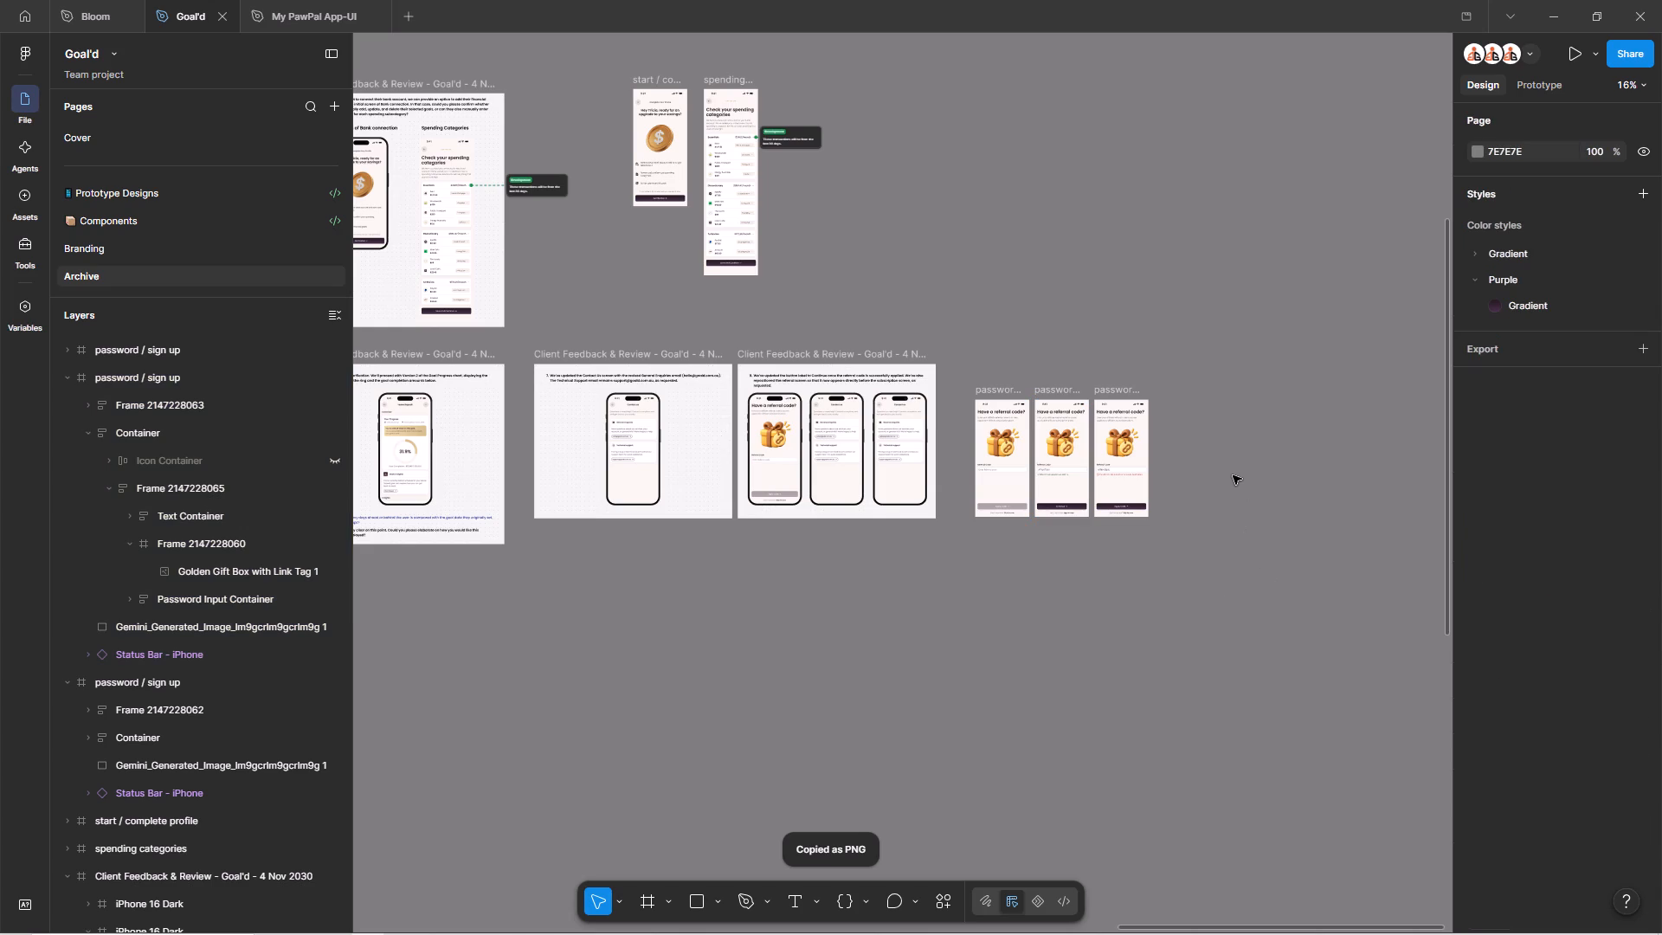
pyautogui.moveTo(866, 571); pyautogui.dragTo(1193, 644)
# Apply the pasted image's properties to the item 8 frame's middle mockup screen and delete the loose image.
pyautogui.hotkey('ctrl', 'alt', 'c')
pyautogui.keyDown('ctrl'); pyautogui.click(810, 453); pyautogui.keyUp('ctrl')
pyautogui.keyDown('ctrl'); pyautogui.click(845, 447); pyautogui.keyUp('ctrl')
pyautogui.hotkey('ctrl', 'v')
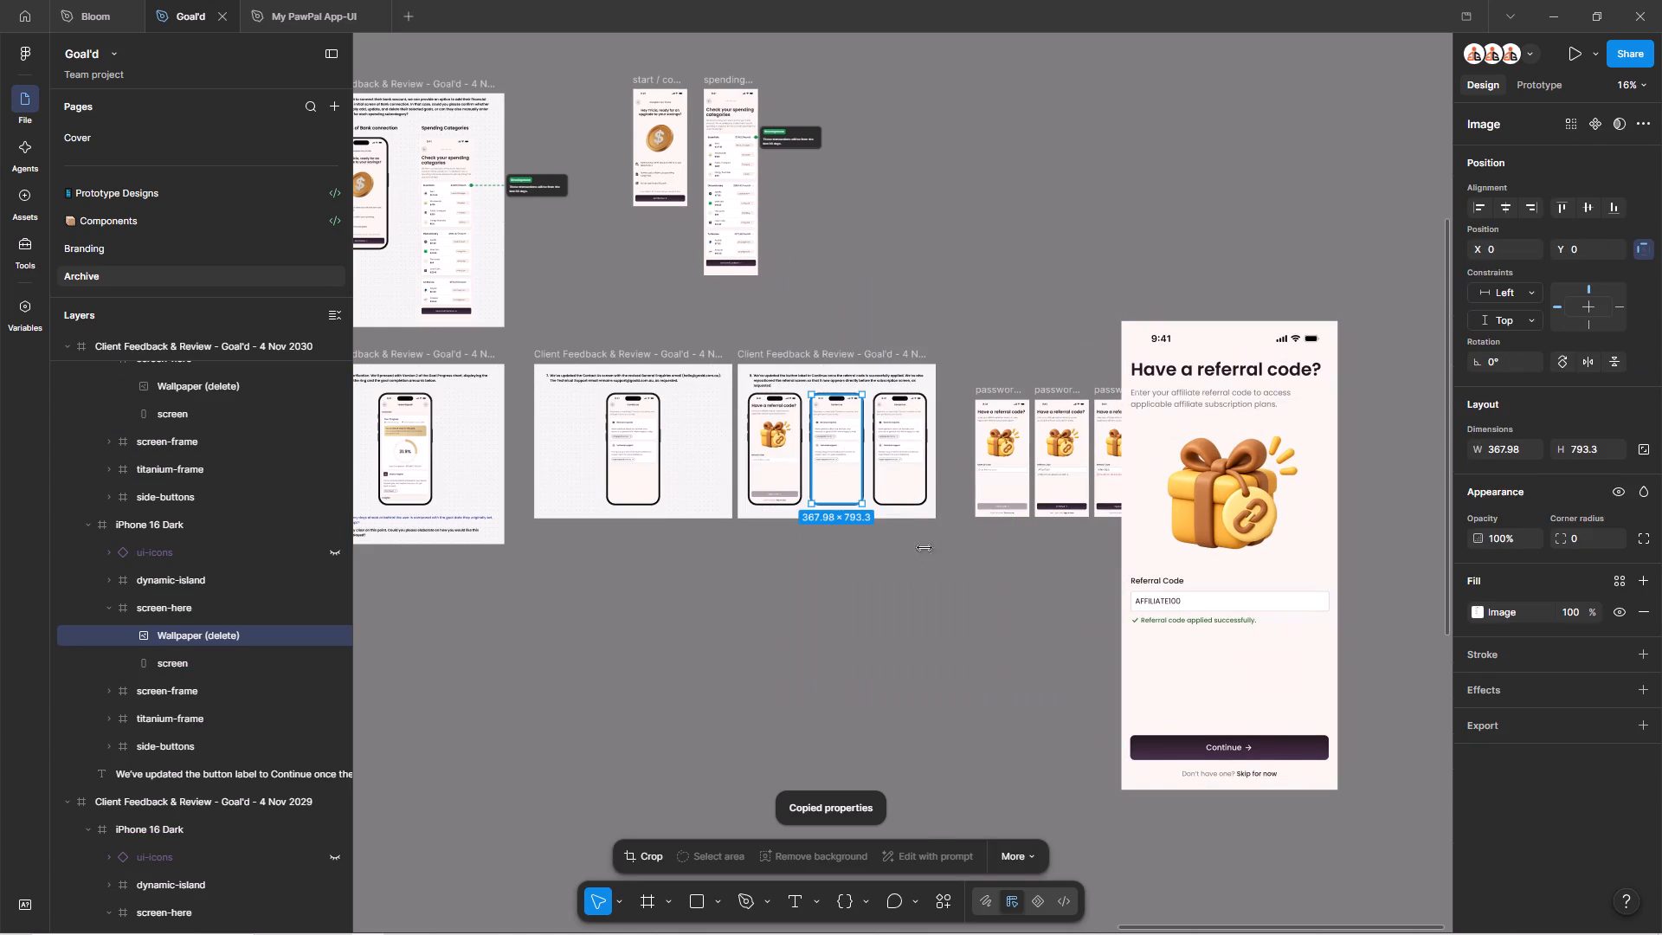
pyautogui.keyDown('ctrl'); pyautogui.click(949, 668); pyautogui.keyUp('ctrl')
pyautogui.keyDown('ctrl'); pyautogui.click(1170, 546); pyautogui.keyUp('ctrl')
pyautogui.press('Delete')
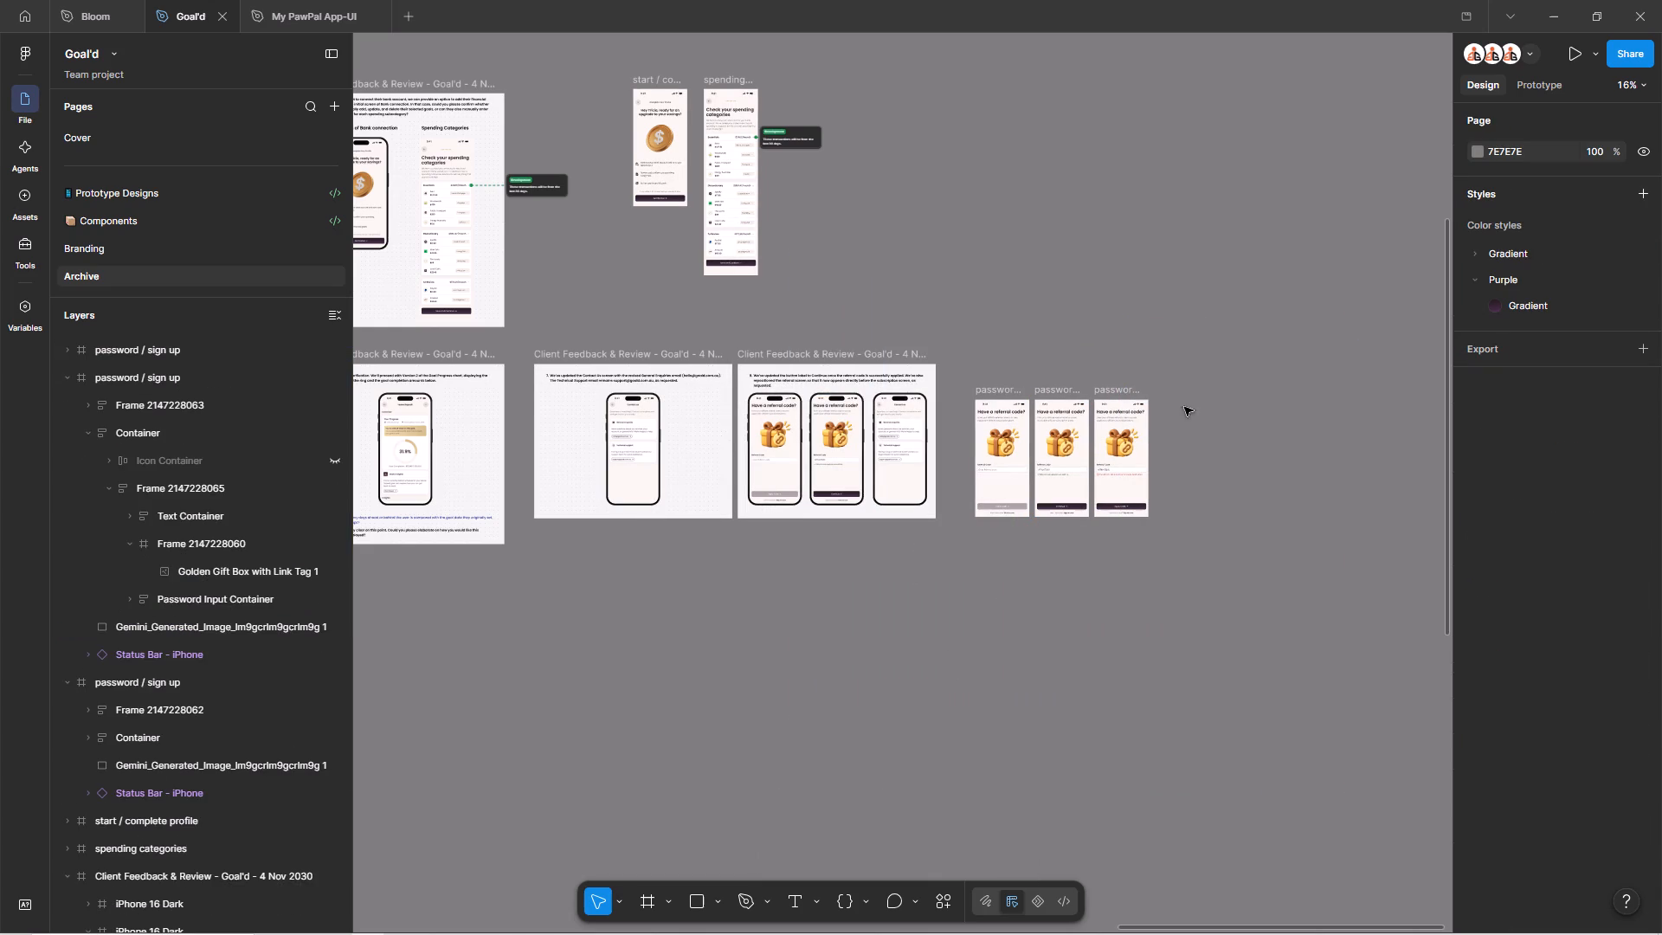
# Copy the third referral screen, with the invalid-code error, as PNG and paste it as a loose image clear of the frames.
pyautogui.click(1118, 390)
pyautogui.hotkey('ctrl', 'shift', 'c')
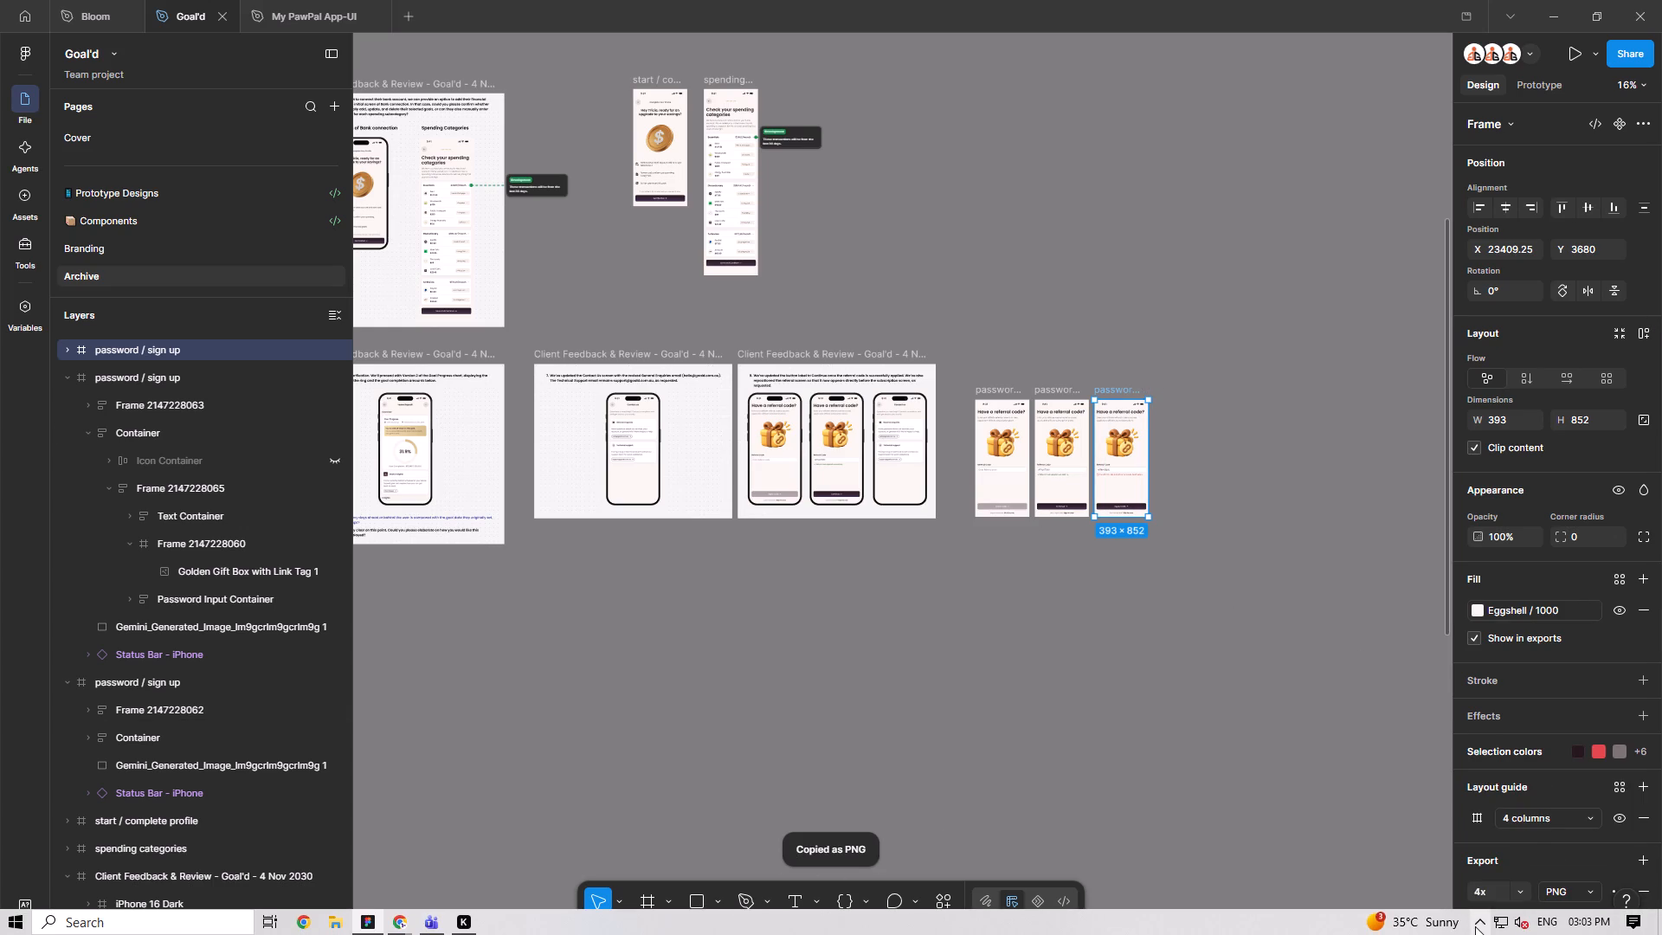
pyautogui.click(1476, 925)
pyautogui.click(1311, 601)
pyautogui.click(1298, 484)
pyautogui.hotkey('ctrl', 'v')
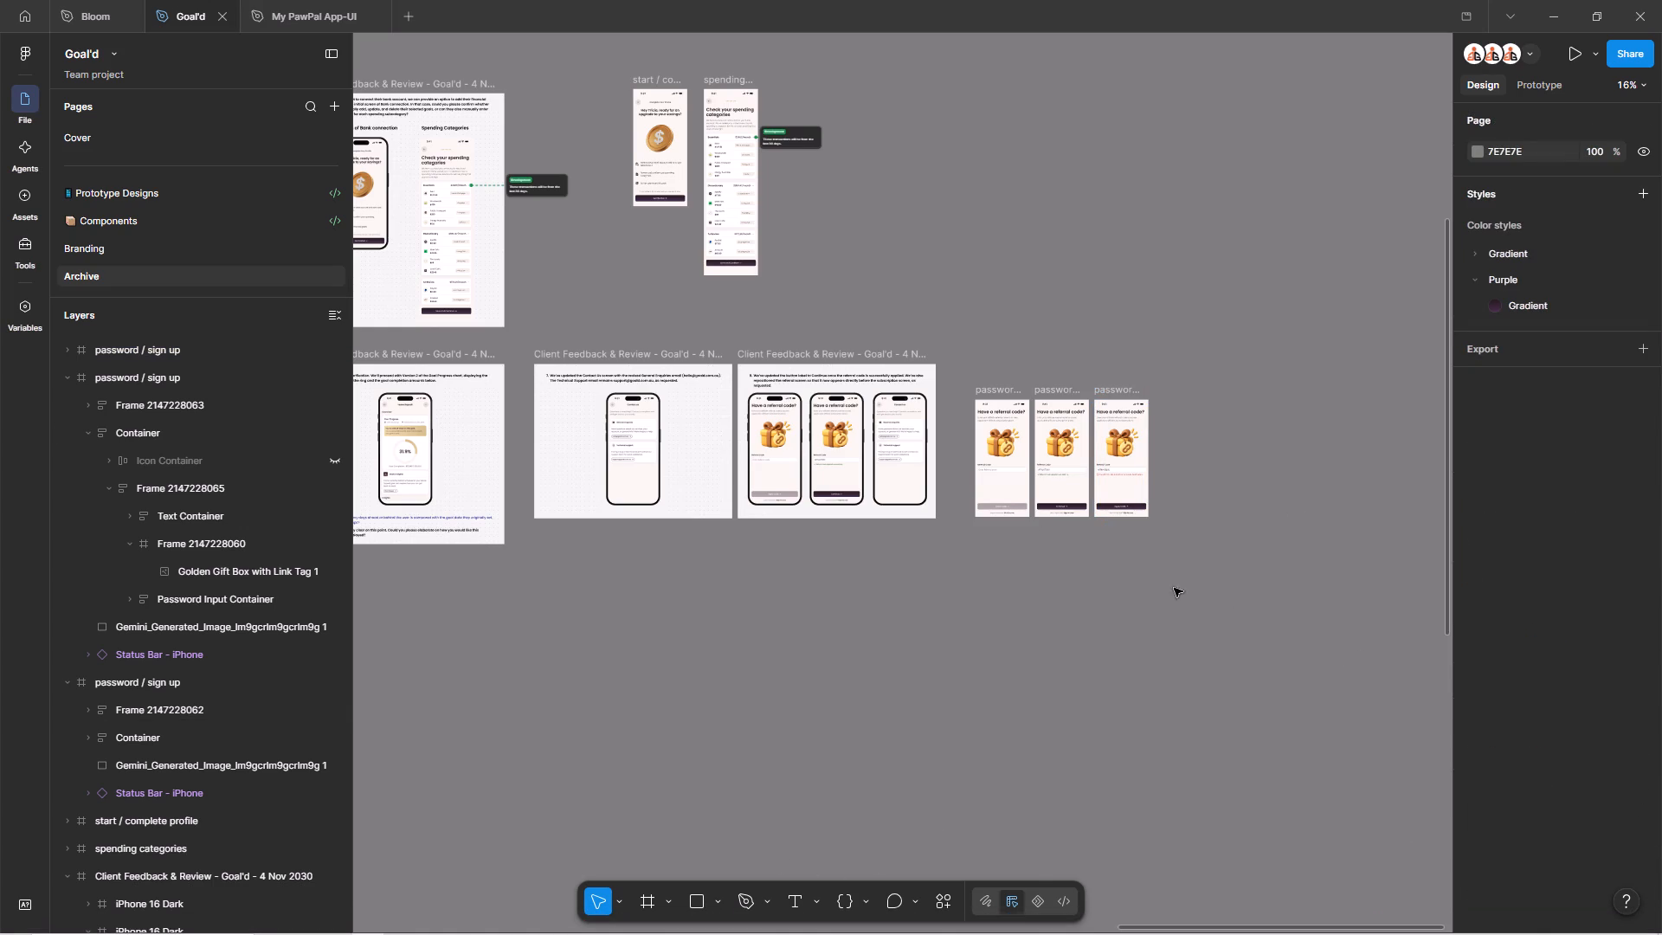
pyautogui.moveTo(950, 532); pyautogui.dragTo(1380, 577)
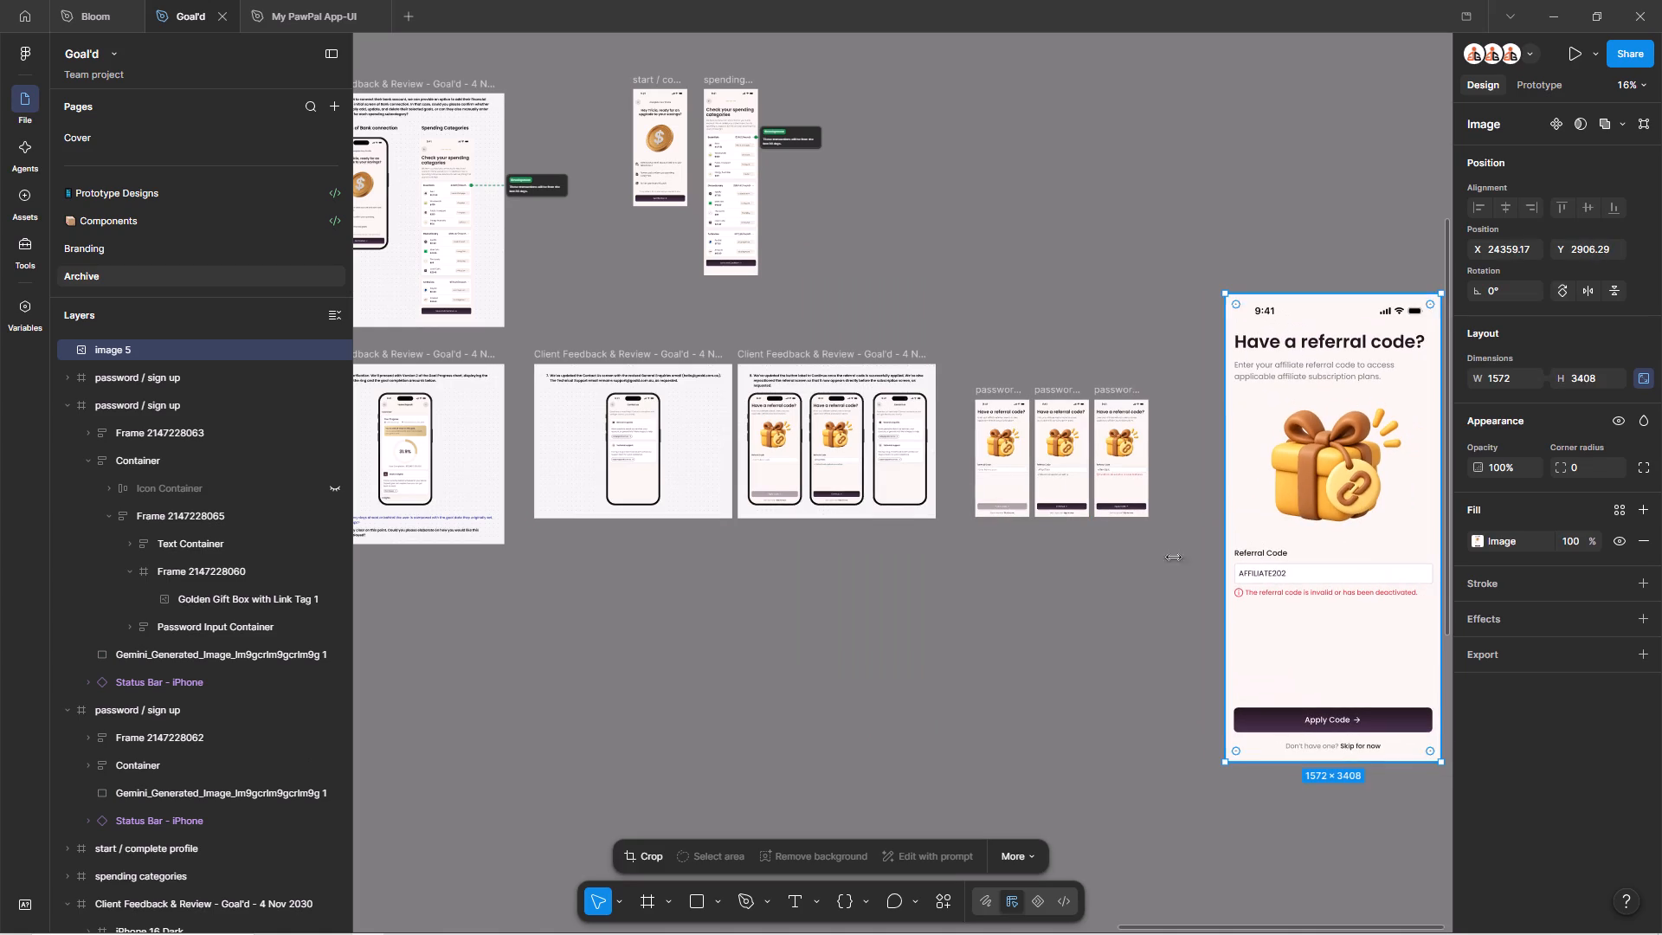
# Apply the pasted image's properties to the item 8 frame's right mockup screen.
pyautogui.hotkey('ctrl', 'alt', 'c')
pyautogui.keyDown('ctrl'); pyautogui.click(913, 447); pyautogui.keyUp('ctrl')
pyautogui.hotkey('ctrl', 'v')
pyautogui.keyDown('ctrl'); pyautogui.click(1022, 306); pyautogui.keyUp('ctrl')
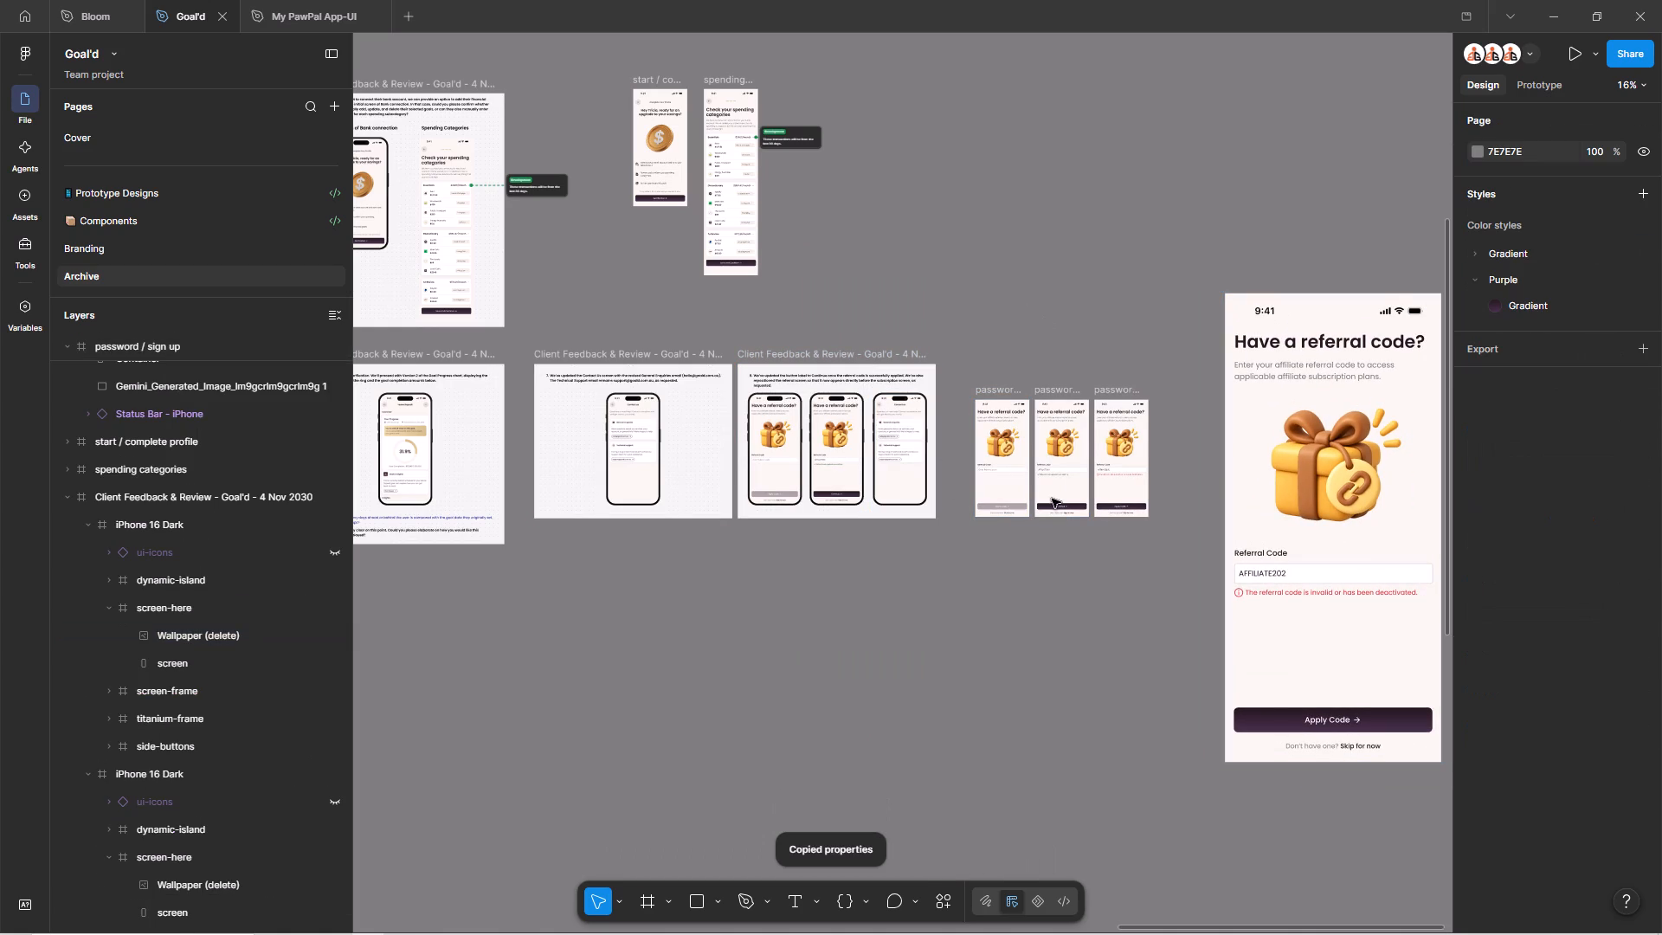
pyautogui.keyDown('ctrl'); pyautogui.click(1288, 442); pyautogui.keyUp('ctrl')
pyautogui.keyDown('ctrl'); pyautogui.click(901, 446); pyautogui.keyUp('ctrl')
pyautogui.hotkey('ctrl', 'v')
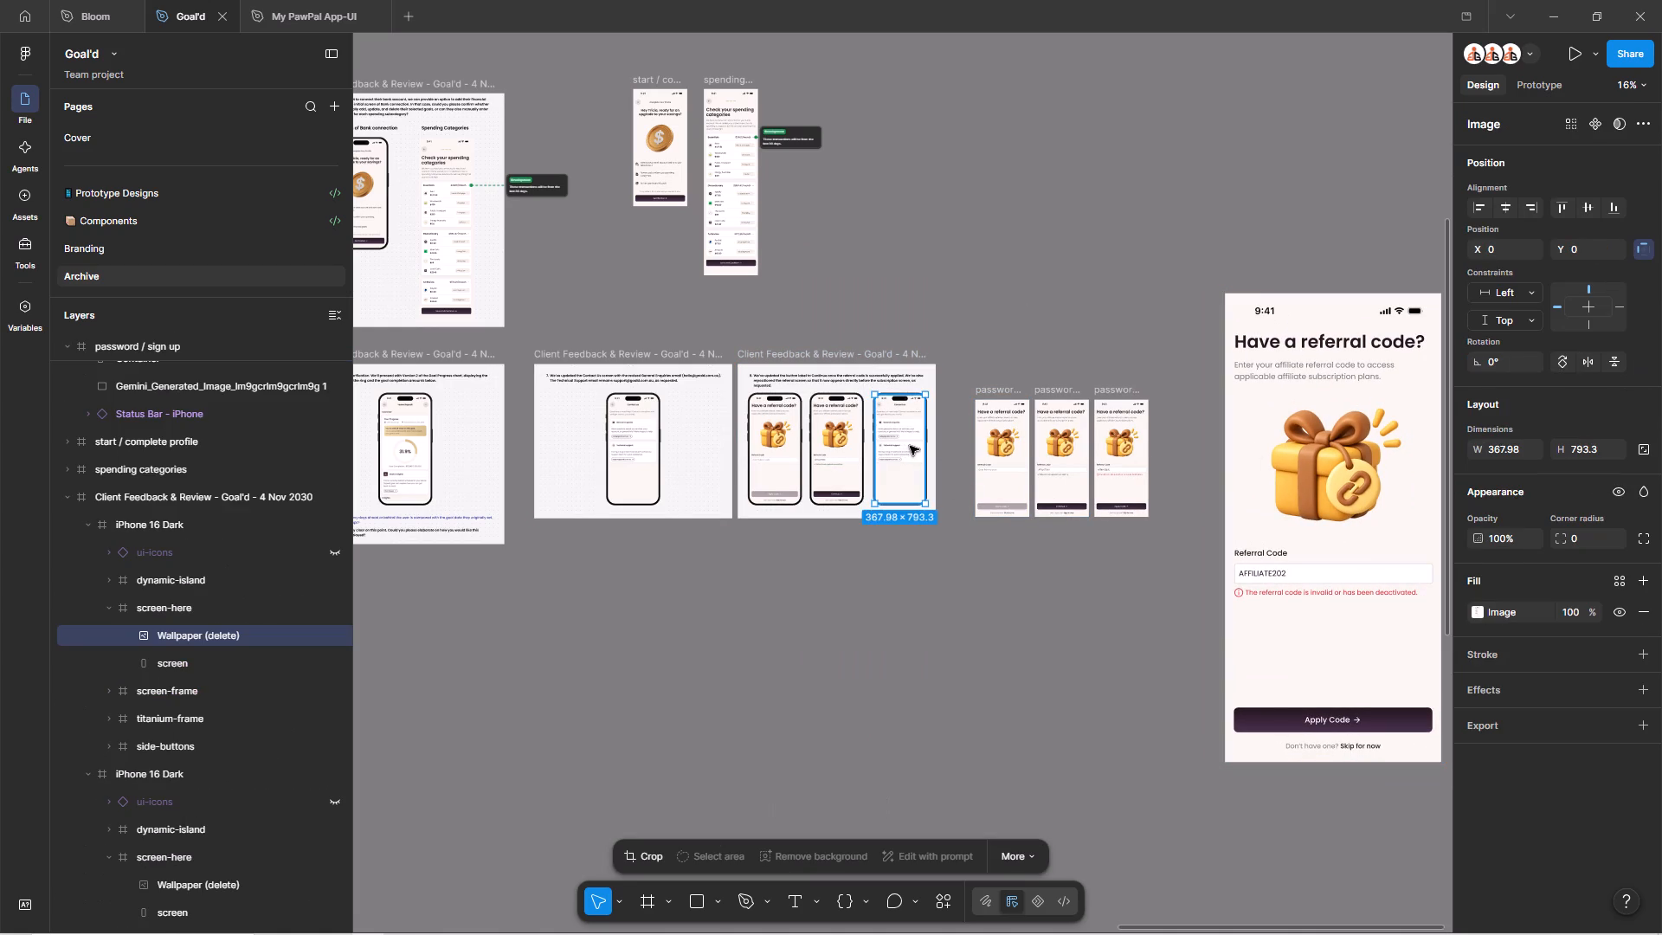
# Hide the interface and delete the loose referral image beside the frames.
pyautogui.keyDown('ctrl'); pyautogui.click(1083, 339); pyautogui.keyUp('ctrl')
pyautogui.keyDown('ctrl'); pyautogui.click(1291, 380); pyautogui.keyUp('ctrl')
pyautogui.hotkey('ctrl', 'Delete')
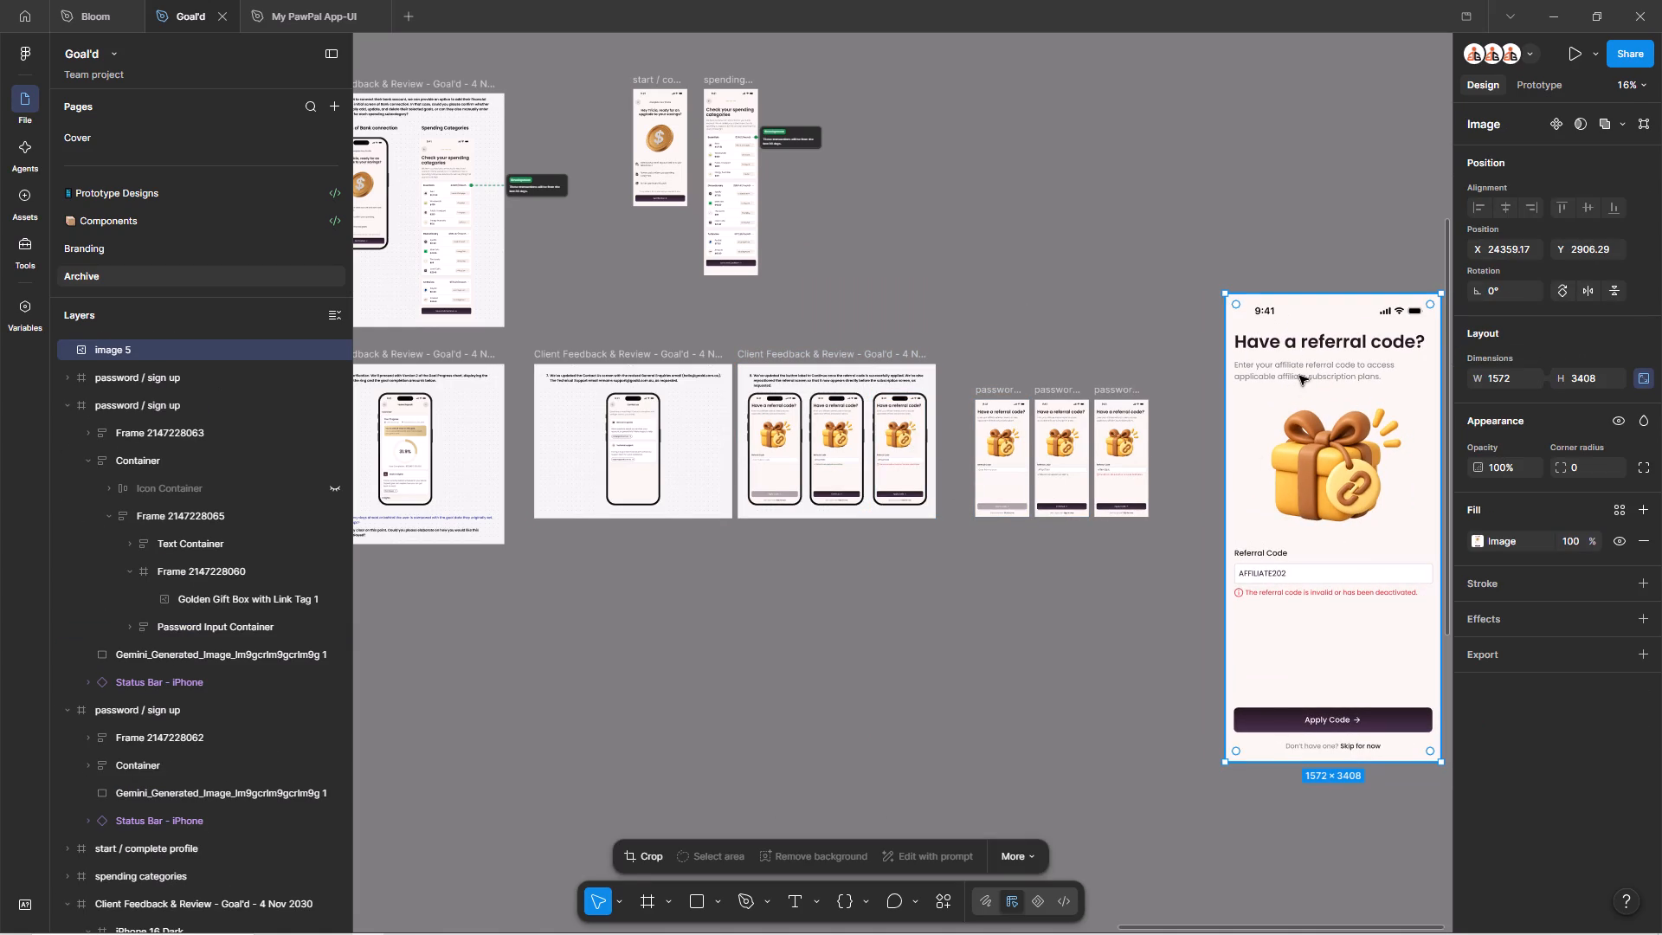
pyautogui.keyDown('ctrl'); pyautogui.click(1068, 250); pyautogui.keyUp('ctrl')
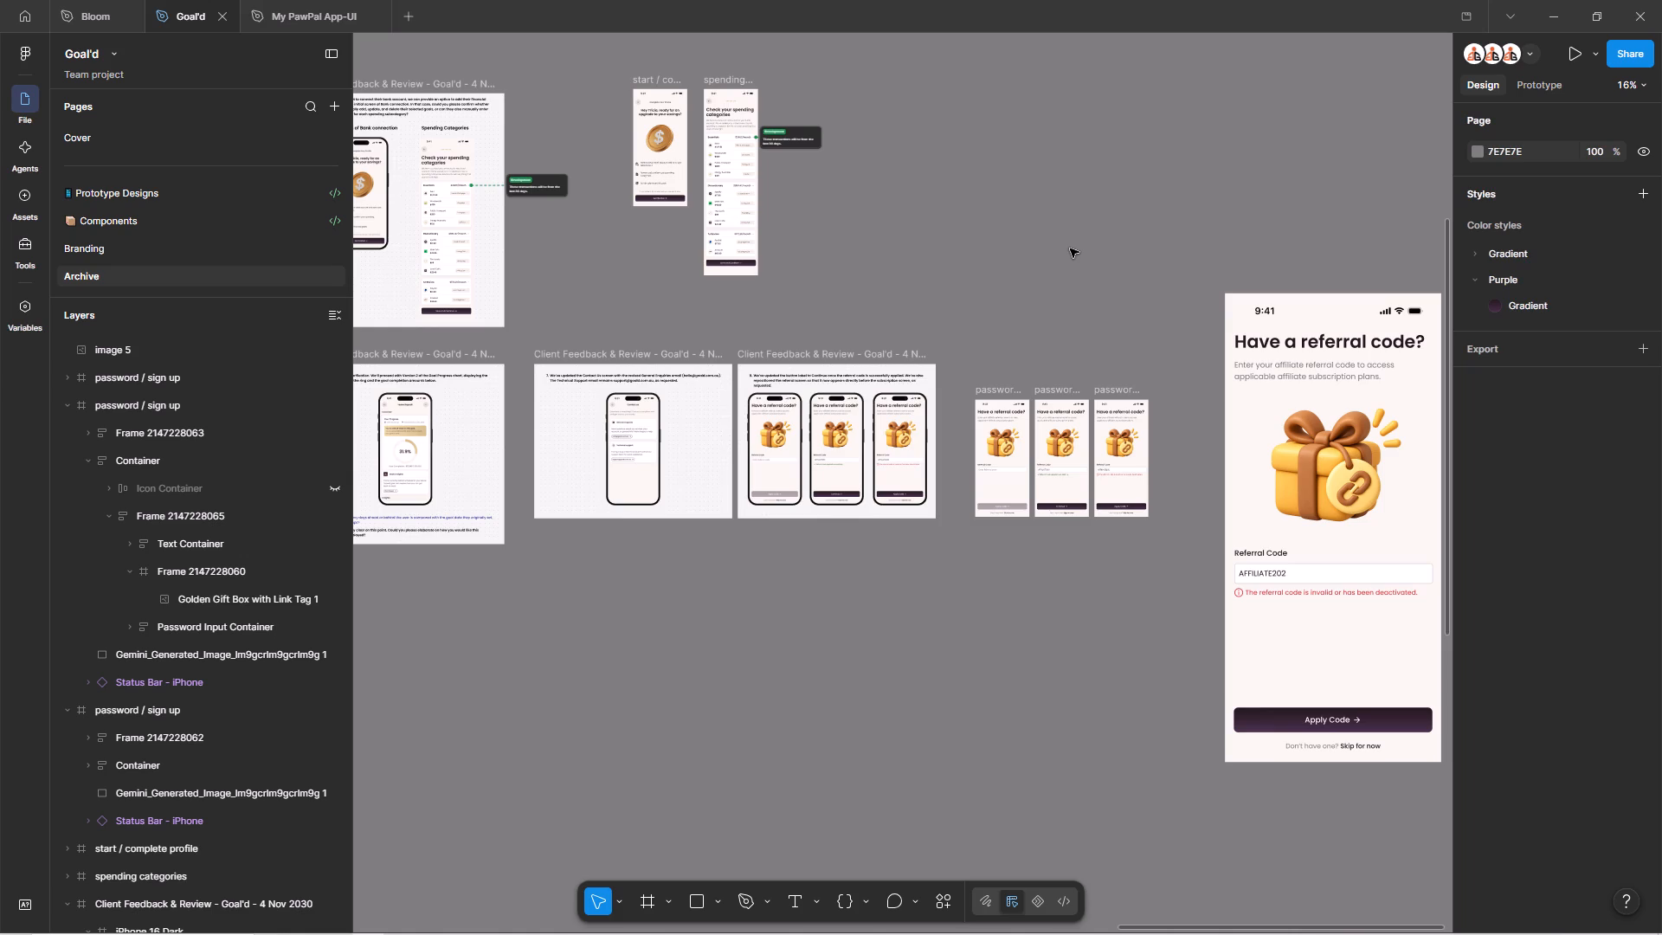
pyautogui.hotkey('ctrl', '\\')
pyautogui.keyDown('ctrl'); pyautogui.click(1359, 389); pyautogui.keyUp('ctrl')
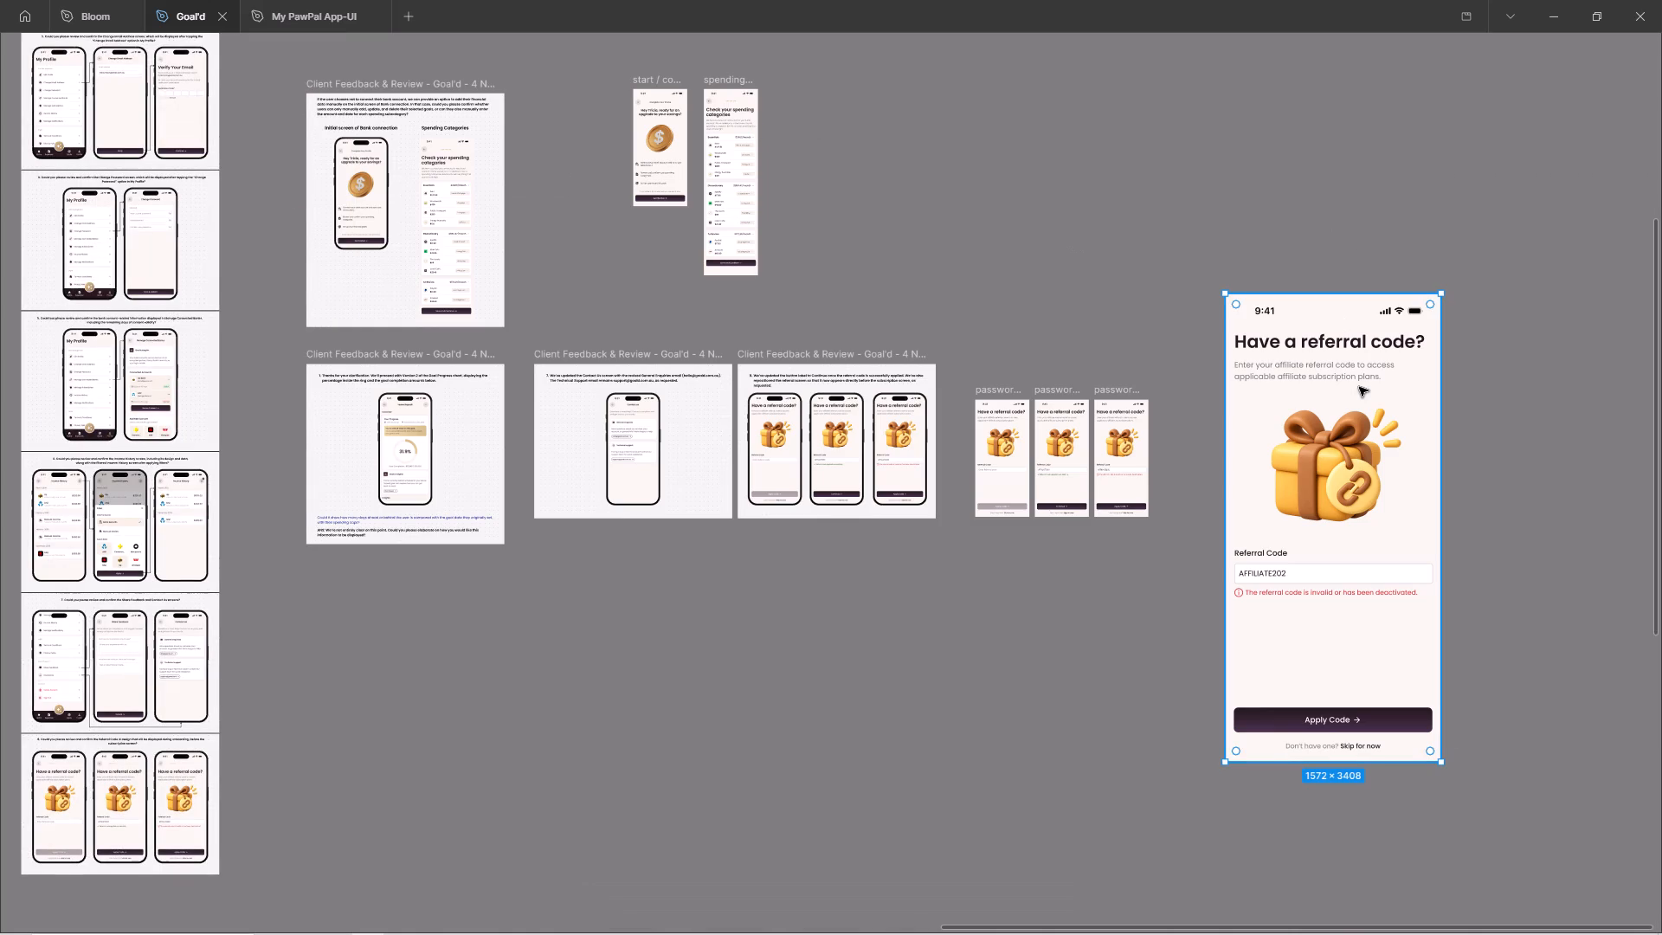
pyautogui.press('Delete')
# Delete the three source referral screens beside the item 8 frame.
pyautogui.keyDown('ctrl'); pyautogui.scroll(4, 1019, 424); pyautogui.keyUp('ctrl')
pyautogui.moveTo(894, 358); pyautogui.dragTo(1294, 688)
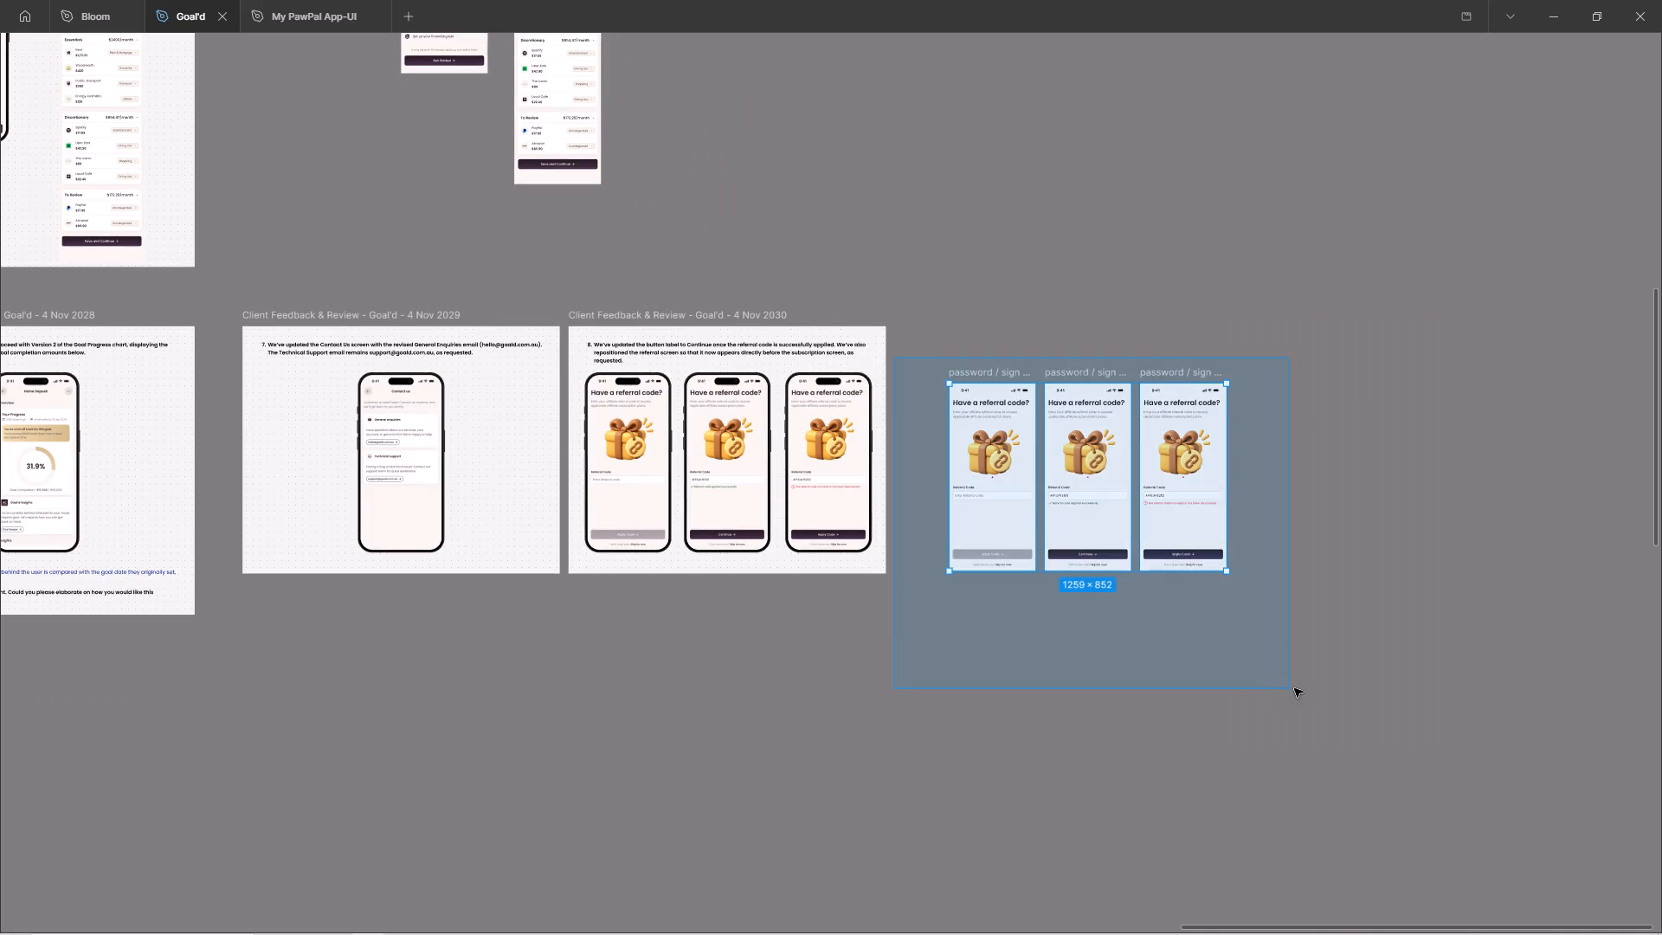
pyautogui.moveTo(1294, 688); pyautogui.dragTo(1295, 674)
pyautogui.press('Delete')
# Examine the answer texts and mockups in the item 8, item 7 and item 1 feedback frames.
pyautogui.keyDown('ctrl'); pyautogui.scroll(7, 574, 378); pyautogui.keyUp('ctrl')
pyautogui.hotkey('alt', 'Tab')
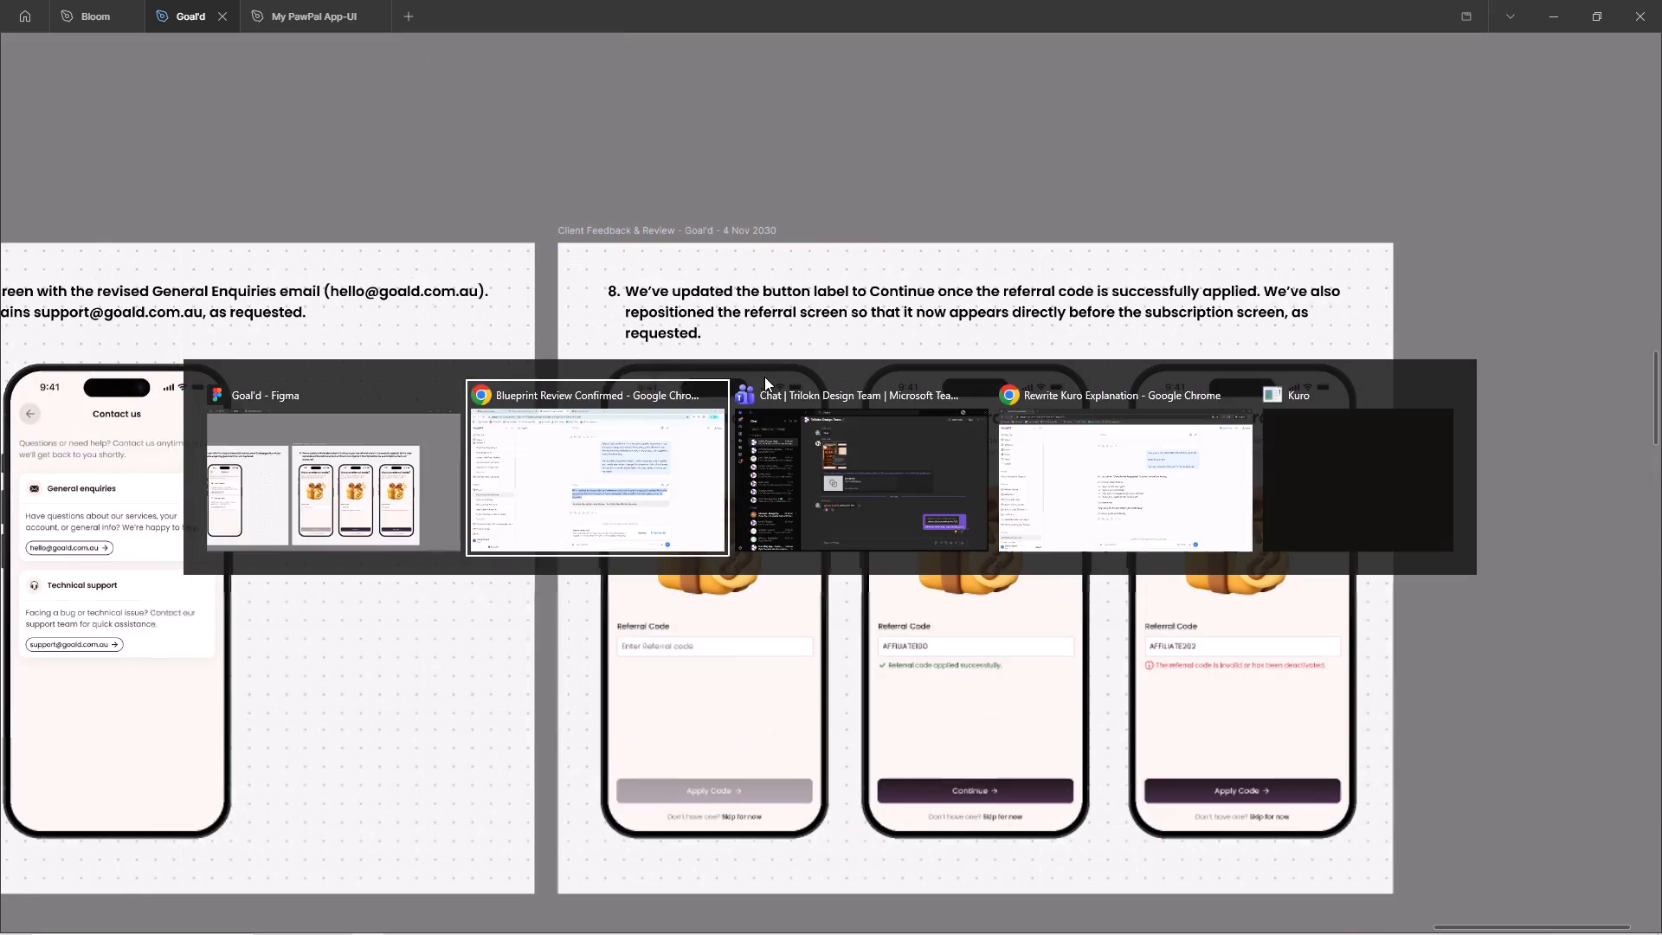
pyautogui.hotkey('alt', 'Tab')
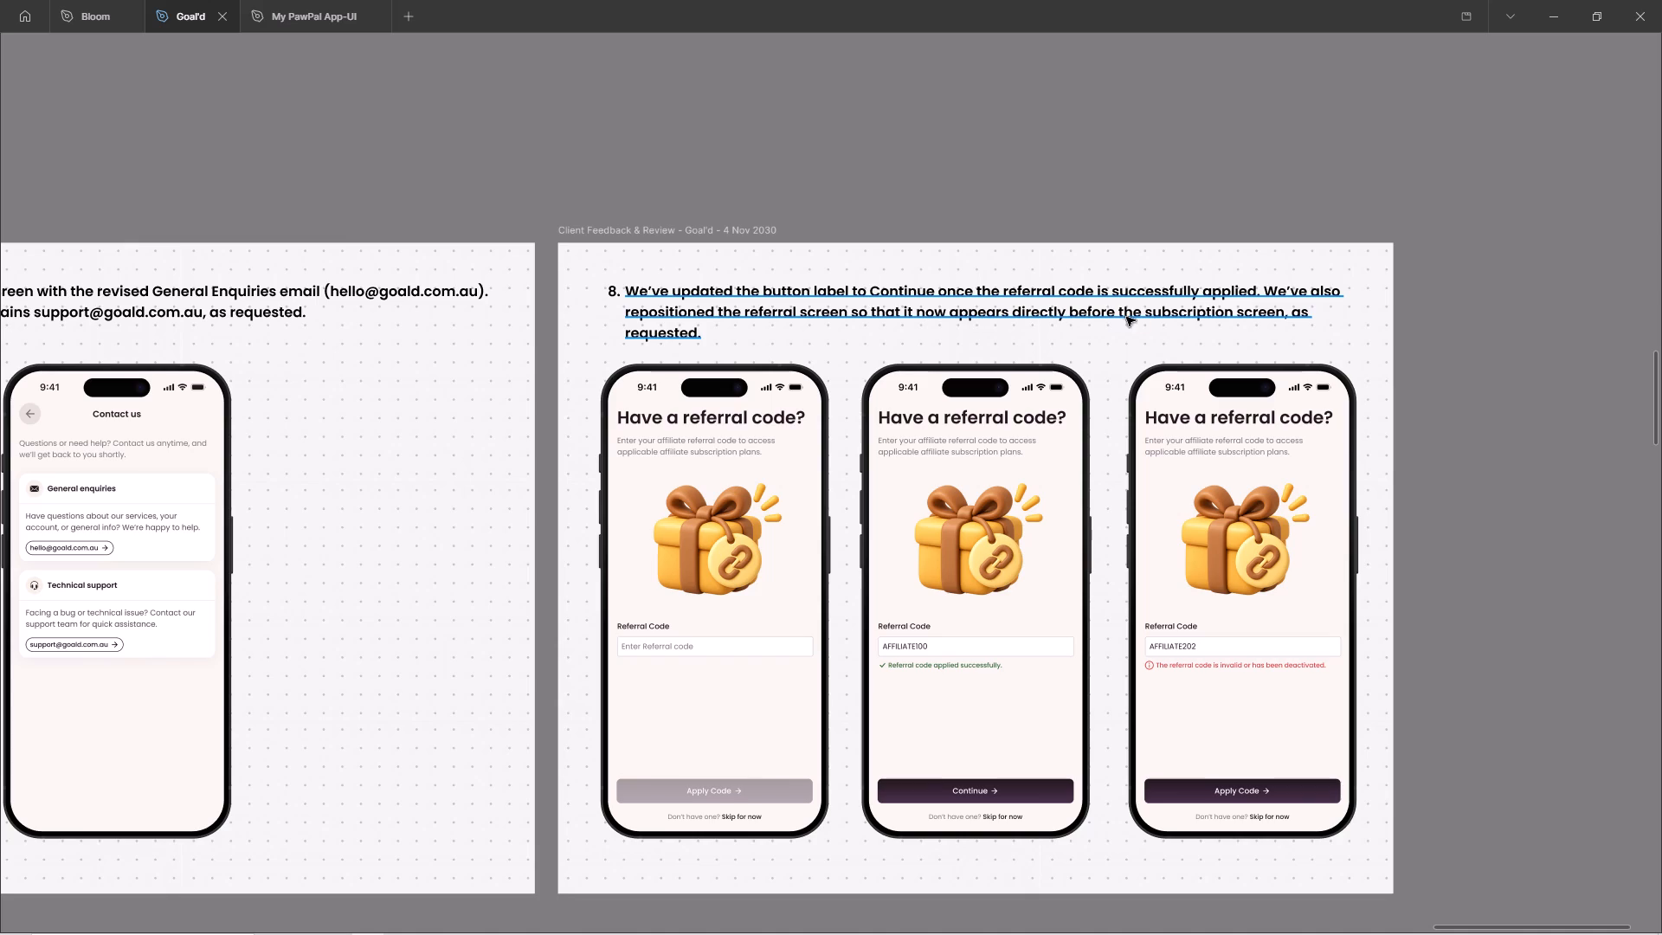
pyautogui.keyDown('ctrl'); pyautogui.scroll(-5, 1185, 403); pyautogui.keyUp('ctrl')
pyautogui.keyDown('ctrl'); pyautogui.scroll(1, 1185, 403); pyautogui.keyUp('ctrl')
pyautogui.click(1440, 399)
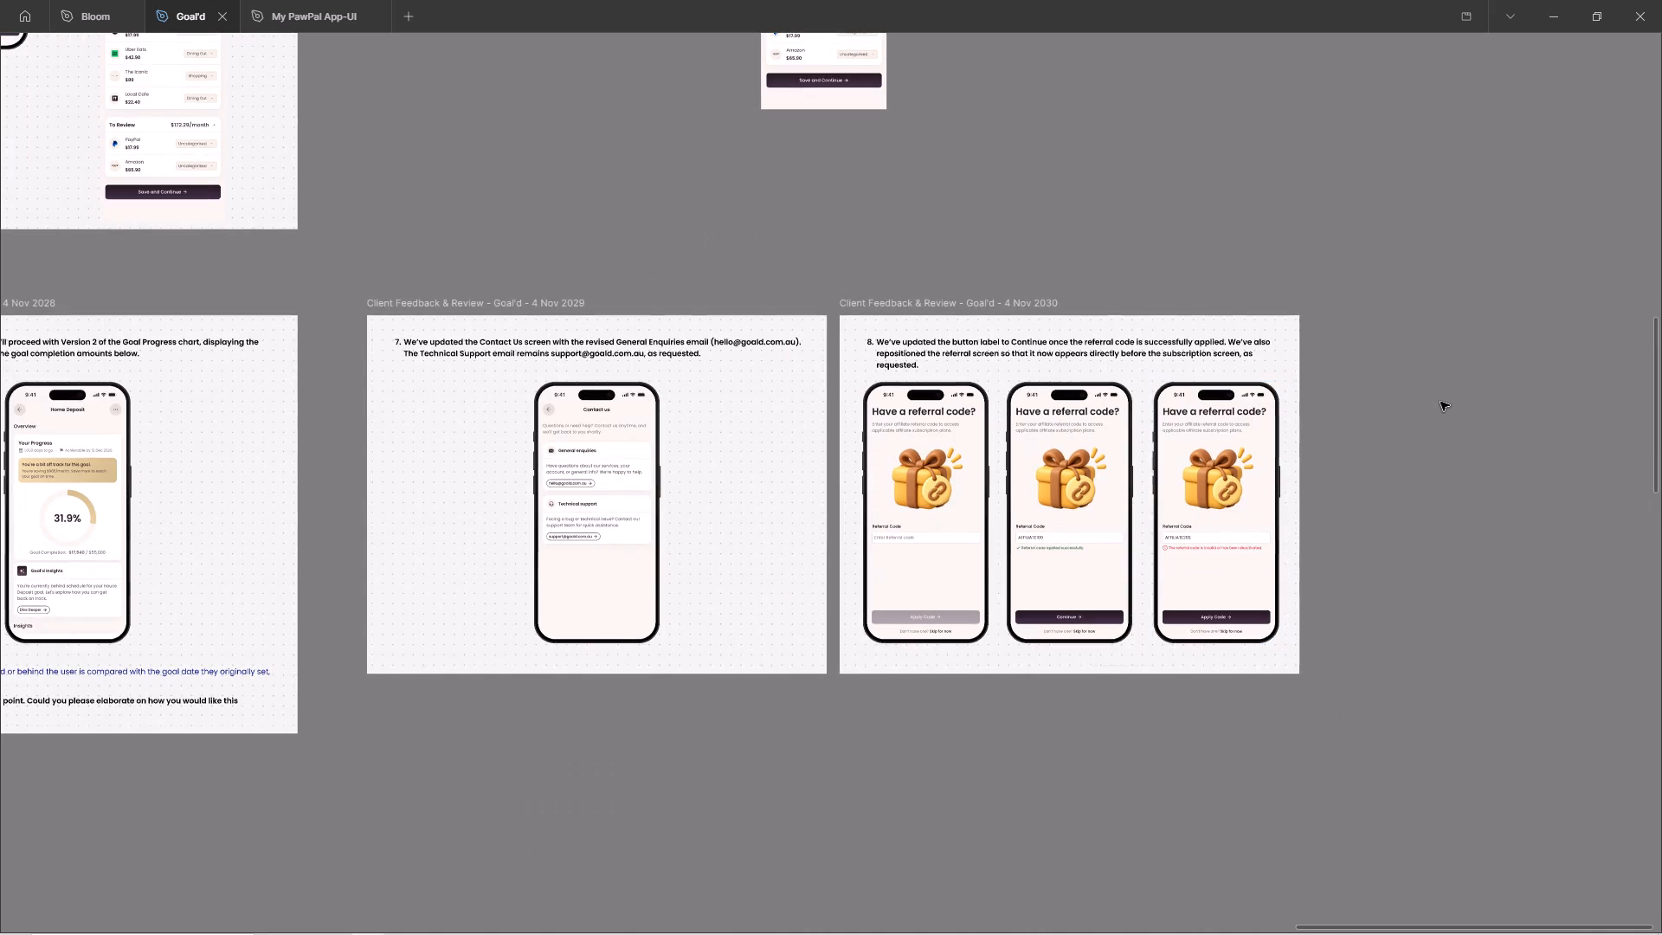
pyautogui.press('space')
pyautogui.moveTo(1345, 510); pyautogui.dragTo(1518, 515)
pyautogui.press('space')
pyautogui.press('space')
pyautogui.press('space')
pyautogui.press('space')
pyautogui.press('space')
pyautogui.press('space')
pyautogui.press('space')
pyautogui.press('space')
pyautogui.press('space')
pyautogui.press('space')
pyautogui.press('space')
pyautogui.press('space')
pyautogui.press('space')
pyautogui.press('space')
pyautogui.press('space')
pyautogui.press('space')
pyautogui.press('space')
pyautogui.press('space')
pyautogui.press('space')
pyautogui.press('space')
pyautogui.moveTo(741, 567); pyautogui.dragTo(977, 515)
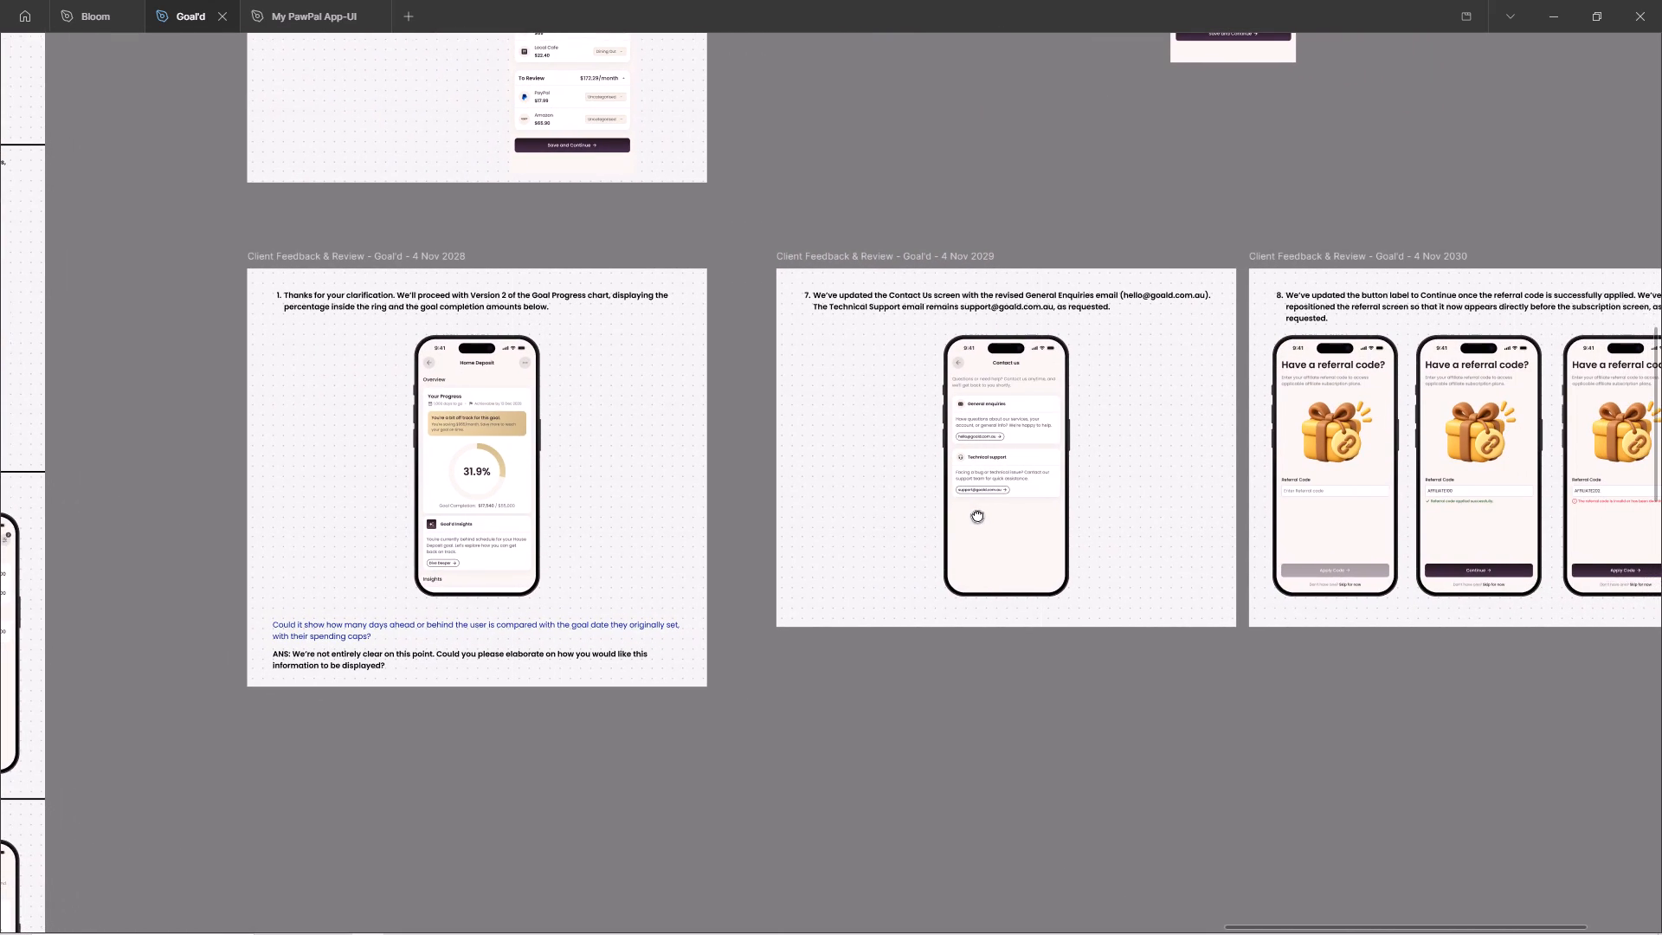
pyautogui.moveTo(977, 515); pyautogui.dragTo(1051, 557)
pyautogui.keyDown('ctrl'); pyautogui.scroll(5, 414, 369); pyautogui.keyUp('ctrl')
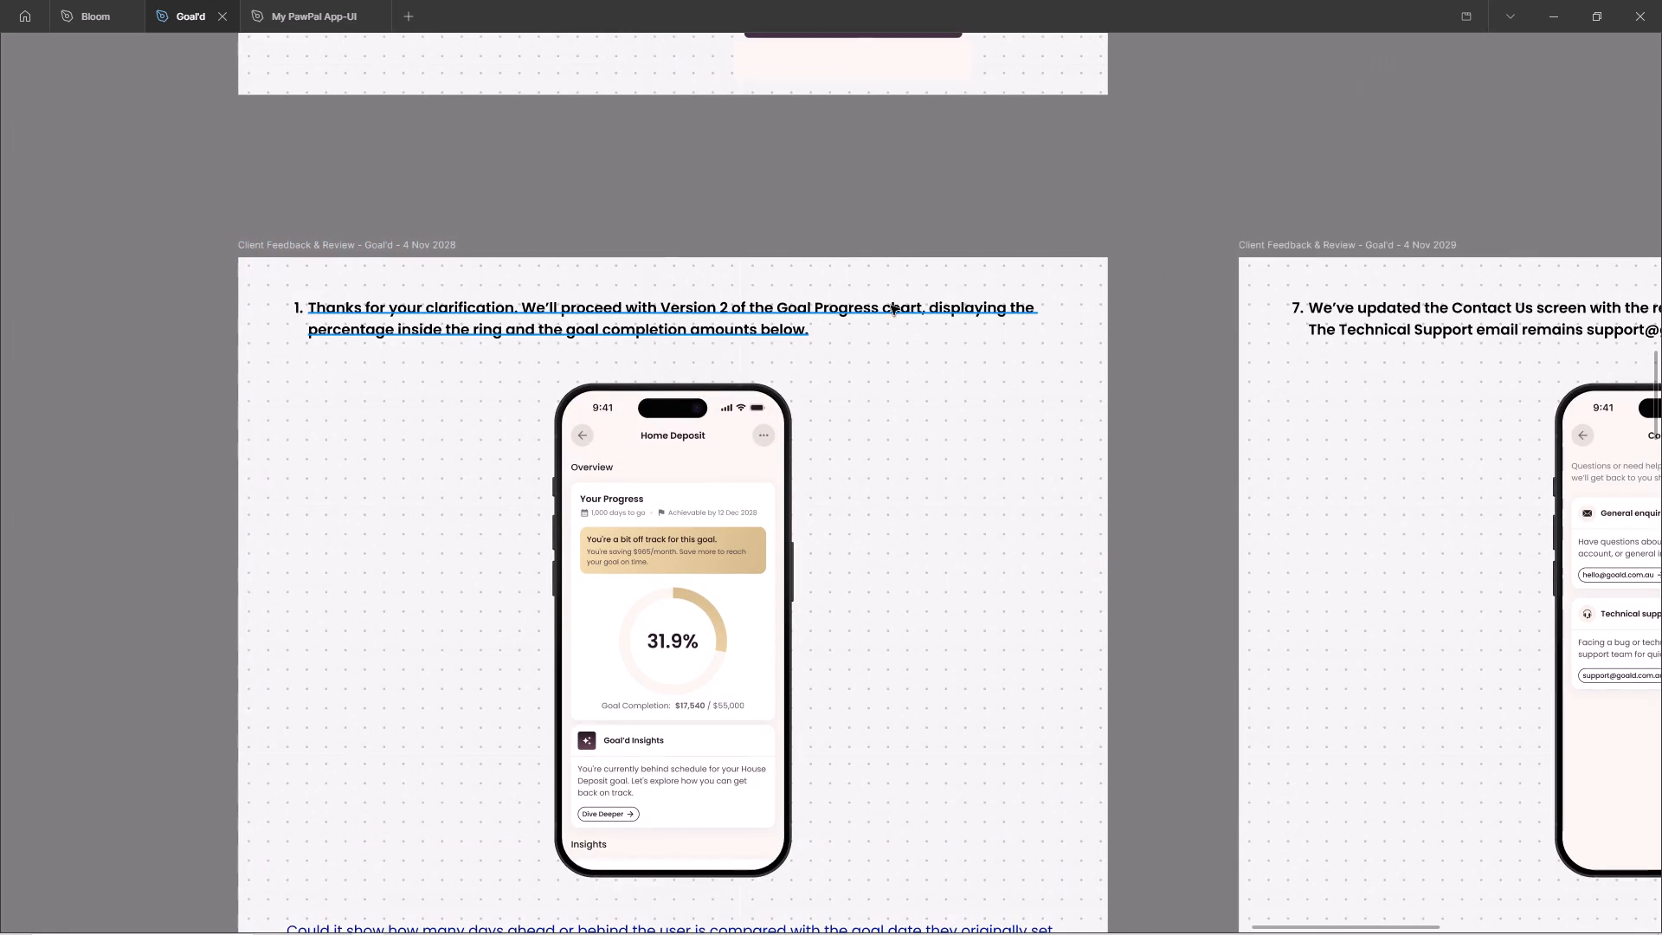
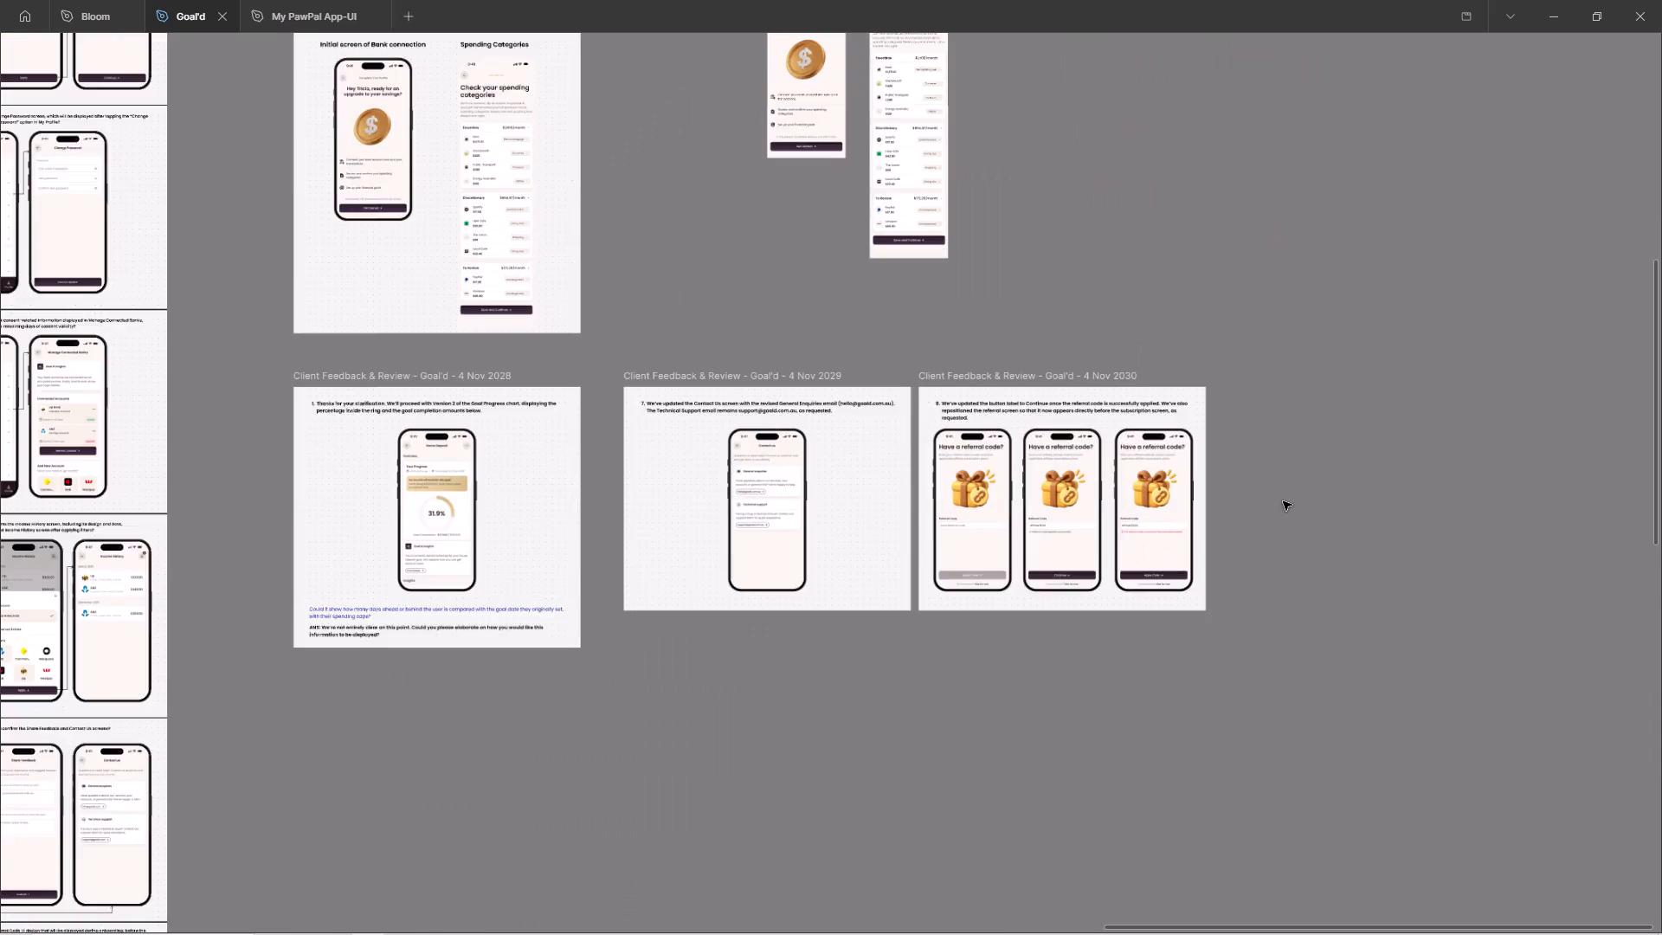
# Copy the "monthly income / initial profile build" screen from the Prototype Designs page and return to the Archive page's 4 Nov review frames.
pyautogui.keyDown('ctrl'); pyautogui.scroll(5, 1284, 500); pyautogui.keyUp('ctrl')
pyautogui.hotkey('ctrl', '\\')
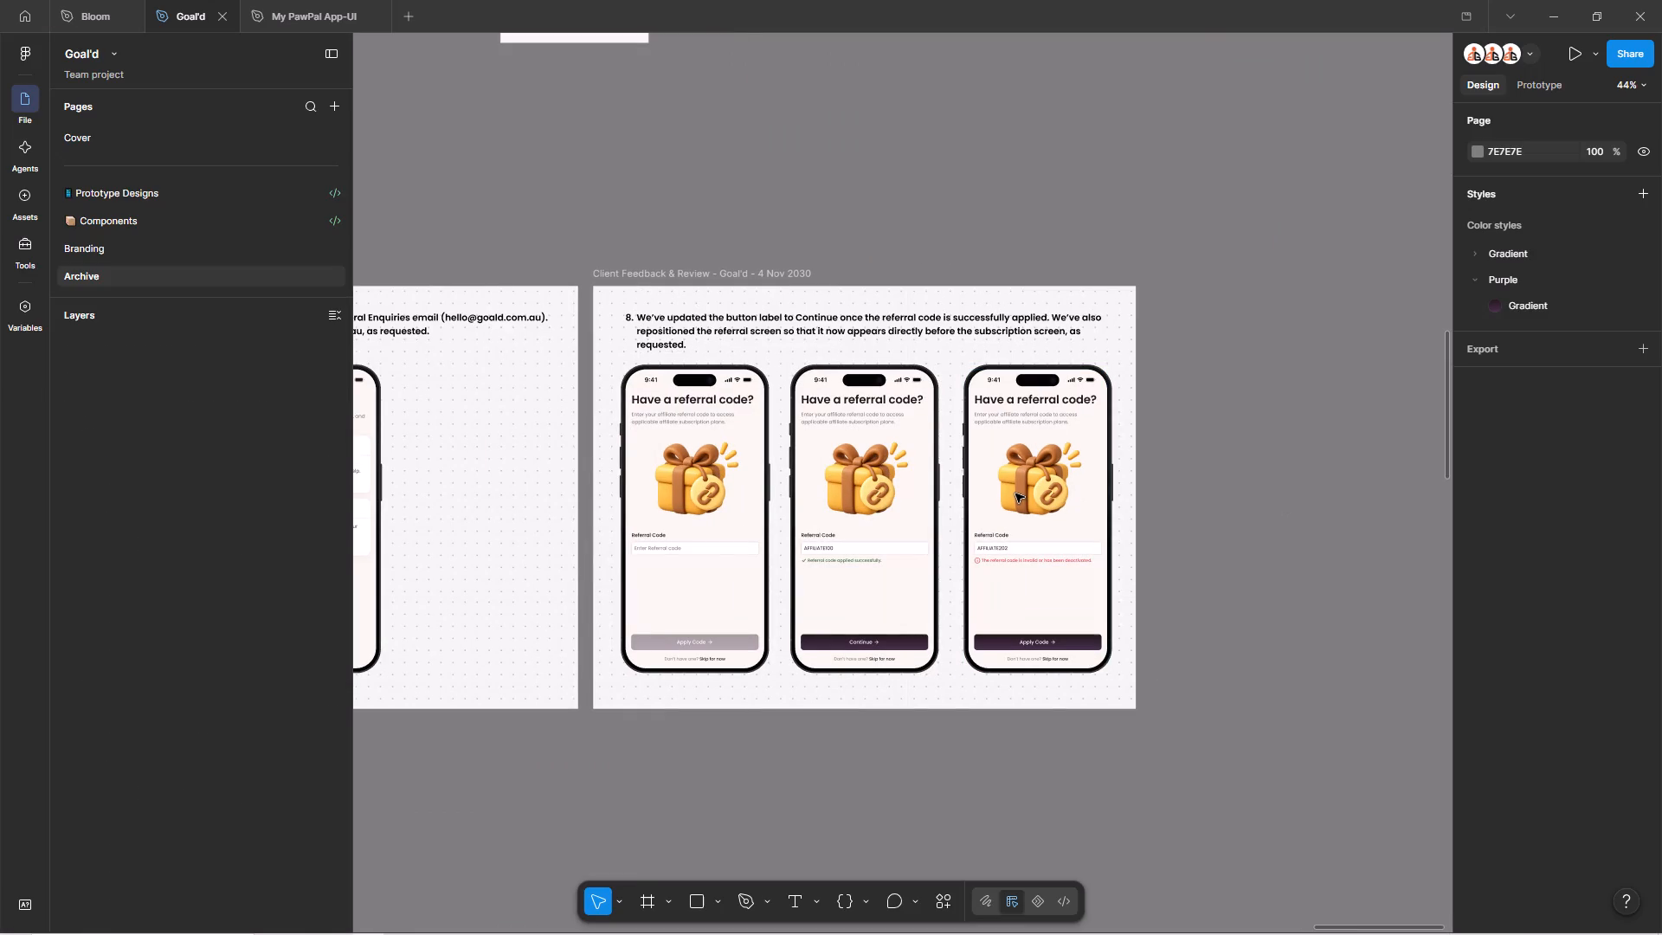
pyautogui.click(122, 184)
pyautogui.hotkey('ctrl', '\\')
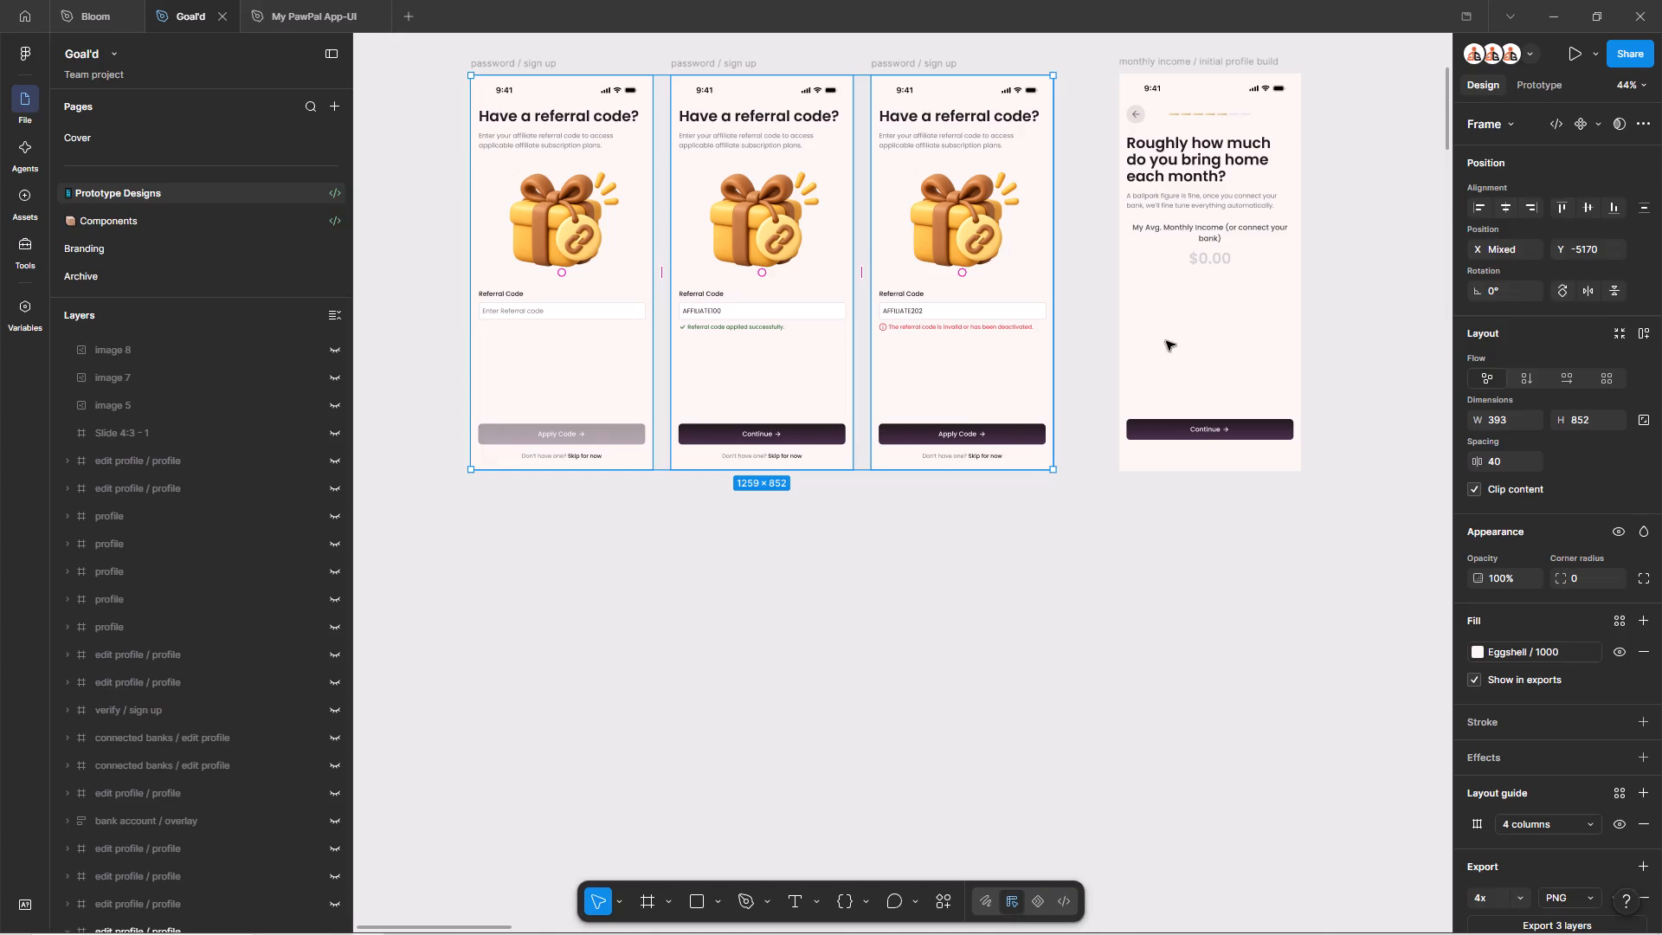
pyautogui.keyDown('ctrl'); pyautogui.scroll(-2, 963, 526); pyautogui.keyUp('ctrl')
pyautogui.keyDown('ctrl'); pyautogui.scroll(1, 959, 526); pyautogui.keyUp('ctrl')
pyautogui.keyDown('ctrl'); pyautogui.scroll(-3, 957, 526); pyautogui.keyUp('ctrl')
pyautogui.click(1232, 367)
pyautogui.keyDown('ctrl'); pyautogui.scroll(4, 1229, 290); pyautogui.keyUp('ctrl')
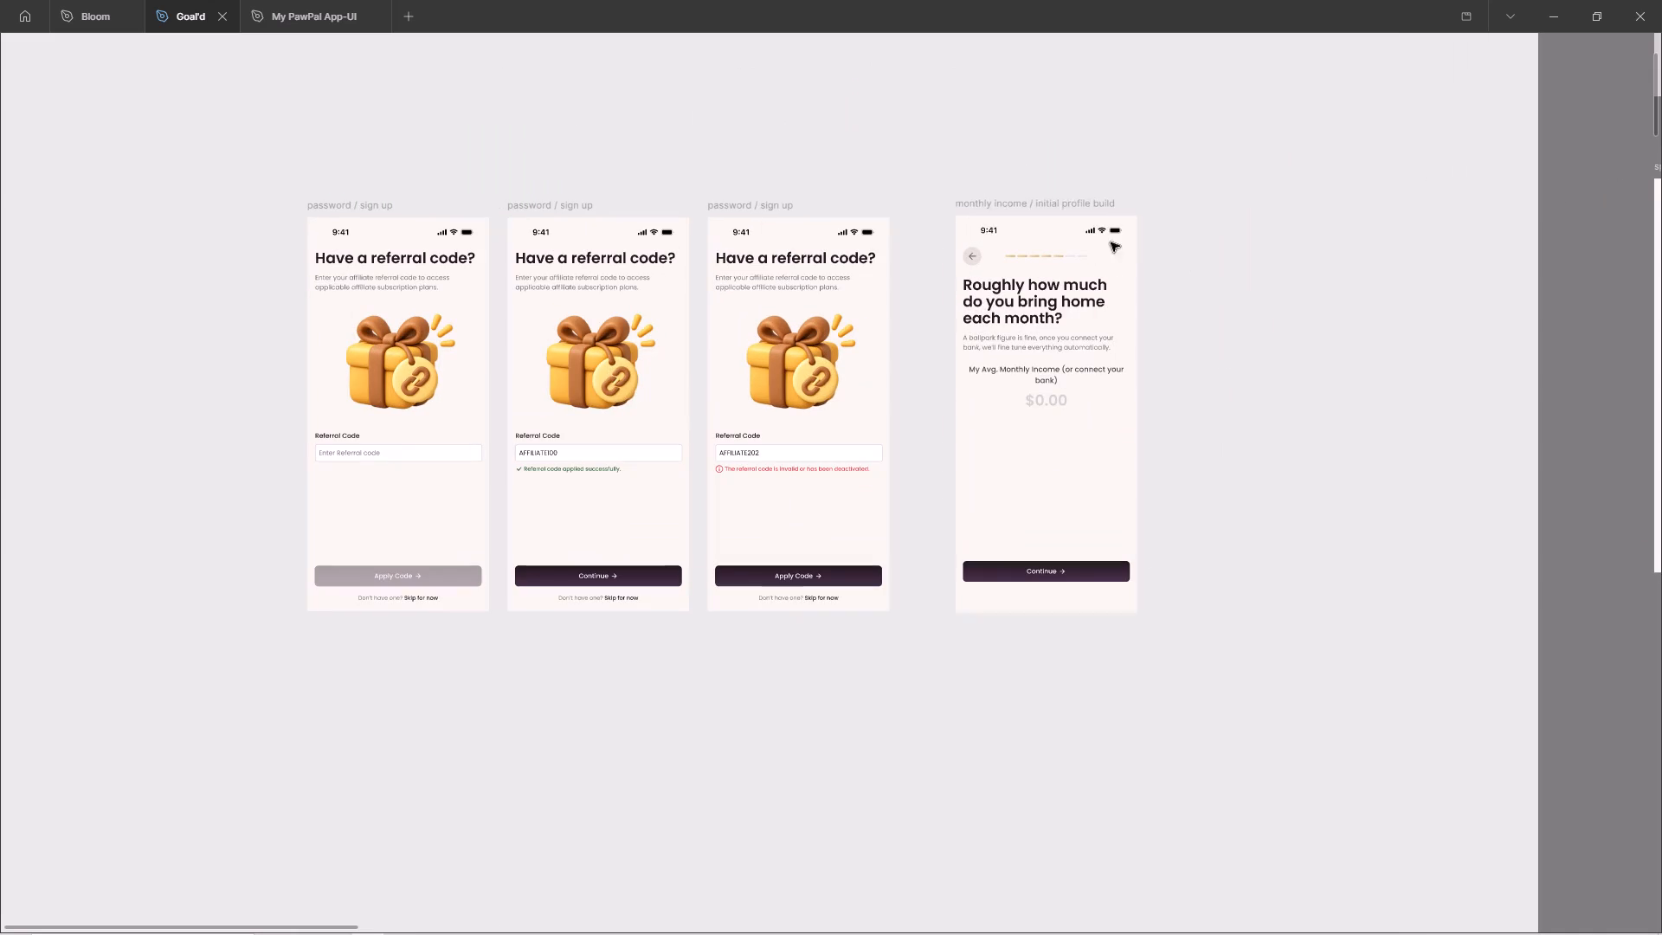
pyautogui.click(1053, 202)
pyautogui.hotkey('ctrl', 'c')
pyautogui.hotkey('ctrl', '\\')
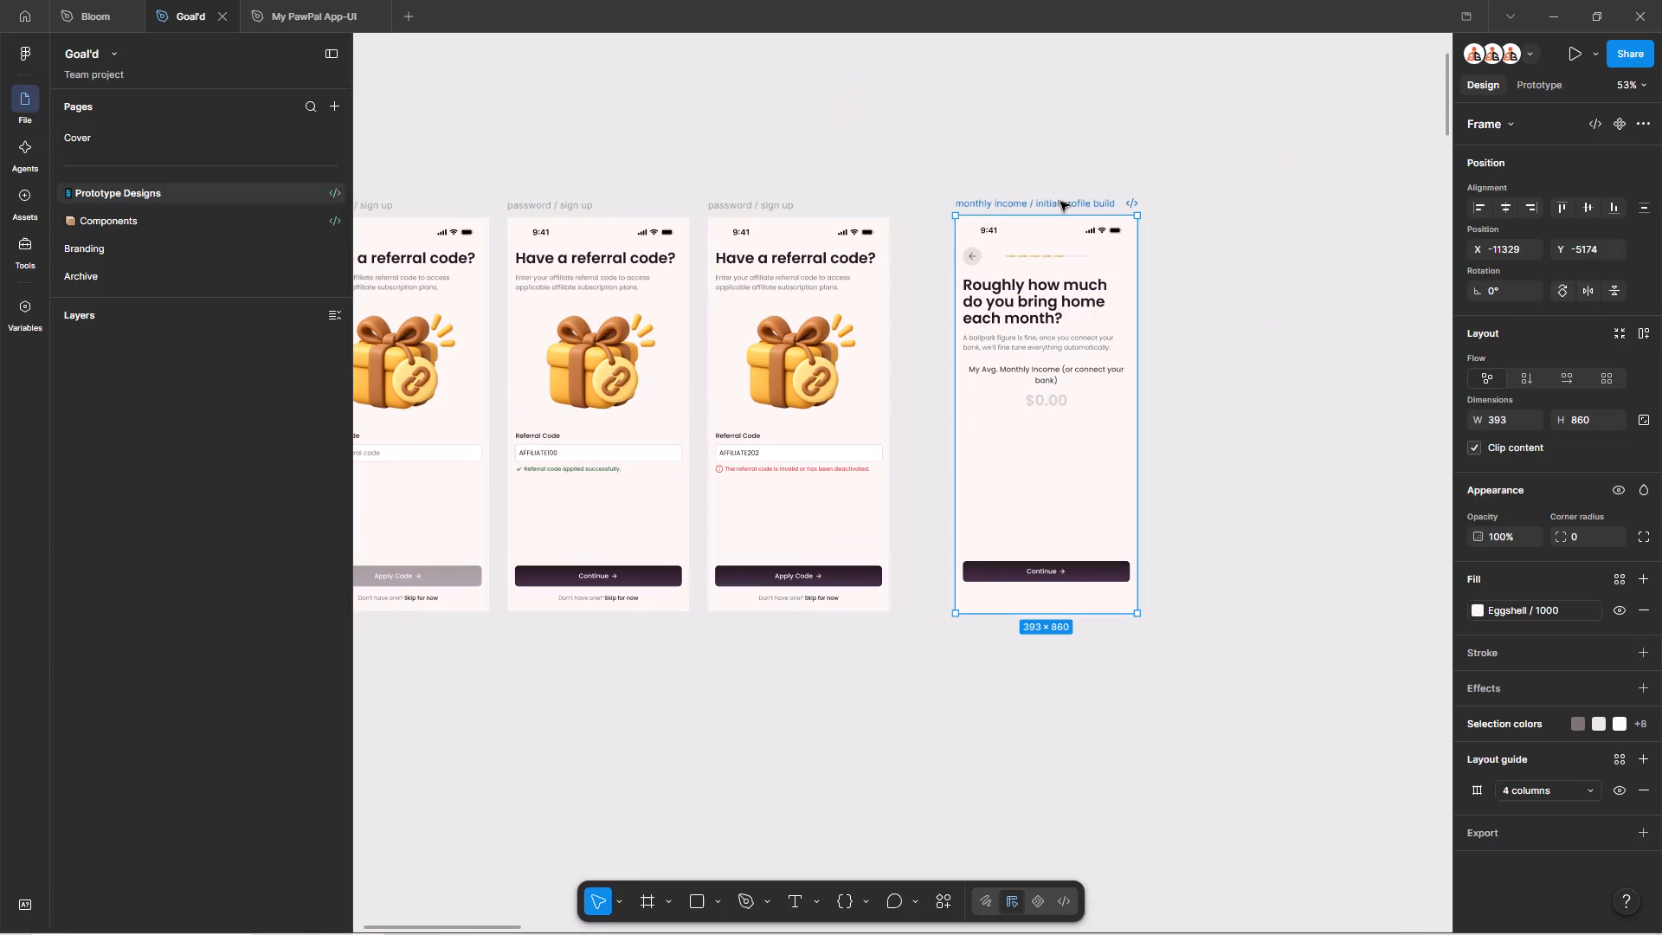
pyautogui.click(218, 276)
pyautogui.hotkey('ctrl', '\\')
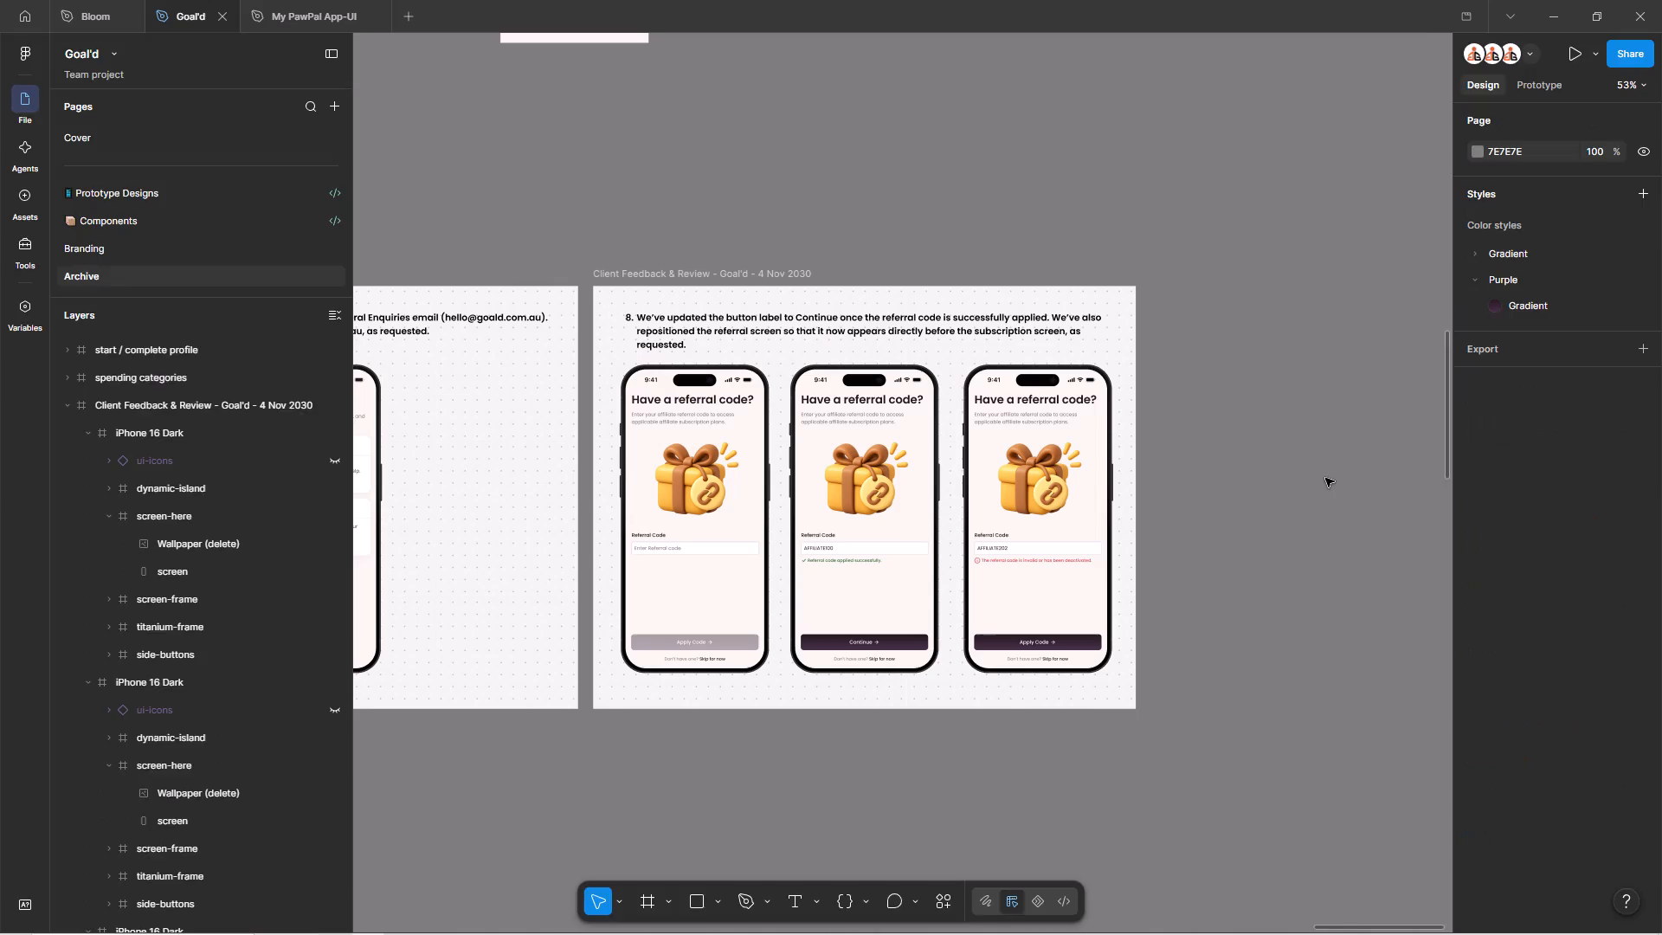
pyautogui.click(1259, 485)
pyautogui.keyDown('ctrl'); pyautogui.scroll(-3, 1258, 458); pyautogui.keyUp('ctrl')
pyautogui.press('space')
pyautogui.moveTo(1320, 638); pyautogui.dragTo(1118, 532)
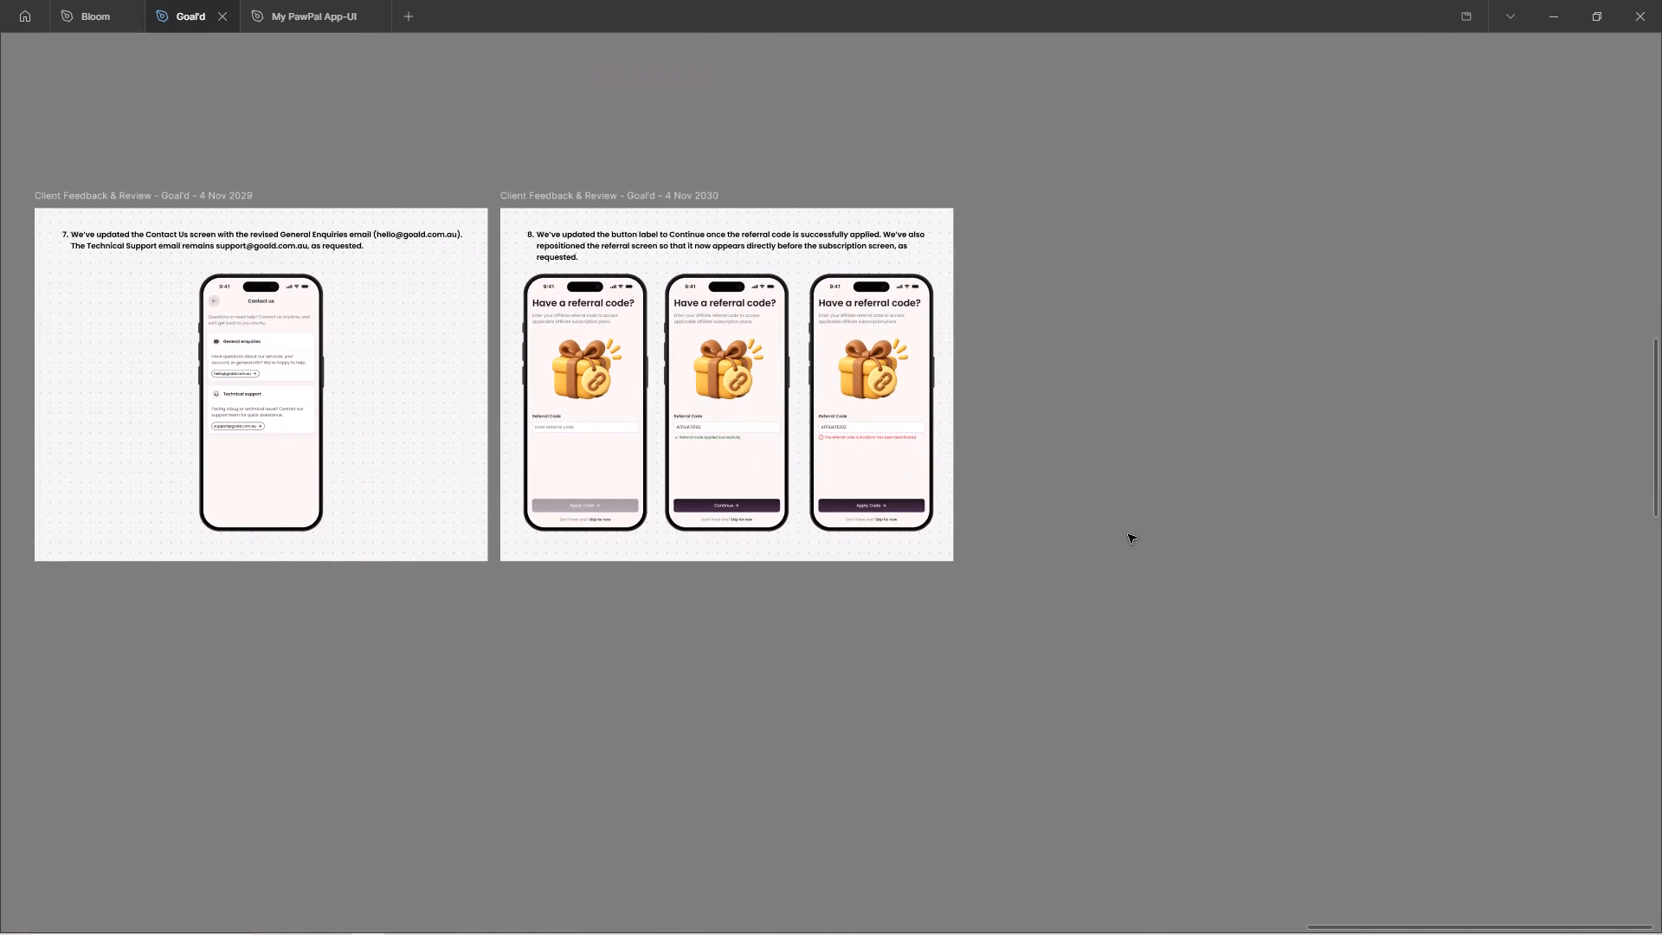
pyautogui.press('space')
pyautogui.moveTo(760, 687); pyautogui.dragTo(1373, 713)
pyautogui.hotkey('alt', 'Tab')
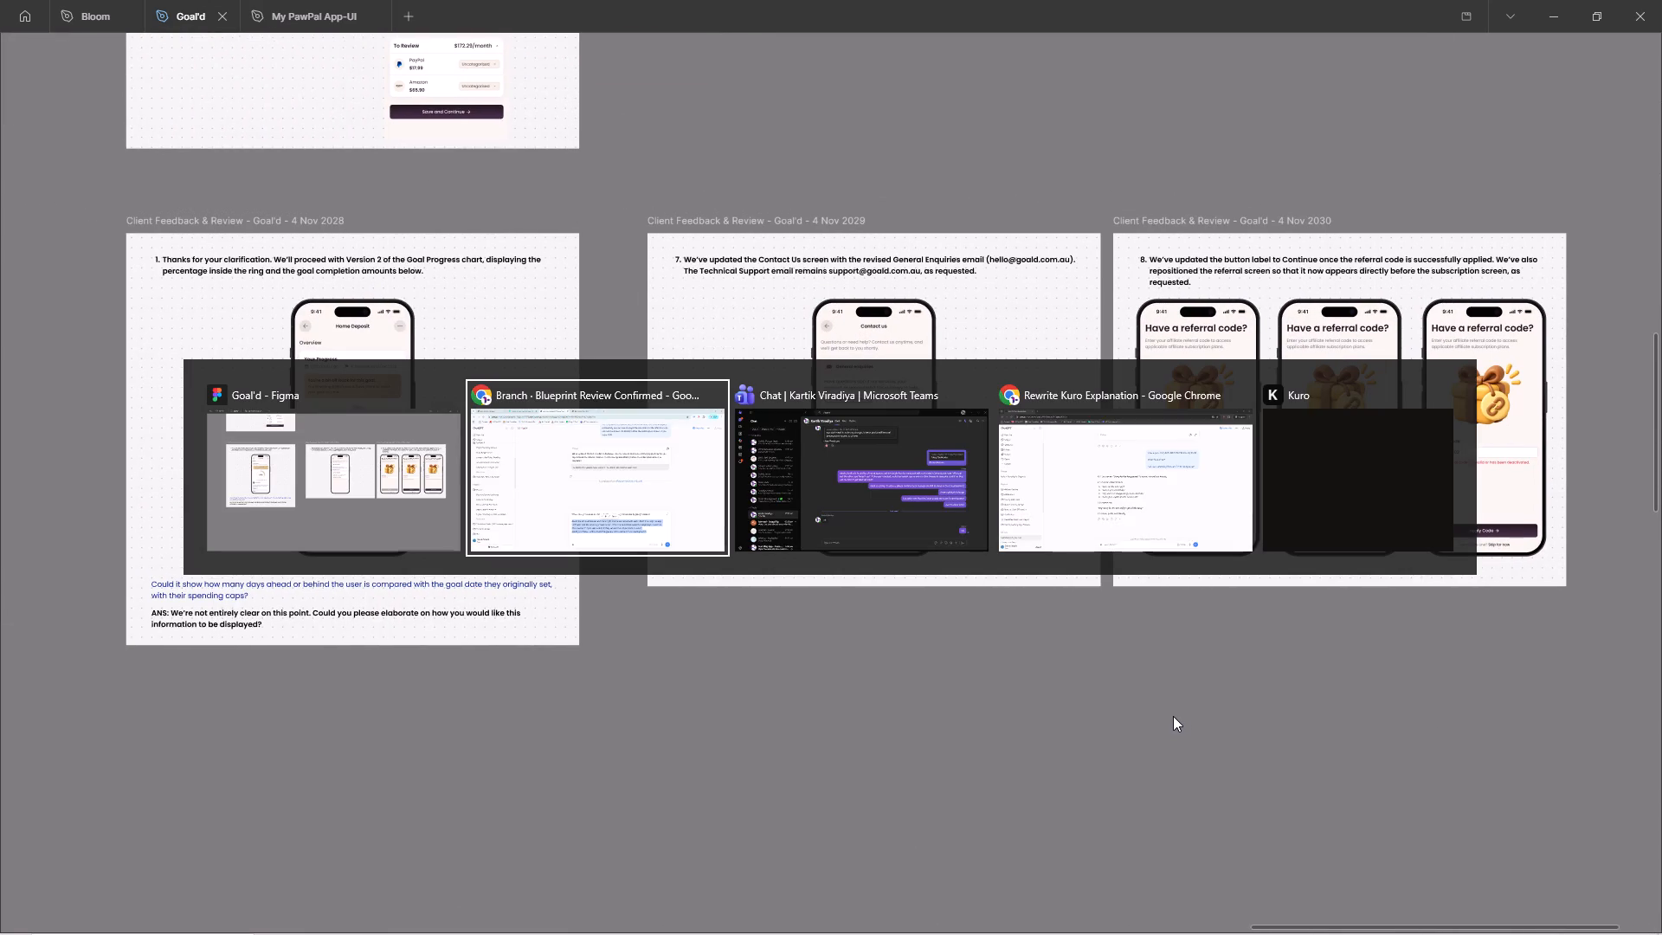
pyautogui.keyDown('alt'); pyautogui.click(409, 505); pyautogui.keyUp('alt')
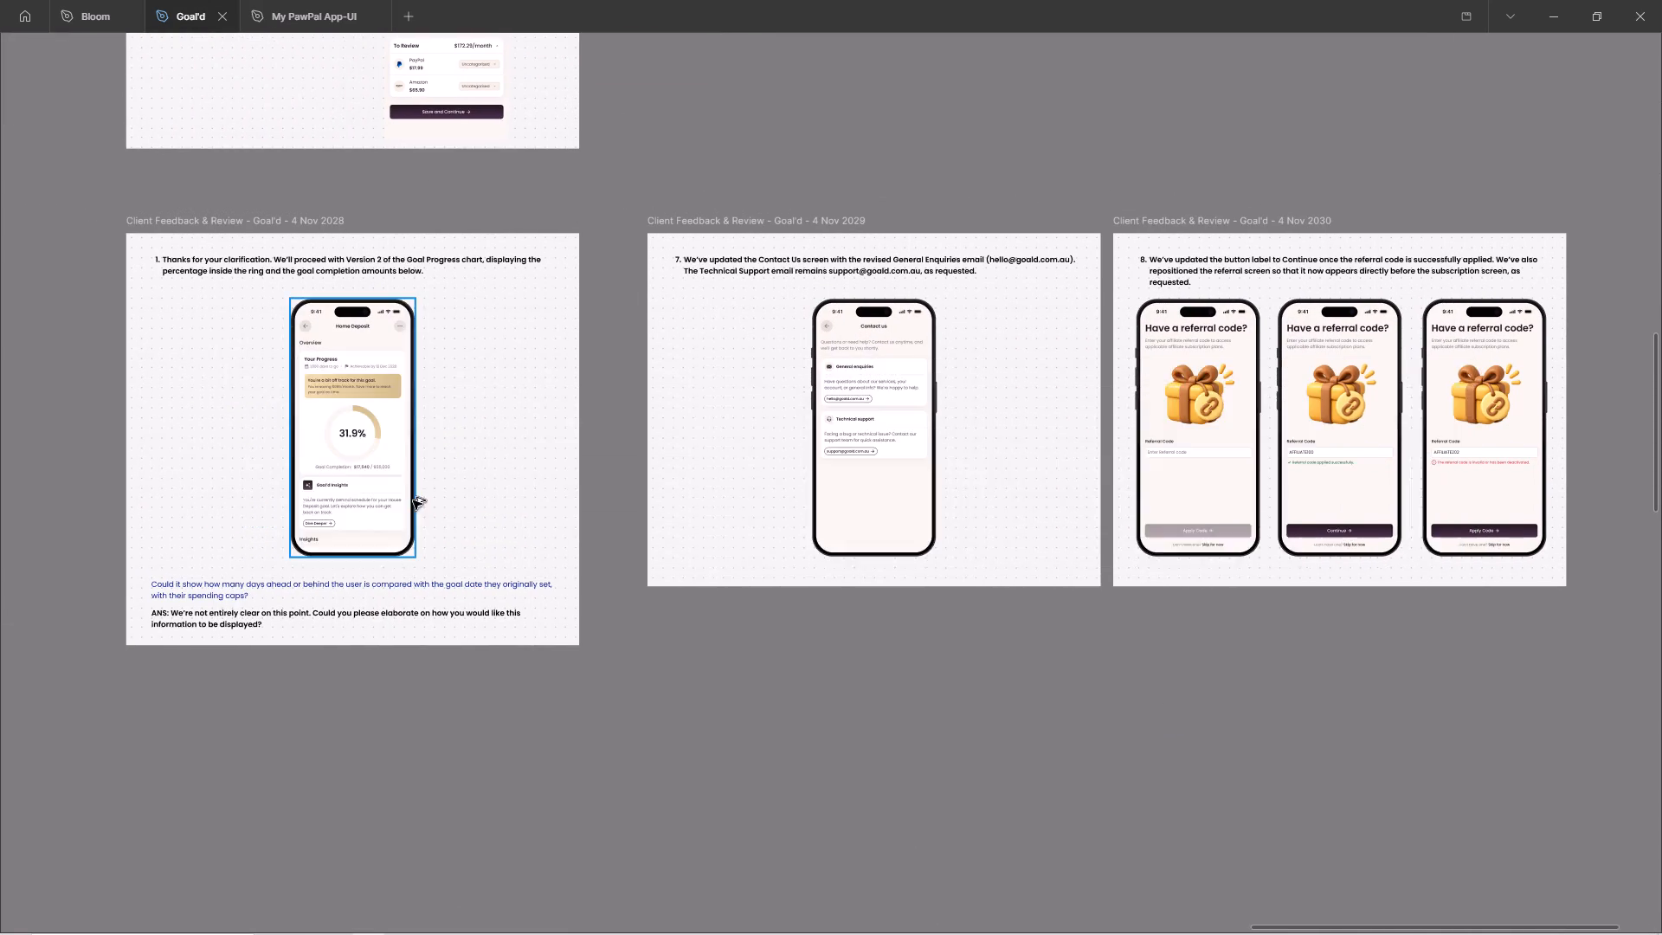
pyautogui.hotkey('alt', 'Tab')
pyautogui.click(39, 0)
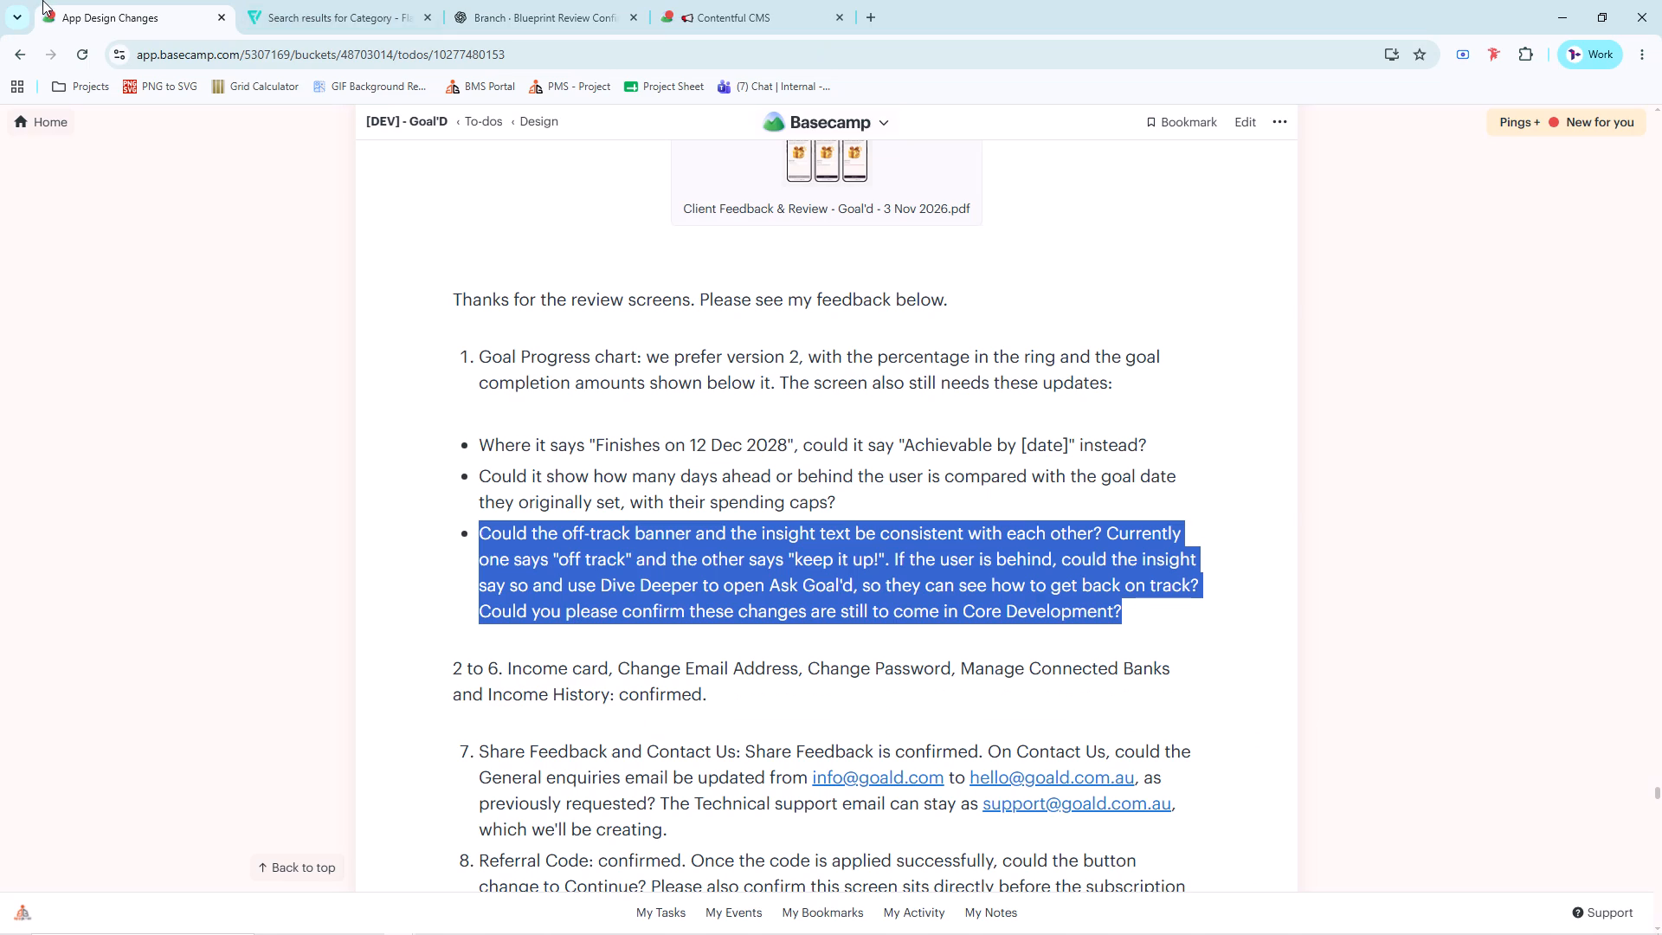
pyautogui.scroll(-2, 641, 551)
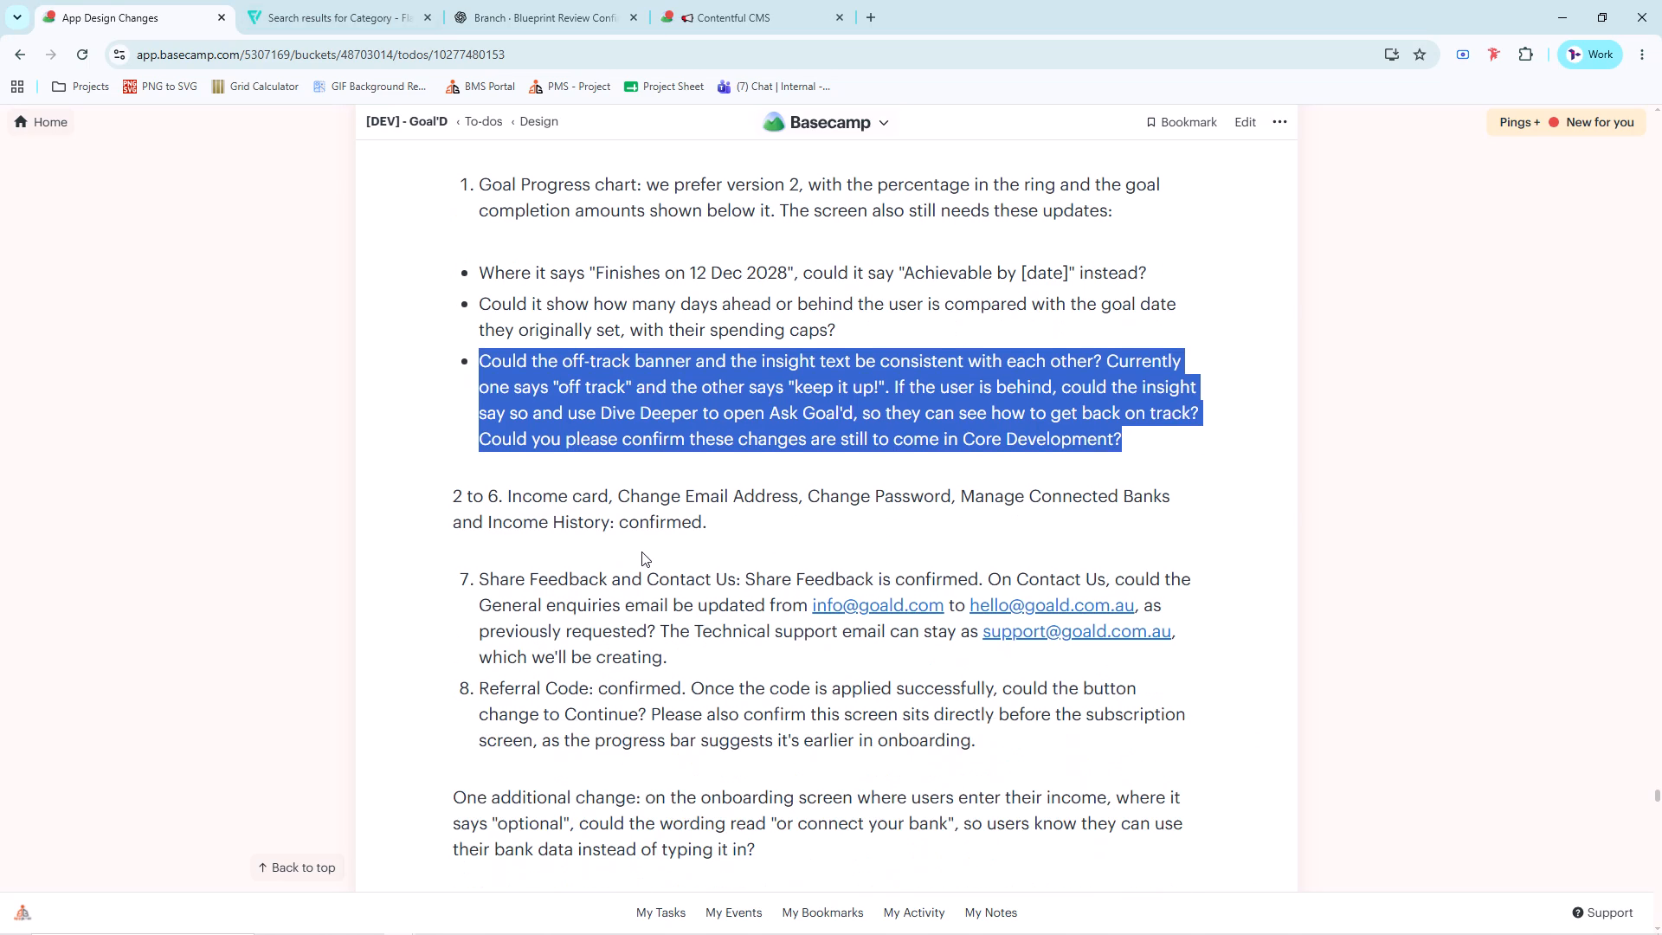
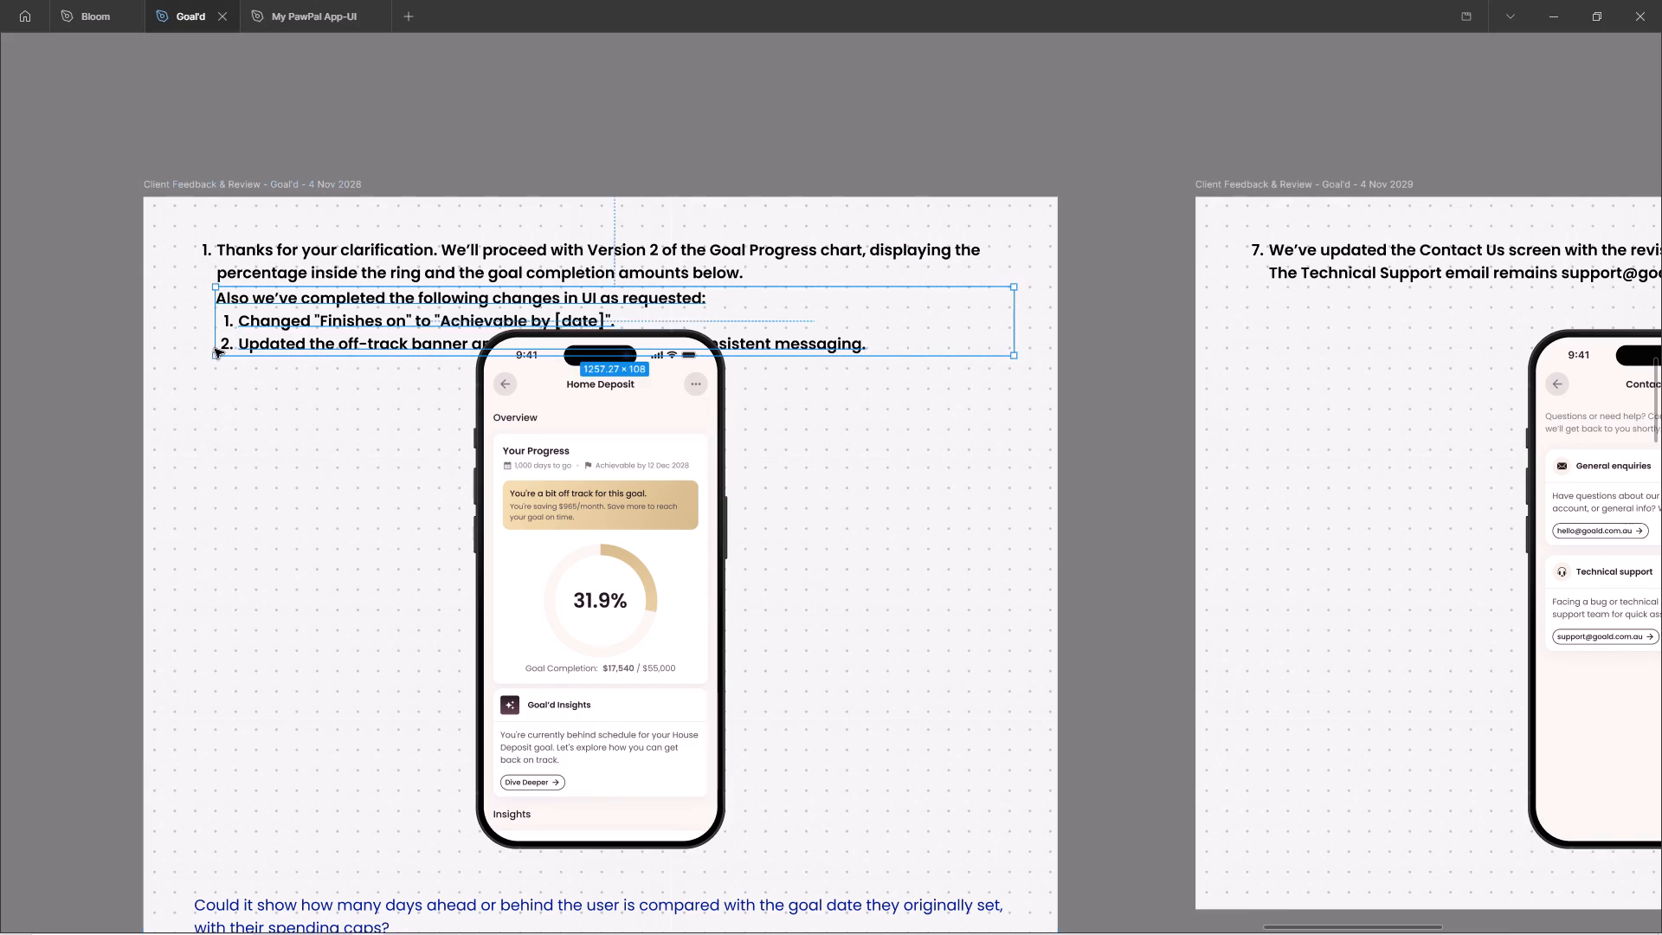
# Extend the 4 Nov 2028 review frame downward to make room for the longer answer.
pyautogui.keyDown('ctrl'); pyautogui.scroll(-5, 218, 344); pyautogui.keyUp('ctrl')
pyautogui.click(128, 415)
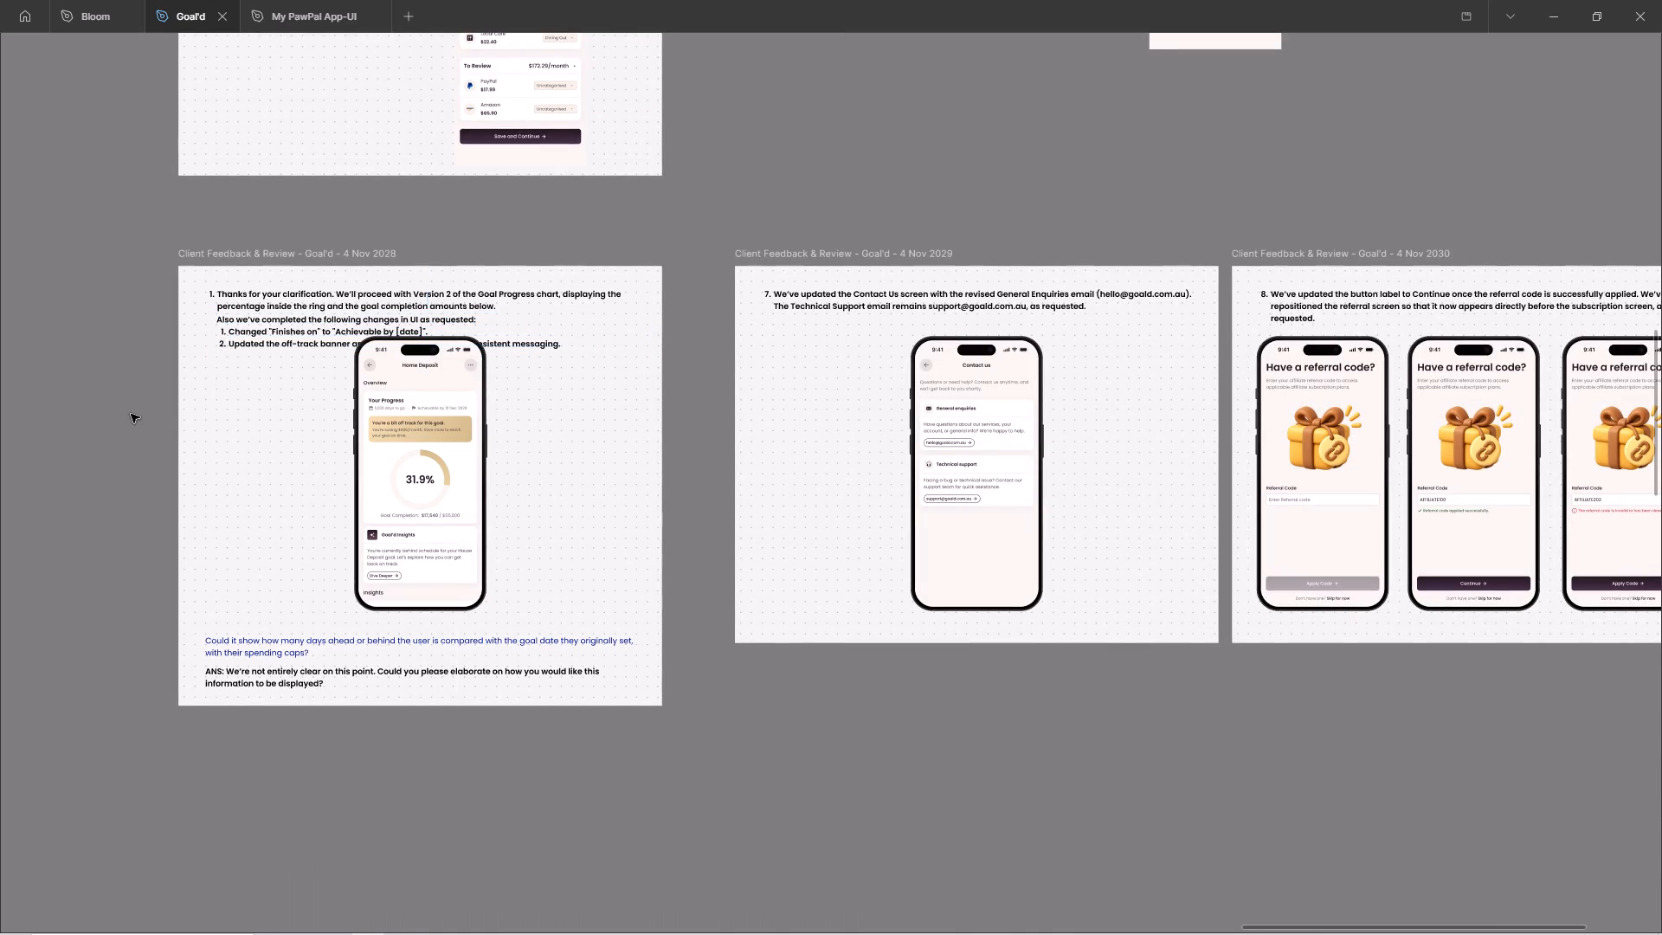
pyautogui.click(393, 490)
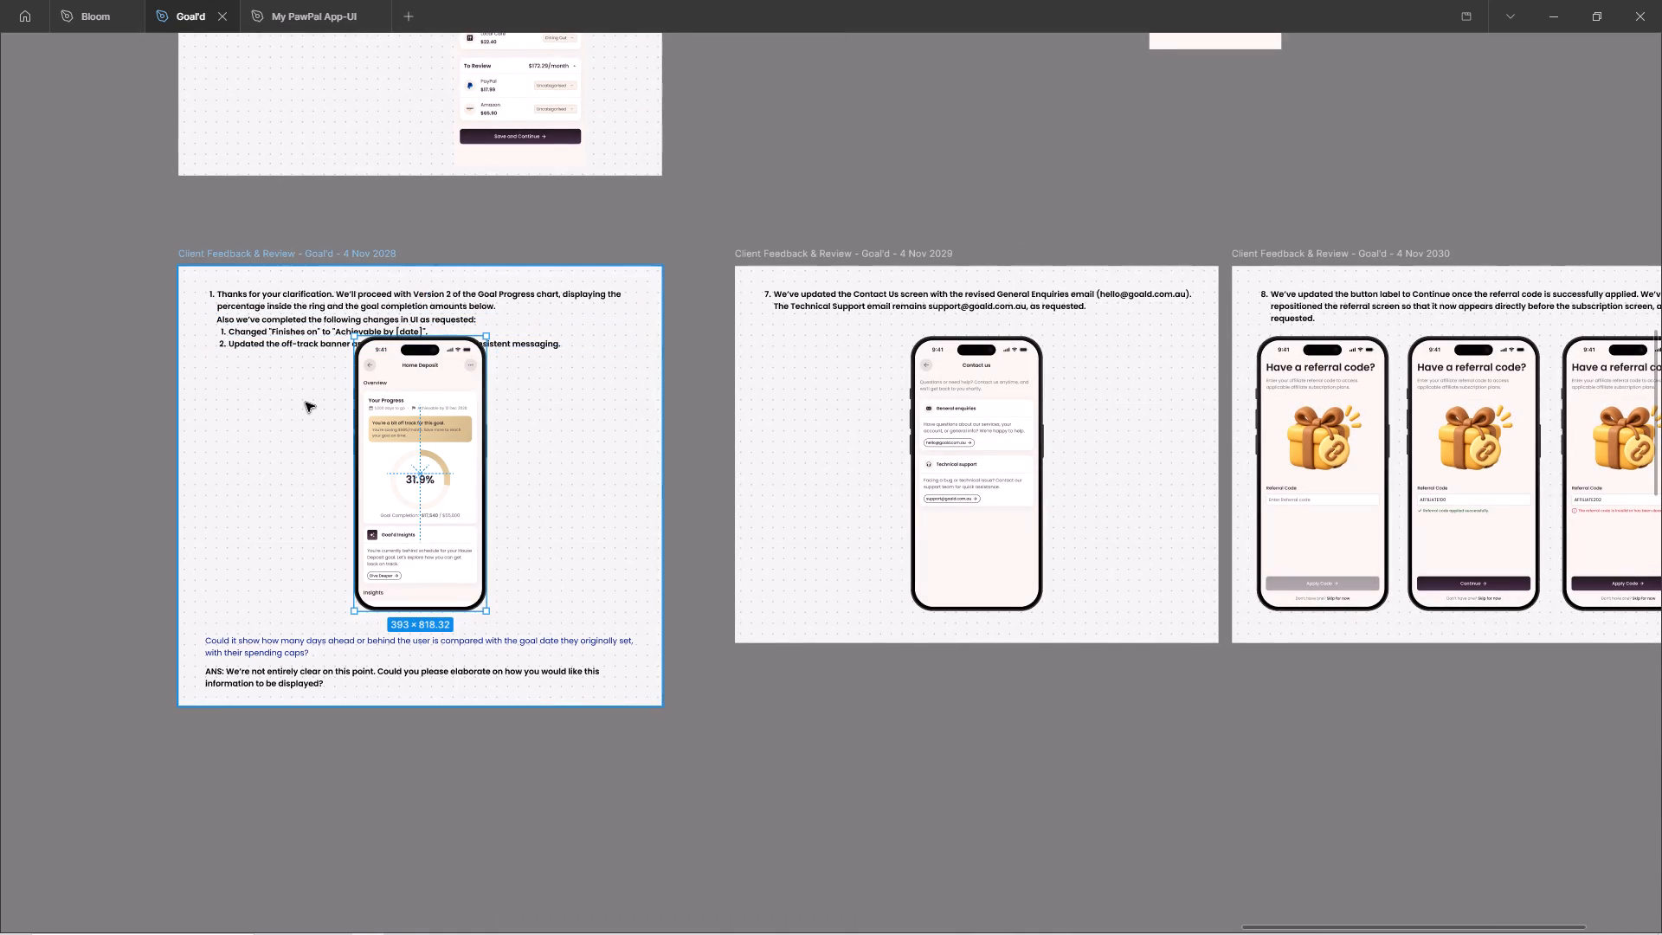
pyautogui.keyDown('ctrl'); pyautogui.scroll(2, 306, 403); pyautogui.keyUp('ctrl')
pyautogui.click(224, 228)
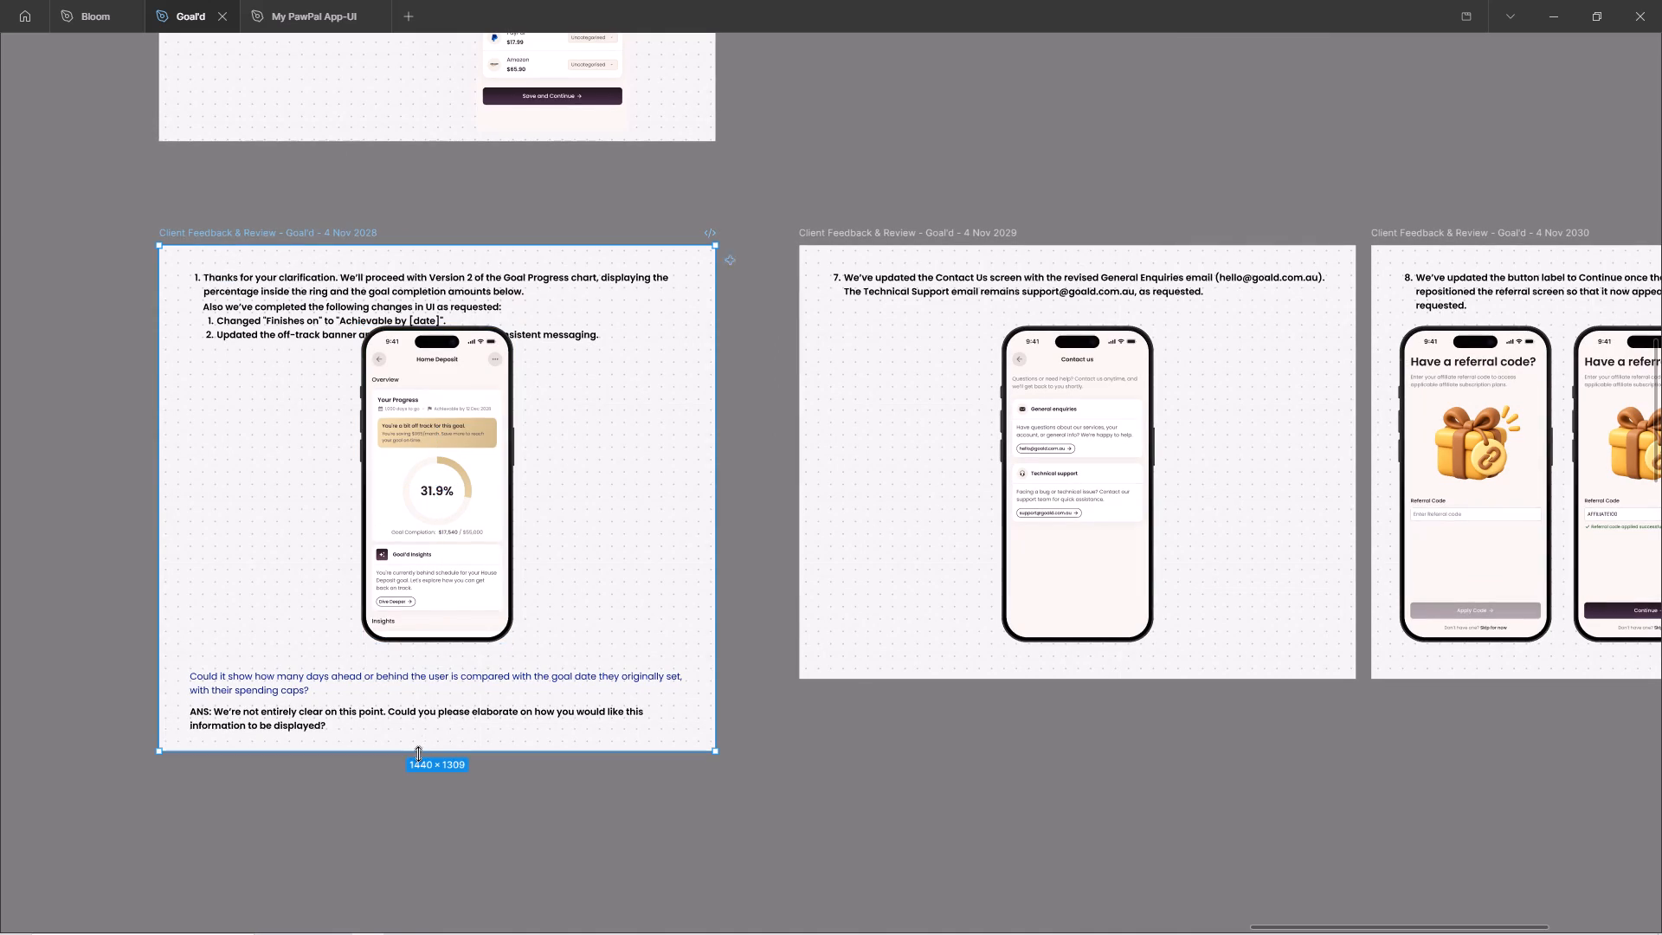
pyautogui.keyDown('ctrl'); pyautogui.moveTo(418, 752); pyautogui.dragTo(418, 812); pyautogui.keyUp('ctrl')
# Group the blue spending caps question with its ANS reply and move the group down near the frame's bottom edge.
pyautogui.click(240, 712)
pyautogui.keyDown('shift'); pyautogui.click(226, 681); pyautogui.keyUp('shift')
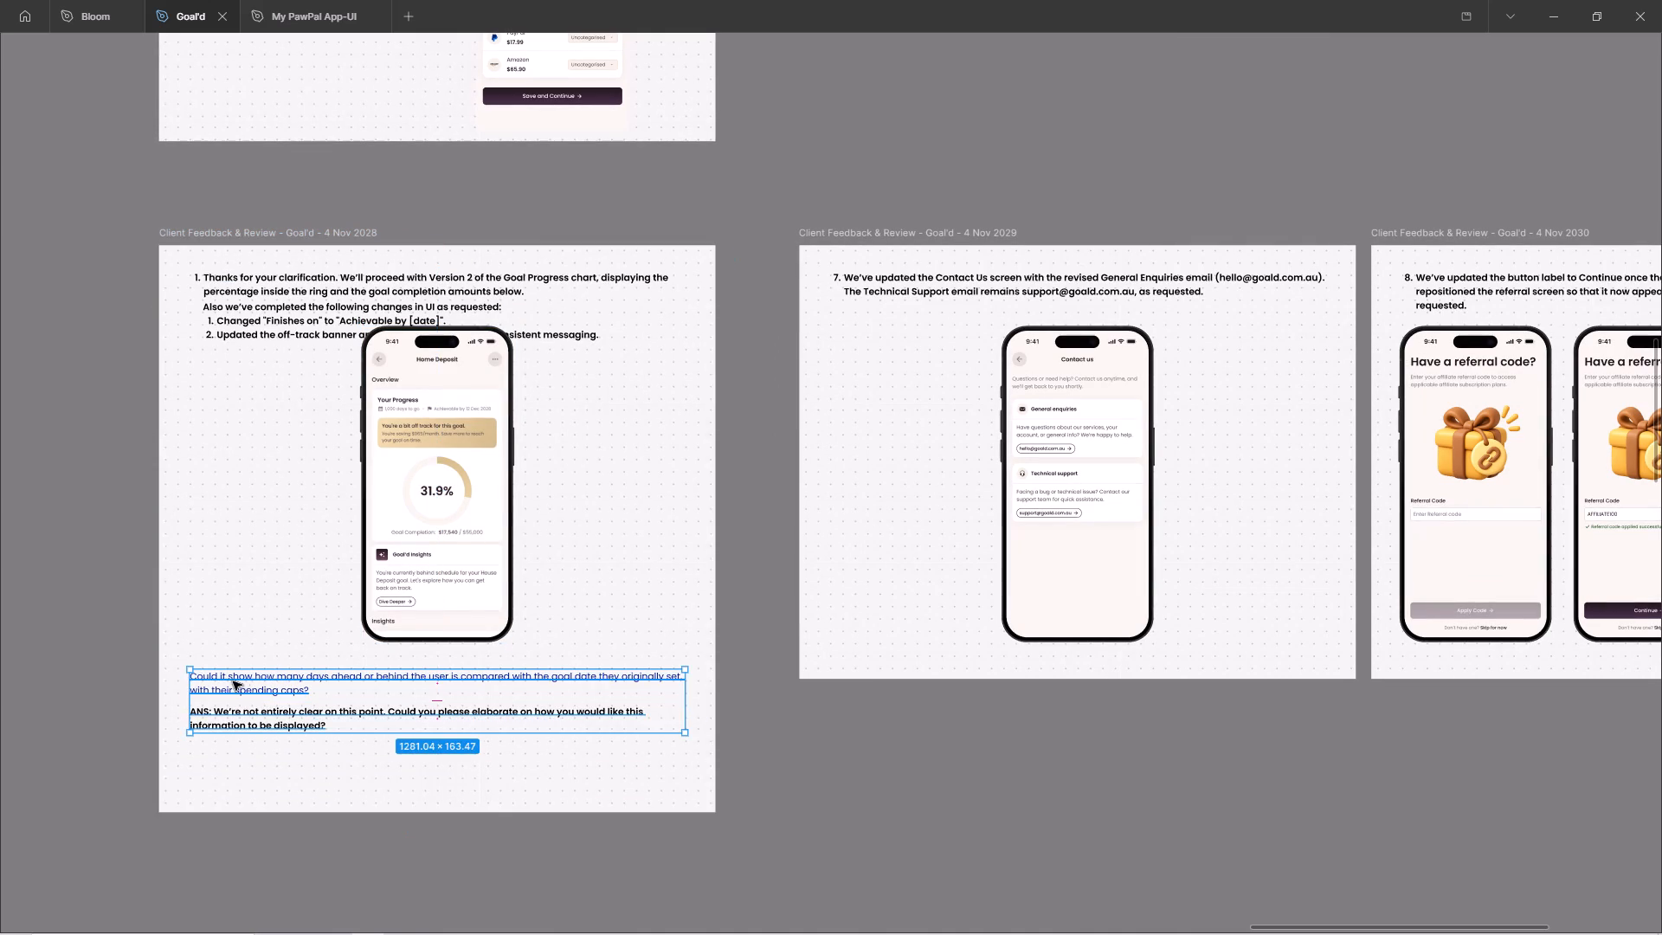
pyautogui.hotkey('ctrl', 'g')
pyautogui.keyDown('shift'); pyautogui.moveTo(255, 695); pyautogui.dragTo(255, 746); pyautogui.keyUp('shift')
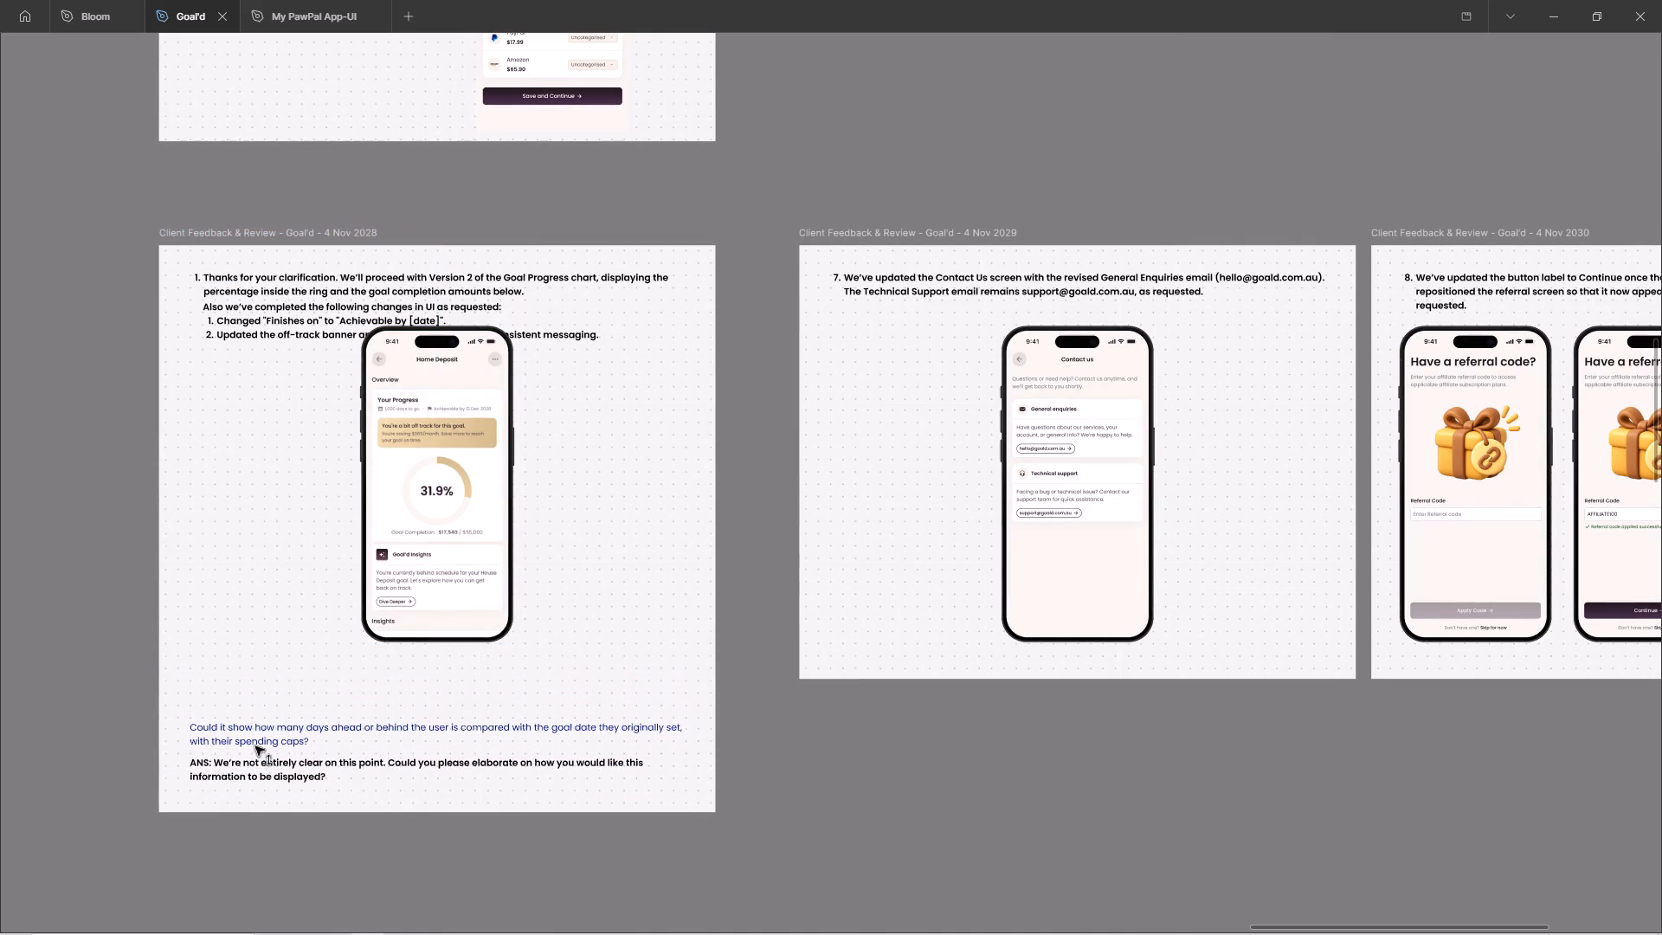
pyautogui.keyDown('shift'); pyautogui.moveTo(255, 746); pyautogui.dragTo(257, 752); pyautogui.keyUp('shift')
# Move the Home Deposit phone mockup straight down, clear of the numbered UI changes and above the blue question.
pyautogui.click(389, 578)
pyautogui.keyDown('shift'); pyautogui.moveTo(427, 521); pyautogui.dragTo(423, 587); pyautogui.keyUp('shift')
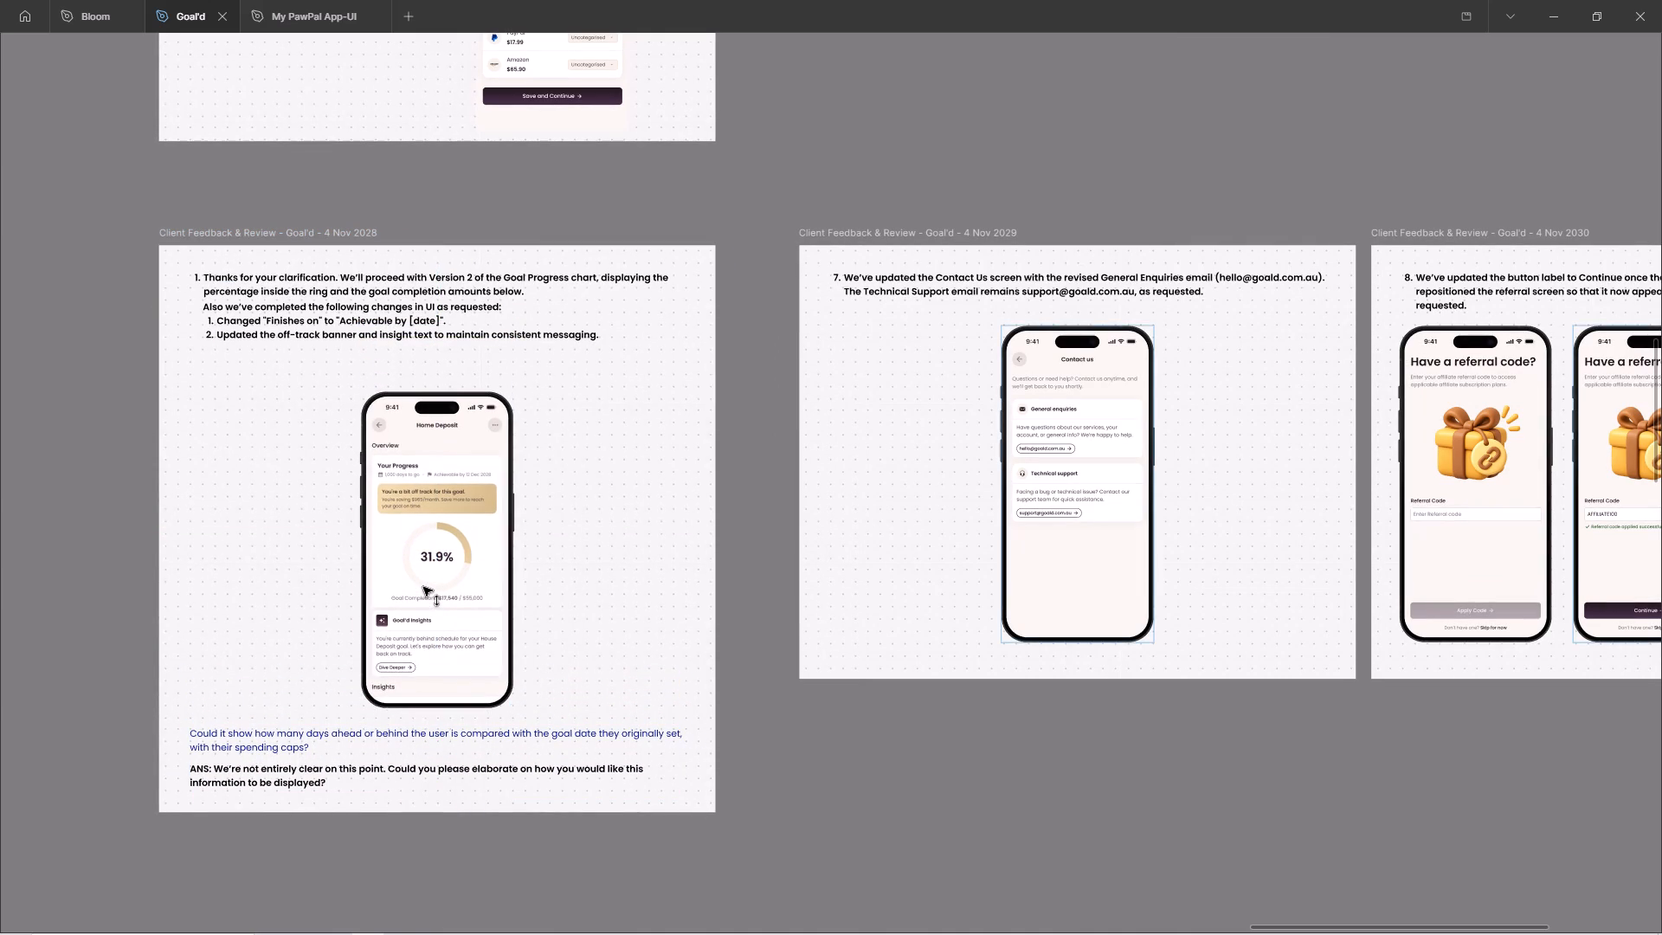
pyautogui.keyDown('shift'); pyautogui.moveTo(423, 587); pyautogui.dragTo(423, 585); pyautogui.keyUp('shift')
# Move the UI changes text block down slightly to leave a gap below item 1's answer.
pyautogui.keyDown('ctrl'); pyautogui.scroll(2, 290, 321); pyautogui.keyUp('ctrl')
pyautogui.keyDown('ctrl'); pyautogui.click(285, 320); pyautogui.keyUp('ctrl')
pyautogui.keyDown('shift'); pyautogui.moveTo(273, 317); pyautogui.dragTo(272, 319); pyautogui.keyUp('shift')
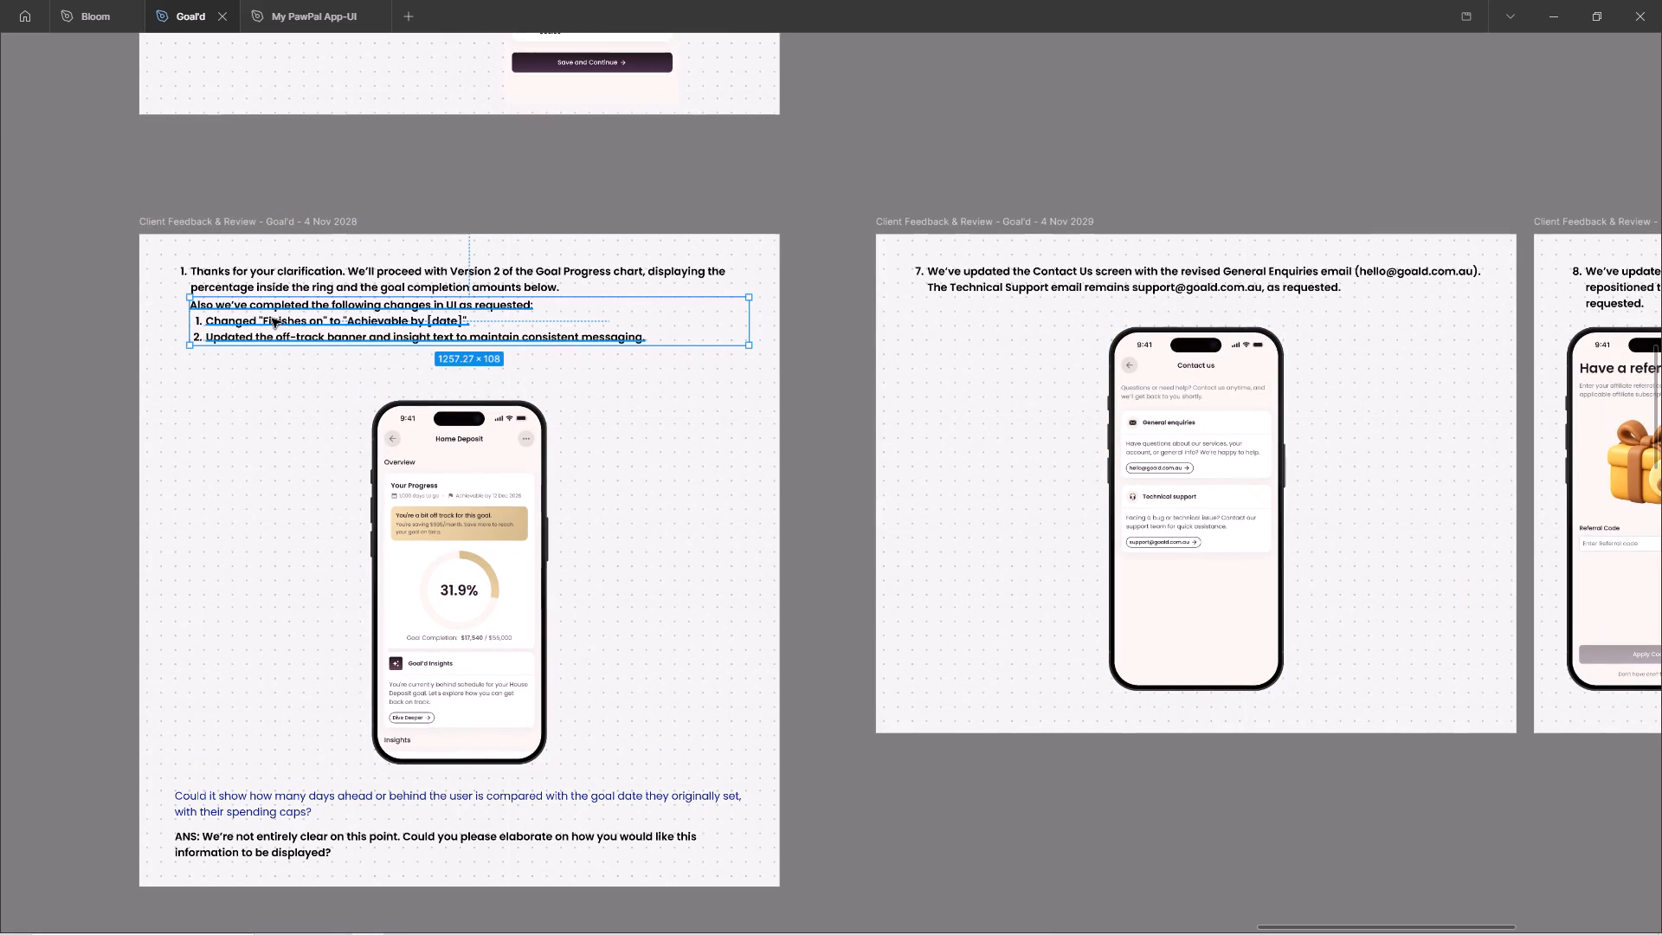
pyautogui.keyDown('shift'); pyautogui.moveTo(272, 319); pyautogui.dragTo(272, 329); pyautogui.keyUp('shift')
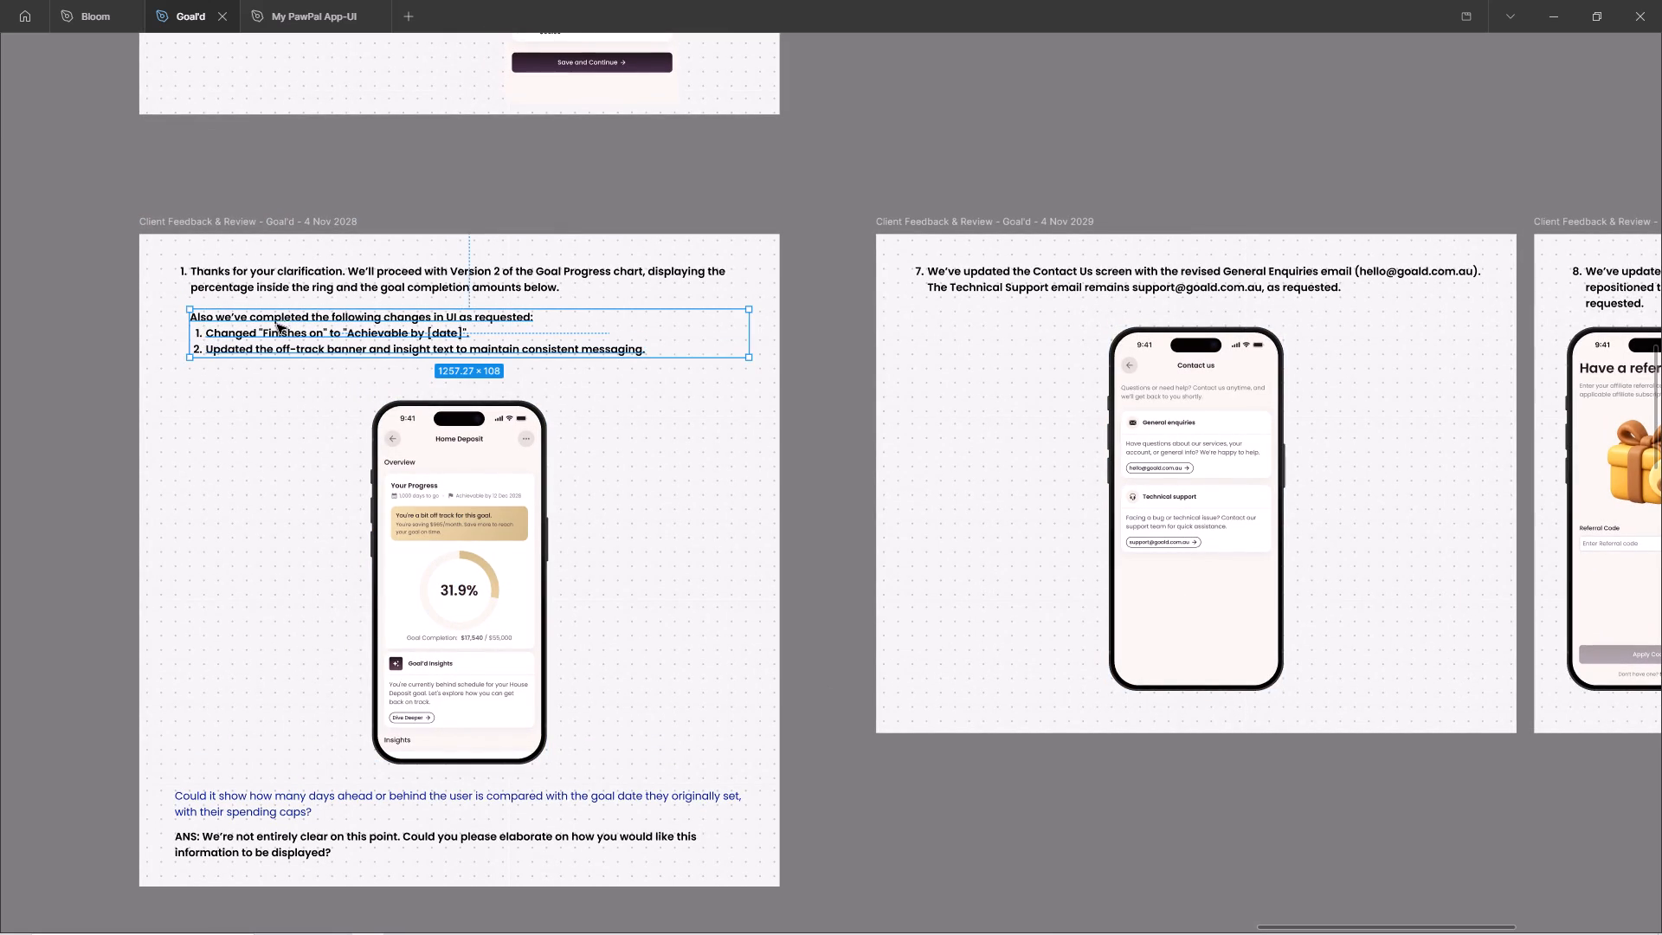
pyautogui.click(380, 202)
# Nudge the Home Deposit mockup up to balance the spacing between the UI changes list and the blue question.
pyautogui.click(512, 637)
pyautogui.click(501, 638)
pyautogui.click(917, 751)
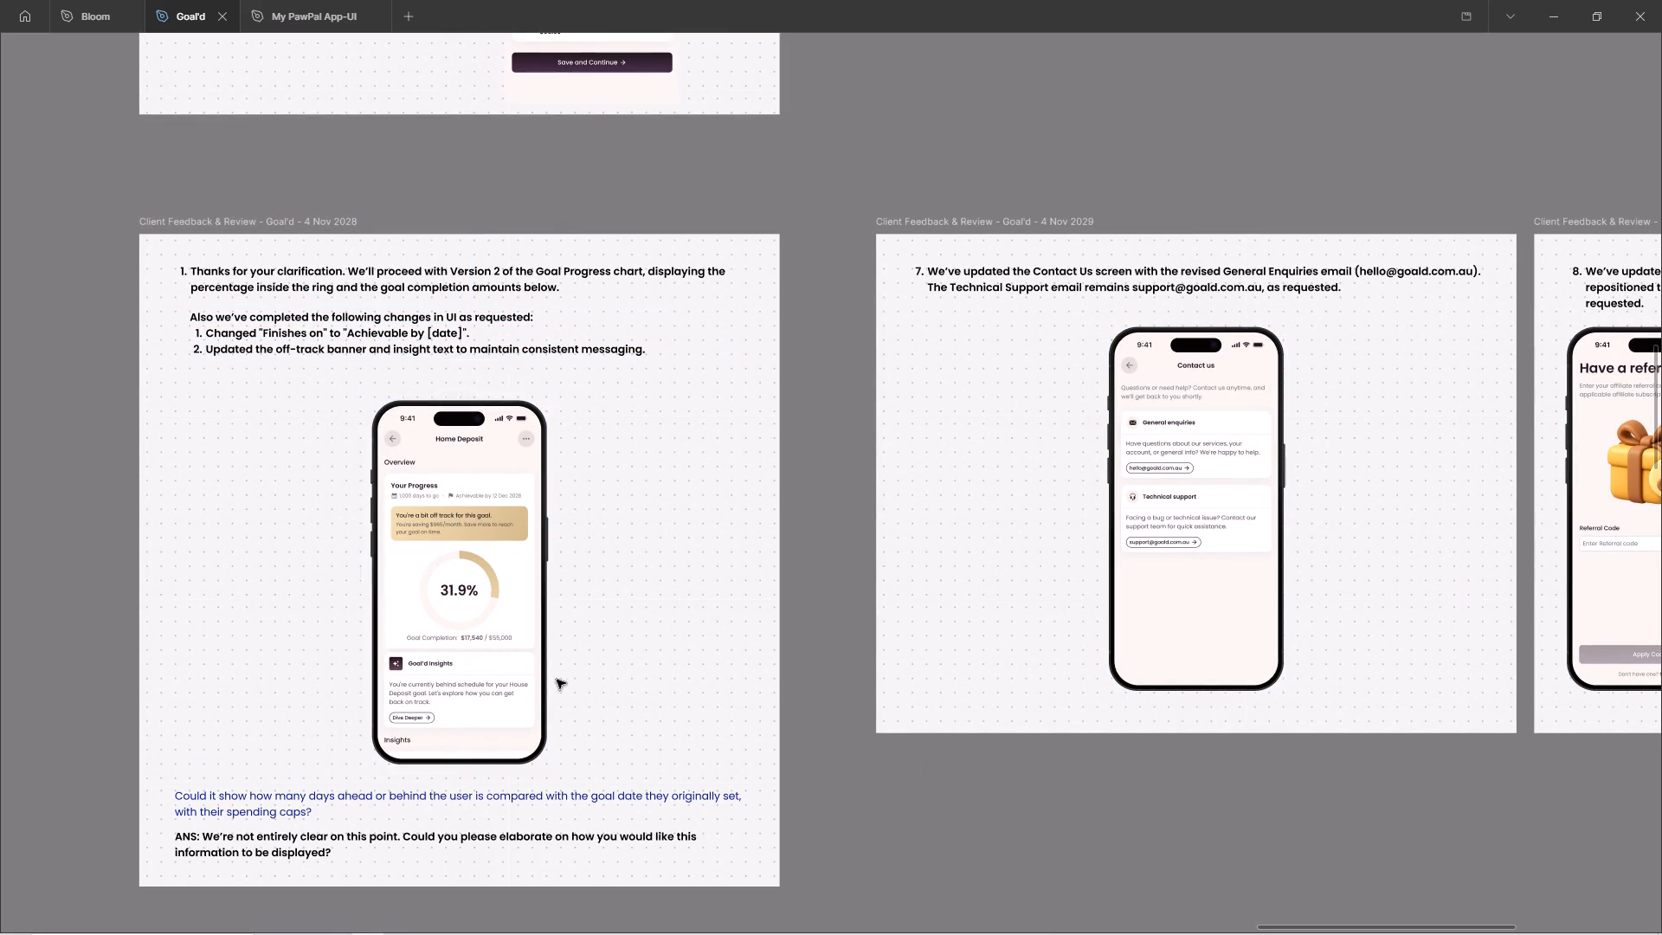
pyautogui.click(486, 663)
pyautogui.keyDown('shift'); pyautogui.moveTo(436, 666); pyautogui.dragTo(435, 658); pyautogui.keyUp('shift')
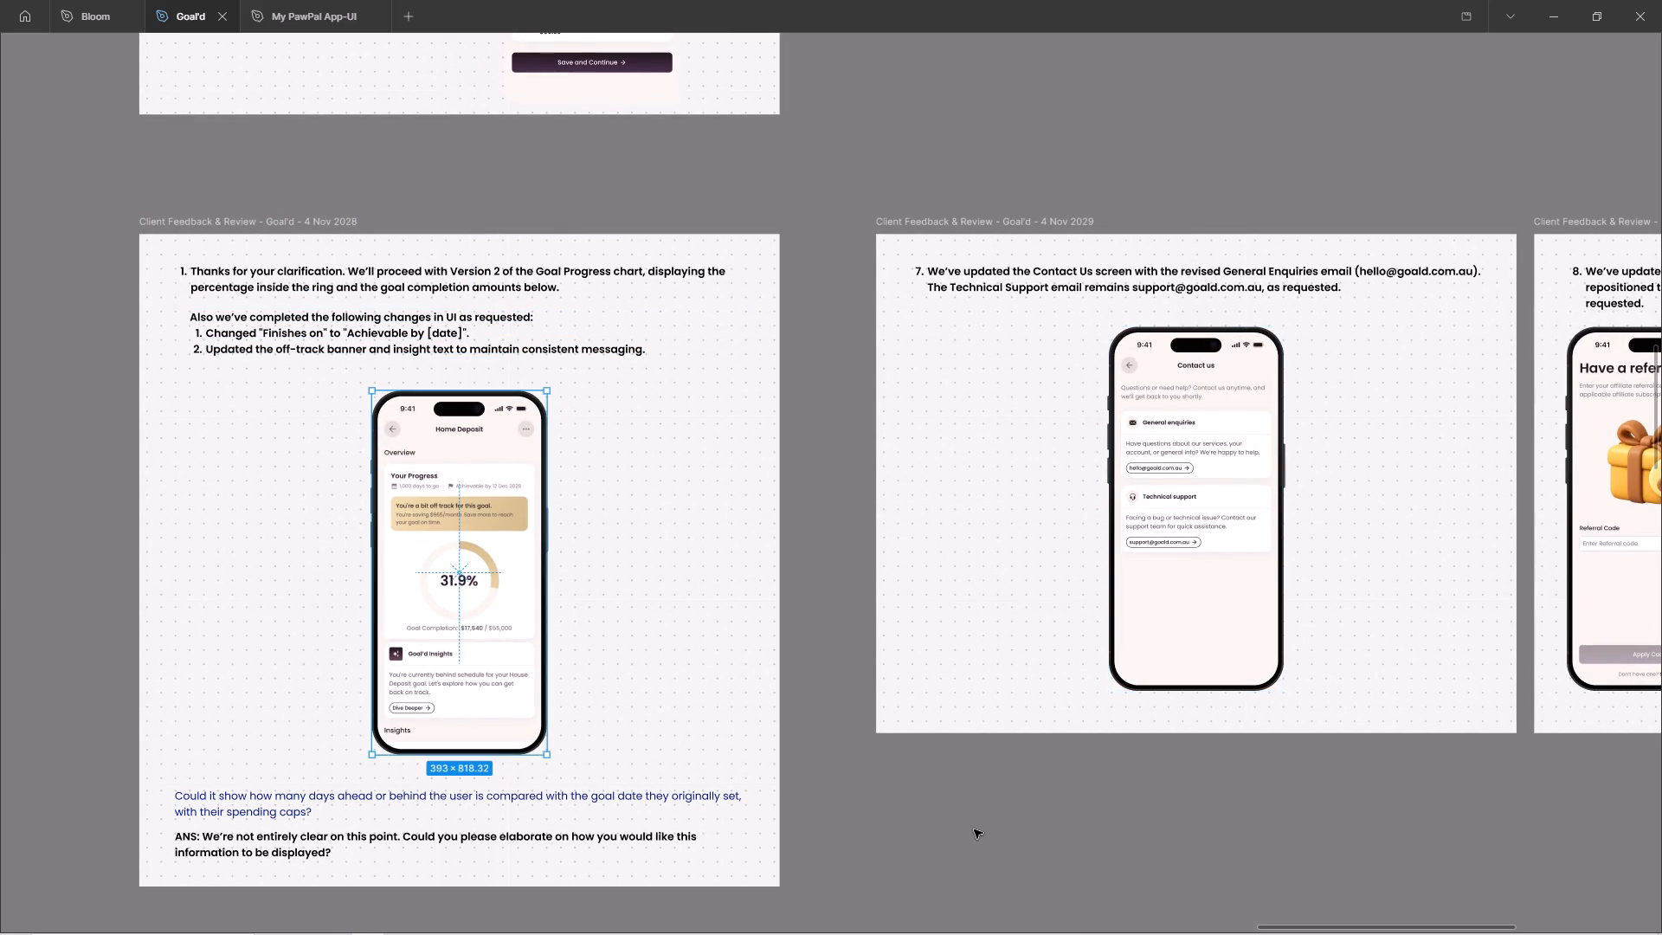
pyautogui.click(974, 829)
# Remove the "[date]" placeholder from the first UI change so it ends with "Achievable by".
pyautogui.press('space')
pyautogui.press('space')
pyautogui.press('space')
pyautogui.press('space')
pyautogui.press('space')
pyautogui.press('space')
pyautogui.press('space')
pyautogui.press('space')
pyautogui.press('space')
pyautogui.press('space')
pyautogui.press('space')
pyautogui.press('space')
pyautogui.press('space')
pyautogui.press('space')
pyautogui.press('space')
pyautogui.press('space')
pyautogui.press('space')
pyautogui.press('space')
pyautogui.press('space')
pyautogui.press('space')
pyautogui.moveTo(1015, 802); pyautogui.dragTo(890, 789)
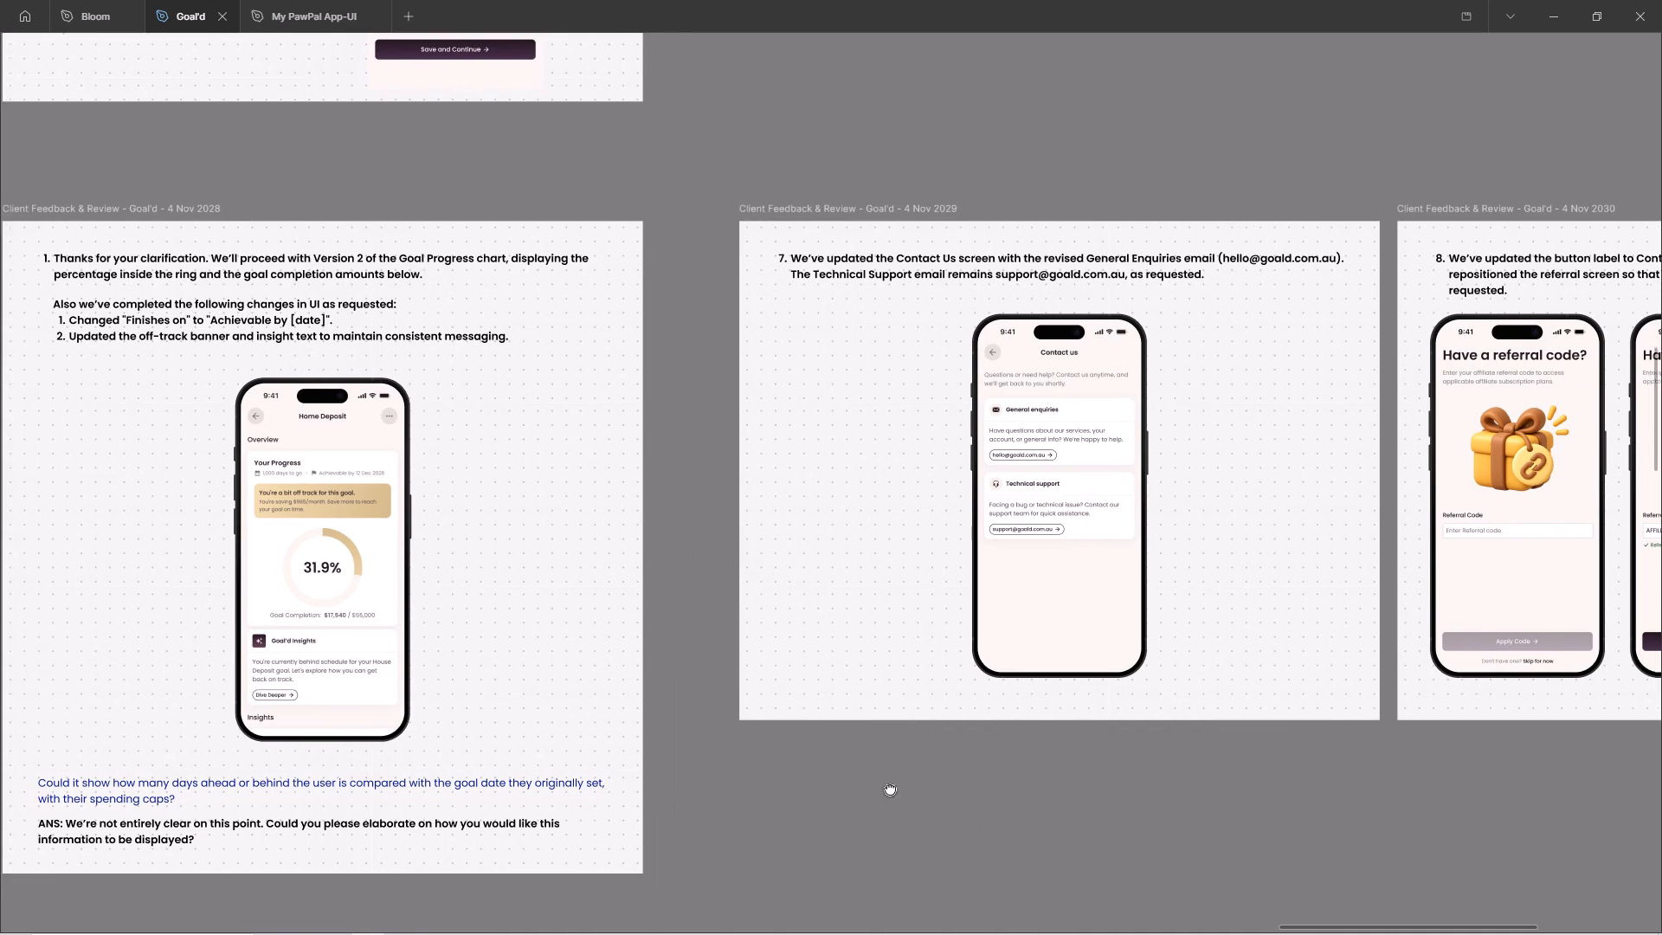
pyautogui.moveTo(890, 789); pyautogui.dragTo(937, 790)
pyautogui.keyDown('ctrl'); pyautogui.scroll(1, 119, 349); pyautogui.keyUp('ctrl')
pyautogui.press('space')
pyautogui.press('space')
pyautogui.press('space')
pyautogui.press('space')
pyautogui.press('space')
pyautogui.press('space')
pyautogui.press('space')
pyautogui.press('space')
pyautogui.press('space')
pyautogui.press('space')
pyautogui.press('space')
pyautogui.press('space')
pyautogui.press('space')
pyautogui.press('space')
pyautogui.press('space')
pyautogui.press('space')
pyautogui.press('space')
pyautogui.press('space')
pyautogui.press('space')
pyautogui.press('space')
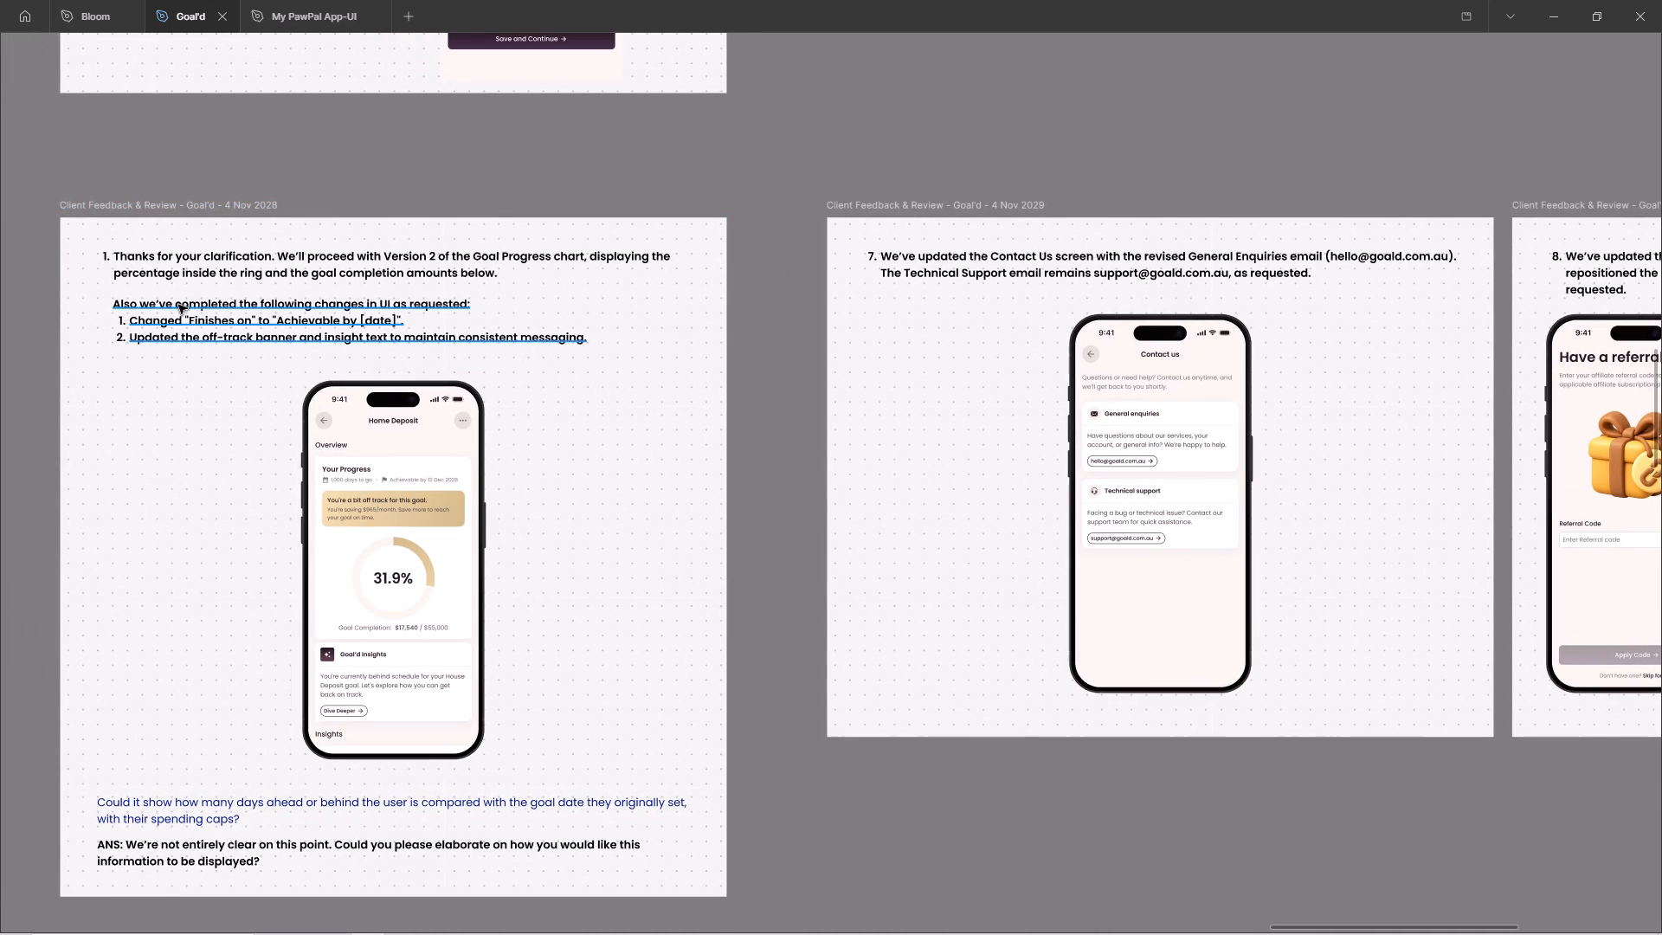
pyautogui.keyDown('ctrl'); pyautogui.scroll(3, 178, 305); pyautogui.keyUp('ctrl')
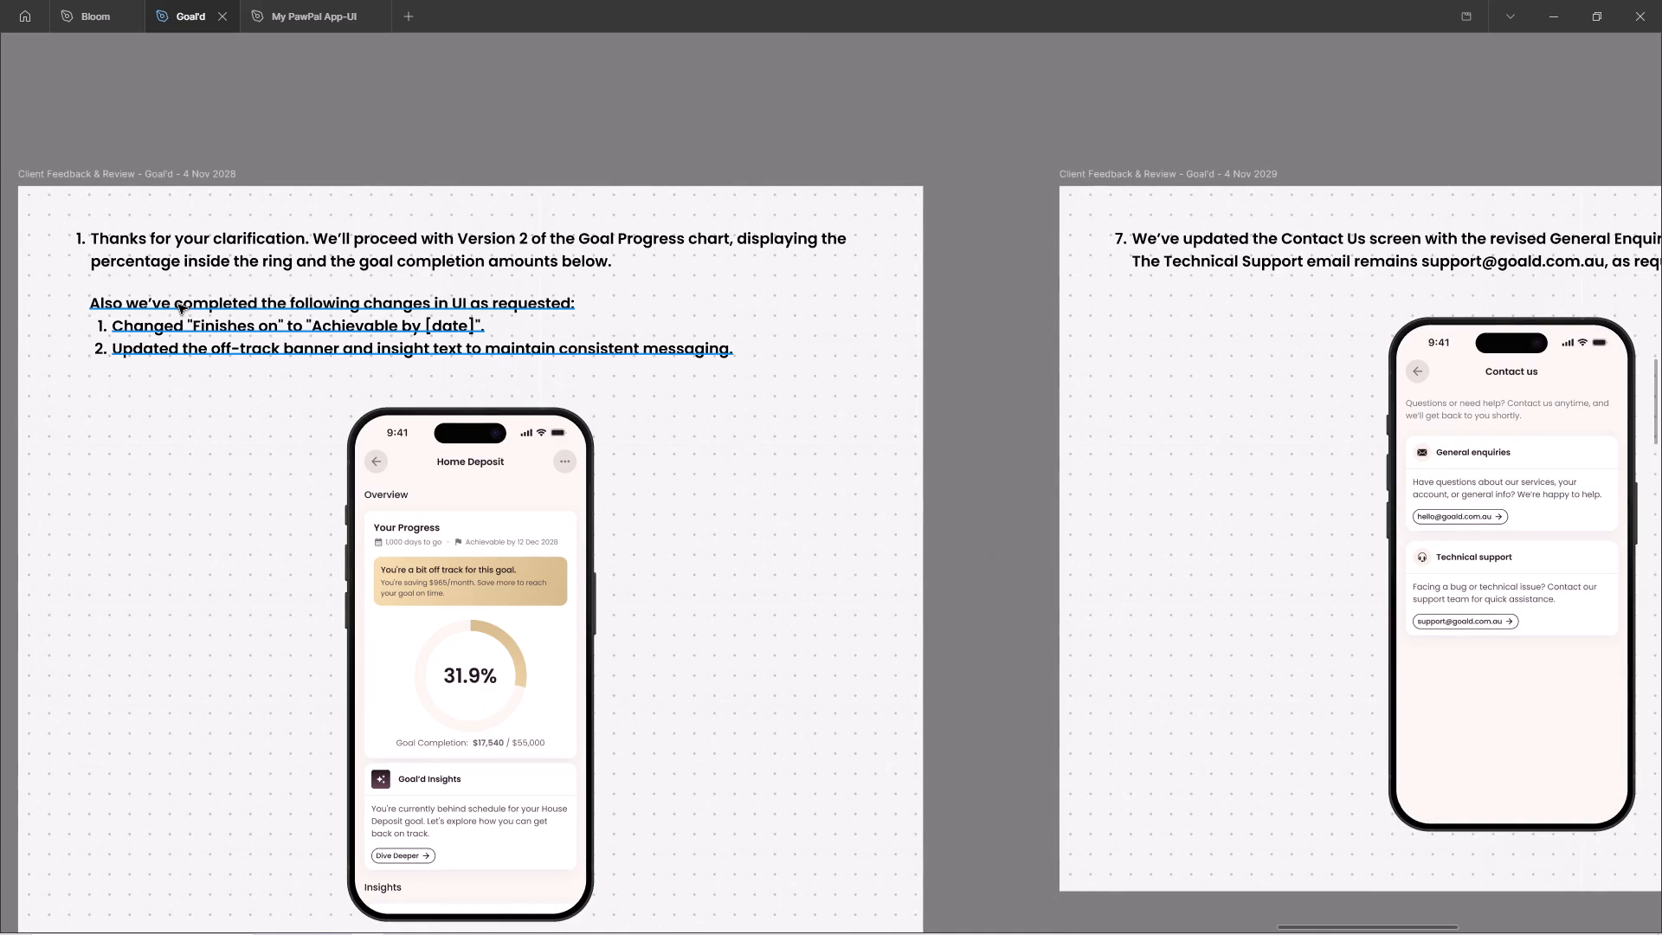
pyautogui.keyDown('ctrl'); pyautogui.doubleClick(266, 325); pyautogui.keyUp('ctrl')
pyautogui.keyDown('ctrl'); pyautogui.scroll(3, 401, 307); pyautogui.keyUp('ctrl')
pyautogui.click(502, 342)
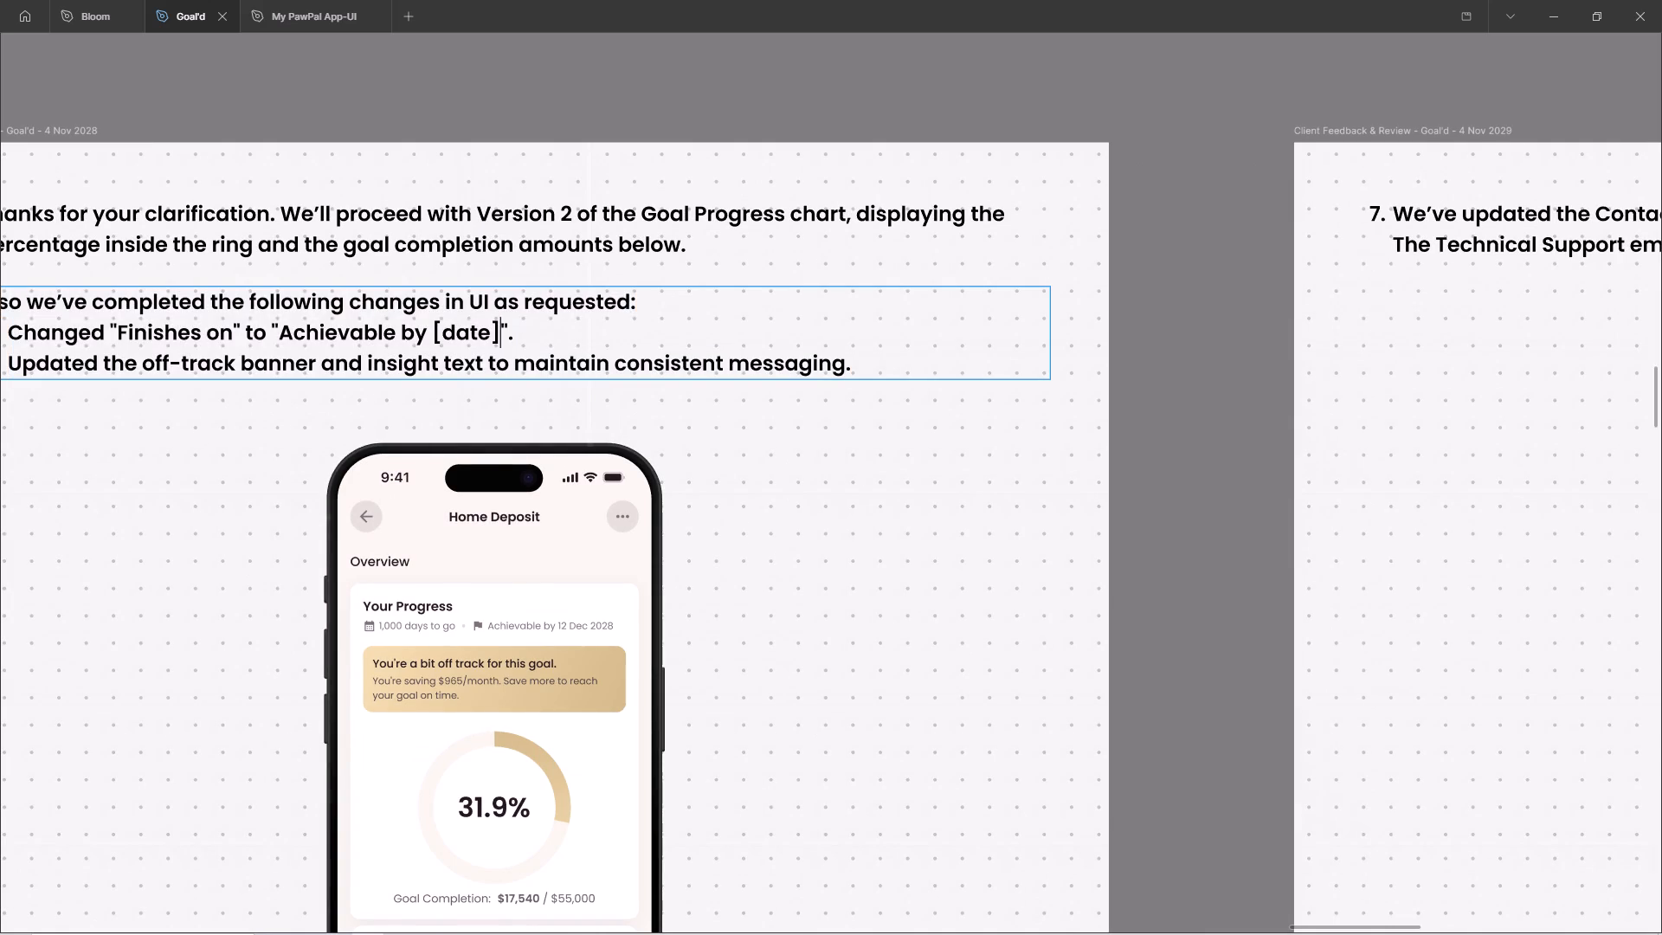
pyautogui.press('BackSpace')
pyautogui.press('BackSpace')
pyautogui.press('BackSpace')
pyautogui.press('BackSpace')
pyautogui.press('BackSpace')
pyautogui.press('BackSpace')
pyautogui.press('BackSpace')
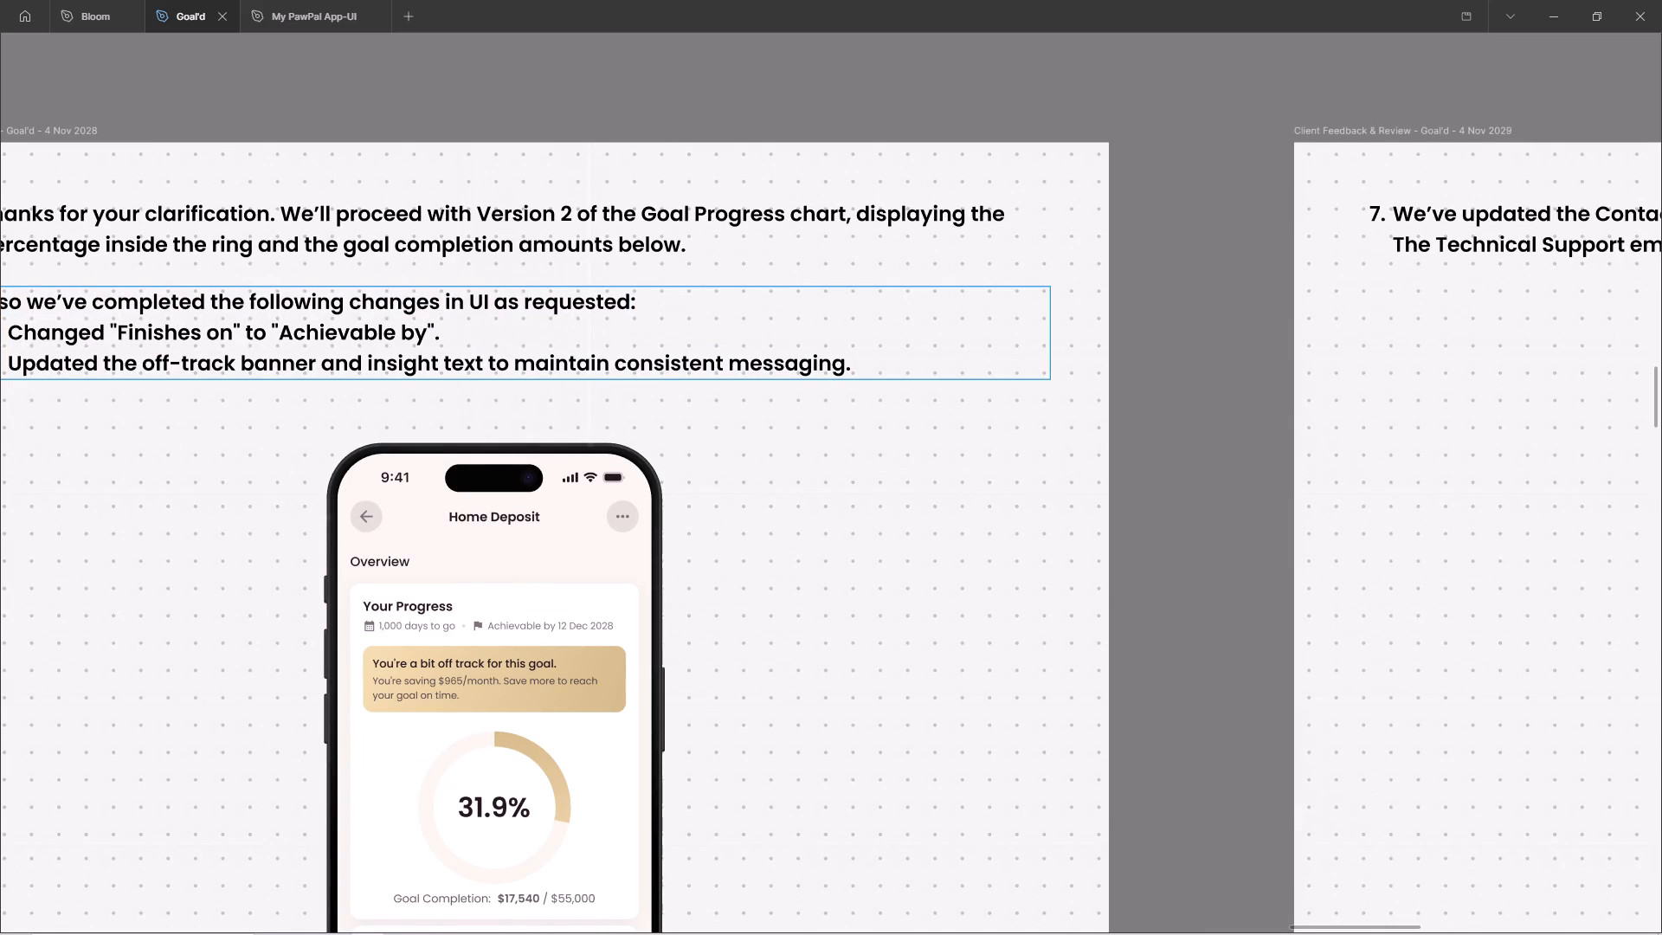
pyautogui.keyDown('ctrl'); pyautogui.scroll(-1, 490, 347); pyautogui.keyUp('ctrl')
pyautogui.doubleClick(1098, 583)
# Delete "off-track banner and" from the second UI change so it reads "Updated the insight text to maintain consistent messaging.".
pyautogui.keyDown('ctrl'); pyautogui.scroll(-2, 896, 477); pyautogui.keyUp('ctrl')
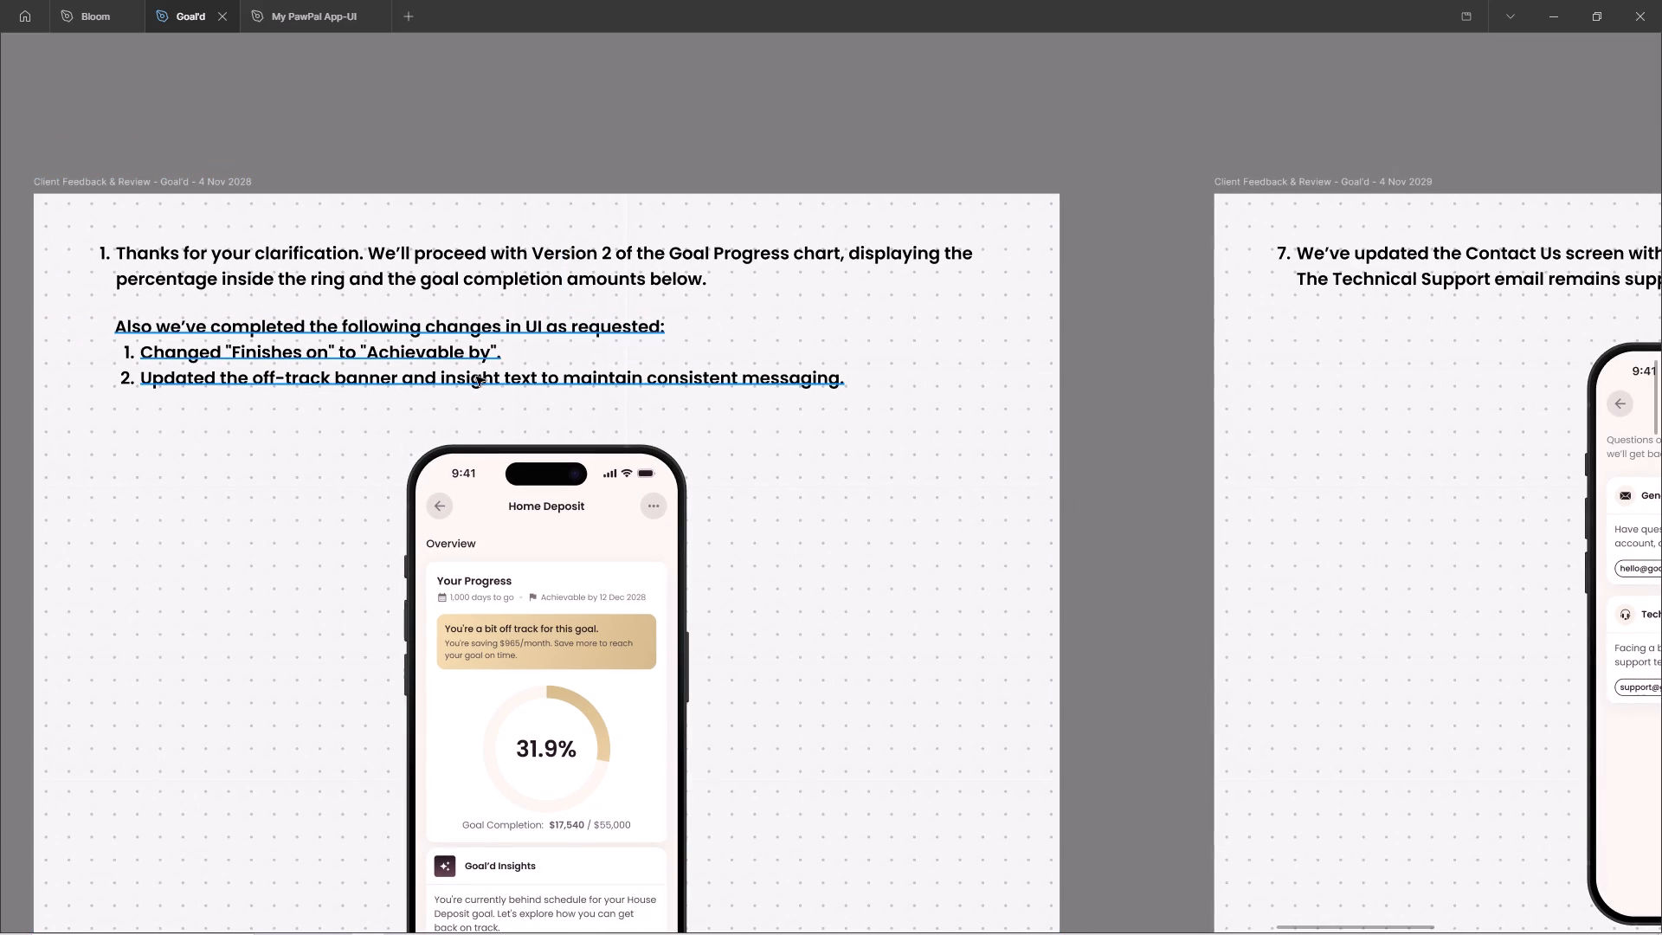
pyautogui.keyDown('ctrl'); pyautogui.scroll(-6, 828, 360); pyautogui.keyUp('ctrl')
pyautogui.press('space')
pyautogui.press('space')
pyautogui.press('space')
pyautogui.press('space')
pyautogui.press('space')
pyautogui.press('space')
pyautogui.press('space')
pyautogui.press('space')
pyautogui.press('space')
pyautogui.press('space')
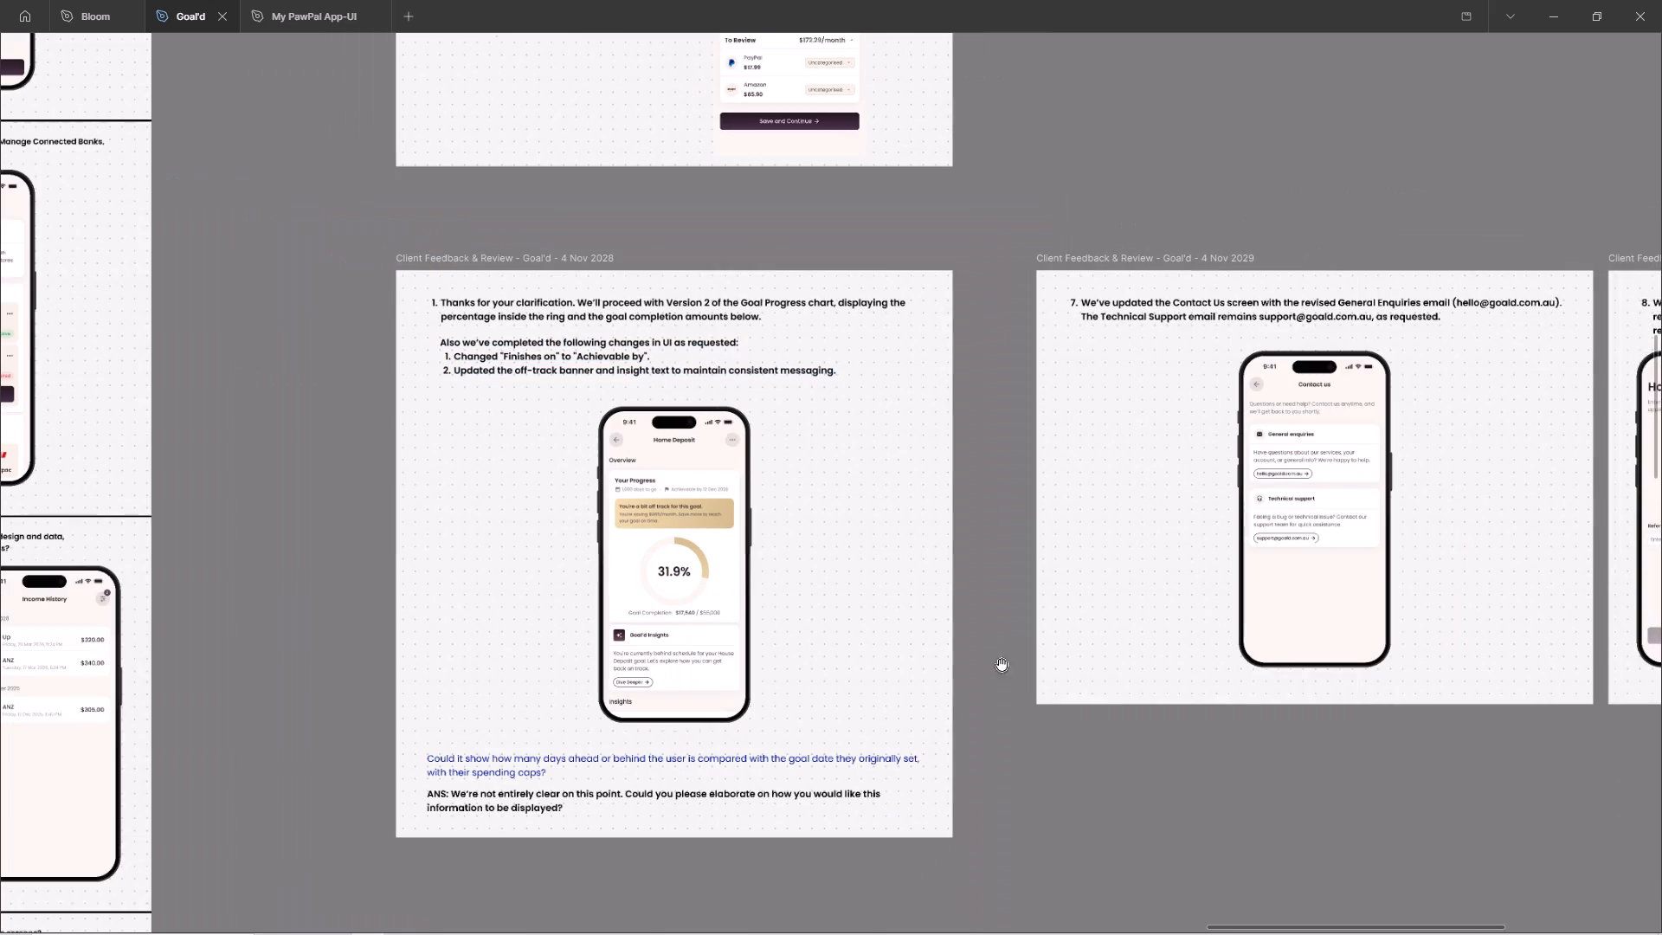
pyautogui.moveTo(1053, 734); pyautogui.dragTo(1024, 691)
pyautogui.keyDown('ctrl'); pyautogui.scroll(3, 523, 337); pyautogui.keyUp('ctrl')
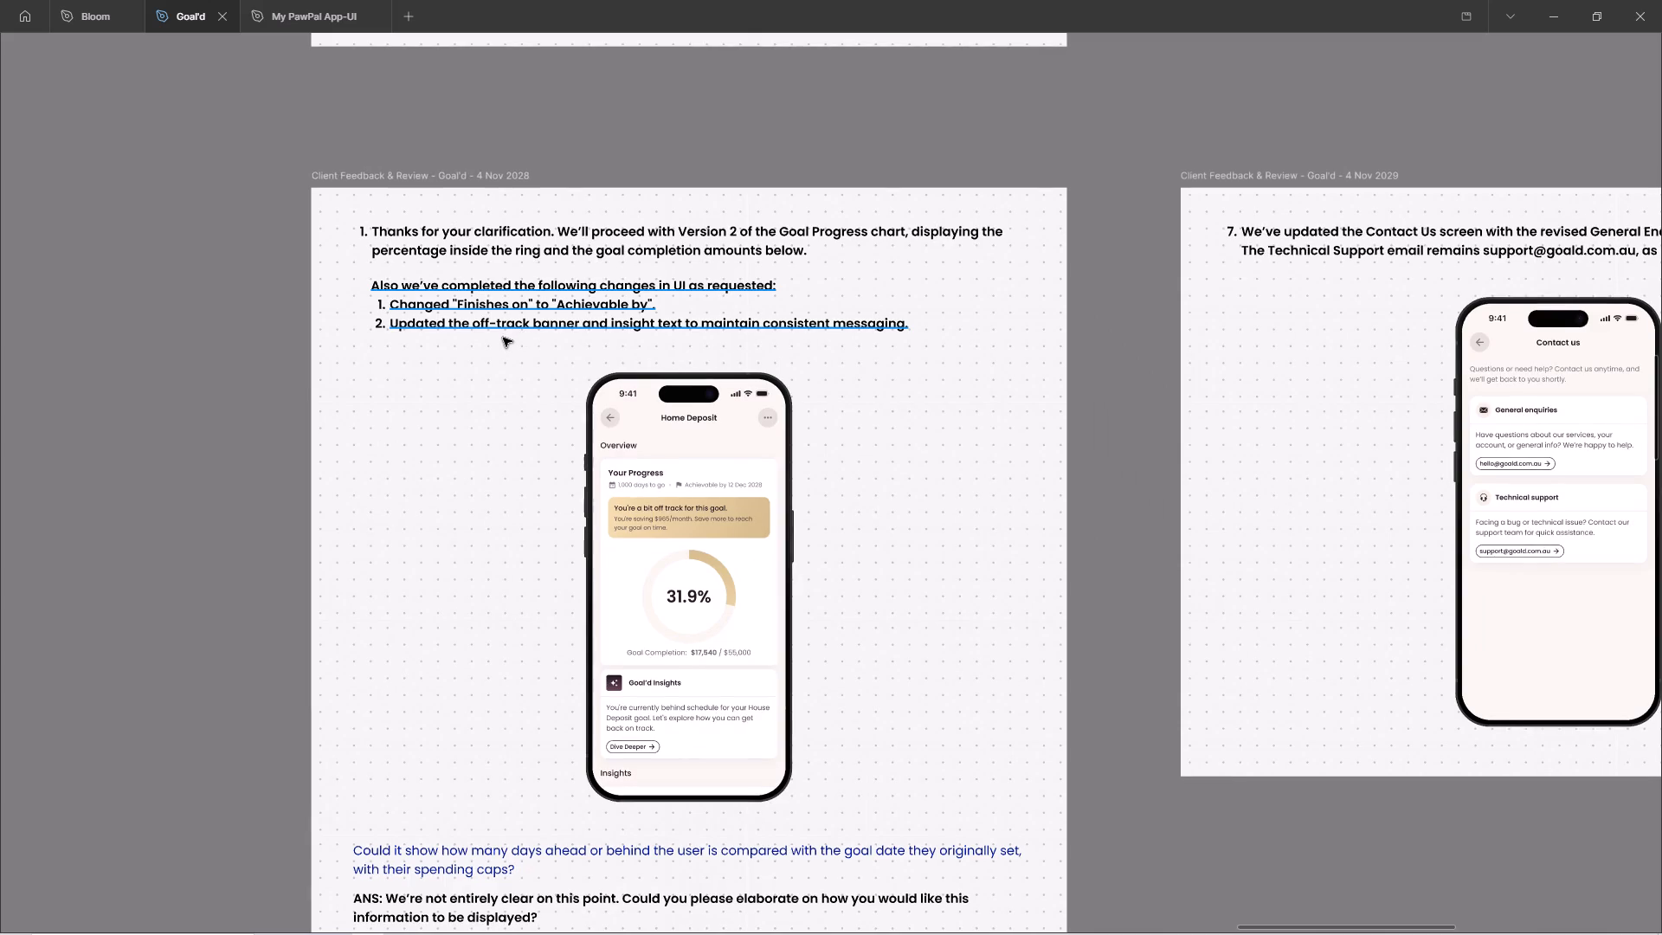
pyautogui.keyDown('ctrl'); pyautogui.scroll(2, 503, 338); pyautogui.keyUp('ctrl')
pyautogui.keyDown('ctrl'); pyautogui.doubleClick(538, 324); pyautogui.keyUp('ctrl')
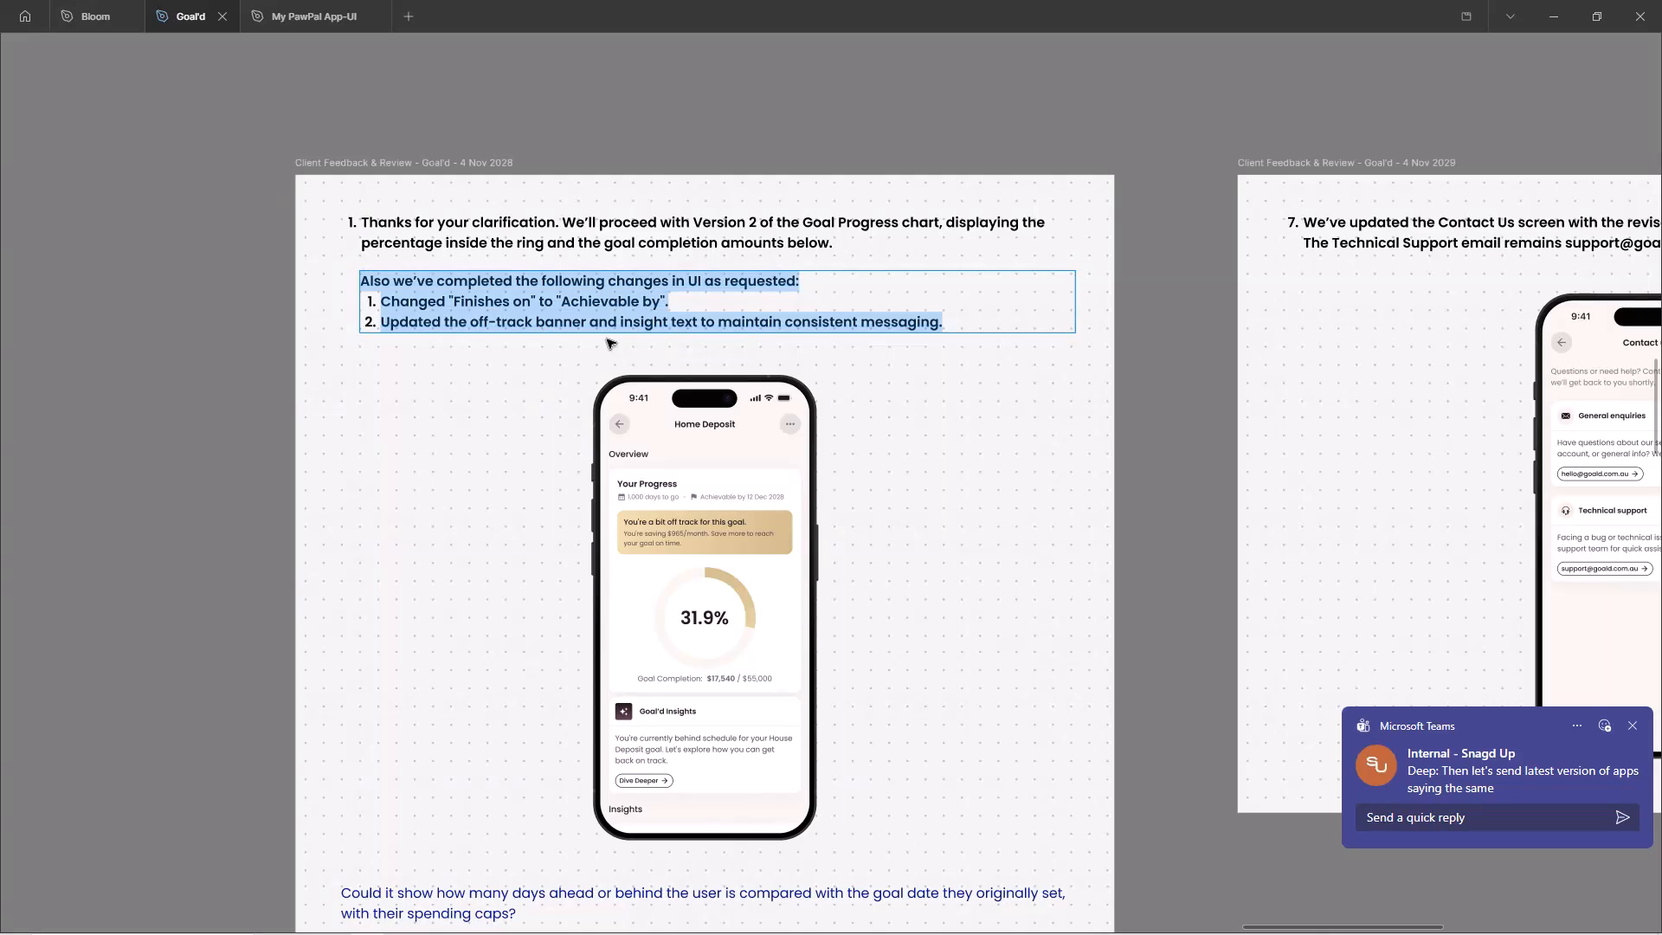
pyautogui.click(638, 327)
pyautogui.moveTo(619, 327); pyautogui.dragTo(454, 327)
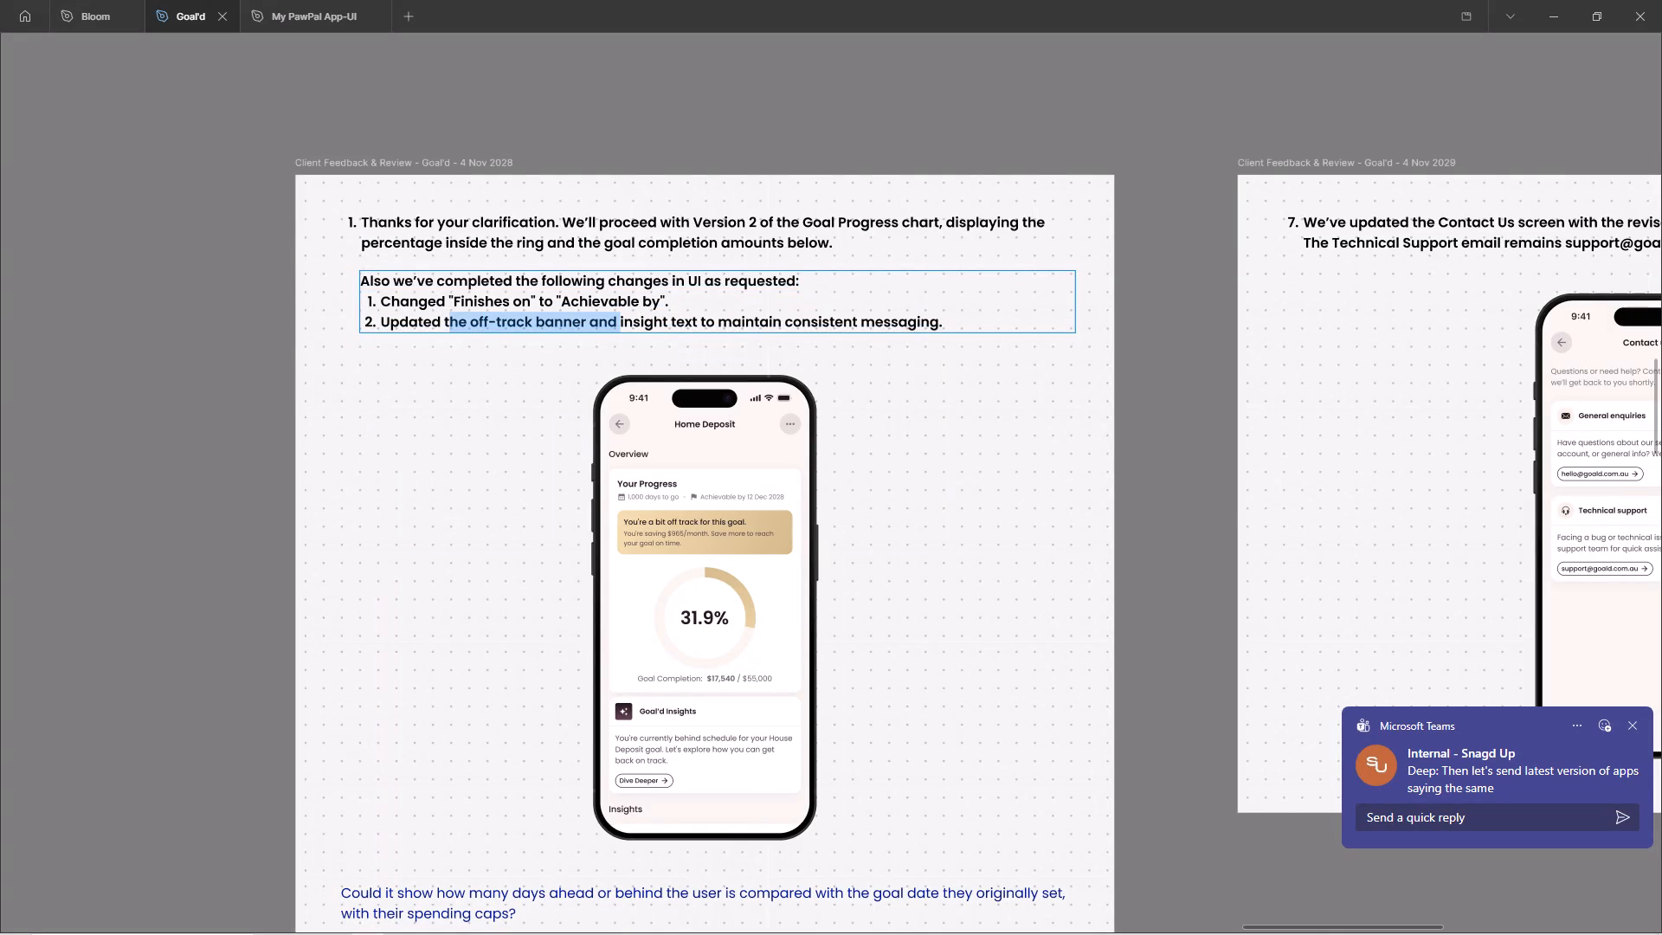
pyautogui.moveTo(454, 327); pyautogui.dragTo(467, 328)
pyautogui.press('BackSpace')
pyautogui.press('space')
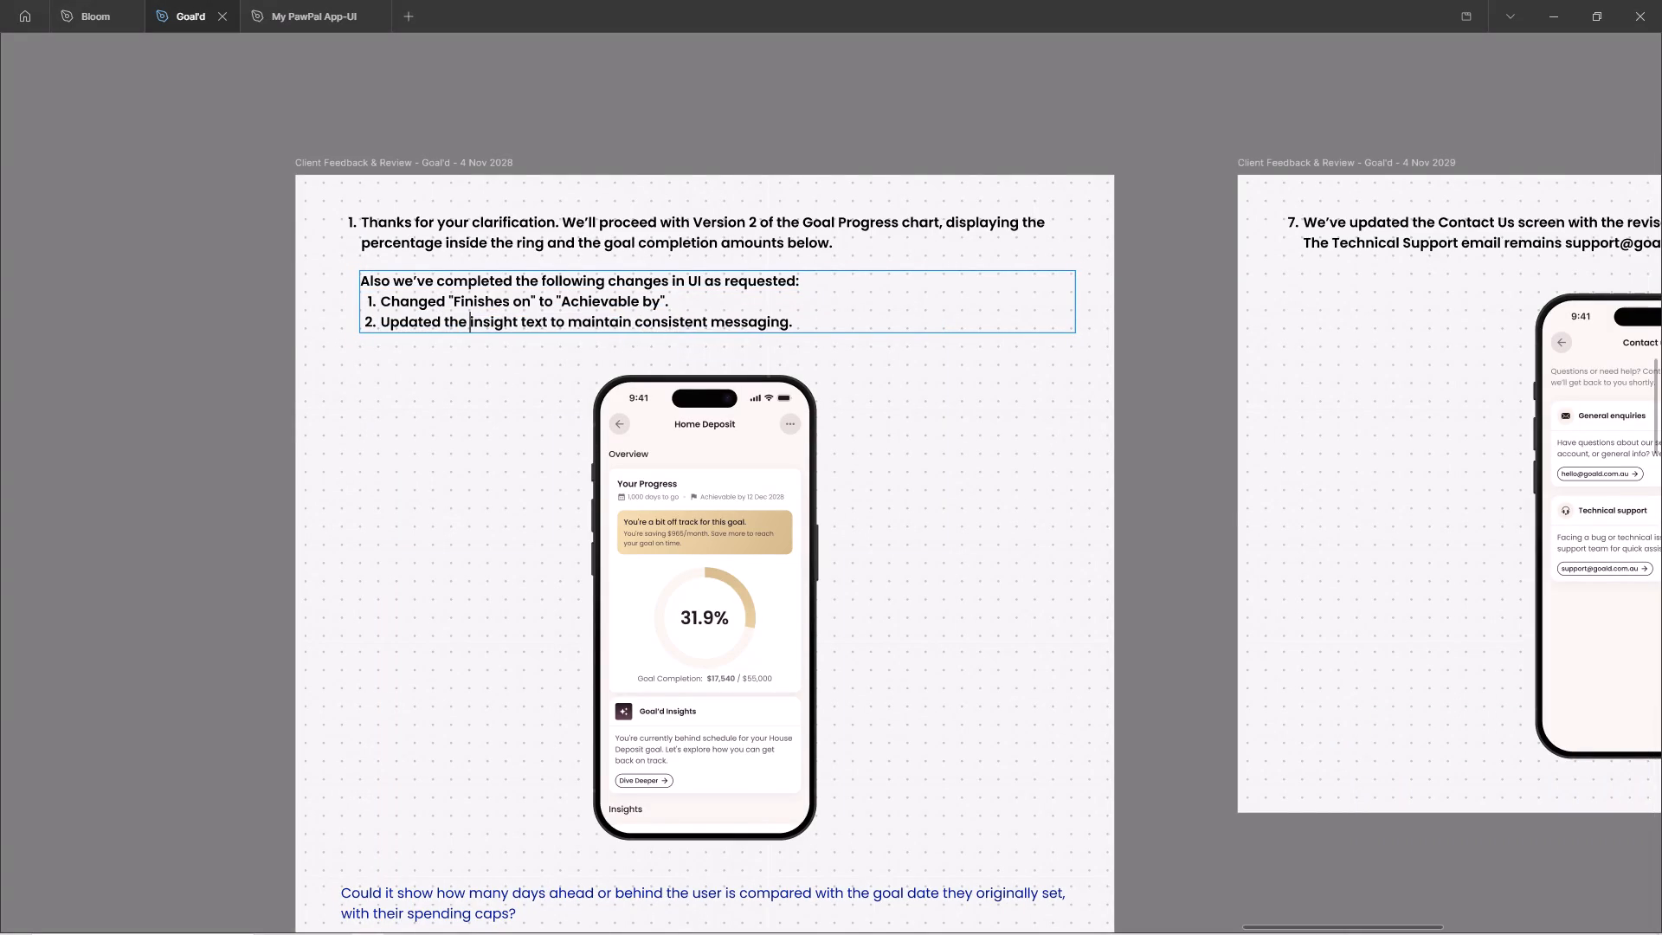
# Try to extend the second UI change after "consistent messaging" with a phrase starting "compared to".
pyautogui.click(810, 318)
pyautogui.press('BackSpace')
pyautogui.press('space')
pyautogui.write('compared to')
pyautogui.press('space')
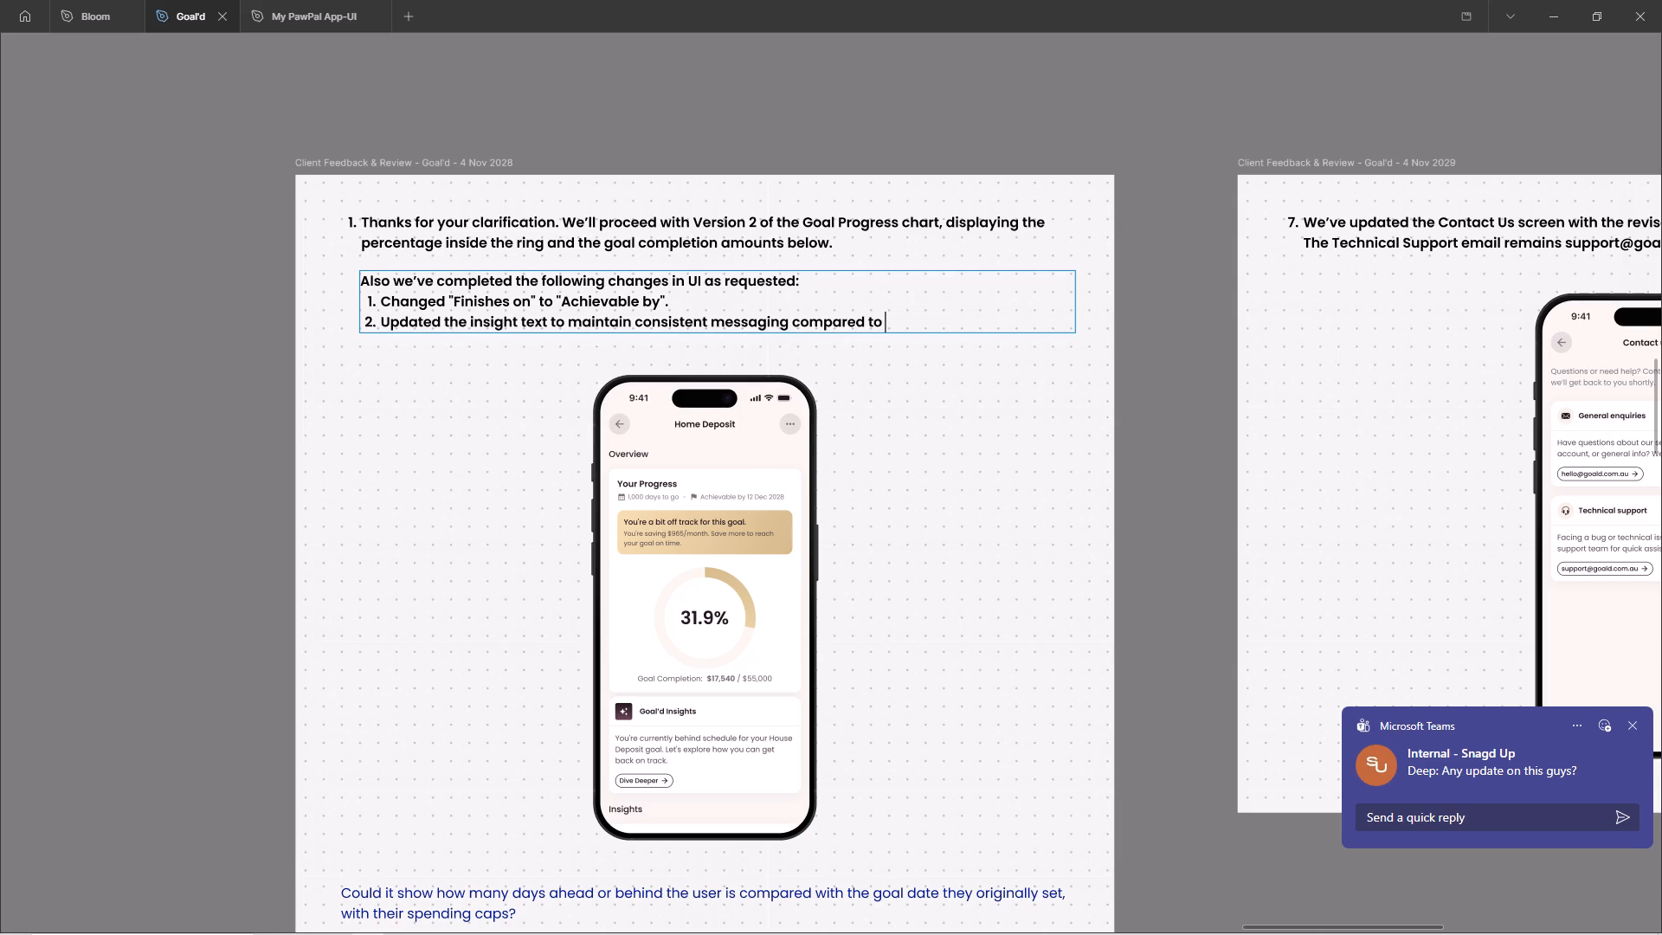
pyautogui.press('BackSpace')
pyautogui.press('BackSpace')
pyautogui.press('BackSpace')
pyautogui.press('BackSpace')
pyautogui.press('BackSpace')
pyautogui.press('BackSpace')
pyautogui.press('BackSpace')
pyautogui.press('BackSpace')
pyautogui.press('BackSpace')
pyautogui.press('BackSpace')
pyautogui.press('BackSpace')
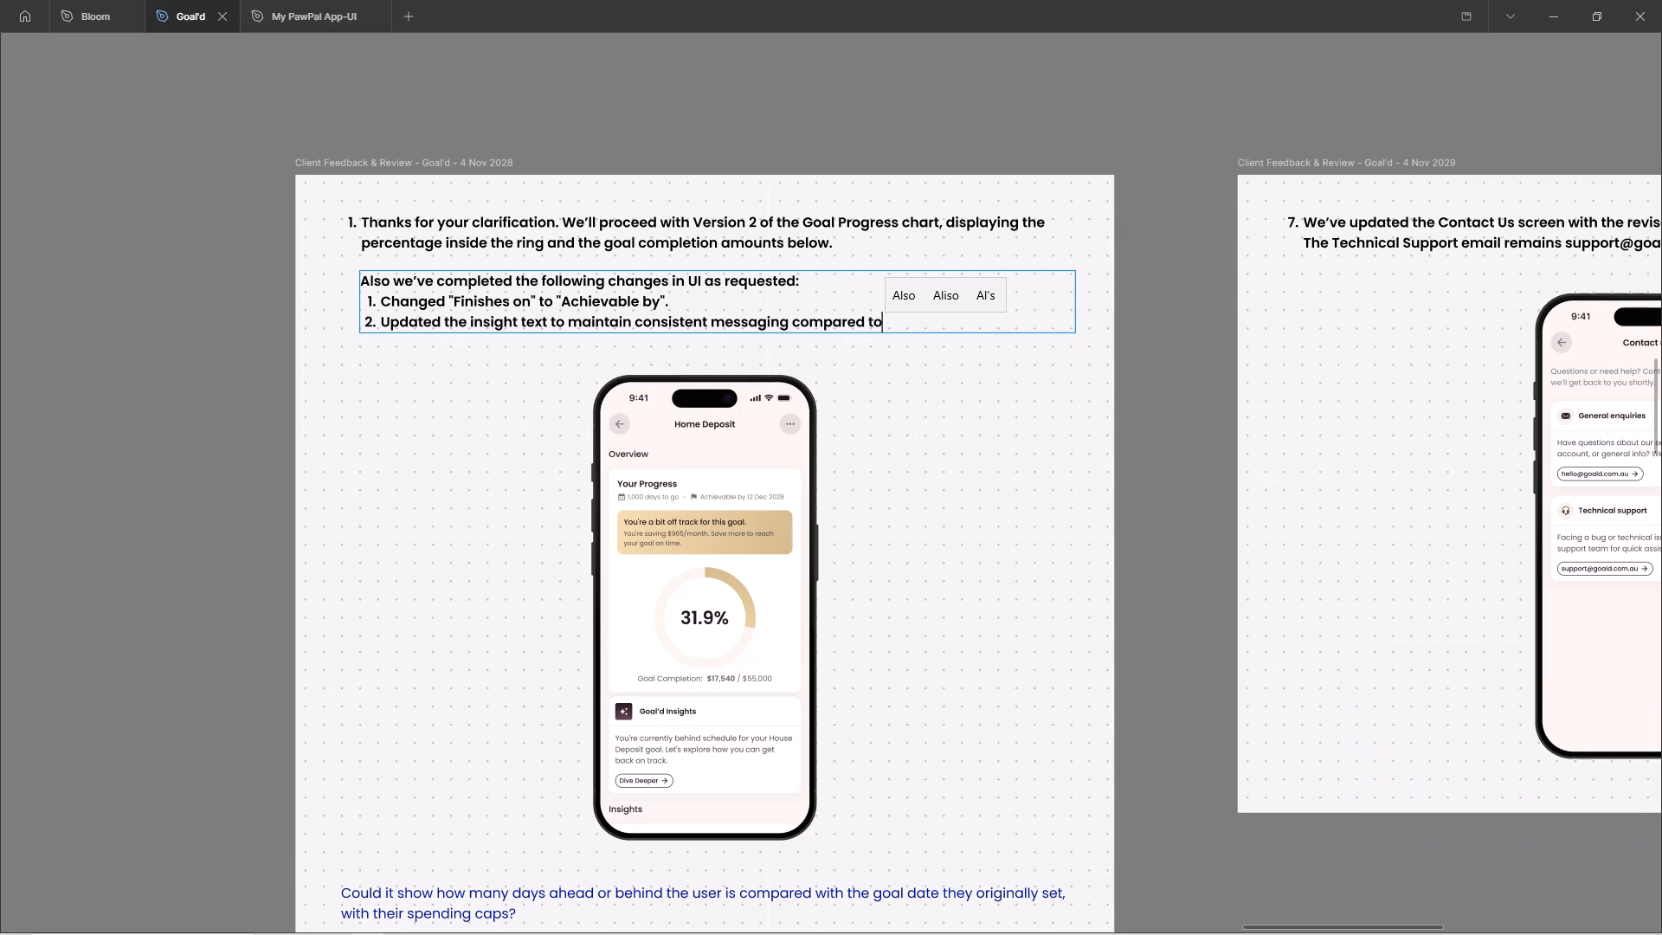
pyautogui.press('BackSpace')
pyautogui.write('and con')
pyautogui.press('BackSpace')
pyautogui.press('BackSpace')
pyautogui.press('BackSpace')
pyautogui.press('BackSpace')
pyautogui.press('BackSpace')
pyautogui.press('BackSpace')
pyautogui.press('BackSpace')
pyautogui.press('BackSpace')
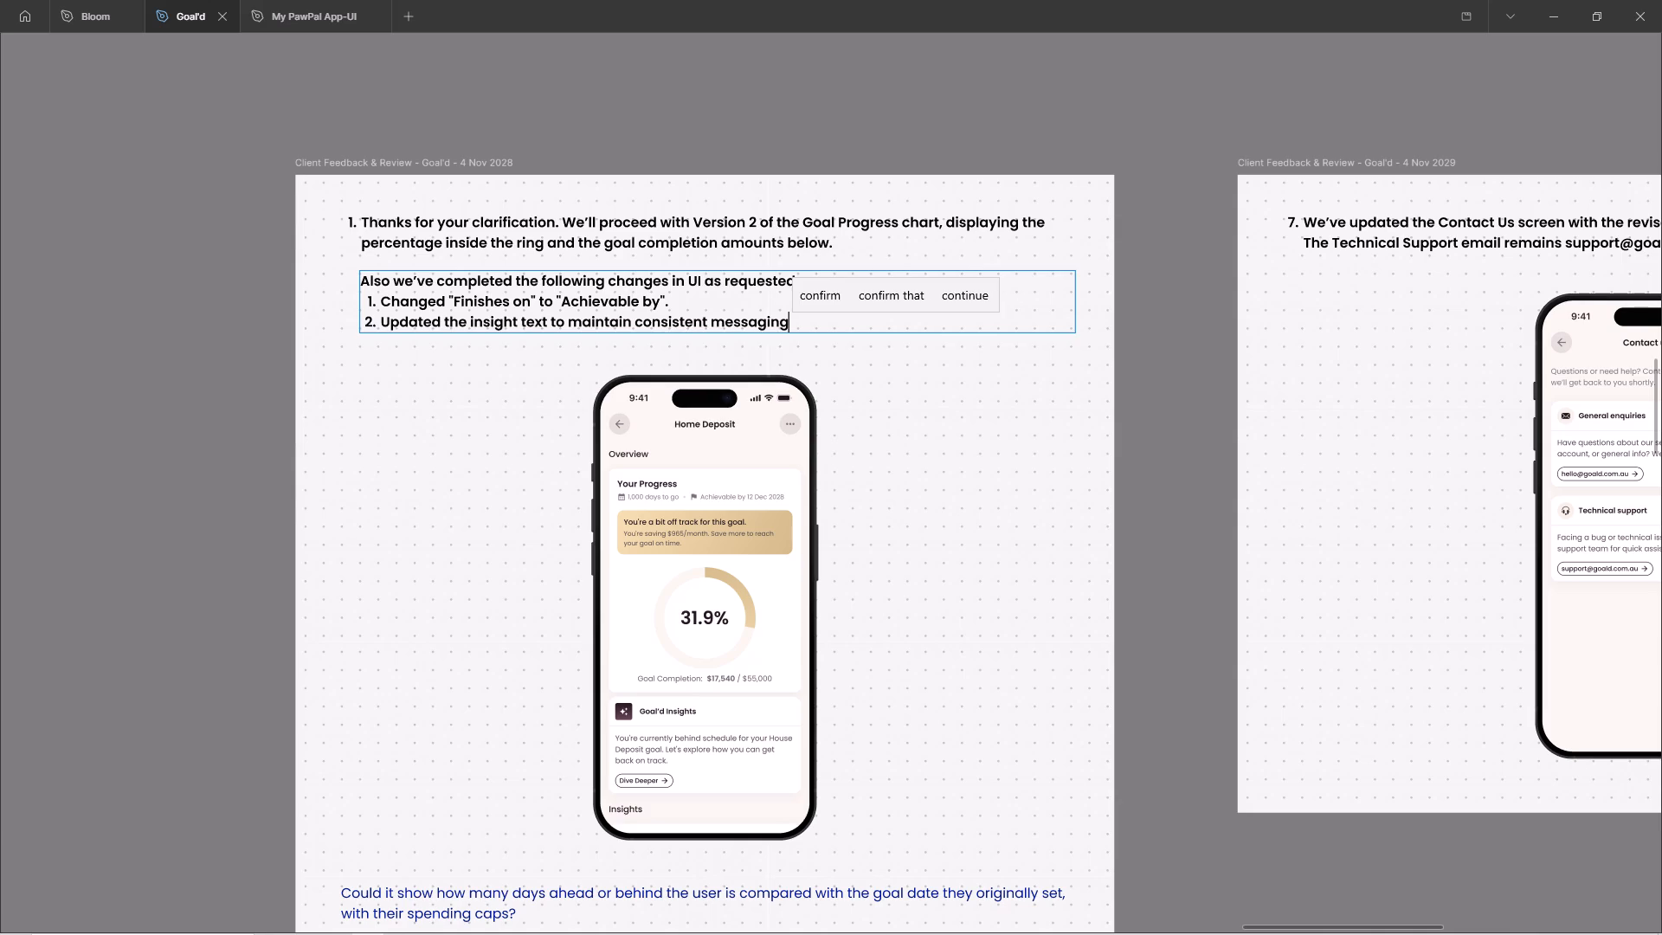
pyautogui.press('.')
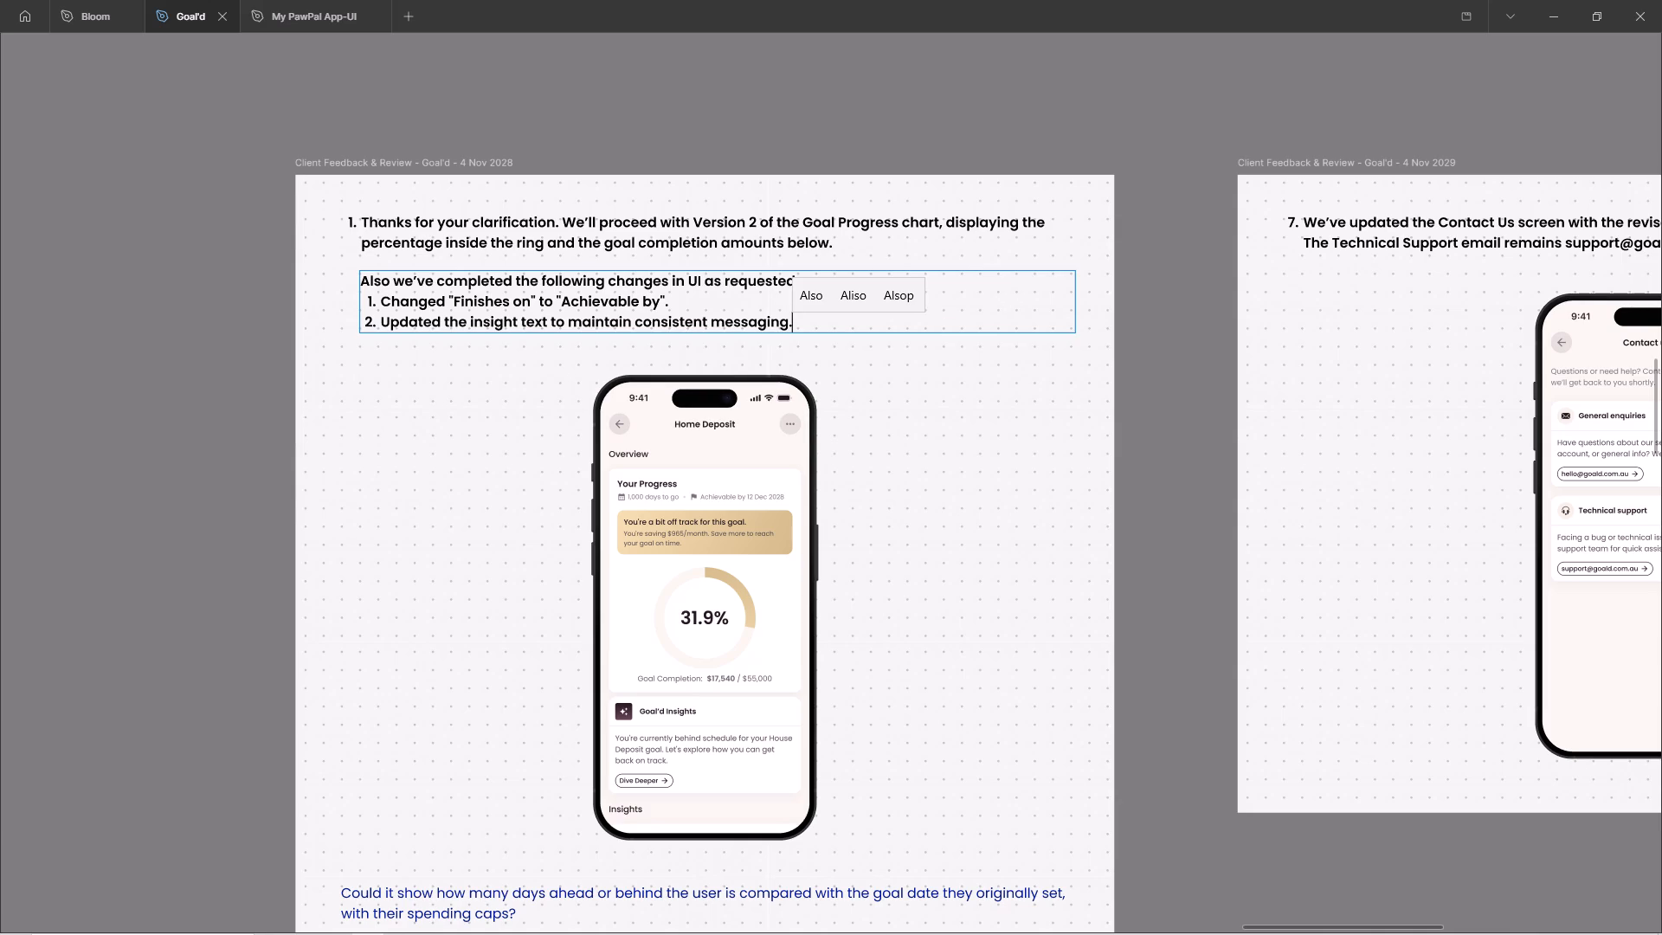
# Review the text formatting of the UI changes list and the layout of the item 1 and item 7 review frames.
pyautogui.hotkey('ctrl', 'a')
pyautogui.hotkey('ctrl', '\\')
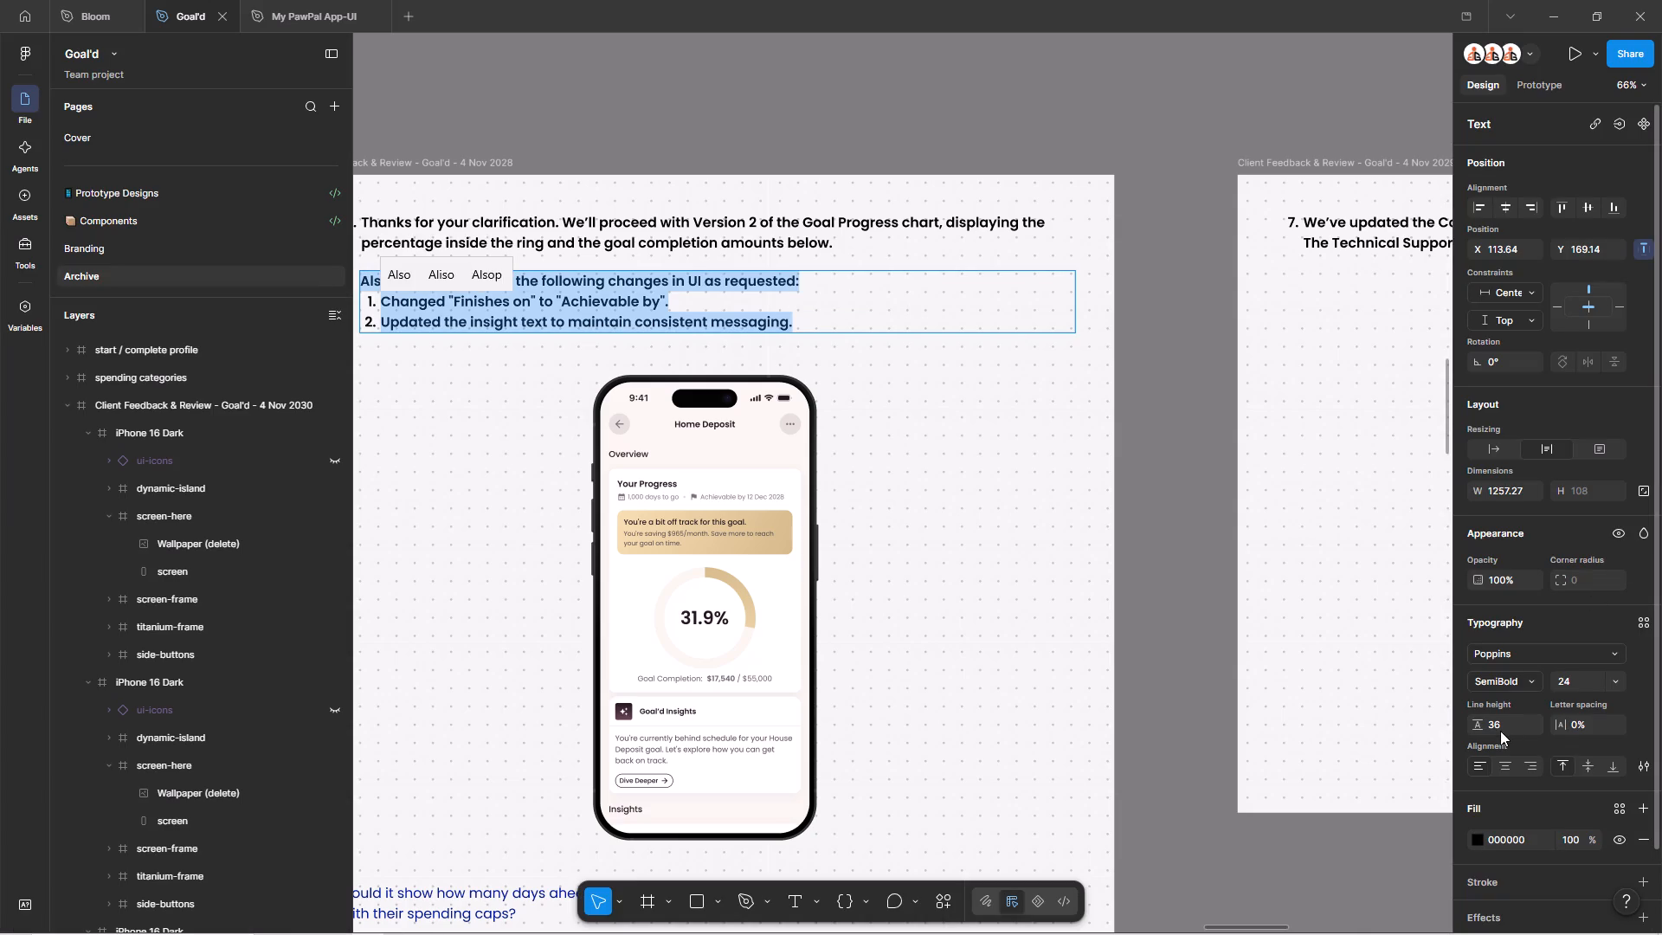
pyautogui.doubleClick(1170, 427)
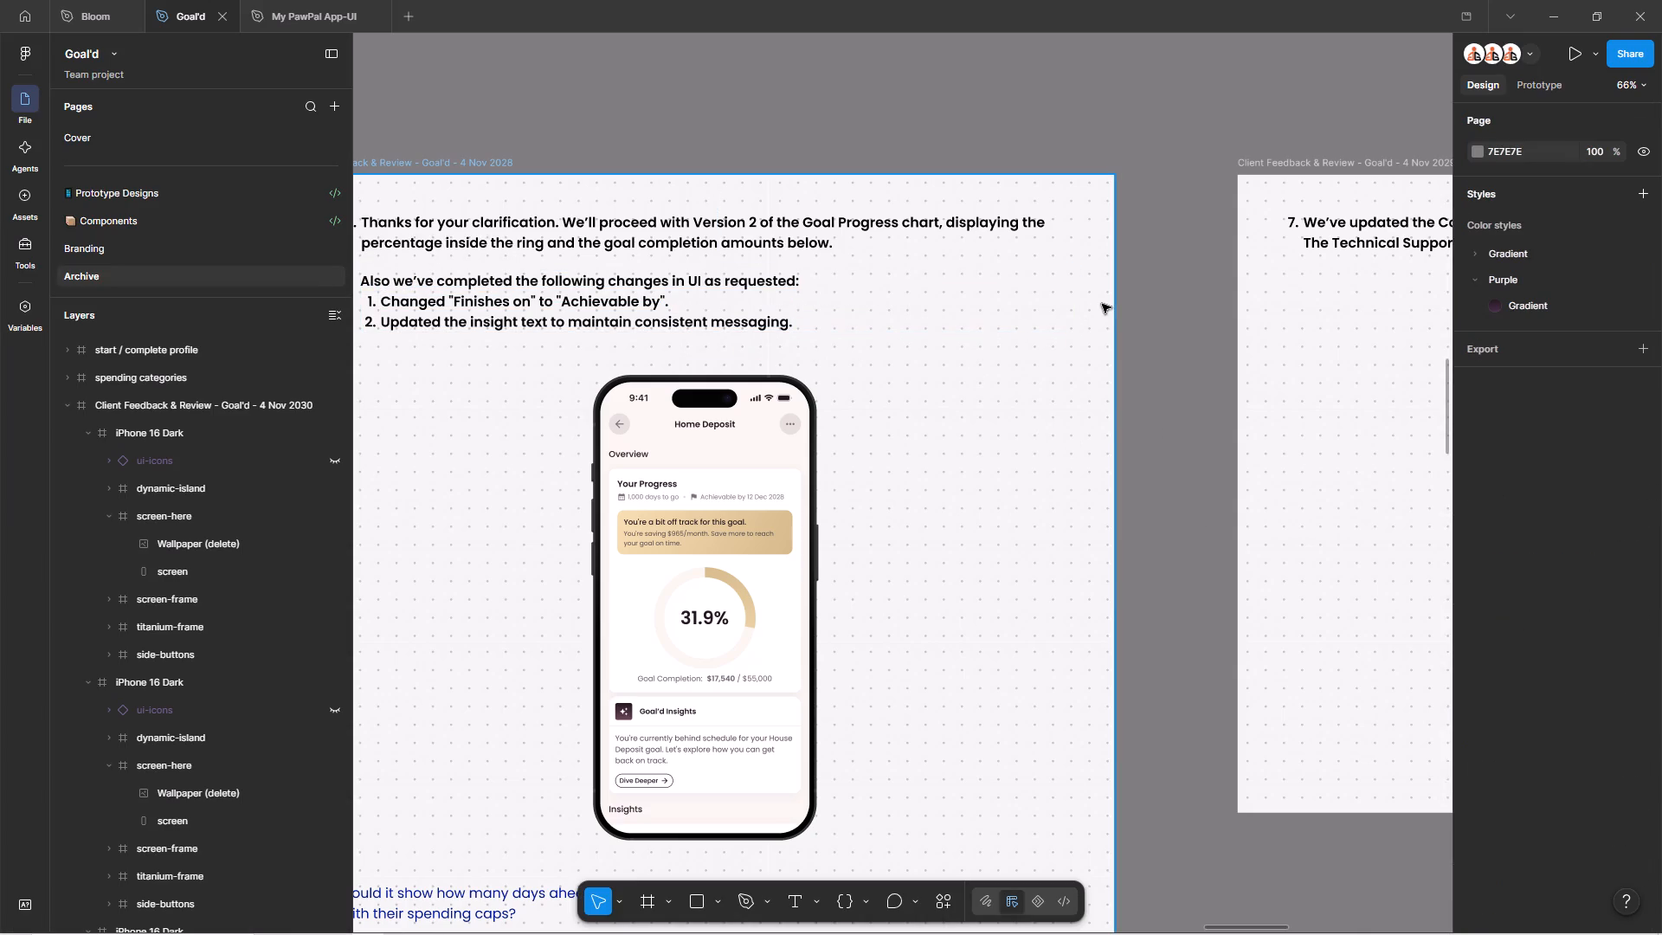
pyautogui.hotkey('ctrl', '\\')
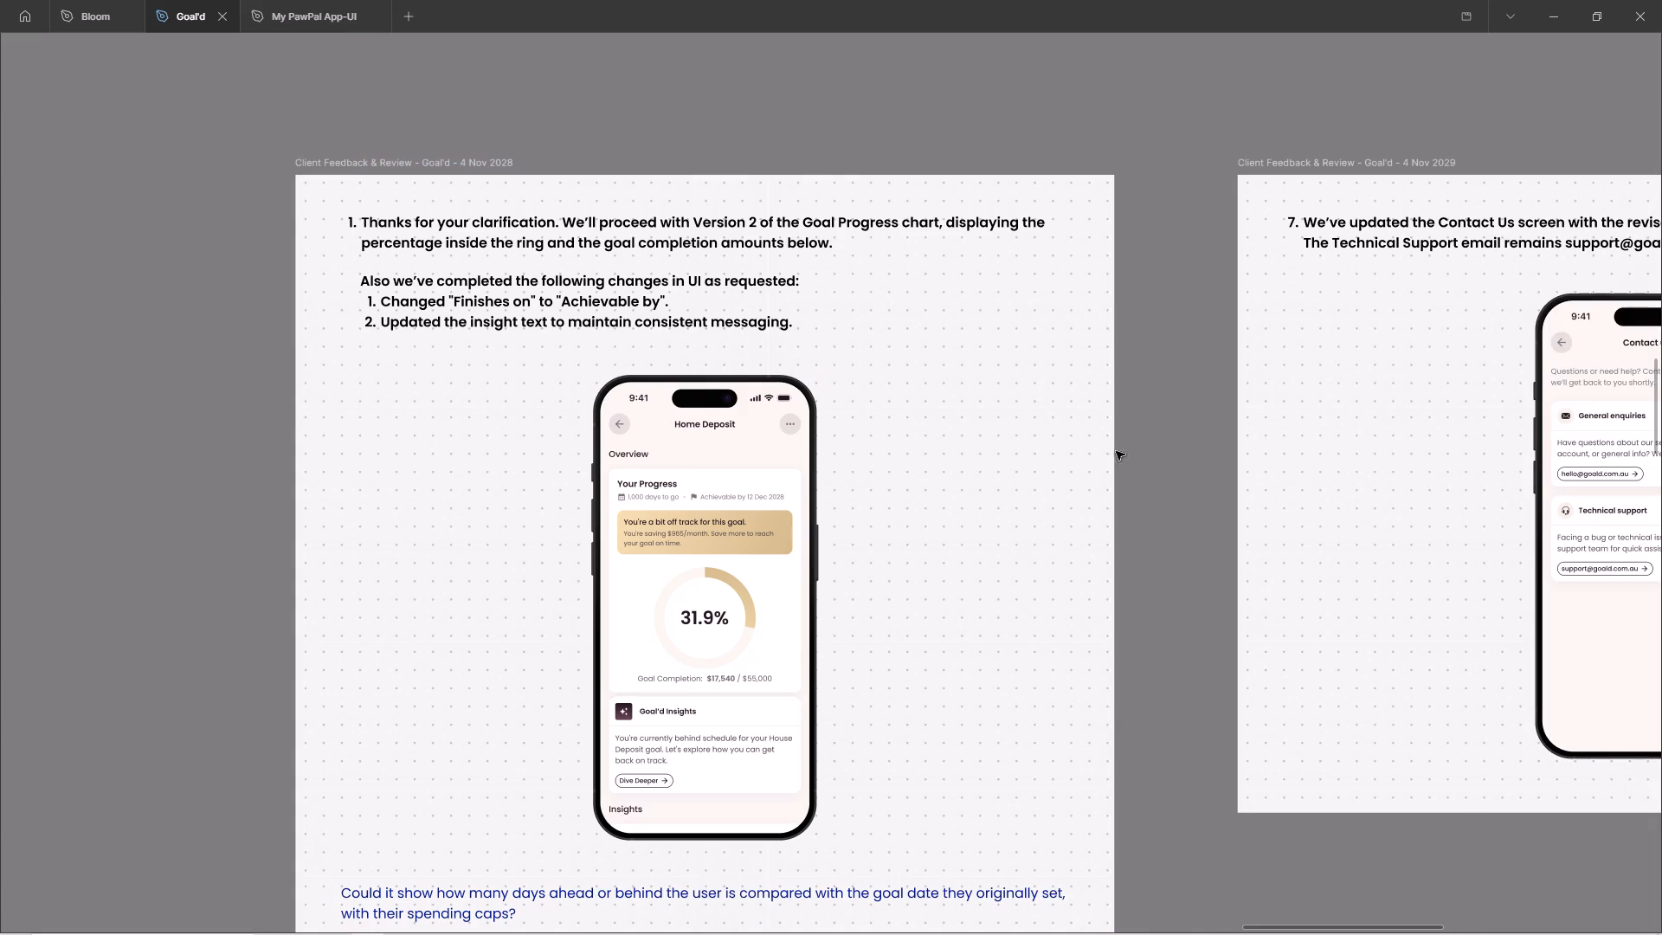
pyautogui.press('space')
pyautogui.press('space')
pyautogui.press('space')
pyautogui.press('space')
pyautogui.press('space')
pyautogui.moveTo(1163, 469); pyautogui.dragTo(1115, 390)
pyautogui.press('space')
pyautogui.press('space')
pyautogui.press('space')
pyautogui.press('space')
pyautogui.press('space')
pyautogui.press('space')
pyautogui.press('space')
pyautogui.press('space')
pyautogui.press('space')
pyautogui.press('space')
pyautogui.press('space')
pyautogui.press('space')
pyautogui.press('space')
pyautogui.press('space')
pyautogui.press('space')
pyautogui.press('space')
pyautogui.press('space')
pyautogui.press('space')
pyautogui.press('space')
pyautogui.press('space')
pyautogui.click(1103, 479)
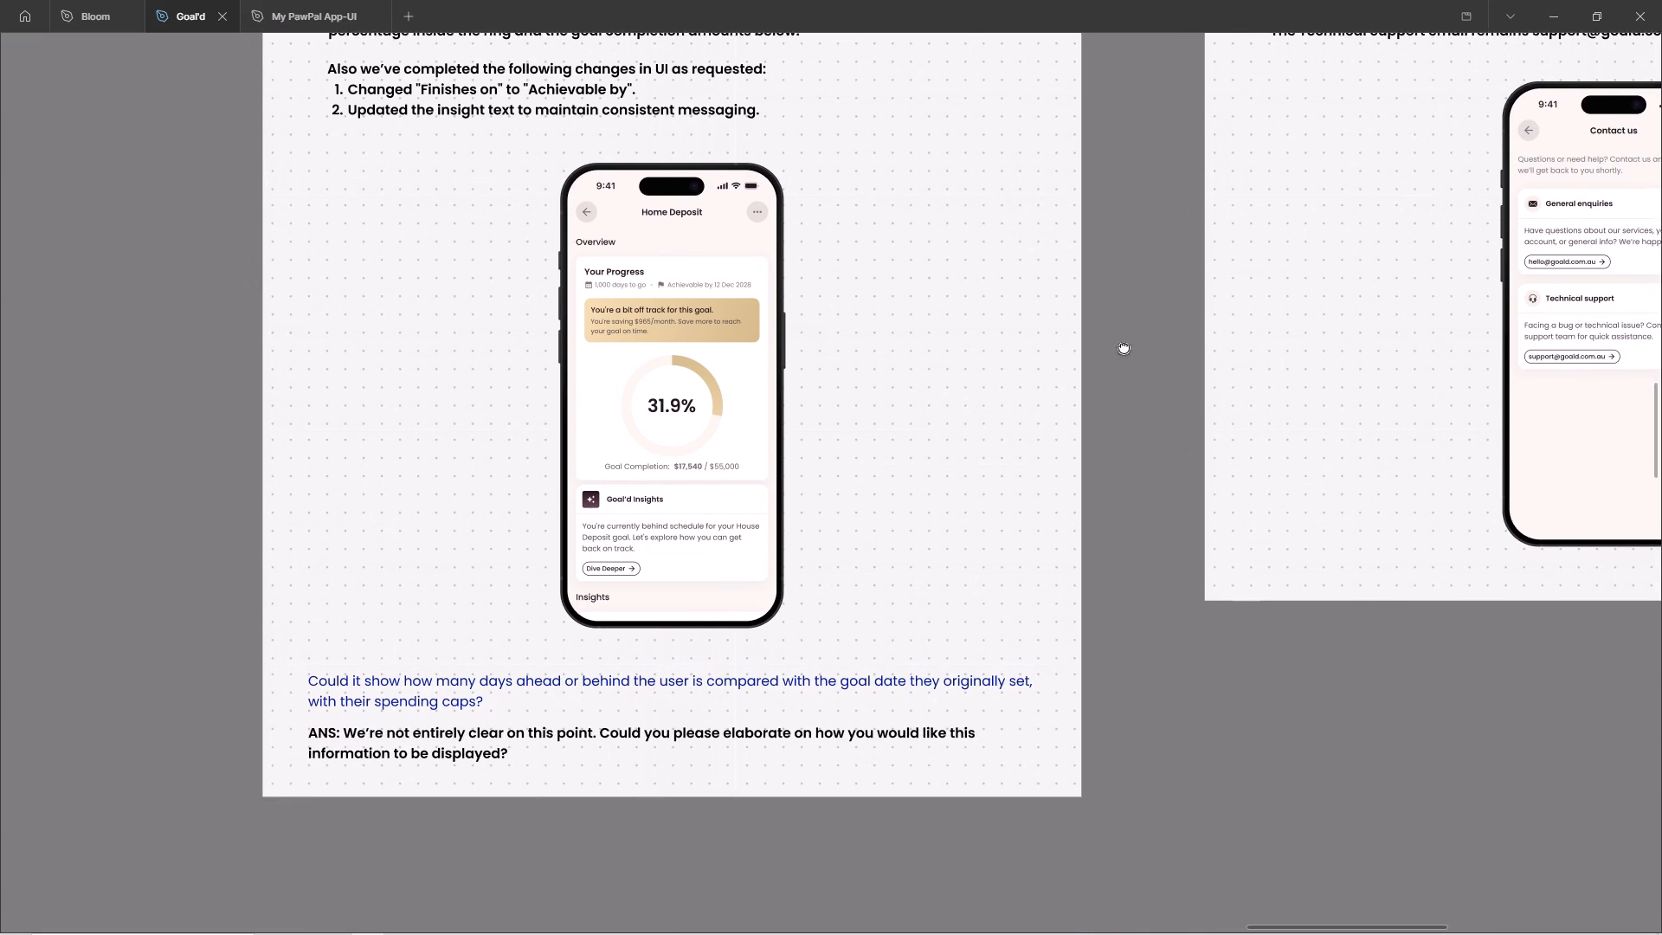
pyautogui.keyDown('ctrl'); pyautogui.scroll(-3, 1070, 462); pyautogui.keyUp('ctrl')
pyautogui.press('space')
pyautogui.press('space')
pyautogui.press('space')
pyautogui.press('space')
pyautogui.press('space')
pyautogui.press('space')
pyautogui.press('space')
pyautogui.press('space')
pyautogui.press('space')
pyautogui.press('space')
pyautogui.press('space')
pyautogui.press('space')
pyautogui.press('space')
pyautogui.press('space')
pyautogui.press('space')
pyautogui.press('space')
pyautogui.press('space')
pyautogui.press('space')
pyautogui.press('space')
pyautogui.press('space')
pyautogui.moveTo(1103, 533); pyautogui.dragTo(883, 508)
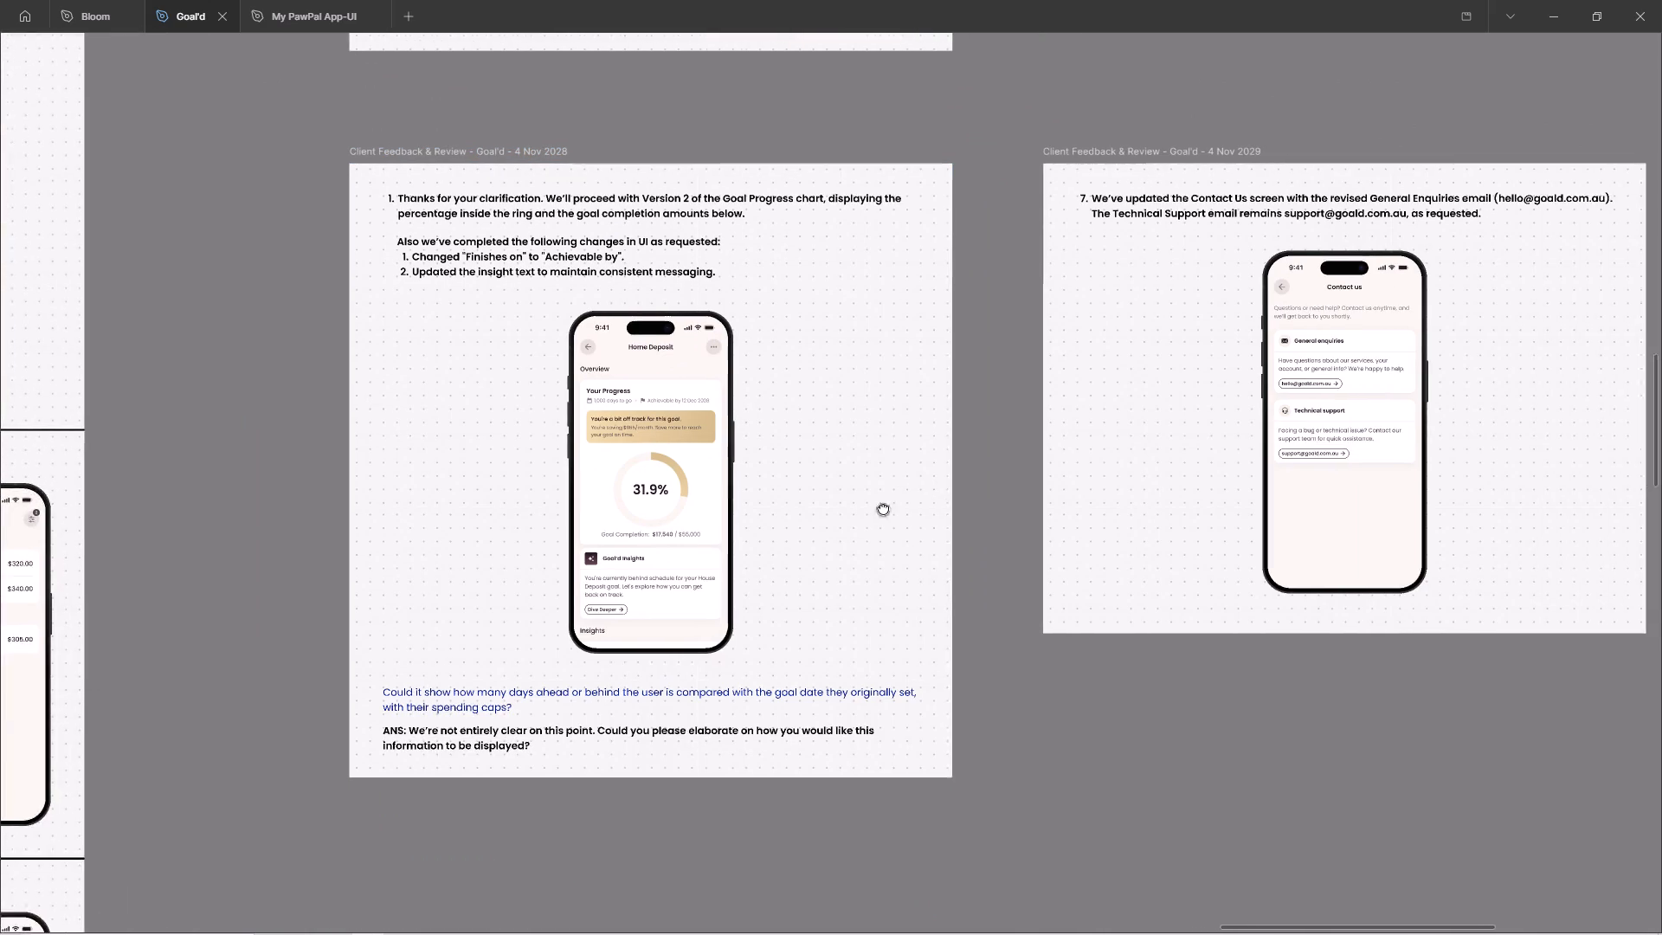
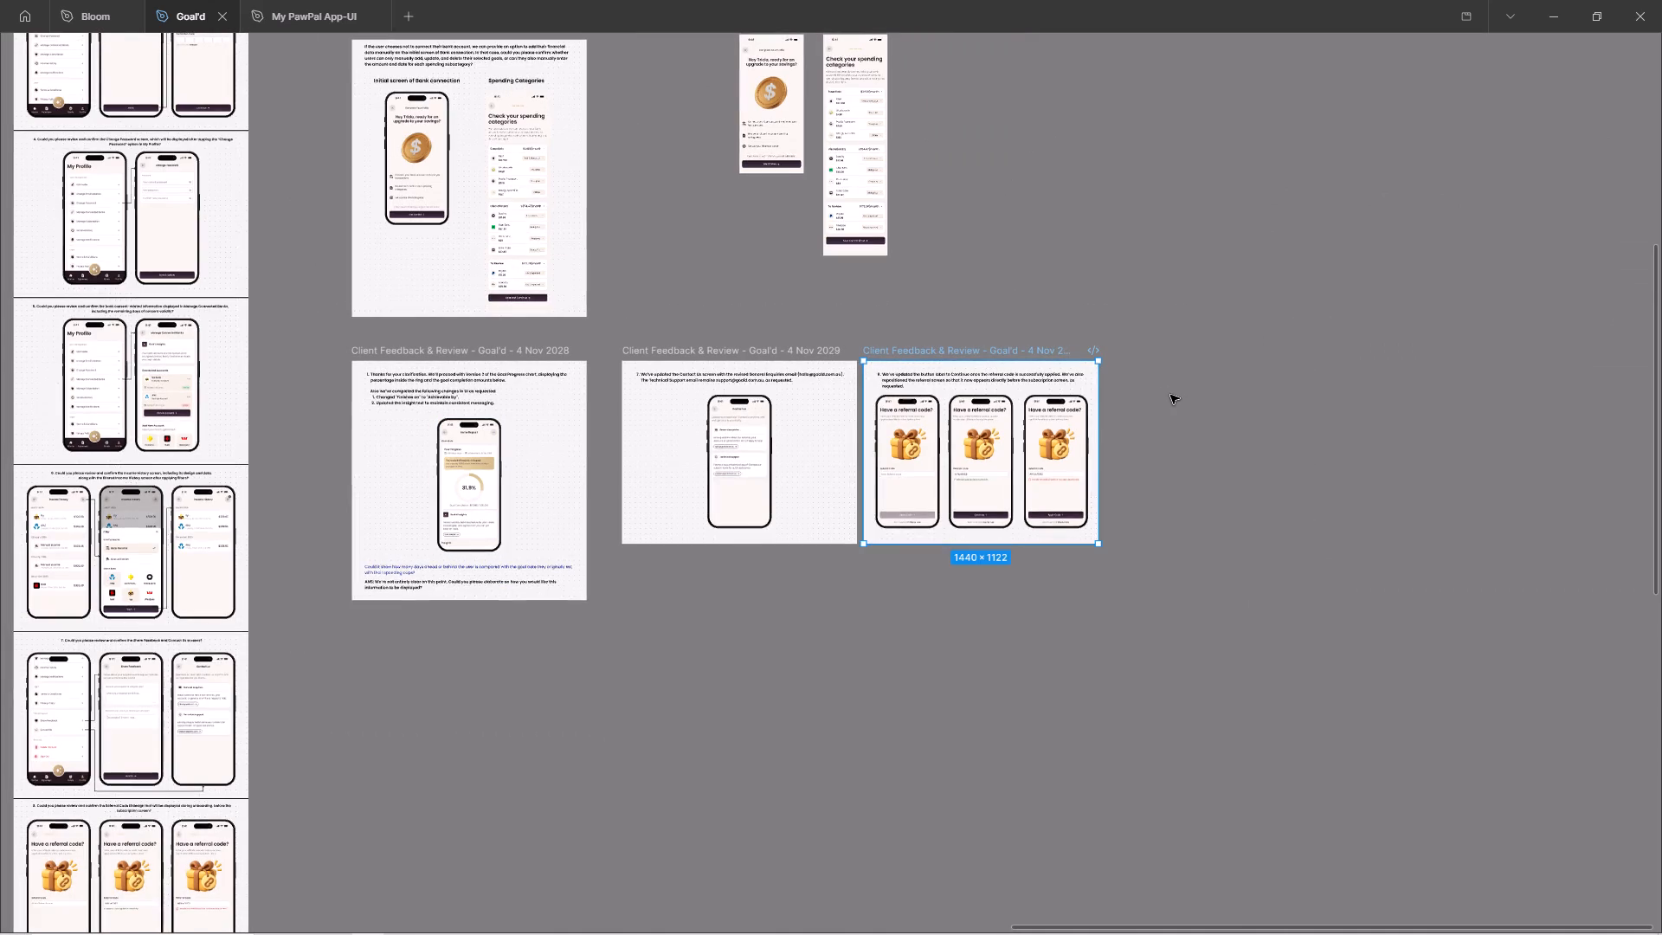
pyautogui.keyDown('ctrl'); pyautogui.scroll(5, 1171, 396); pyautogui.keyUp('ctrl')
pyautogui.hotkey('ctrl', 'd')
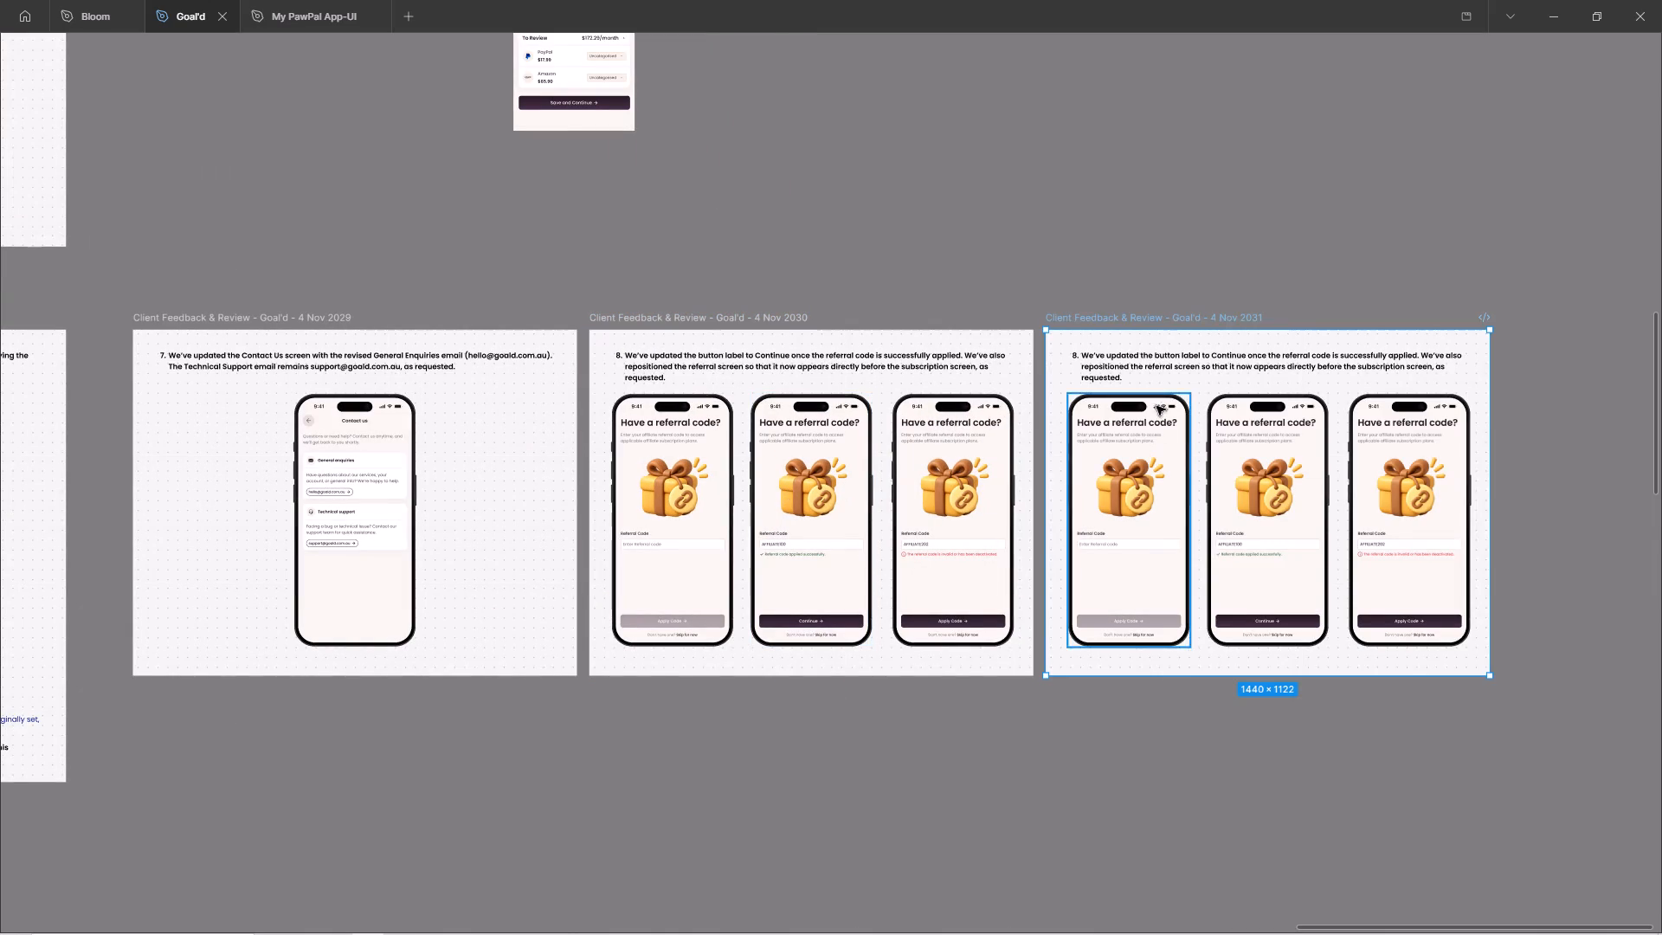
# Replace the duplicated frame's answer text with the copied onboarding income reply, unformatted, and remove its list number.
pyautogui.keyDown('ctrl'); pyautogui.click(1130, 365); pyautogui.keyUp('ctrl')
pyautogui.doubleClick(1089, 375)
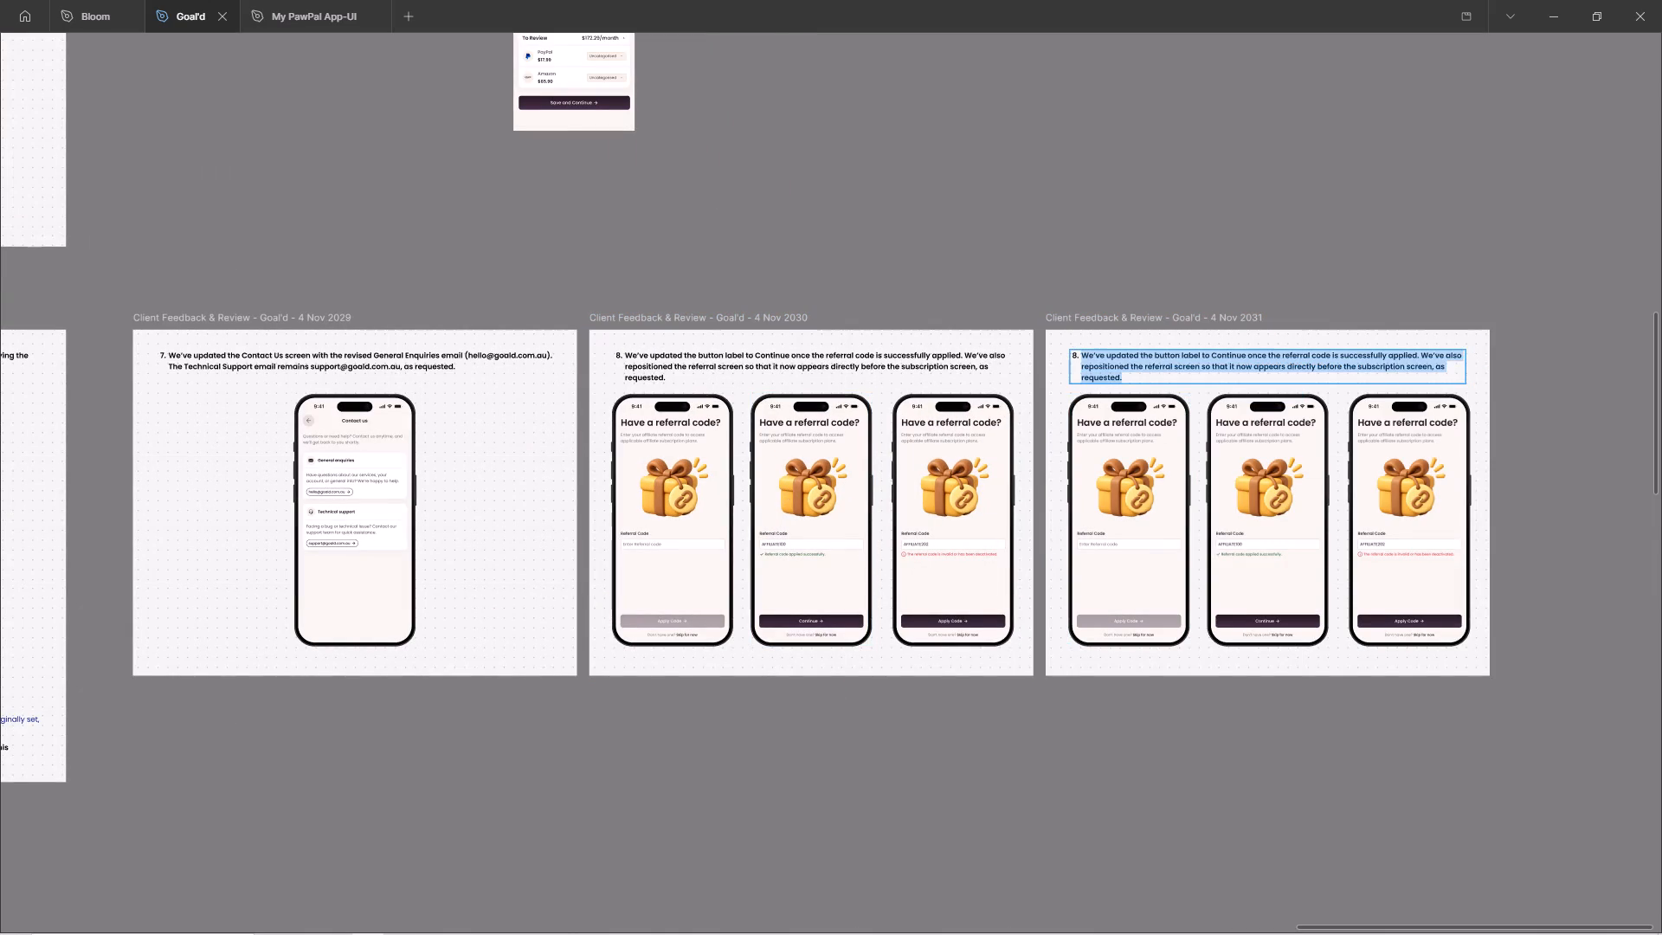
pyautogui.hotkey('ctrl', 'shift', 'v')
pyautogui.keyDown('ctrl'); pyautogui.scroll(3, 1137, 351); pyautogui.keyUp('ctrl')
pyautogui.click(1066, 353)
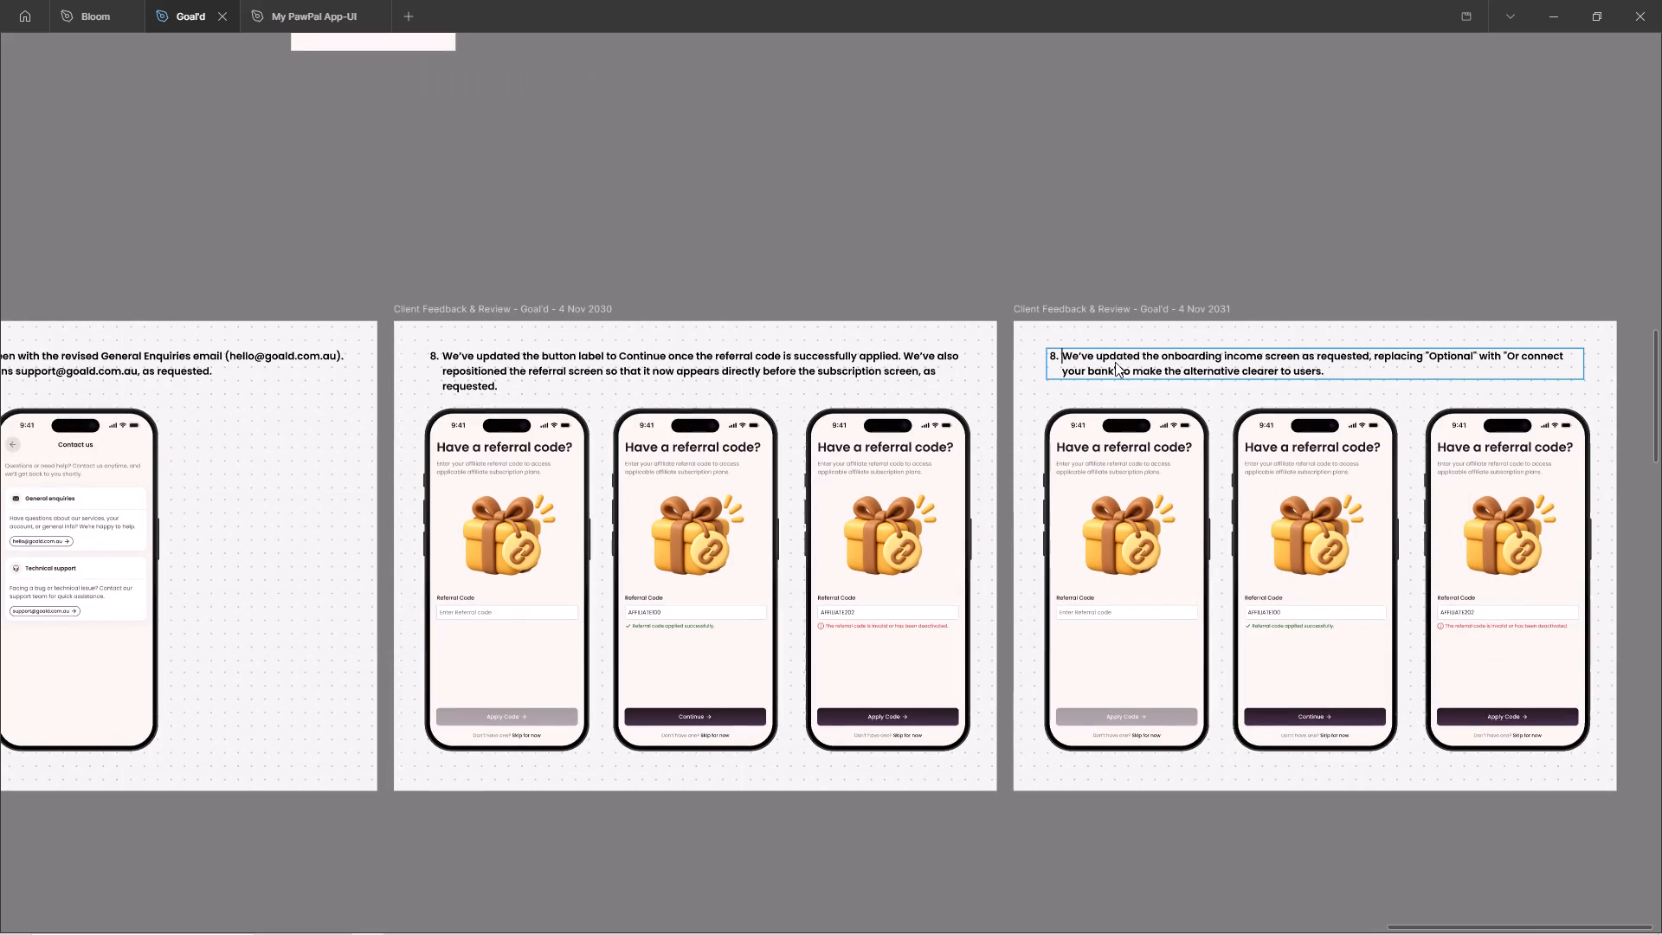
pyautogui.press(']')
pyautogui.press('BackSpace')
pyautogui.press('BackSpace')
pyautogui.press('BackSpace')
pyautogui.click(1105, 187)
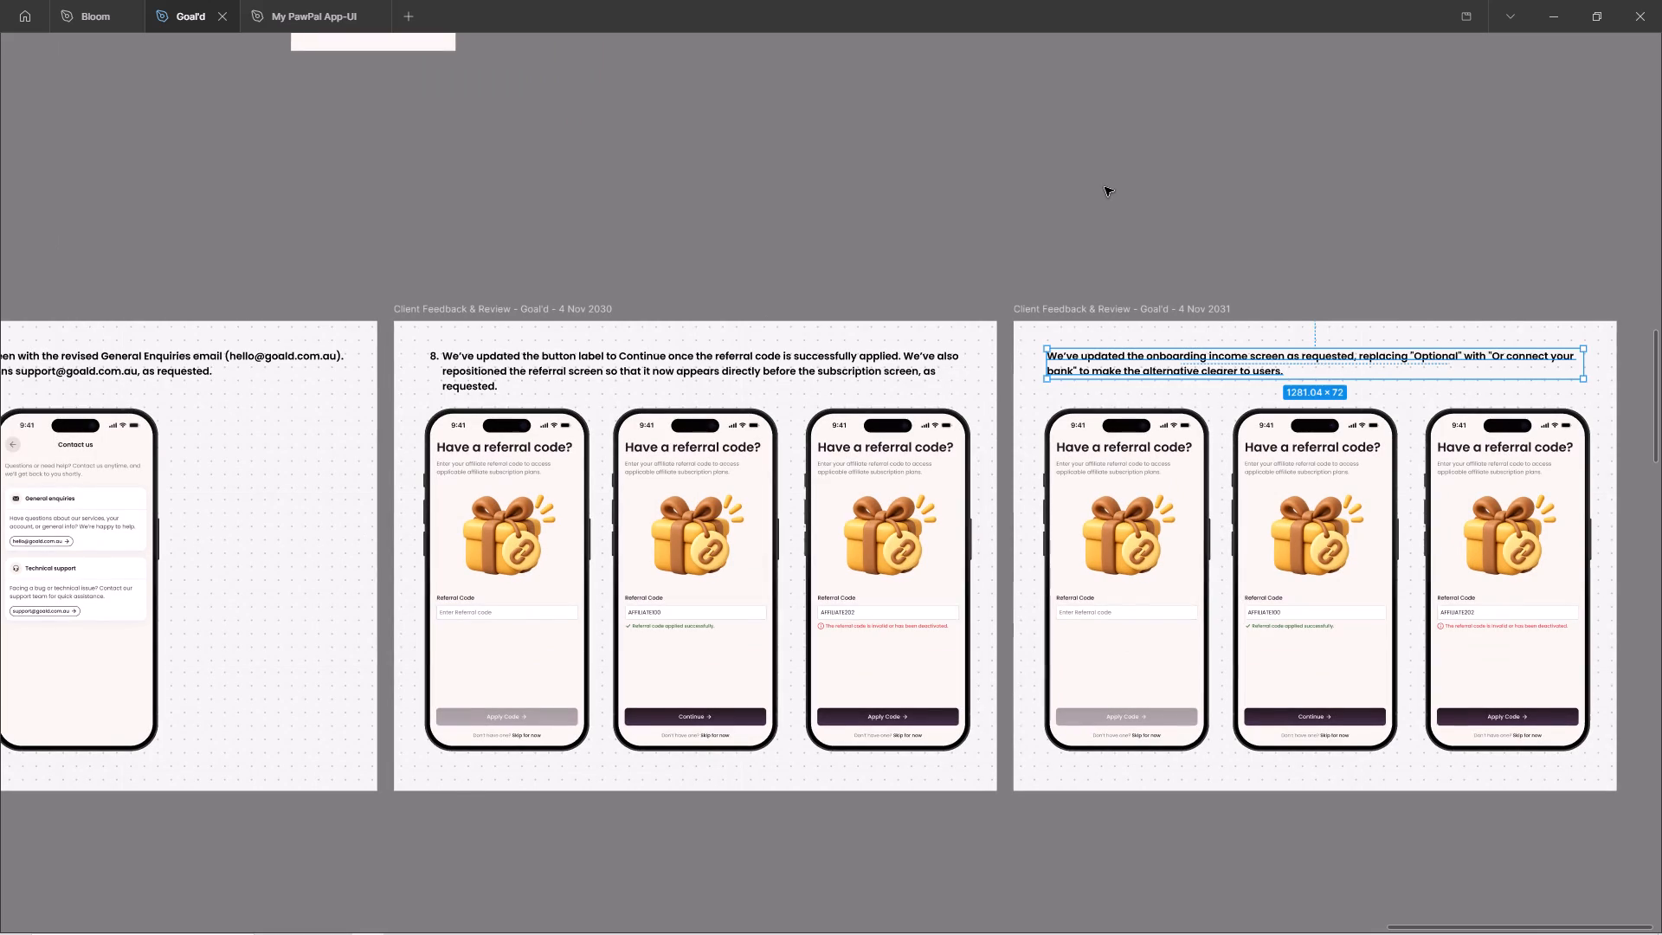
# Copy the monthly income onboarding screen that stands beside the Onboarding section on the Prototype Designs page.
pyautogui.hotkey('ctrl', '\\')
pyautogui.click(166, 195)
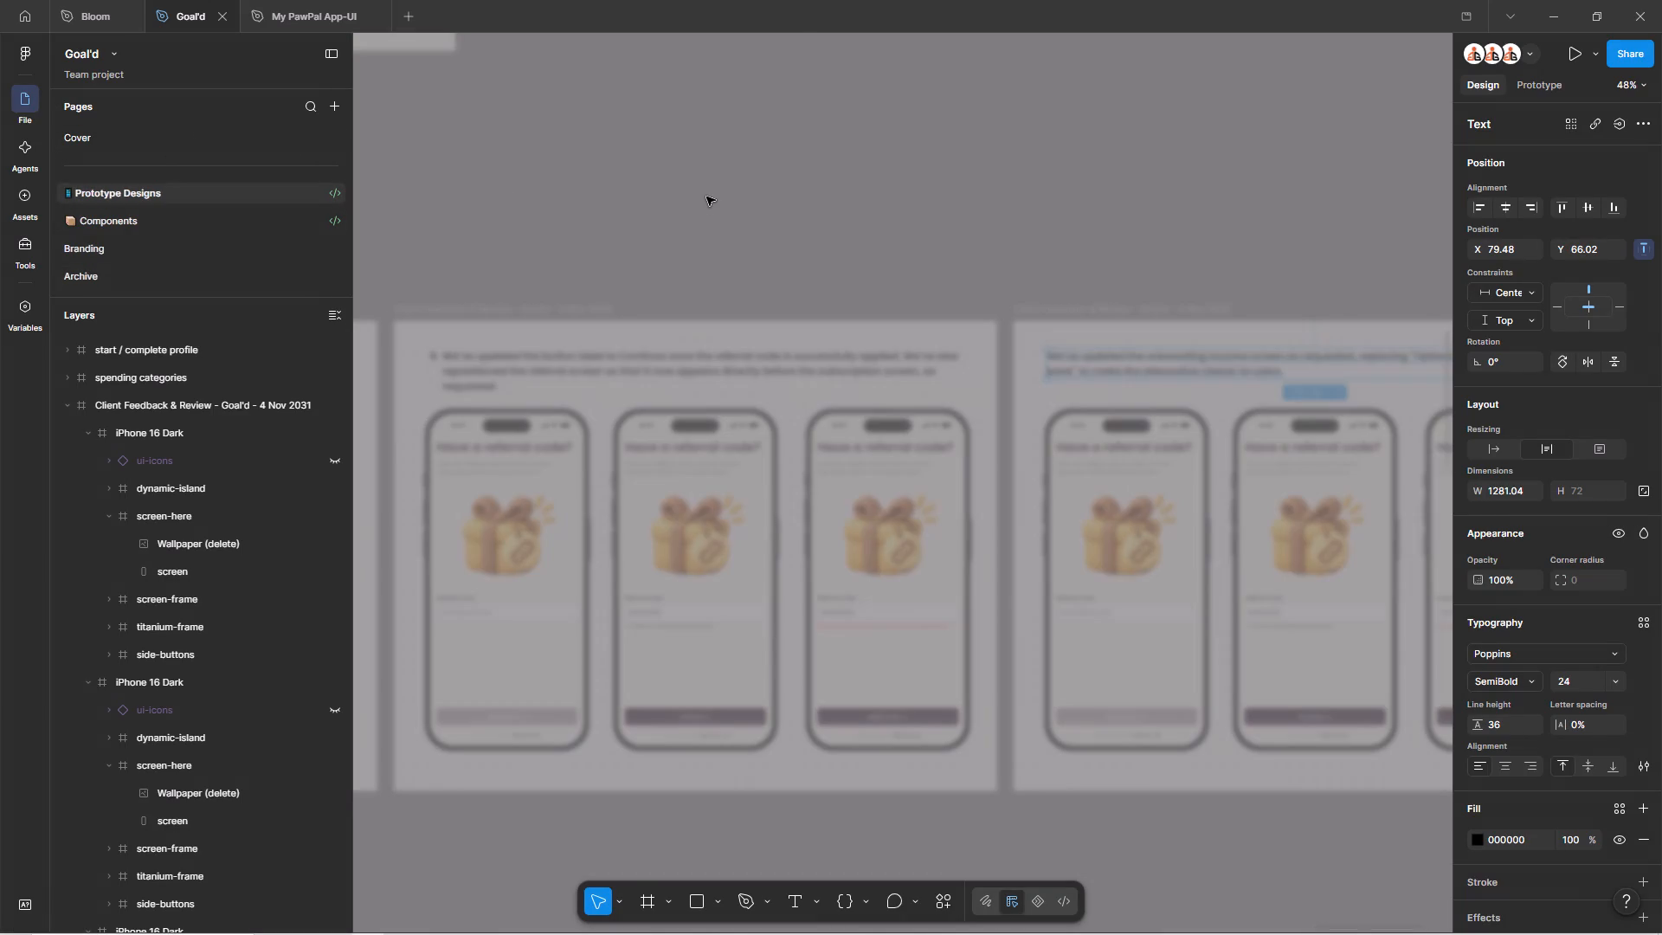
pyautogui.hotkey('ctrl', '\\')
pyautogui.hotkey('shift', '!')
pyautogui.click(482, 185)
pyautogui.keyDown('ctrl'); pyautogui.scroll(3, 634, 35); pyautogui.keyUp('ctrl')
pyautogui.keyDown('ctrl'); pyautogui.scroll(-1, 634, 34); pyautogui.keyUp('ctrl')
pyautogui.keyDown('ctrl'); pyautogui.scroll(8, 633, 34); pyautogui.keyUp('ctrl')
pyautogui.click(510, 113)
pyautogui.hotkey('ctrl', 'c')
# Paste the monthly income screen on the Archive page, in the empty canvas beside the new review frame.
pyautogui.hotkey('ctrl', '\\')
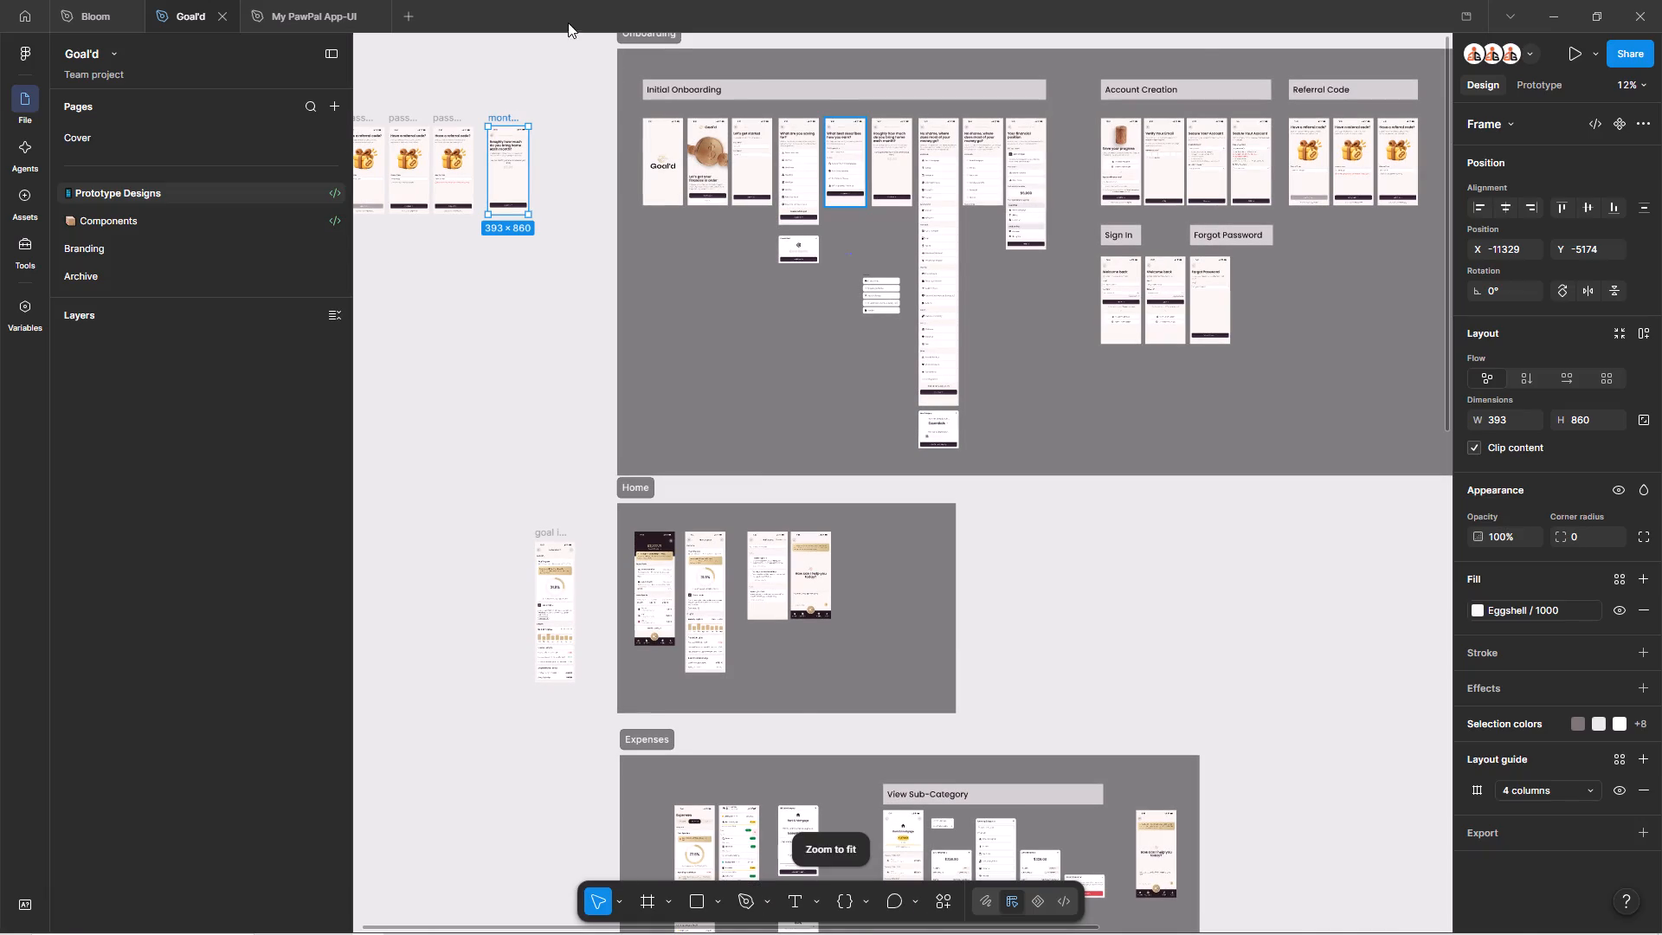
pyautogui.scroll(-5, 176, 268)
pyautogui.click(171, 268)
pyautogui.hotkey('ctrl', '\\')
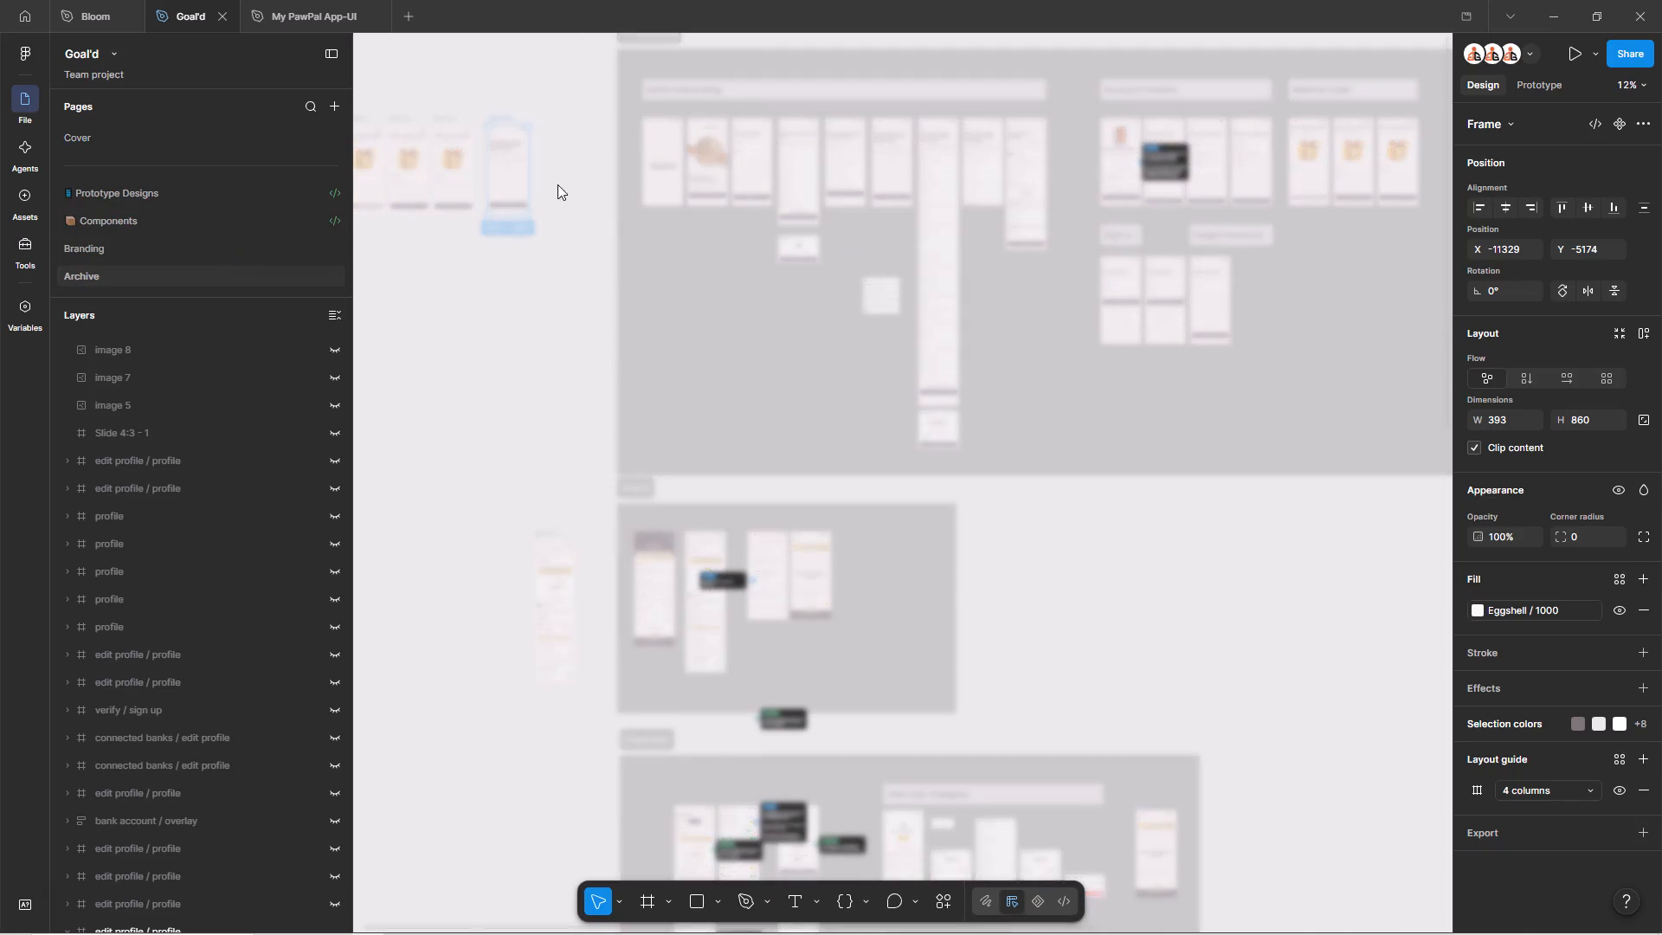
pyautogui.keyDown('shift'); pyautogui.scroll(-8, 838, 429); pyautogui.keyUp('shift')
pyautogui.keyDown('ctrl'); pyautogui.scroll(-5, 1186, 353); pyautogui.keyUp('ctrl')
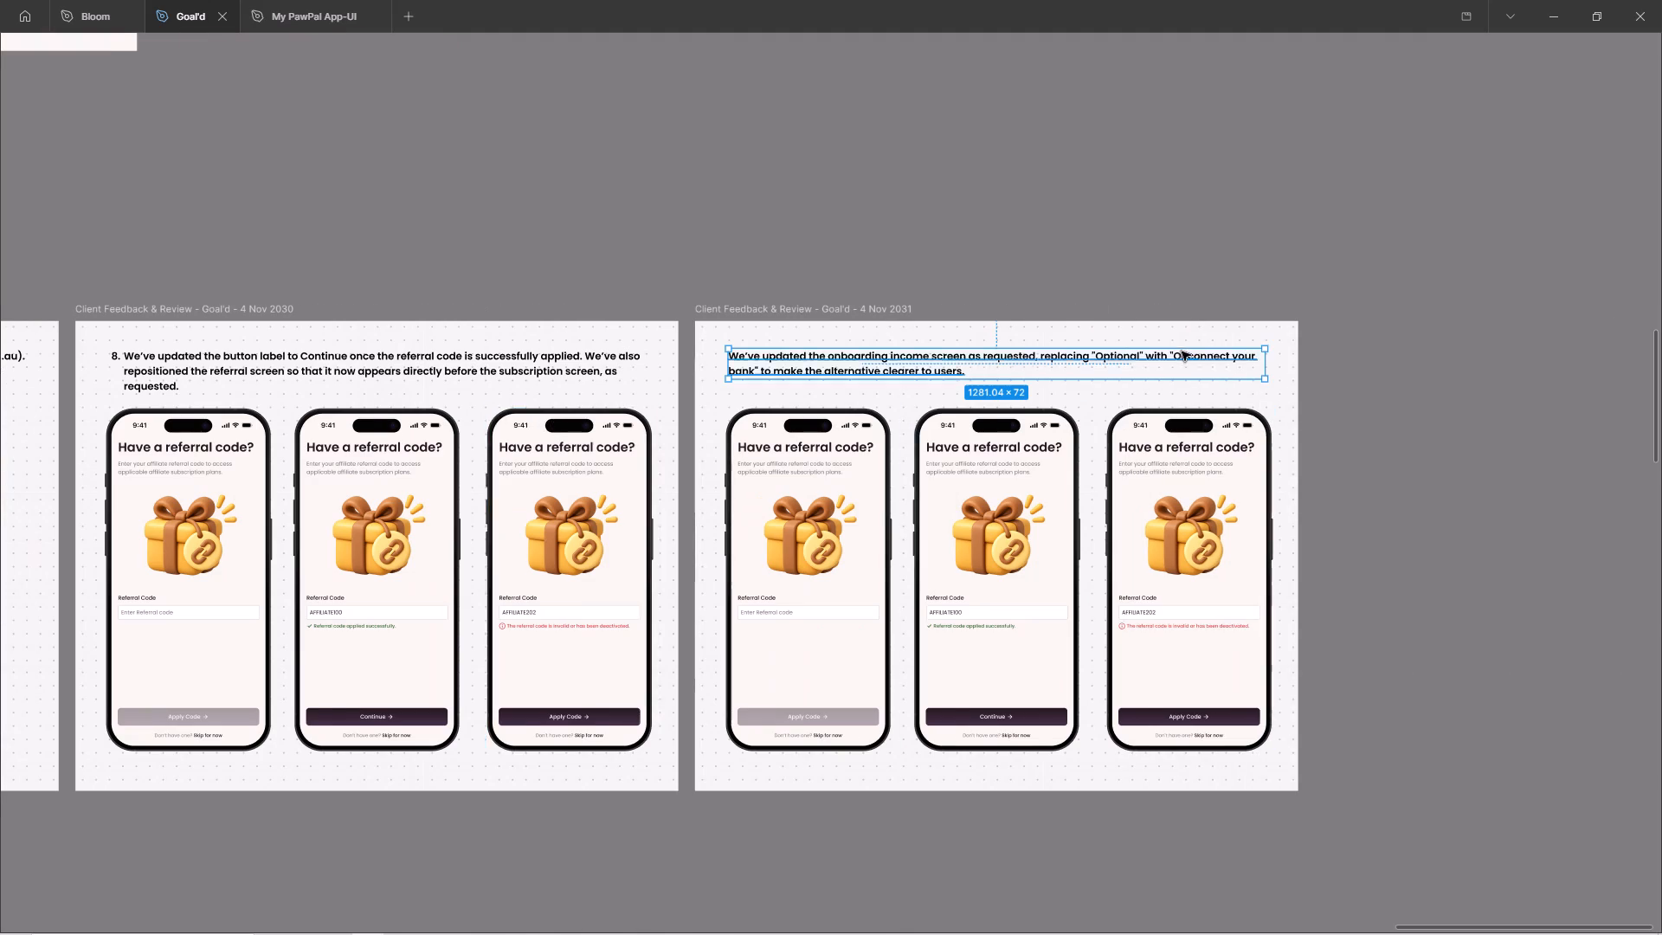
pyautogui.keyDown('ctrl'); pyautogui.scroll(-3, 1182, 351); pyautogui.keyUp('ctrl')
pyautogui.click(1502, 403)
pyautogui.rightClick(1452, 345)
pyautogui.click(1489, 361)
# Set the pasted monthly income screen's height to 852.
pyautogui.hotkey('ctrl', '\\')
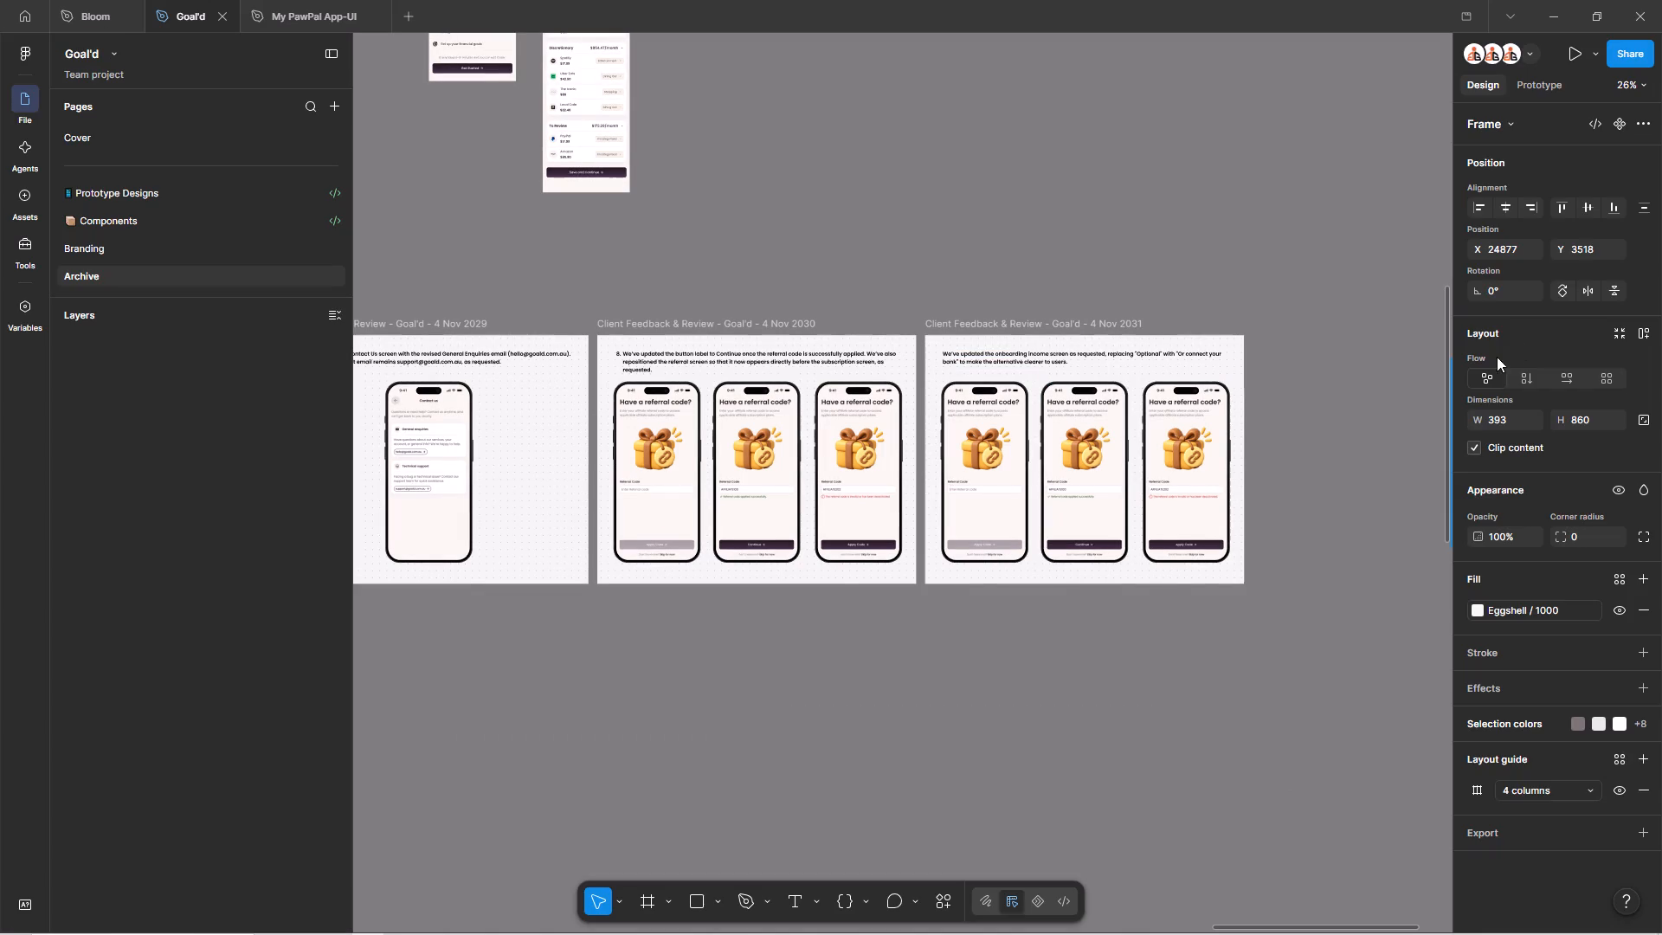
pyautogui.click(1575, 422)
pyautogui.write('852')
pyautogui.press('Return')
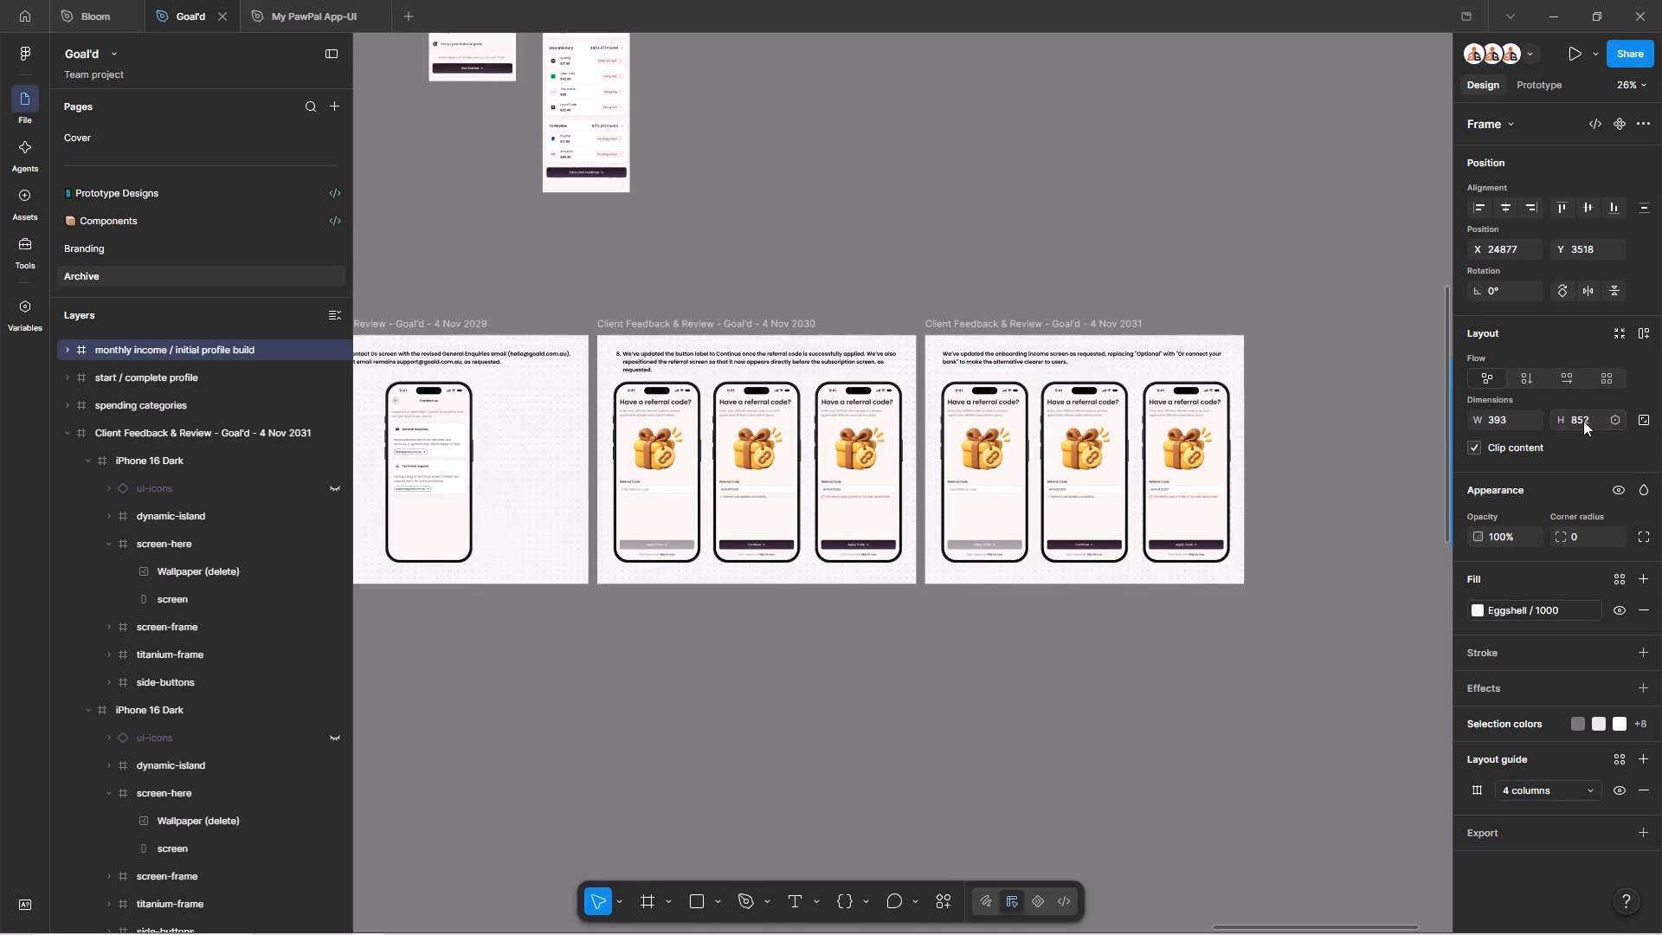
pyautogui.hotkey('ctrl', '\\')
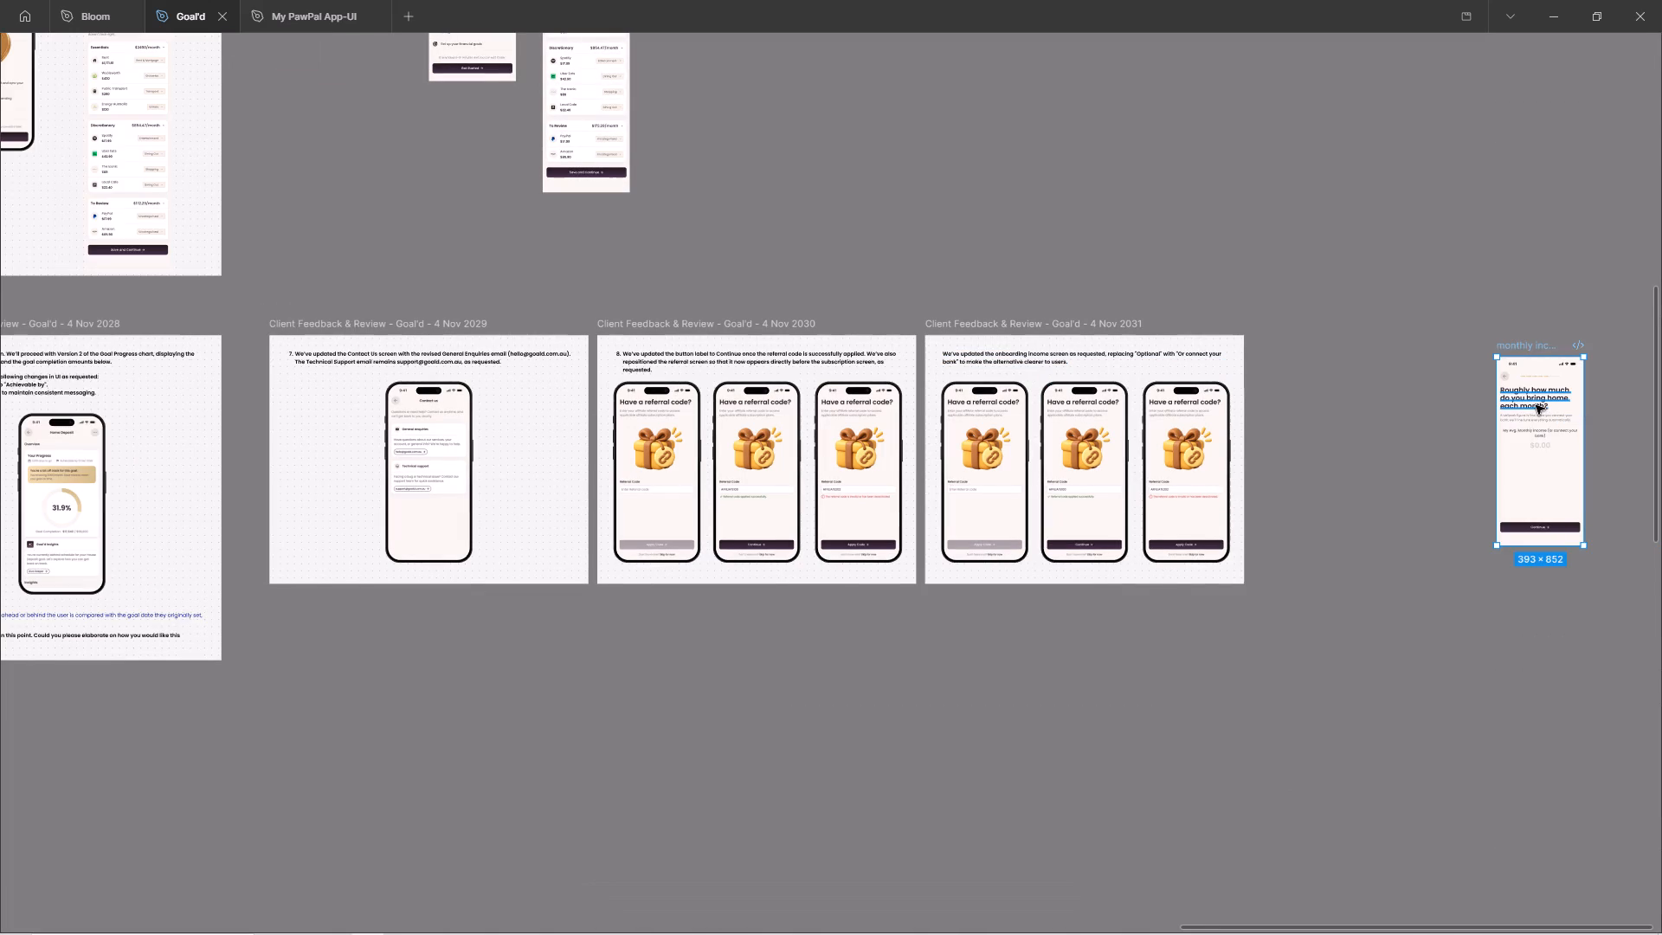
# Add a PNG export setting to the monthly income screen and change its export scale from the default.
pyautogui.hotkey('ctrl', '\\')
pyautogui.click(1574, 818)
pyautogui.scroll(-4, 1549, 835)
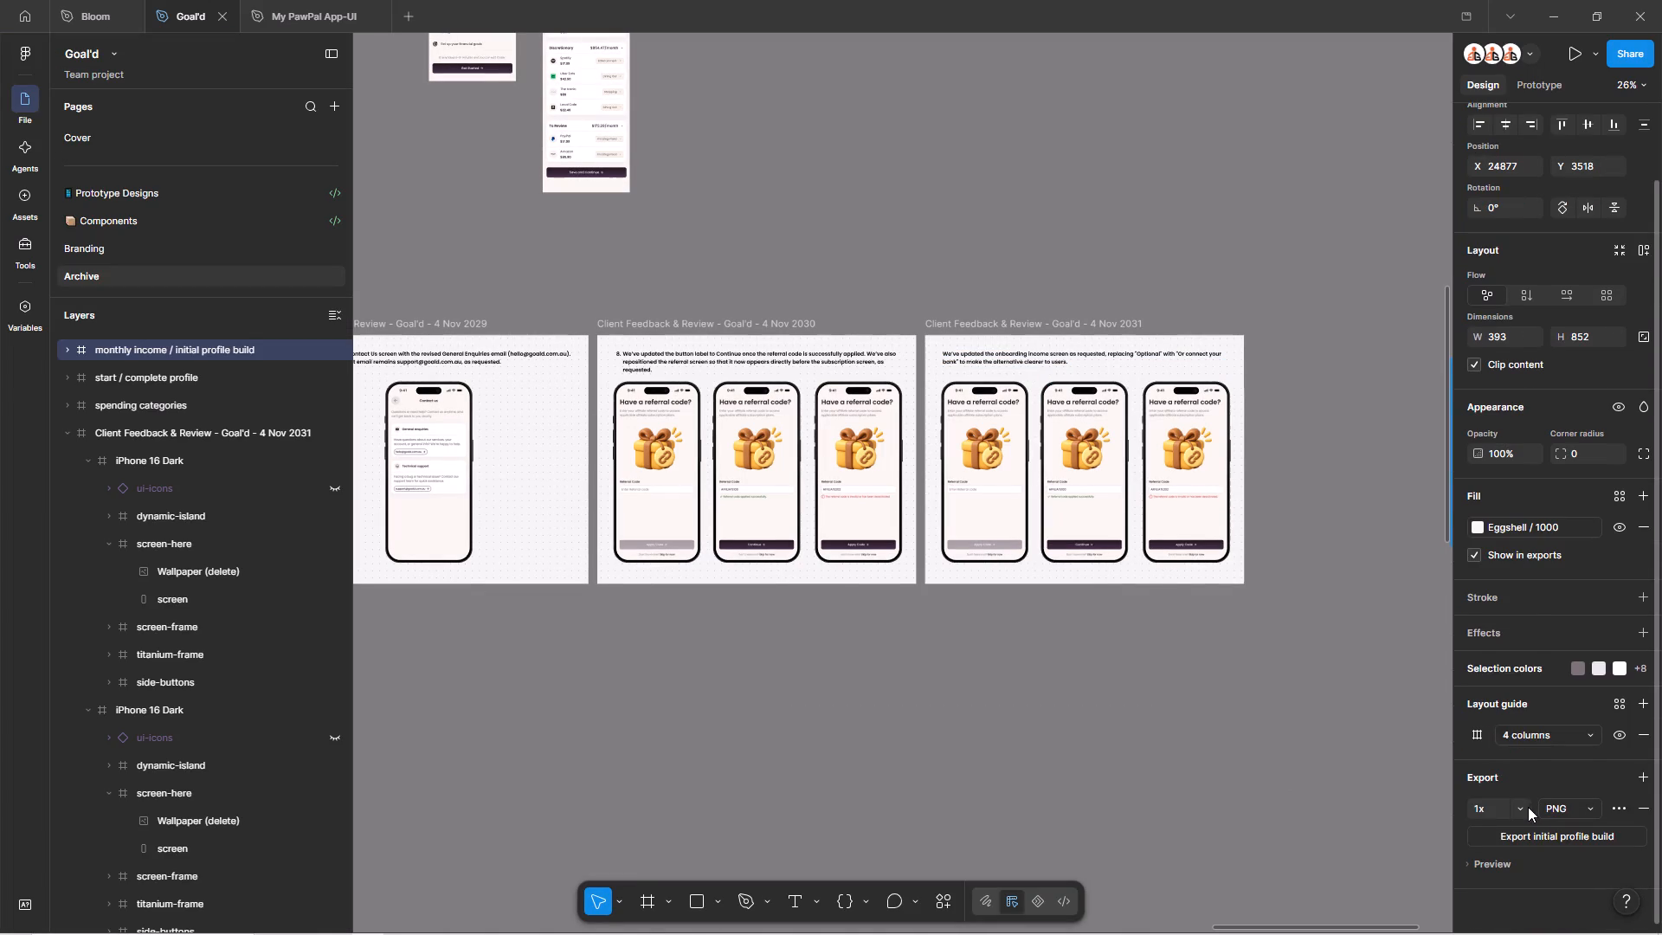
pyautogui.click(1528, 807)
pyautogui.click(1509, 736)
pyautogui.hotkey('ctrl', '\\')
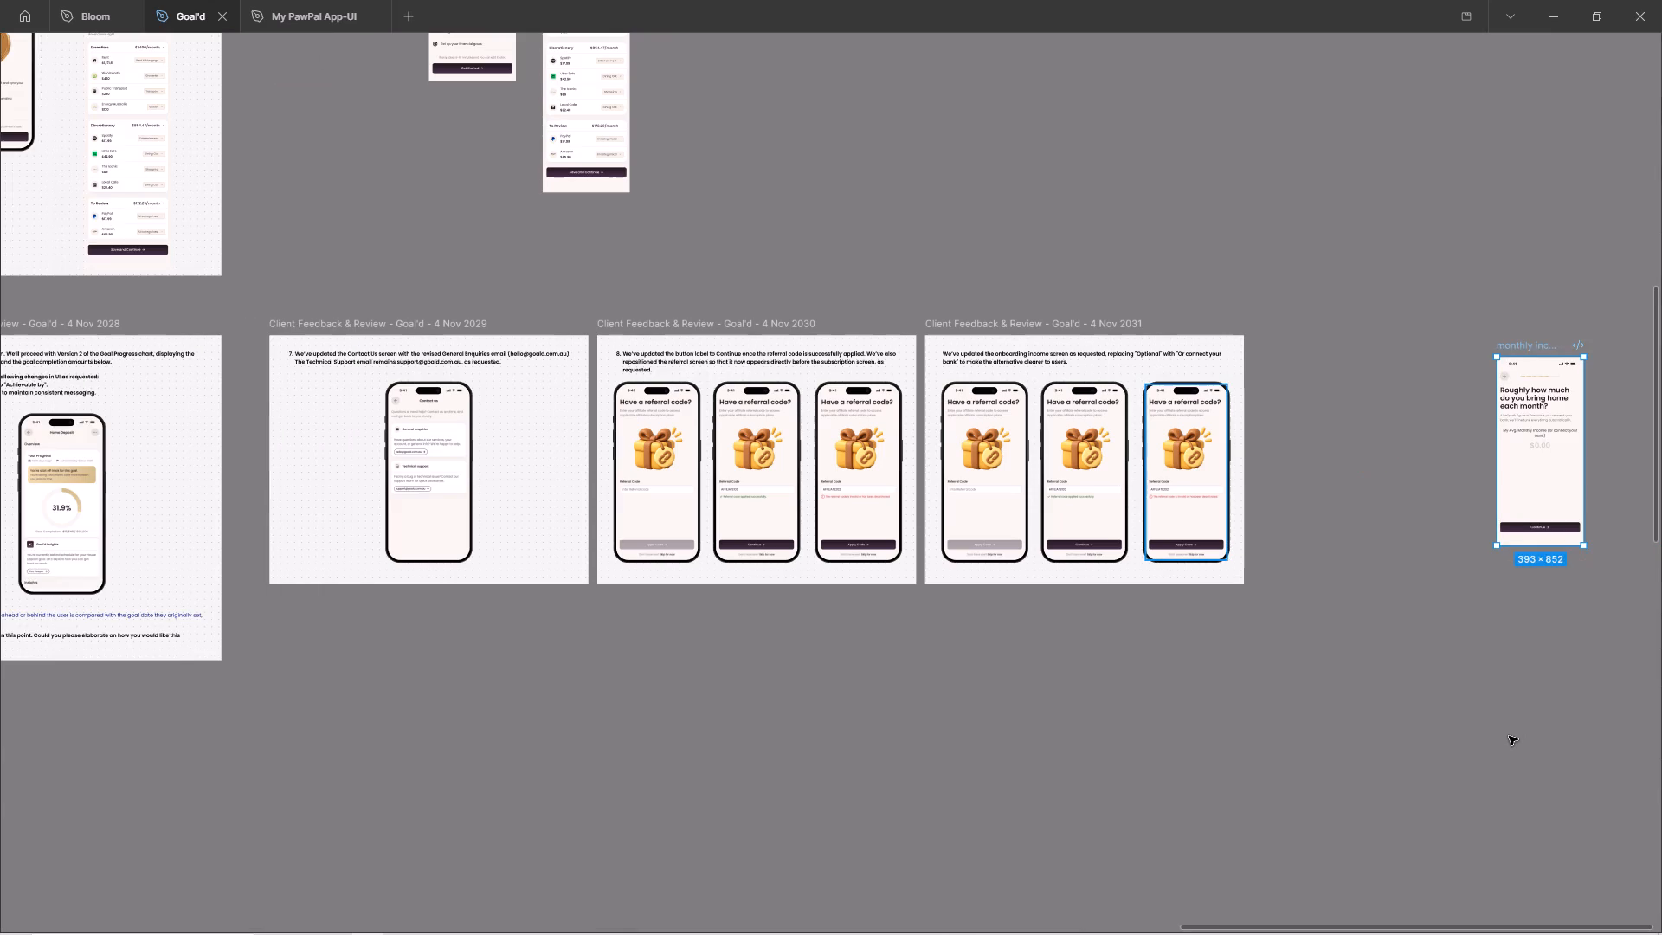
# Copy the monthly income screen as PNG and place the pasted image beside the new review frame.
pyautogui.hotkey('ctrl', 'shift', 'c')
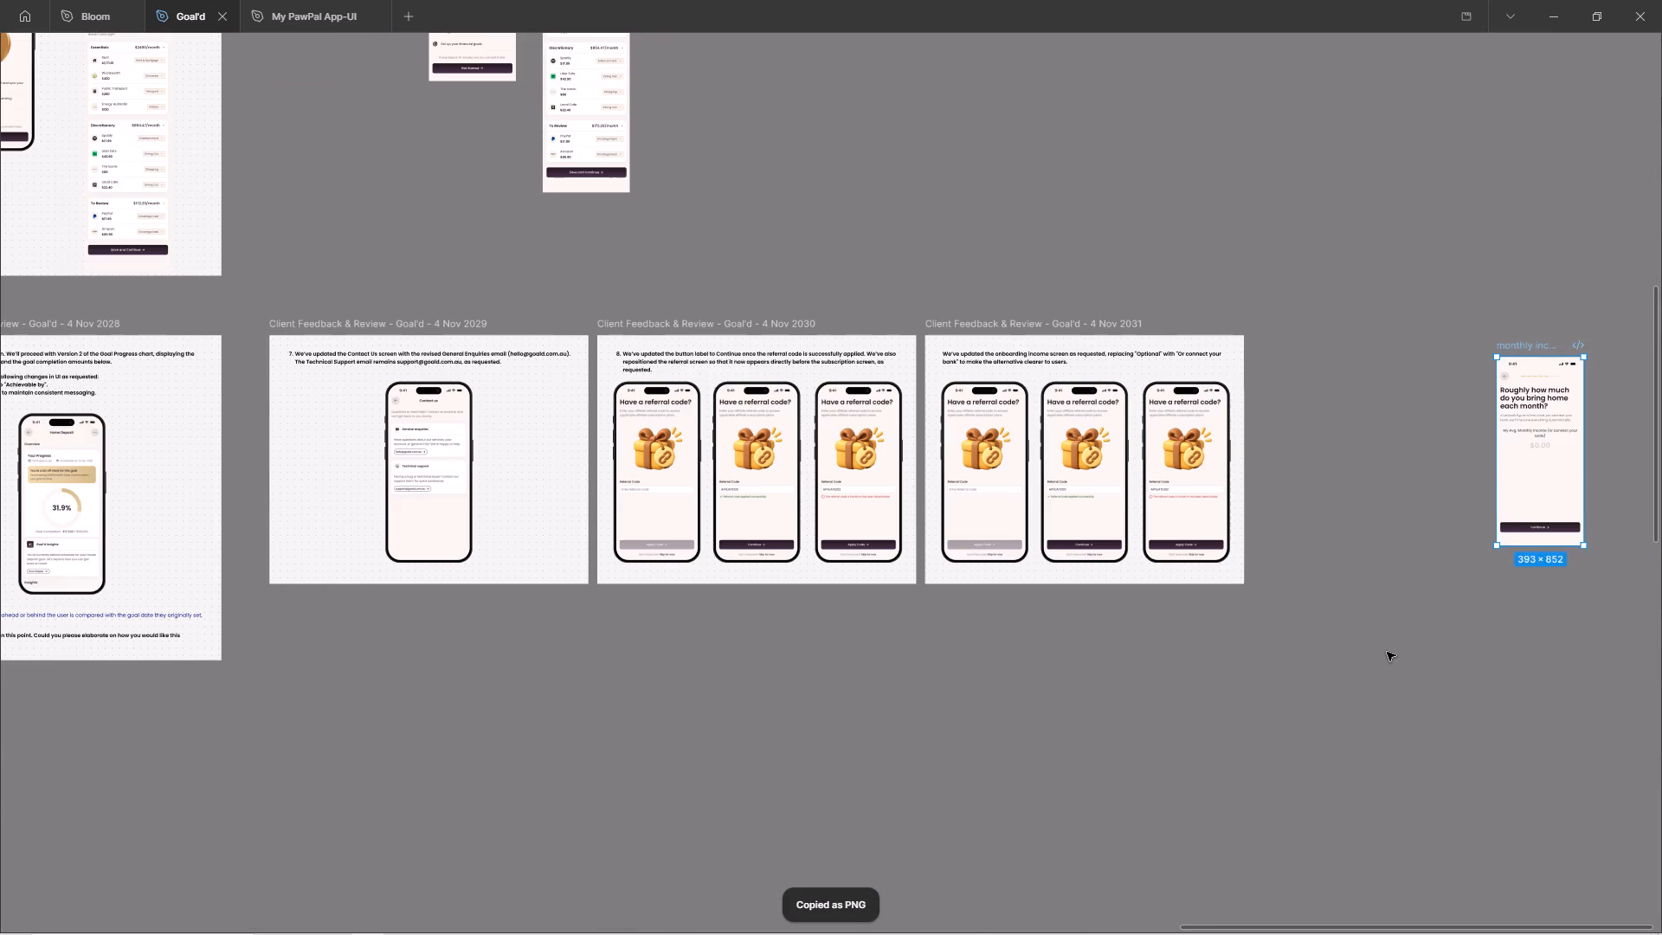
pyautogui.click(1387, 652)
pyautogui.hotkey('ctrl', 'v')
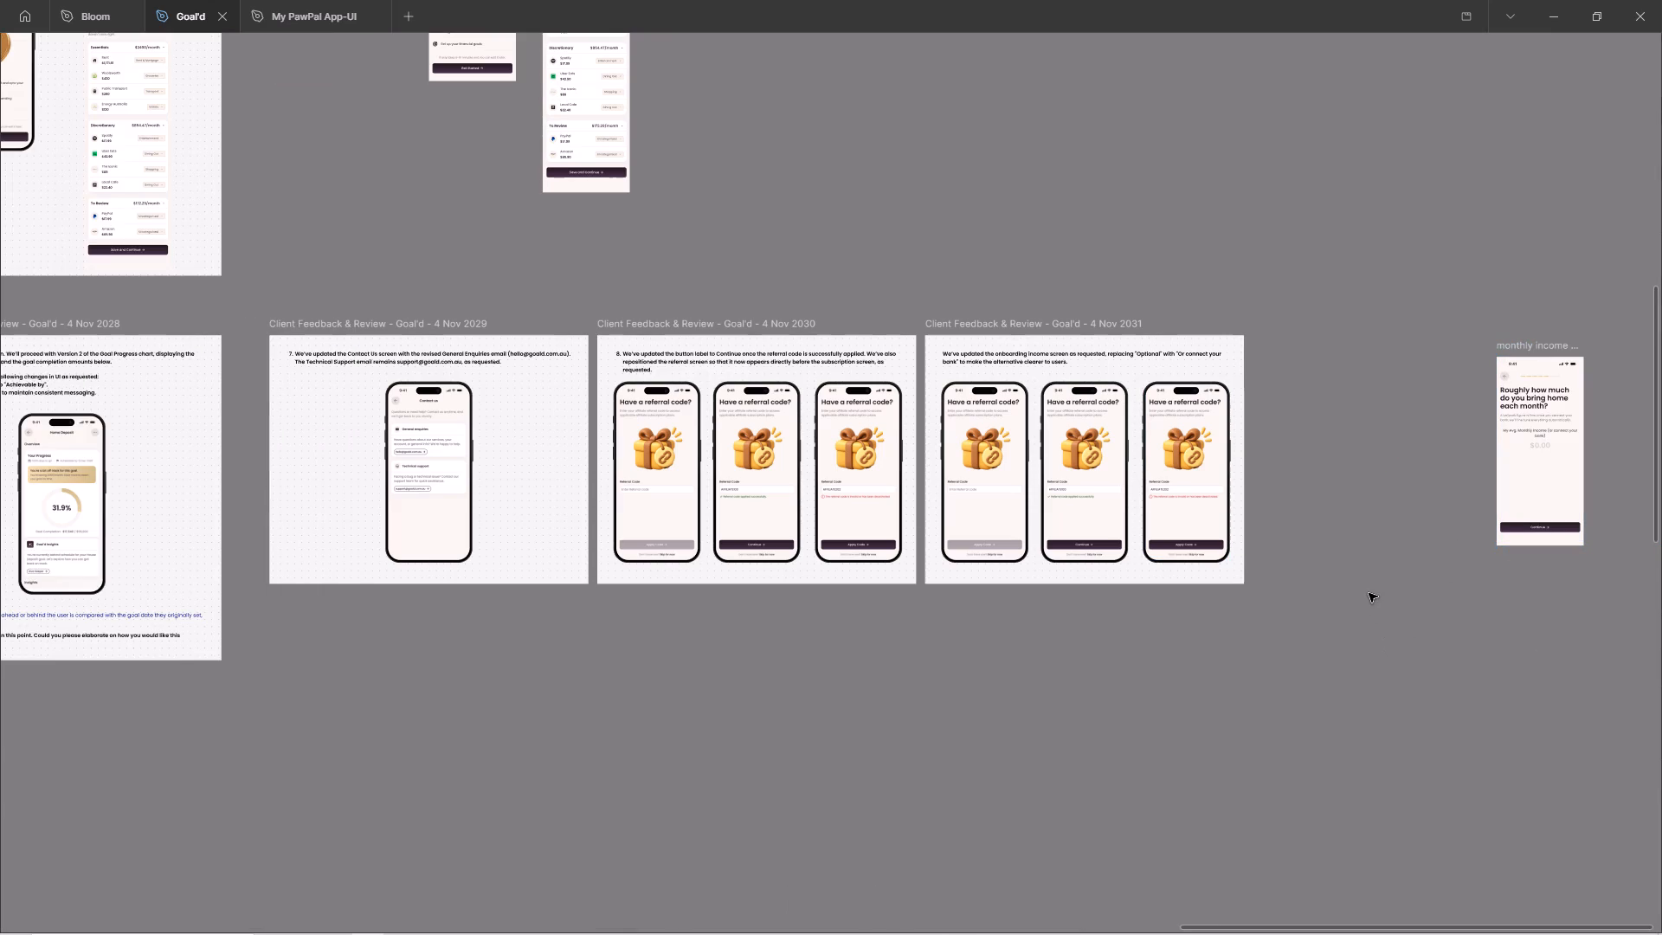
pyautogui.moveTo(803, 526); pyautogui.dragTo(1428, 660)
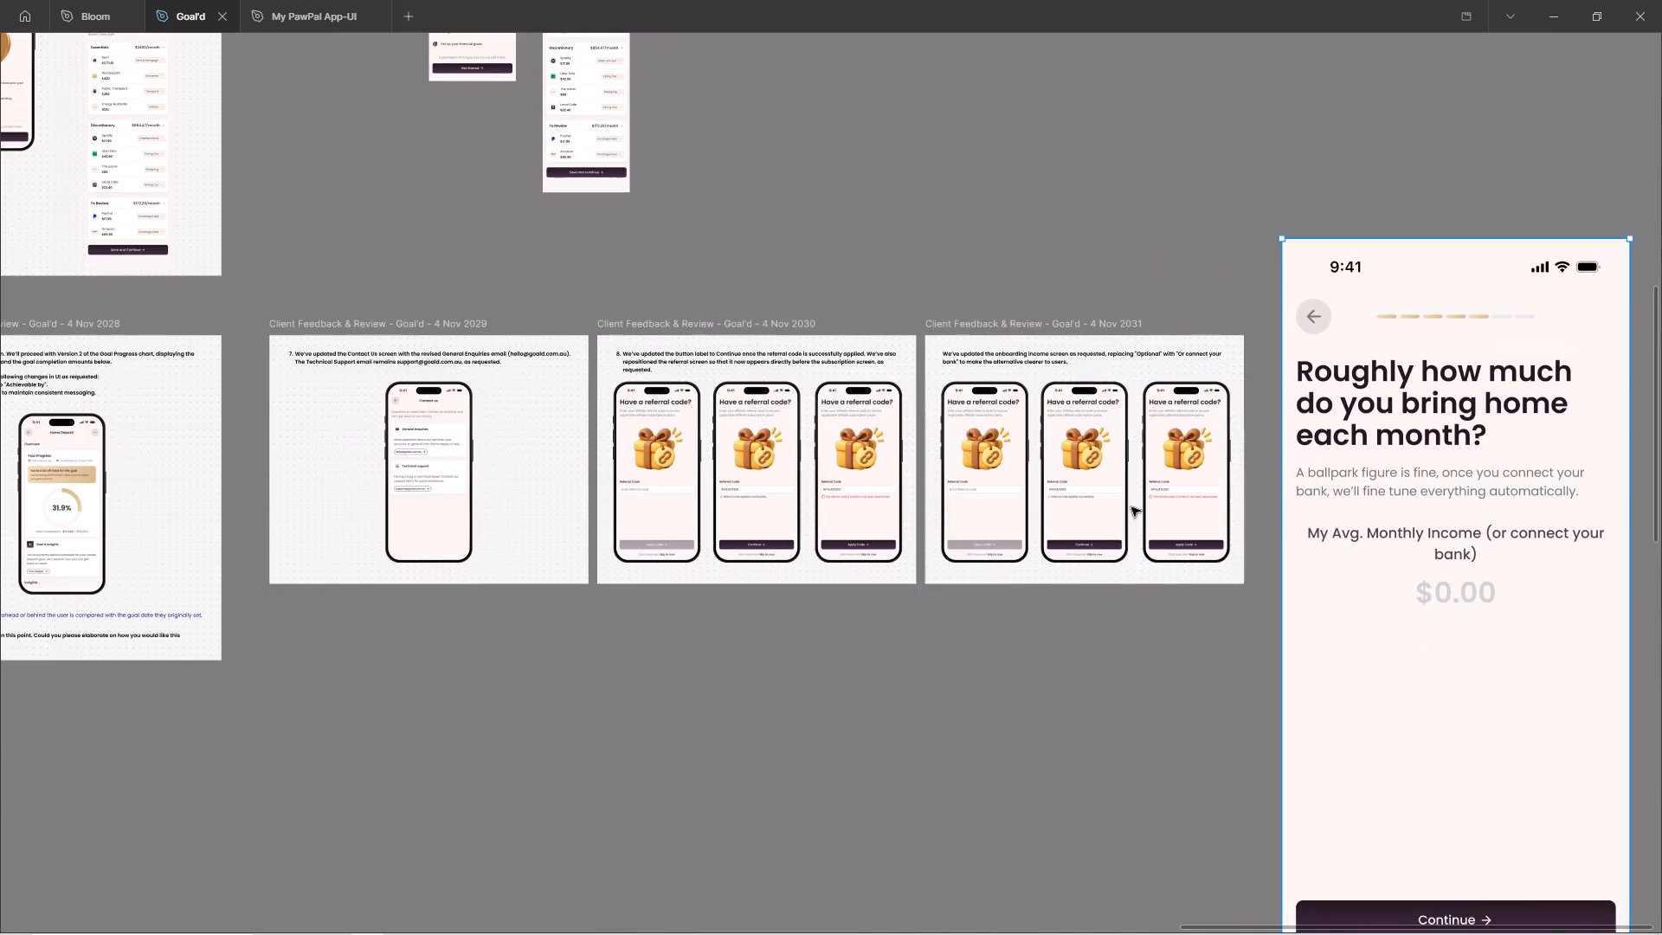
# Delete the second and third phone mockups from the new review frame.
pyautogui.click(1105, 494)
pyautogui.keyDown('shift'); pyautogui.click(1172, 480); pyautogui.keyUp('shift')
pyautogui.press('Return')
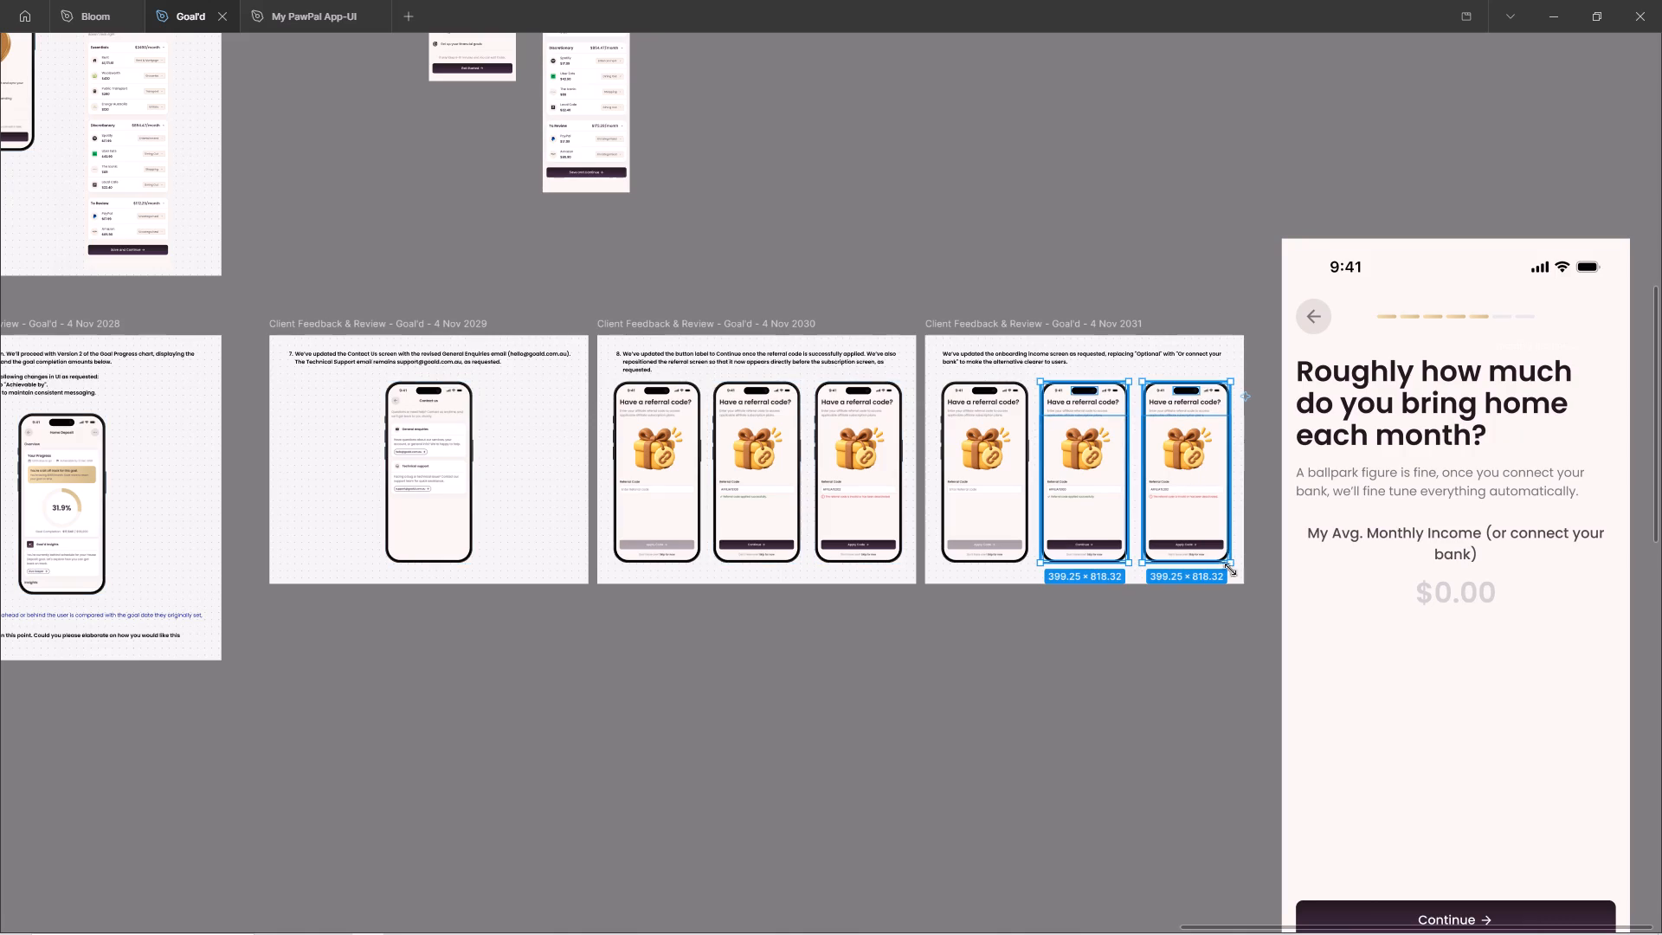
pyautogui.hotkey('ctrl', 'z')
pyautogui.press('Delete')
# Center the remaining phone mockup horizontally within the new review frame.
pyautogui.click(1002, 508)
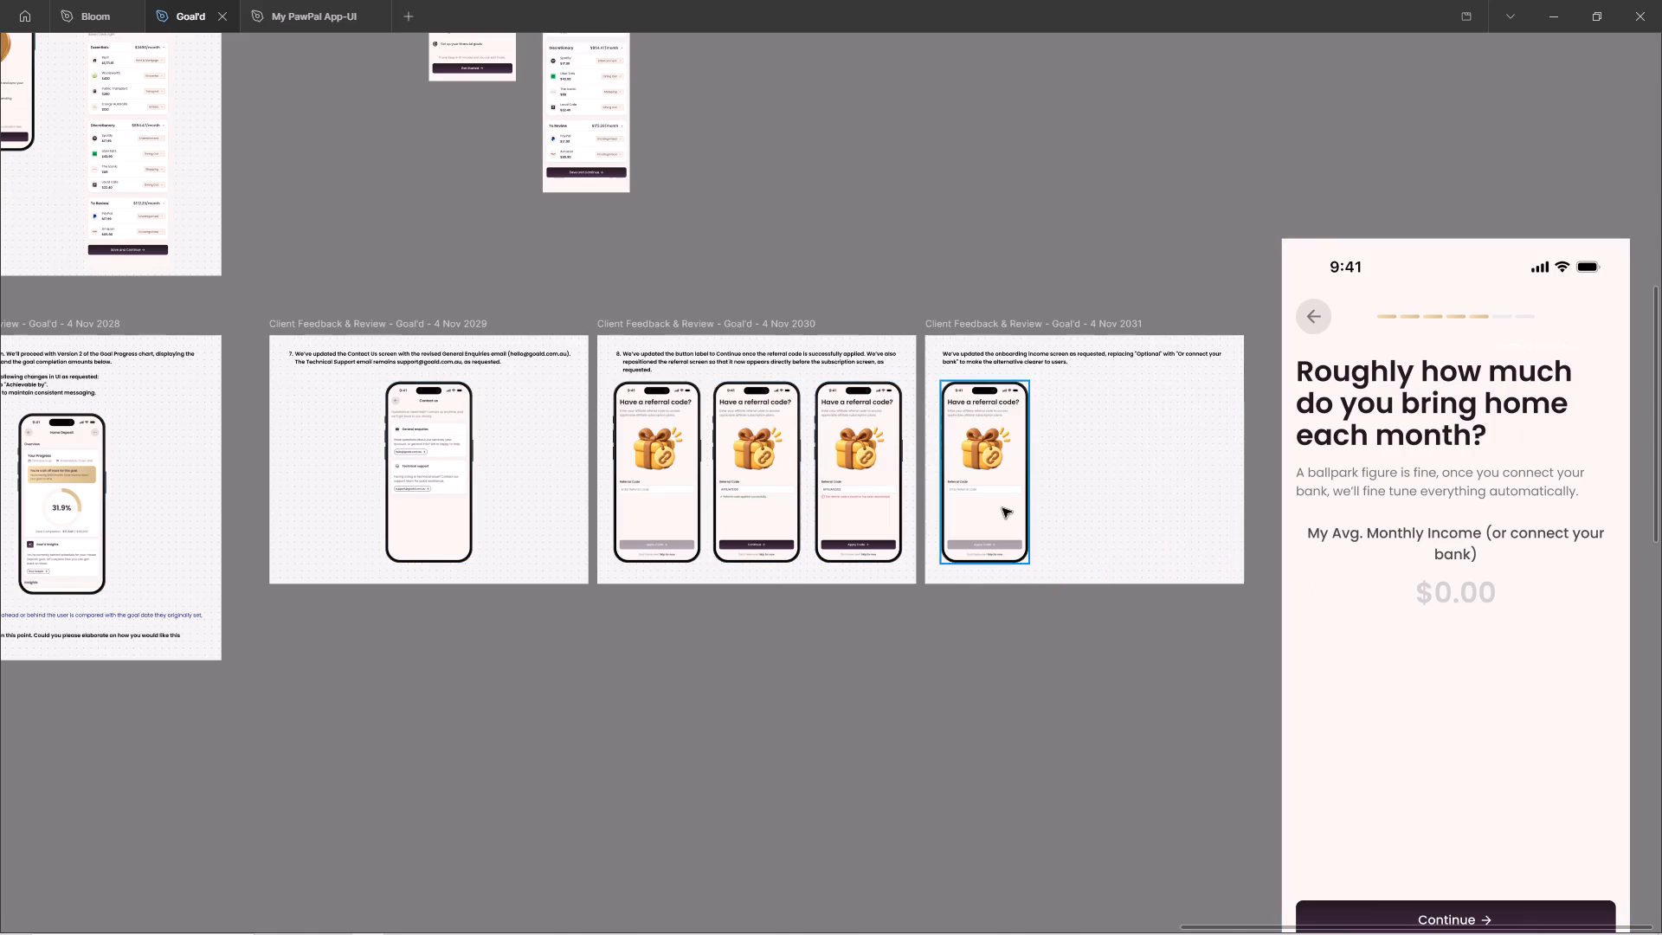
pyautogui.hotkey('alt', 'h')
pyautogui.click(1098, 691)
# Copy the monthly income image's properties onto the remaining phone mockup's screen, replacing the referral code picture.
pyautogui.keyDown('ctrl'); pyautogui.click(1486, 388); pyautogui.keyUp('ctrl')
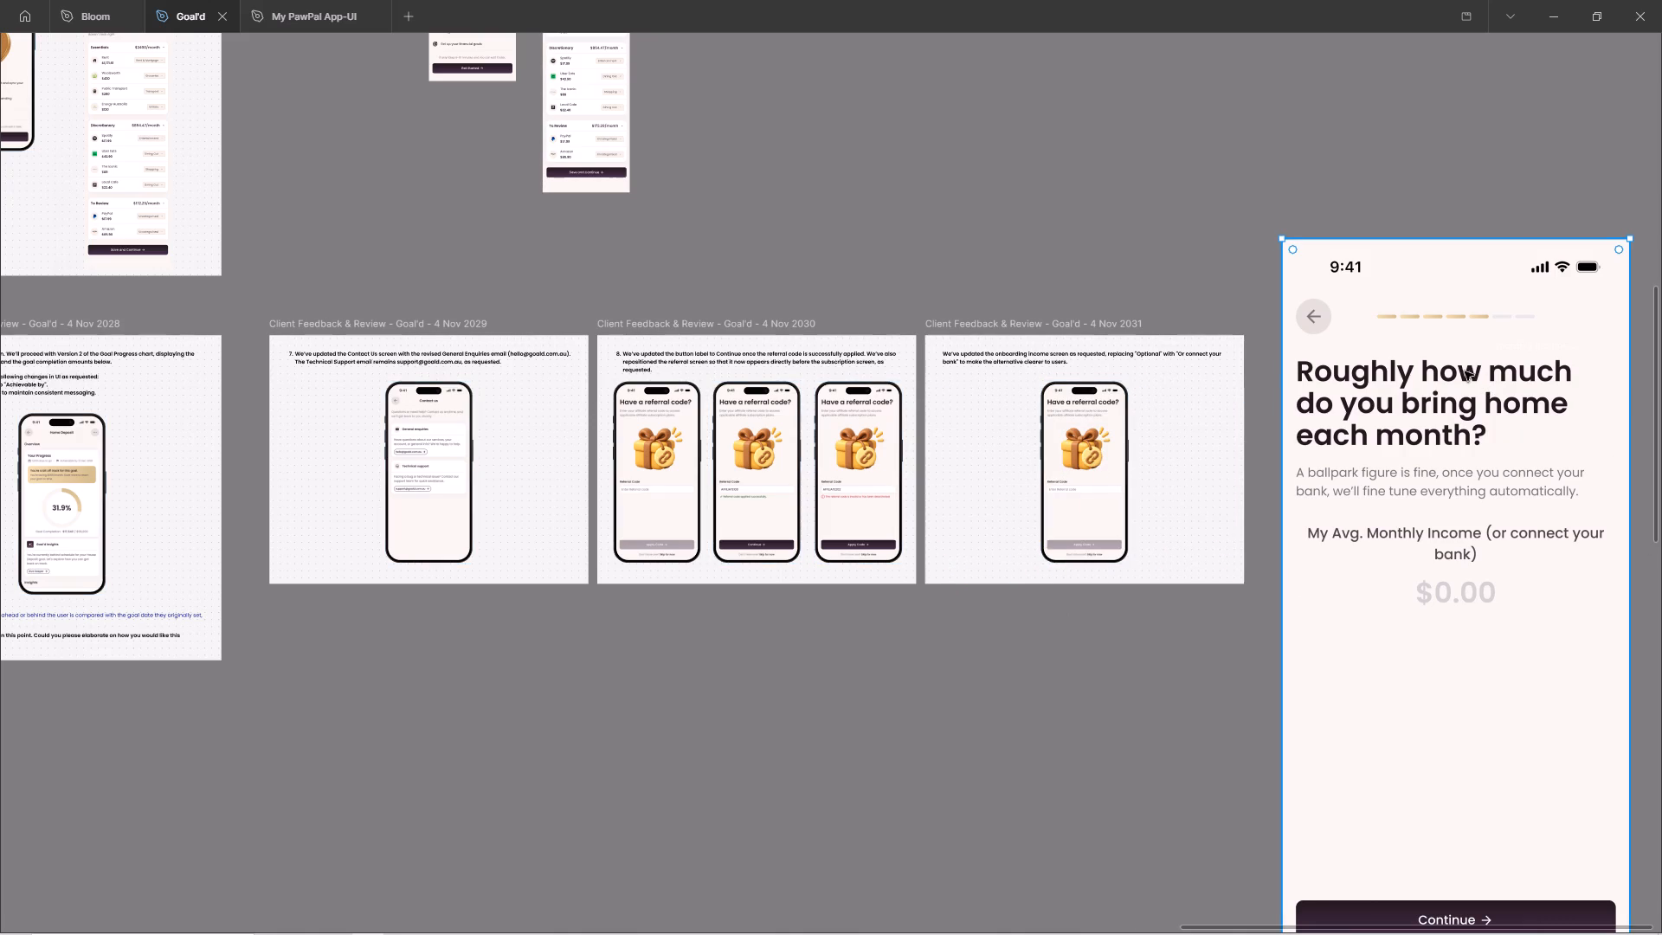
pyautogui.hotkey('ctrl', 'alt', 'c')
pyautogui.keyDown('ctrl'); pyautogui.click(1089, 439); pyautogui.keyUp('ctrl')
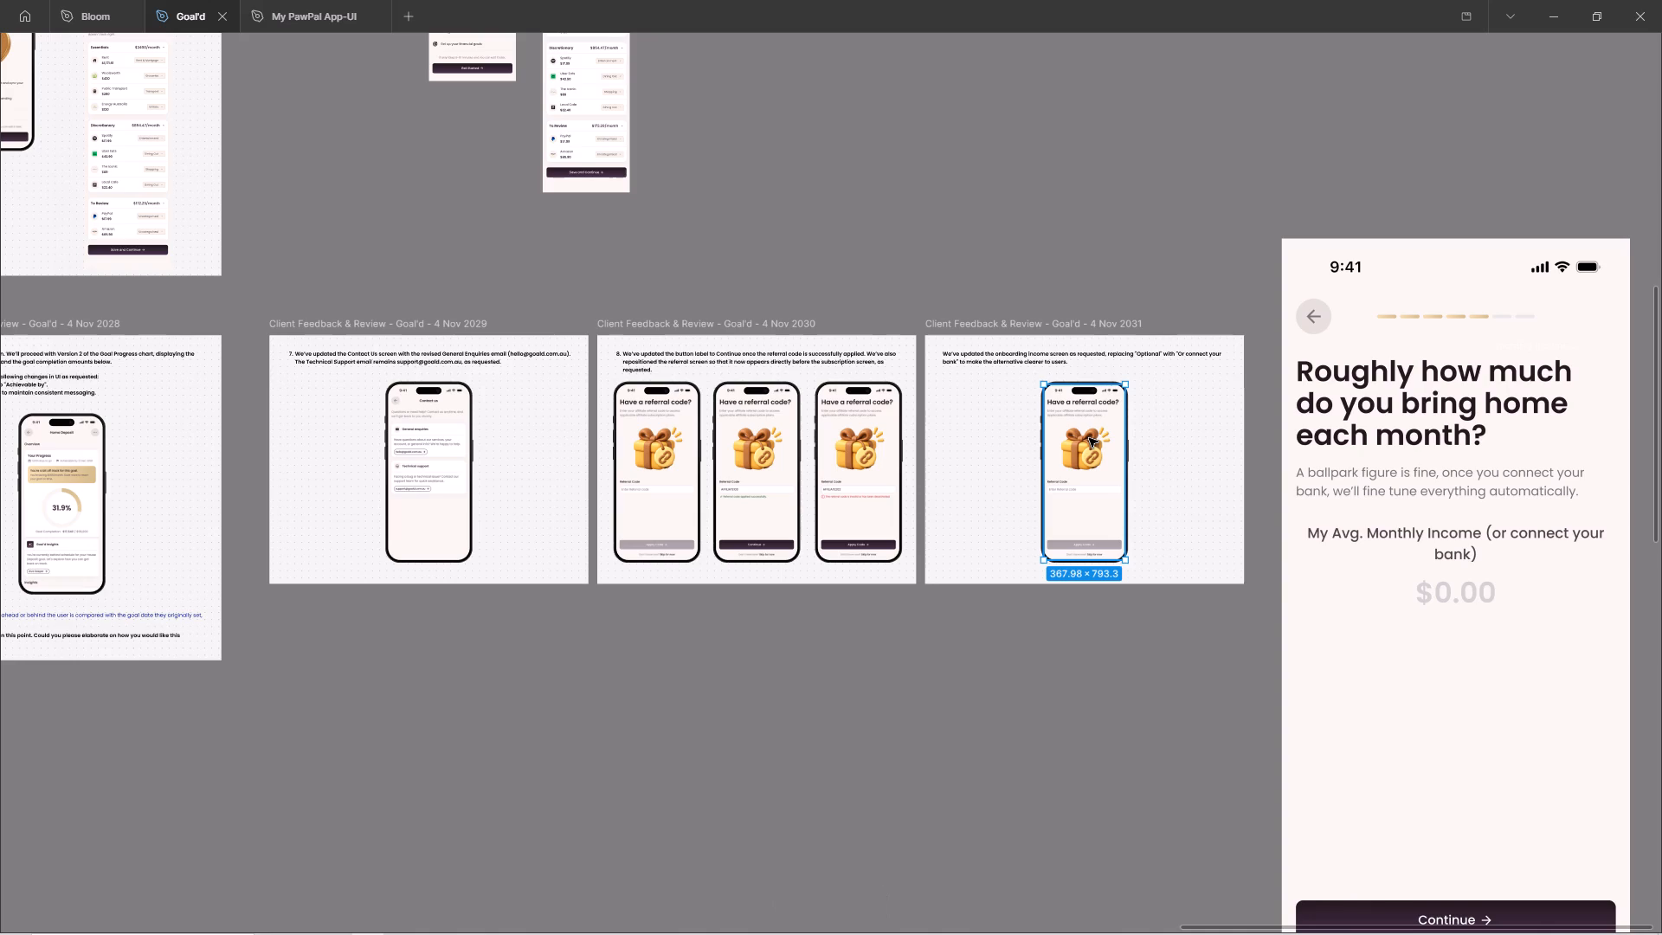
pyautogui.hotkey('ctrl', 'v')
pyautogui.keyDown('ctrl'); pyautogui.click(1098, 661); pyautogui.keyUp('ctrl')
# Delete the large pasted PNG of the monthly income screen from the canvas.
pyautogui.keyDown('ctrl'); pyautogui.scroll(8, 1124, 411); pyautogui.keyUp('ctrl')
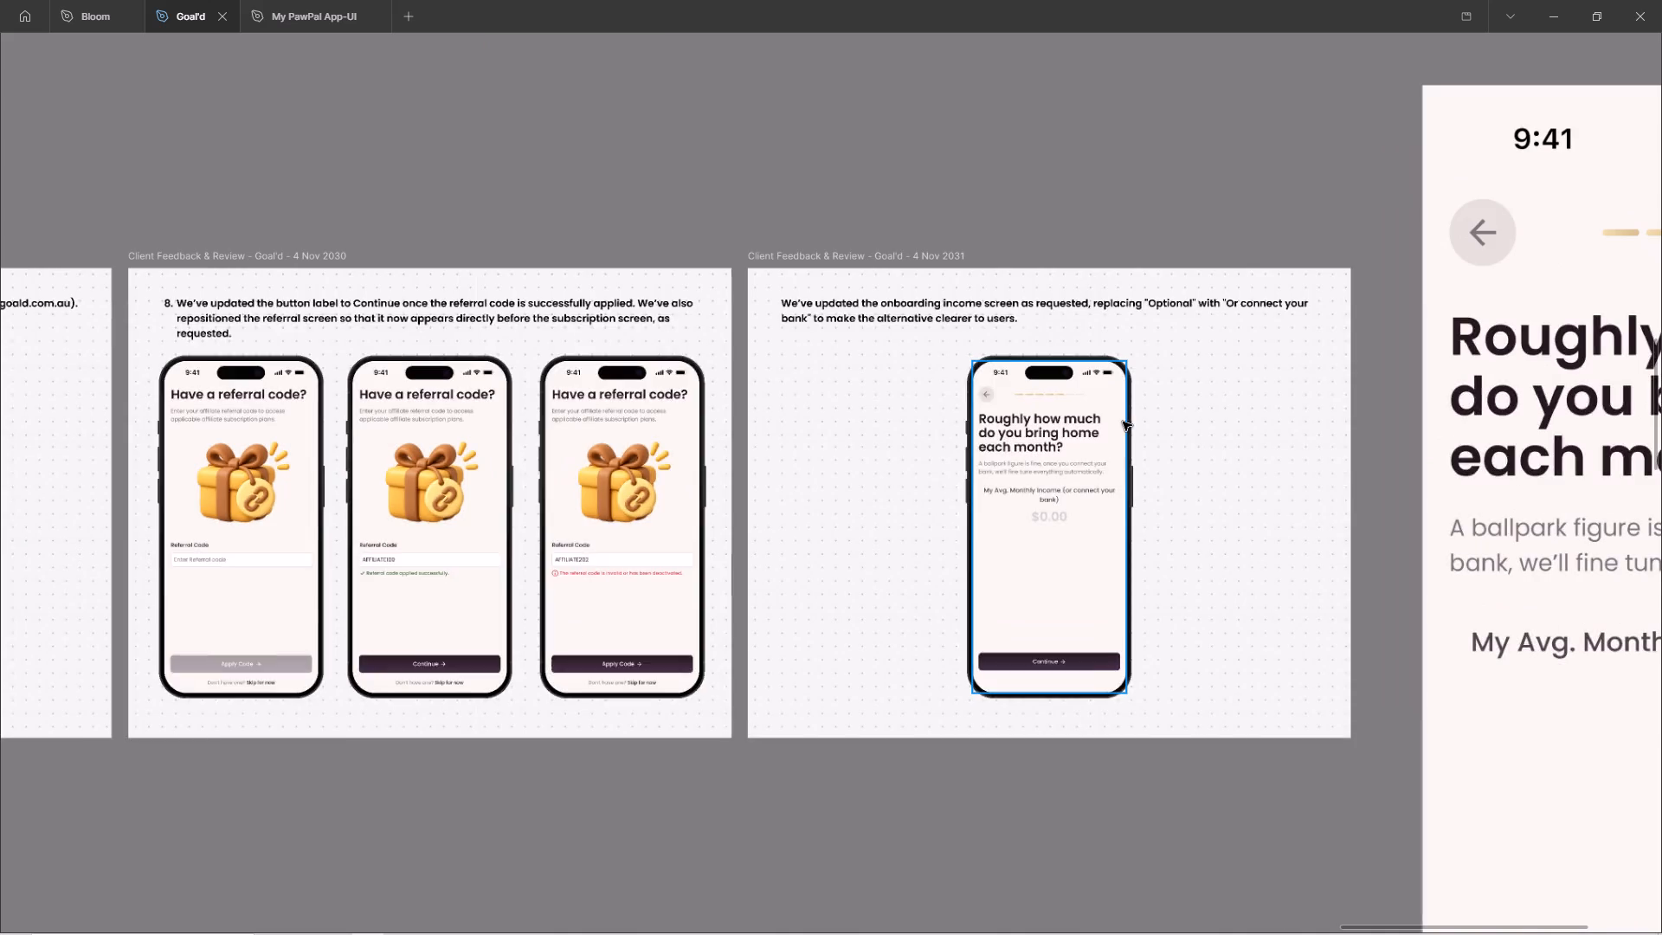
pyautogui.keyDown('ctrl'); pyautogui.scroll(-11, 454, 380); pyautogui.keyUp('ctrl')
pyautogui.keyDown('ctrl'); pyautogui.click(913, 483); pyautogui.keyUp('ctrl')
pyautogui.press('Delete')
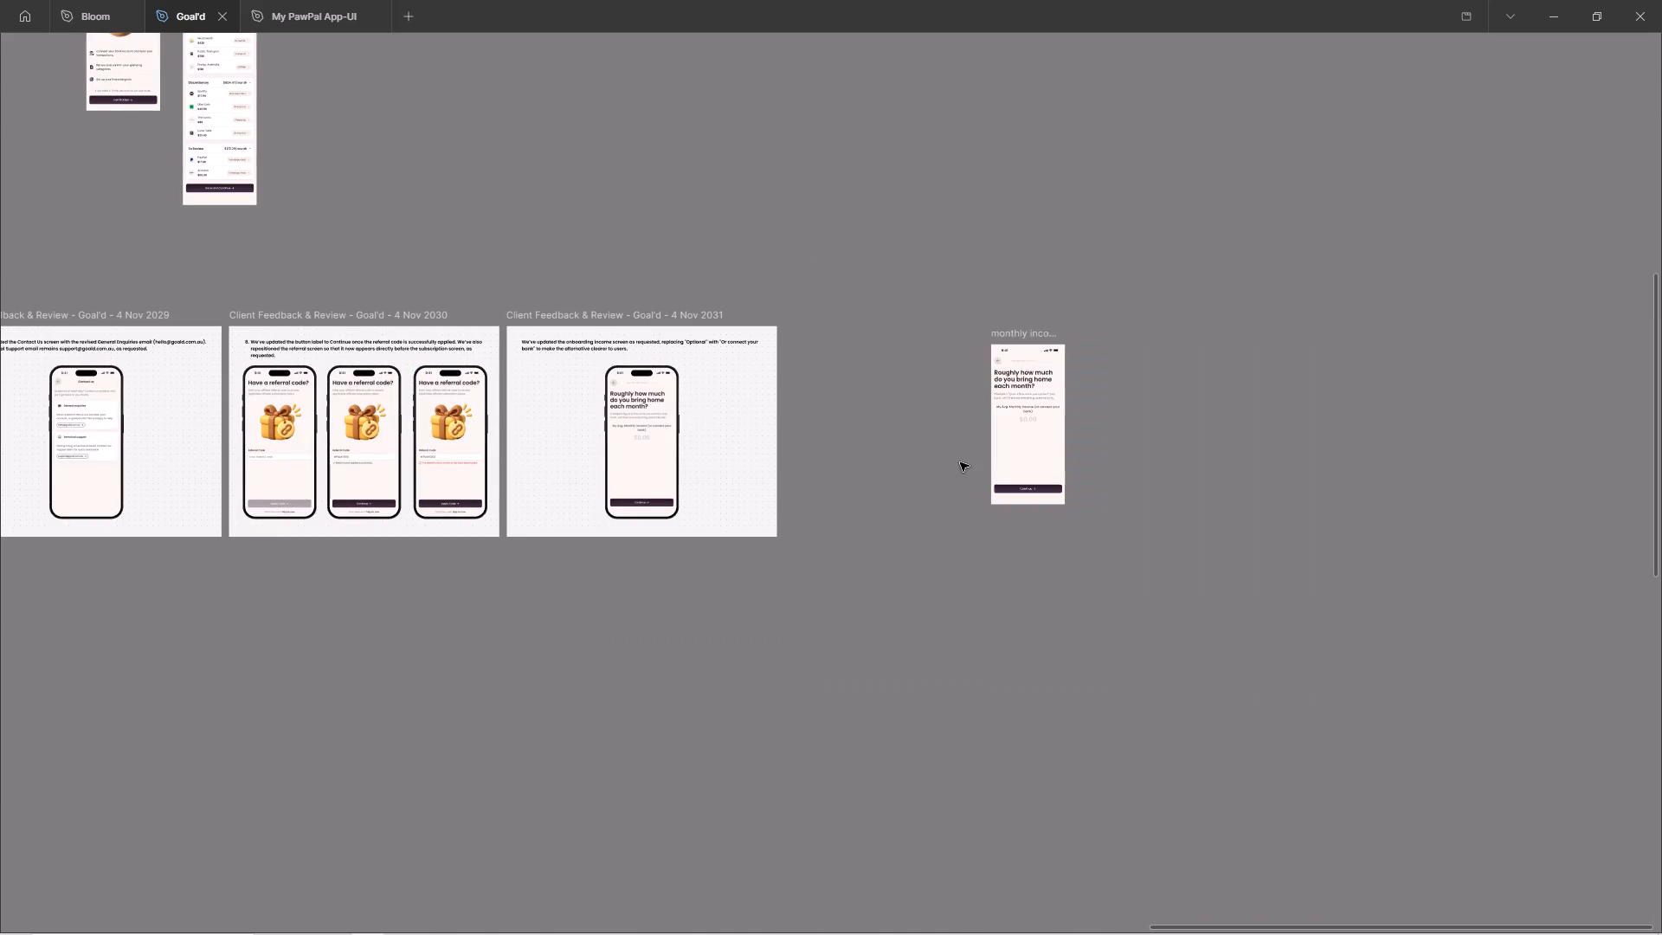
# Delete the leftover monthly income screen standing apart from the 4 Nov review frames.
pyautogui.press('space')
pyautogui.moveTo(891, 511); pyautogui.dragTo(1163, 519)
pyautogui.click(1274, 346)
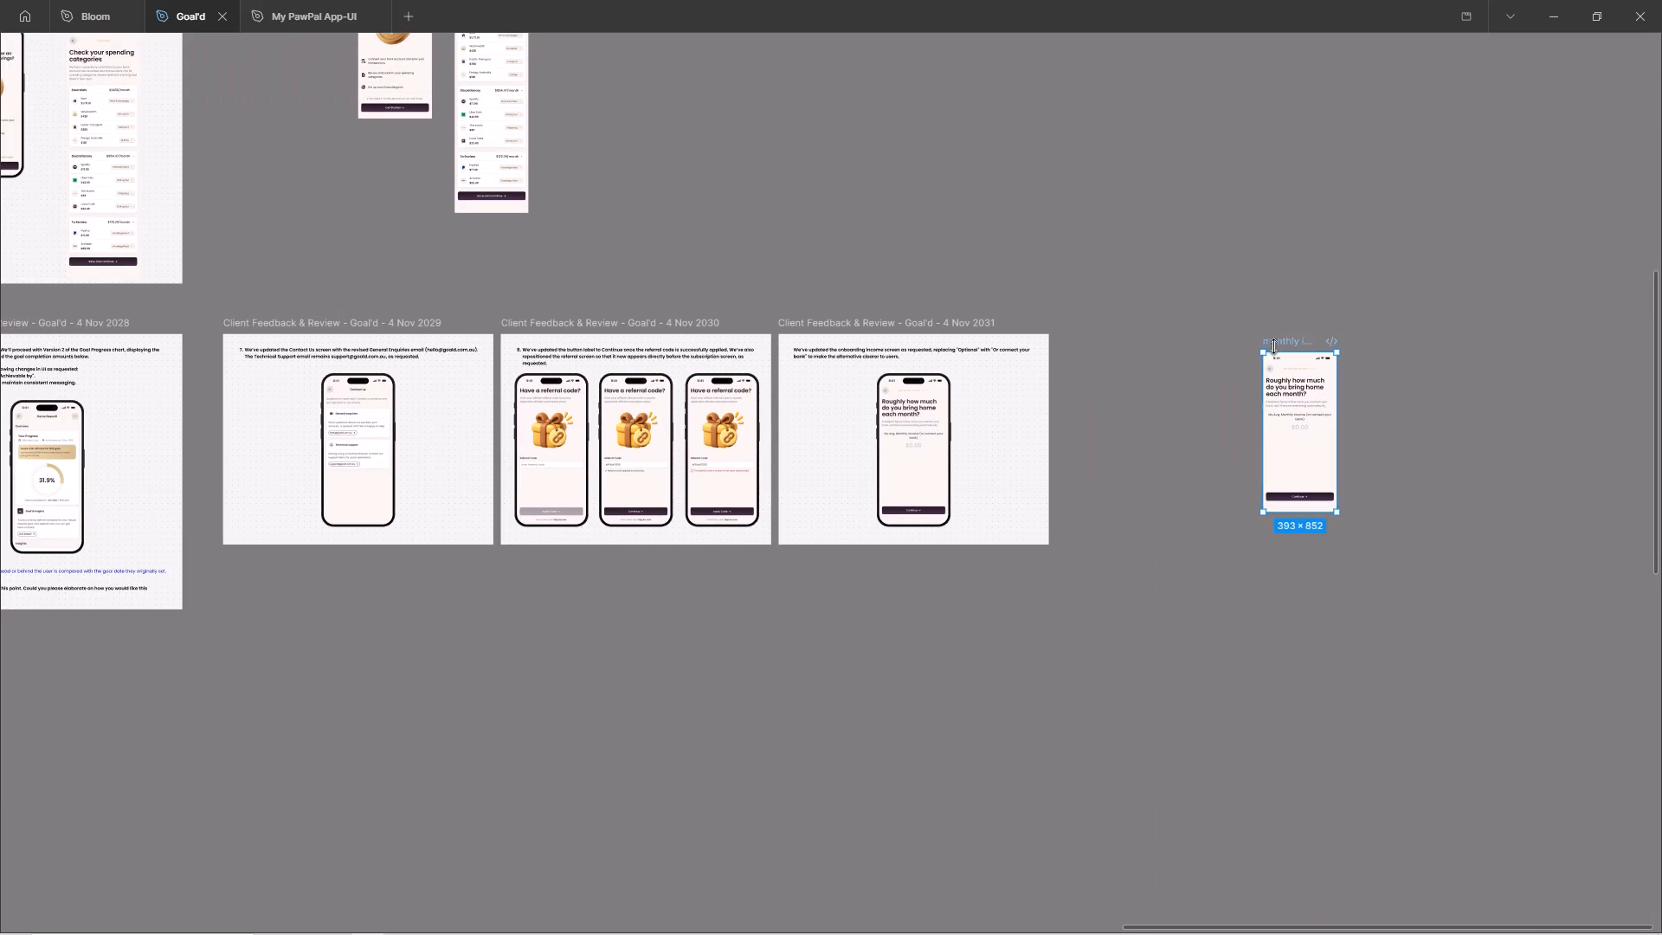
pyautogui.press('Delete')
# Check the finished onboarding income review frame up close and open the Prototype Designs page.
pyautogui.keyDown('ctrl'); pyautogui.scroll(3, 803, 482); pyautogui.keyUp('ctrl')
pyautogui.press('space')
pyautogui.moveTo(842, 708); pyautogui.dragTo(991, 811)
pyautogui.keyDown('ctrl'); pyautogui.scroll(5, 1073, 545); pyautogui.keyUp('ctrl')
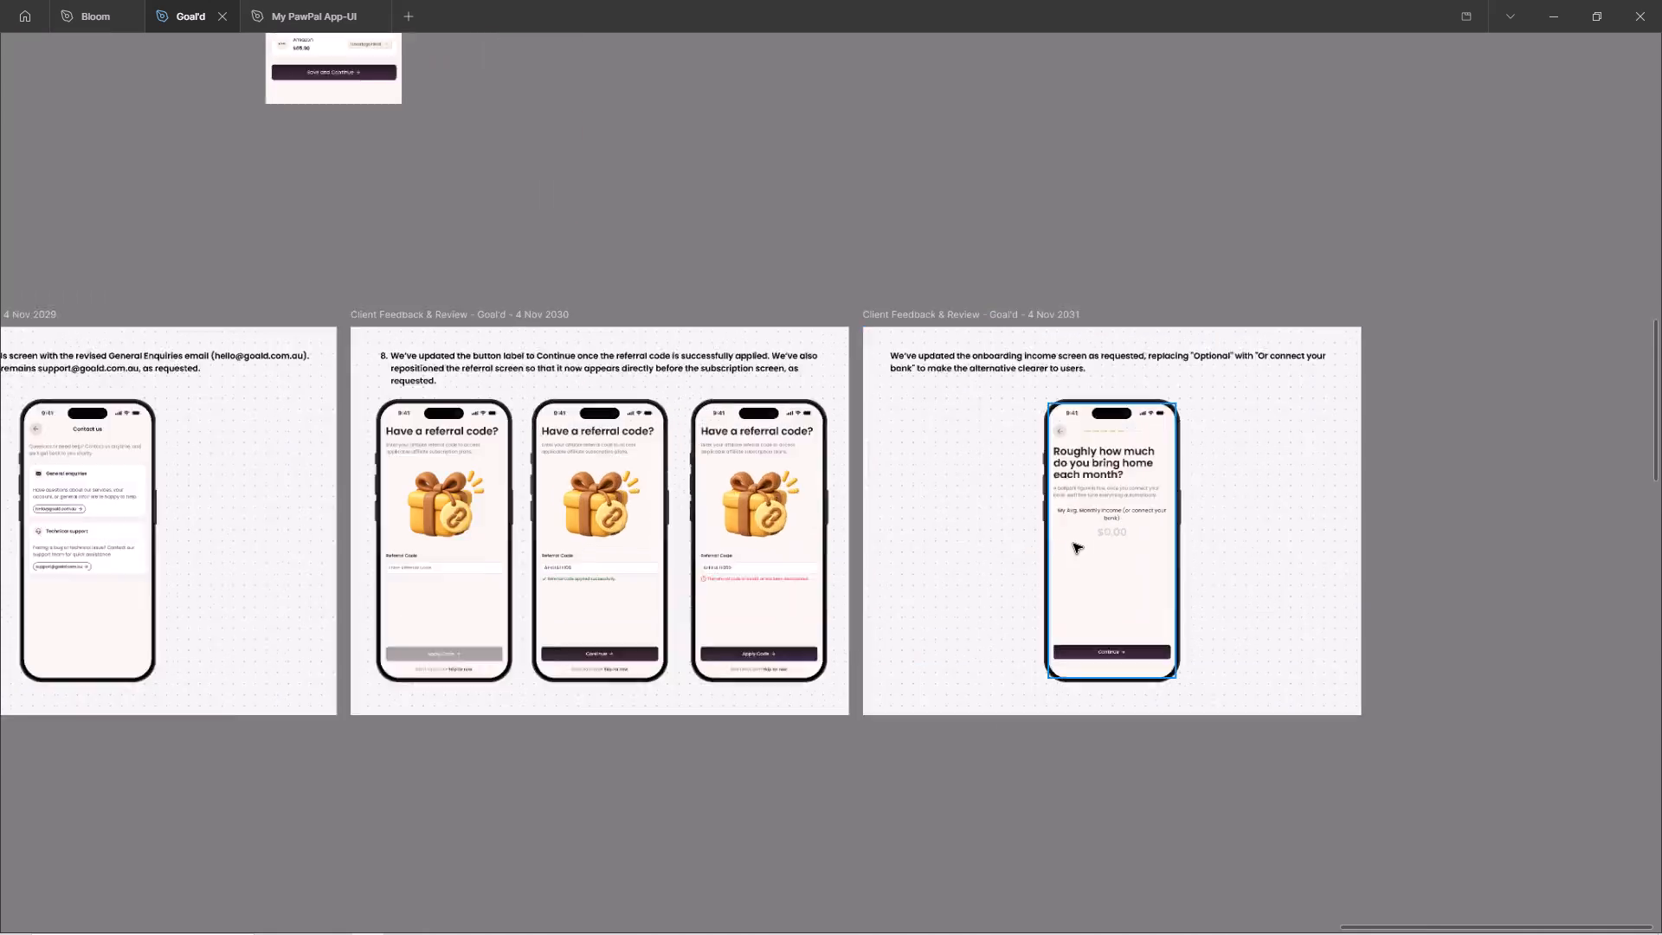
pyautogui.keyDown('ctrl'); pyautogui.scroll(2, 1073, 544); pyautogui.keyUp('ctrl')
pyautogui.hotkey('ctrl', '\\')
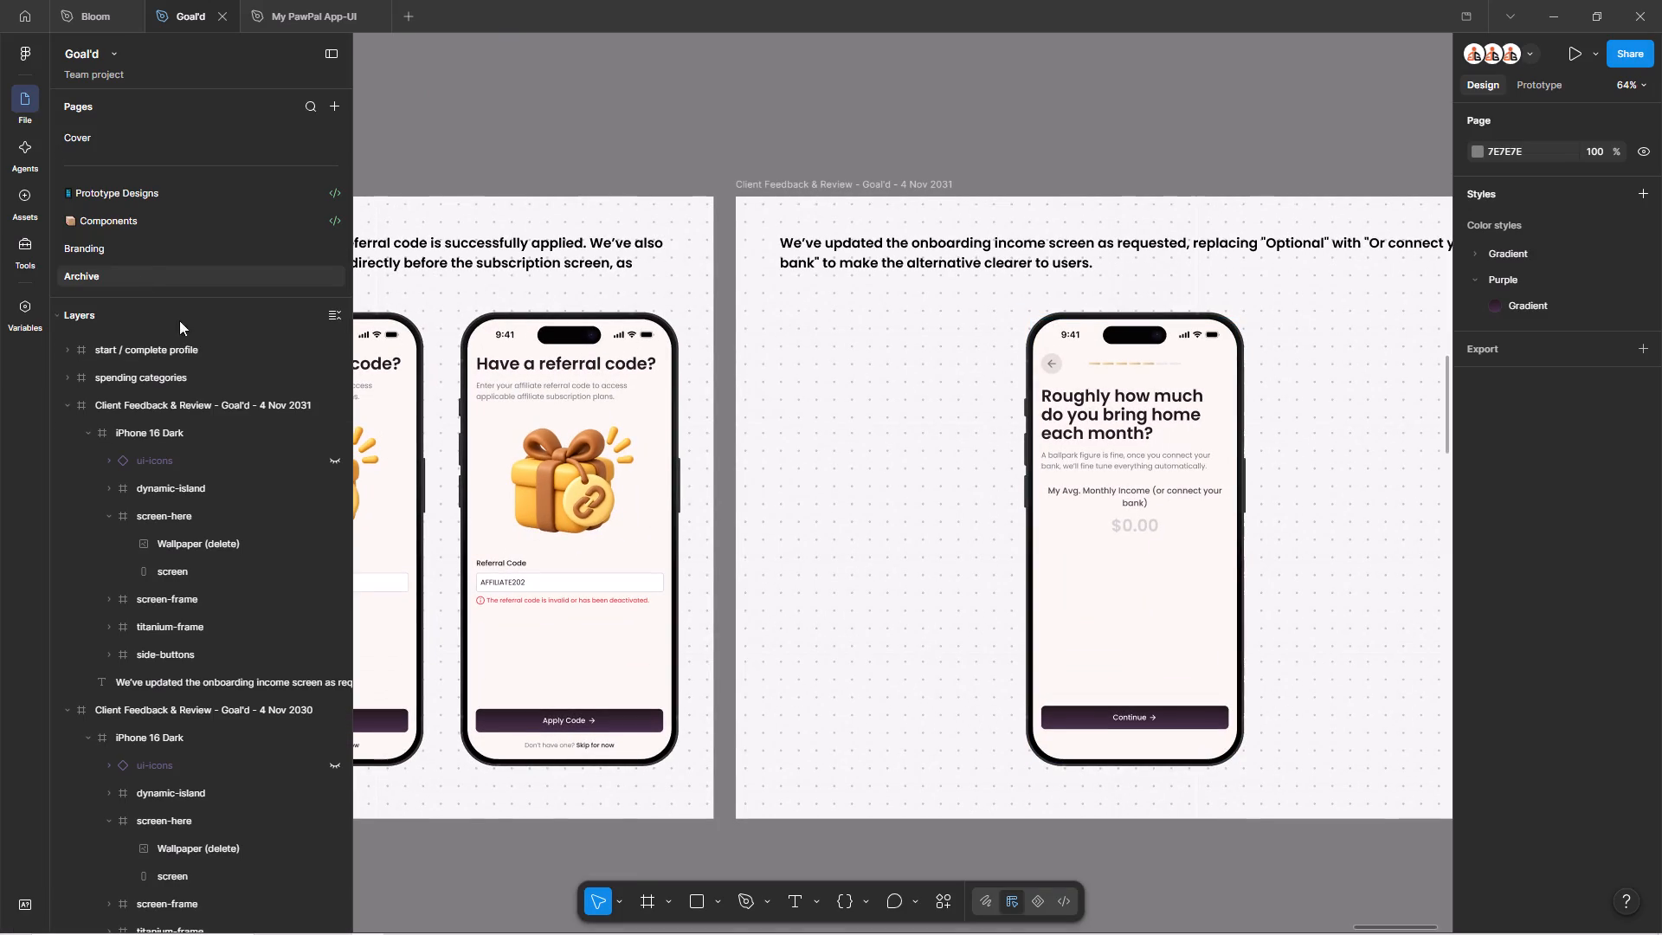
pyautogui.click(161, 192)
pyautogui.hotkey('ctrl', '\\')
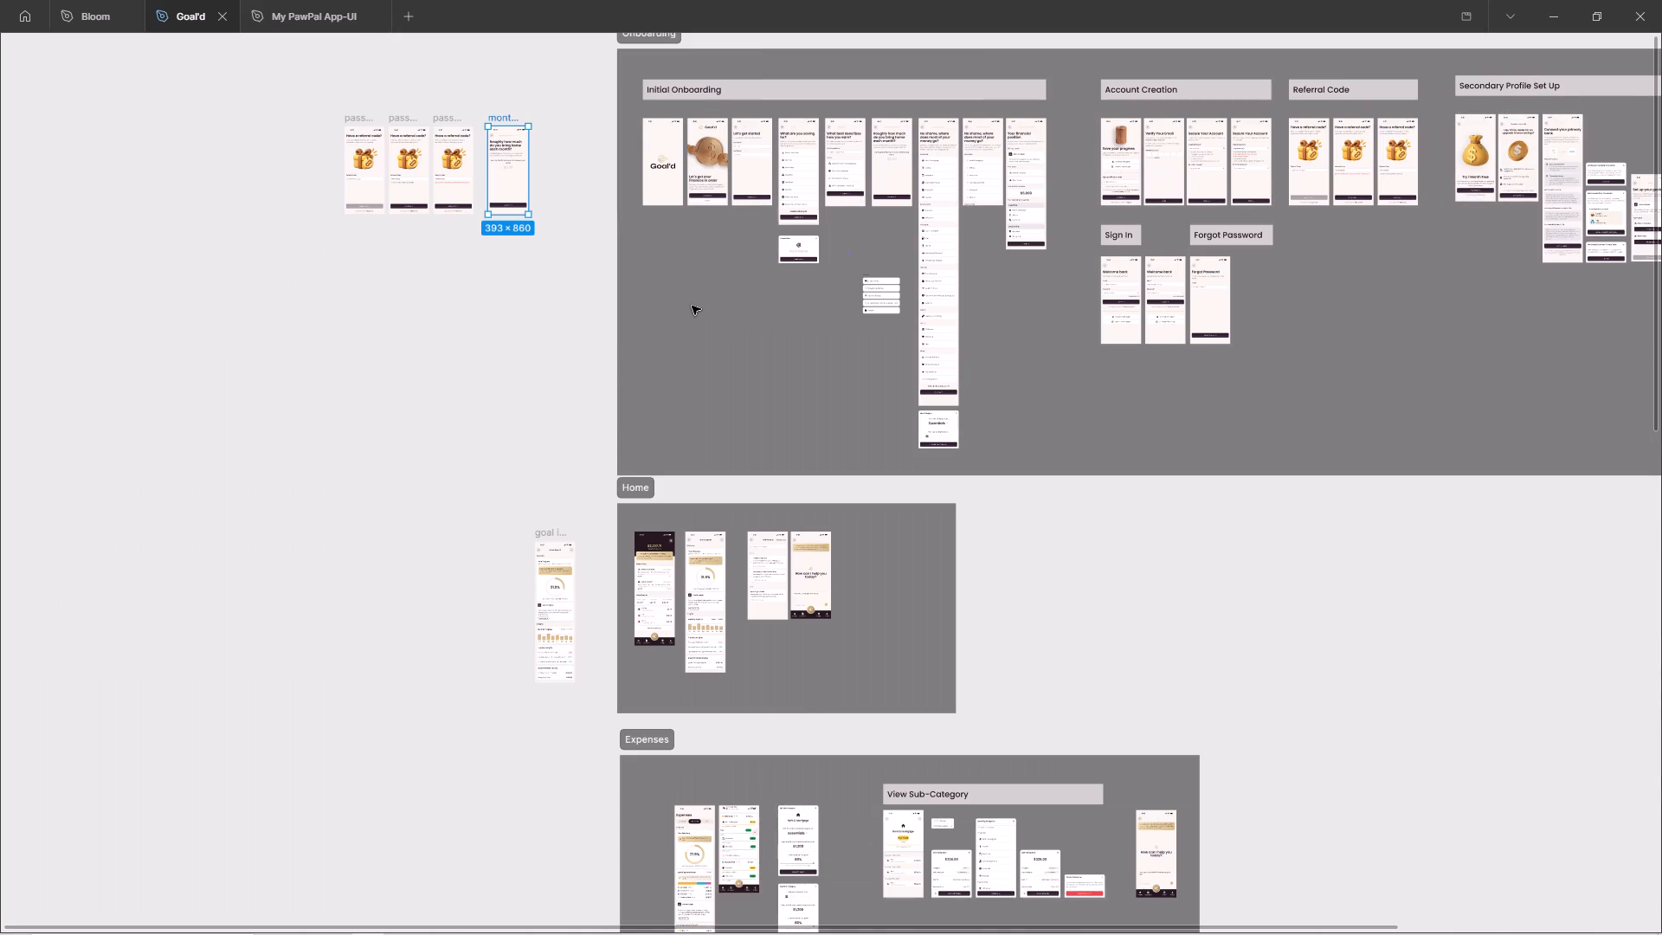
pyautogui.click(413, 512)
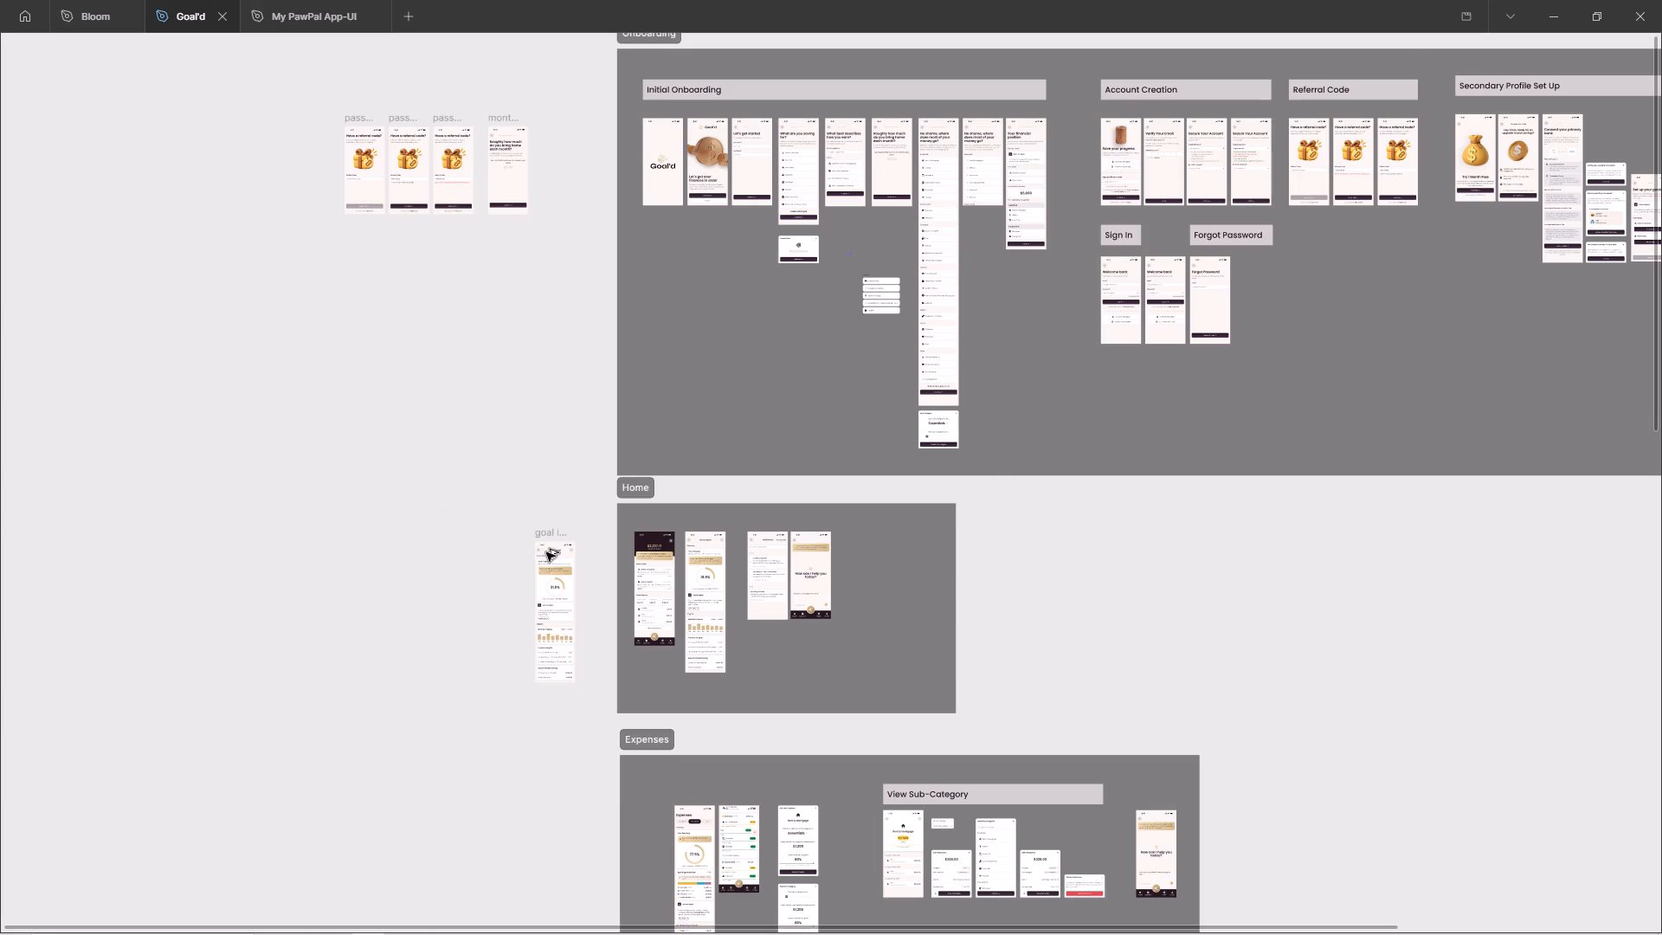
# Switch to Chrome and review the client's remaining feedback in the App Design Changes to-do on Basecamp.
pyautogui.hotkey('alt', 'Tab')
pyautogui.hotkey('alt', 'Tab')
pyautogui.hotkey('ctrl', '\\')
pyautogui.hotkey('alt', 'Tab')
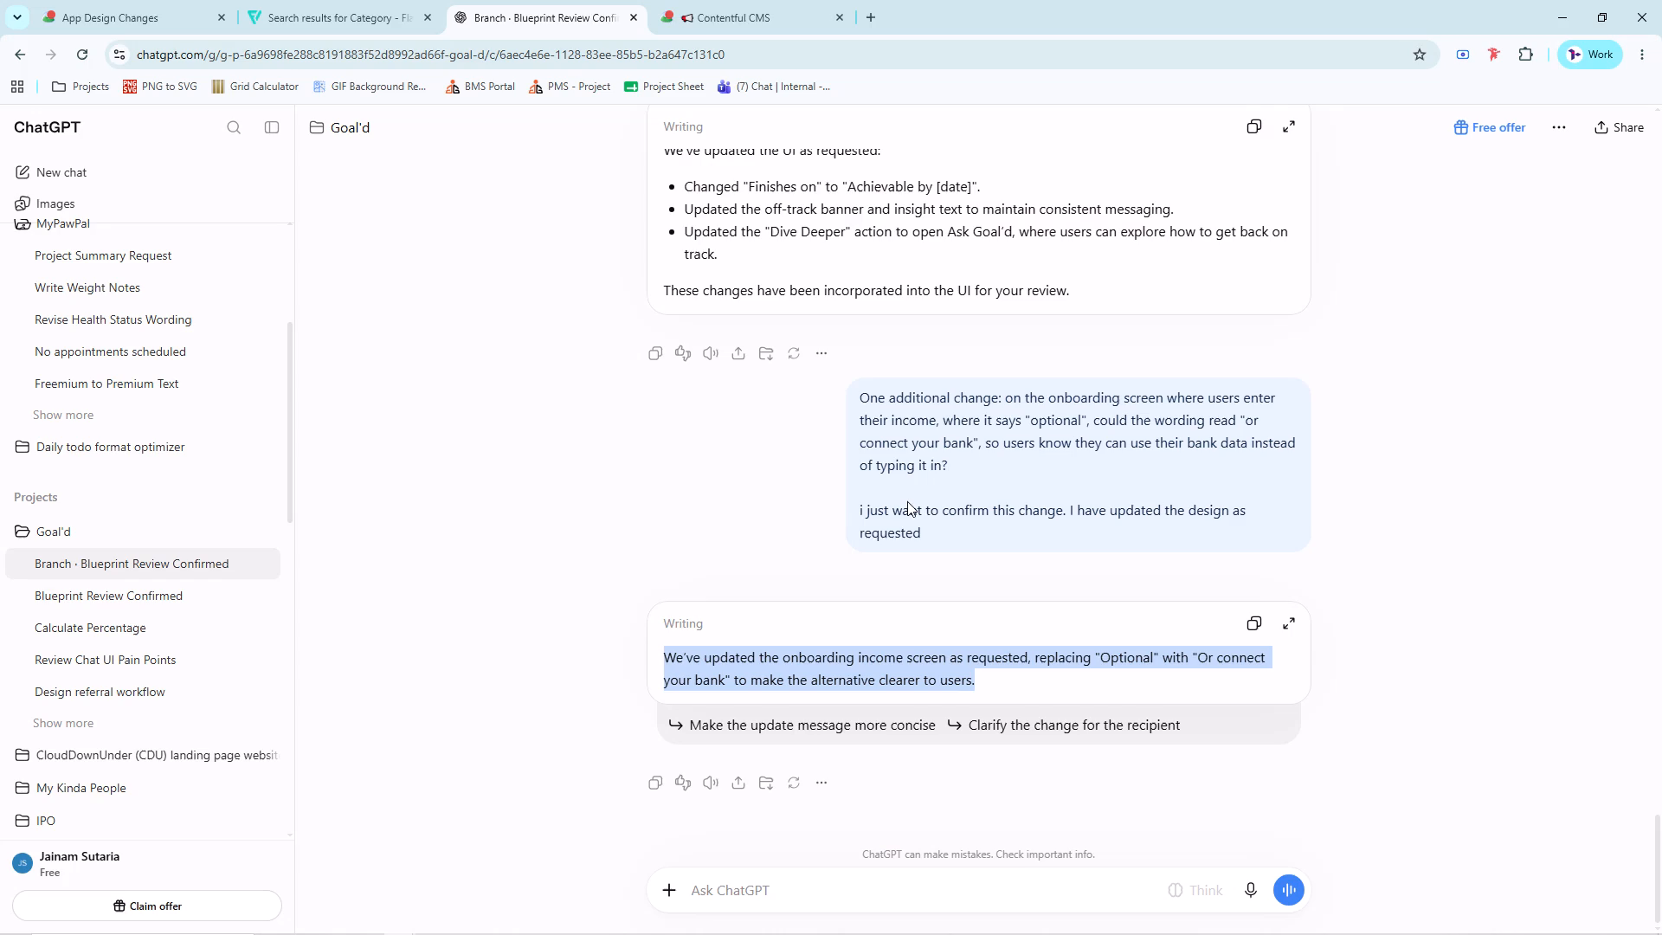
pyautogui.hotkey('alt', 'Tab')
pyautogui.hotkey('alt', 'Tab')
pyautogui.click(109, 0)
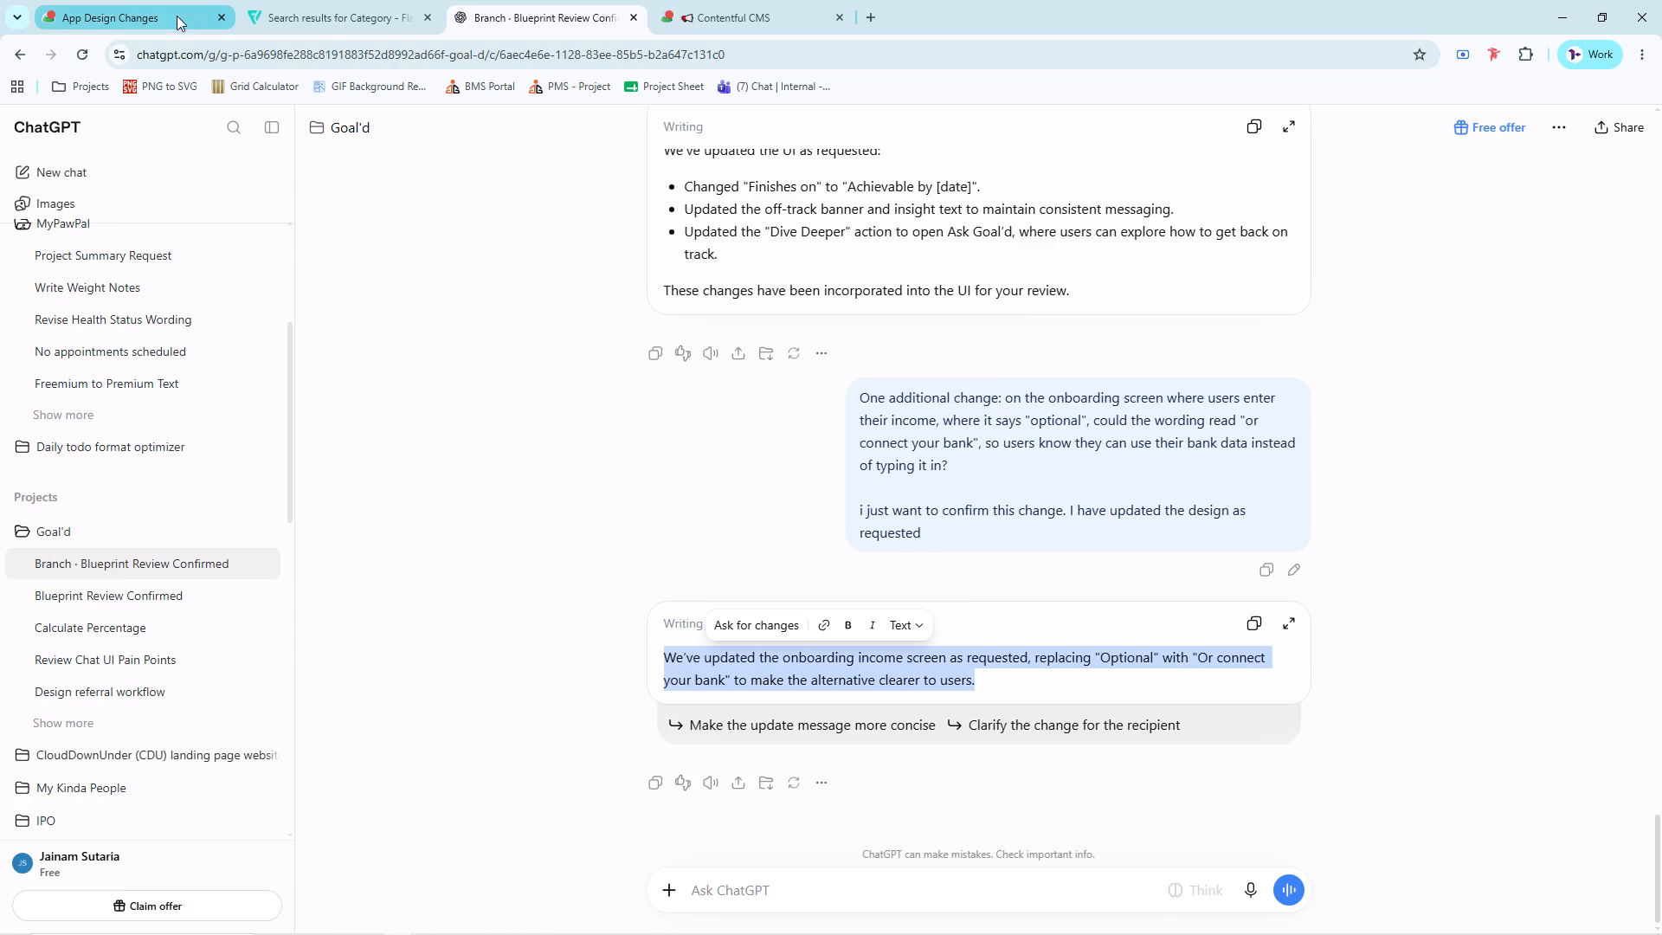
pyautogui.scroll(-4, 629, 461)
pyautogui.scroll(2, 635, 461)
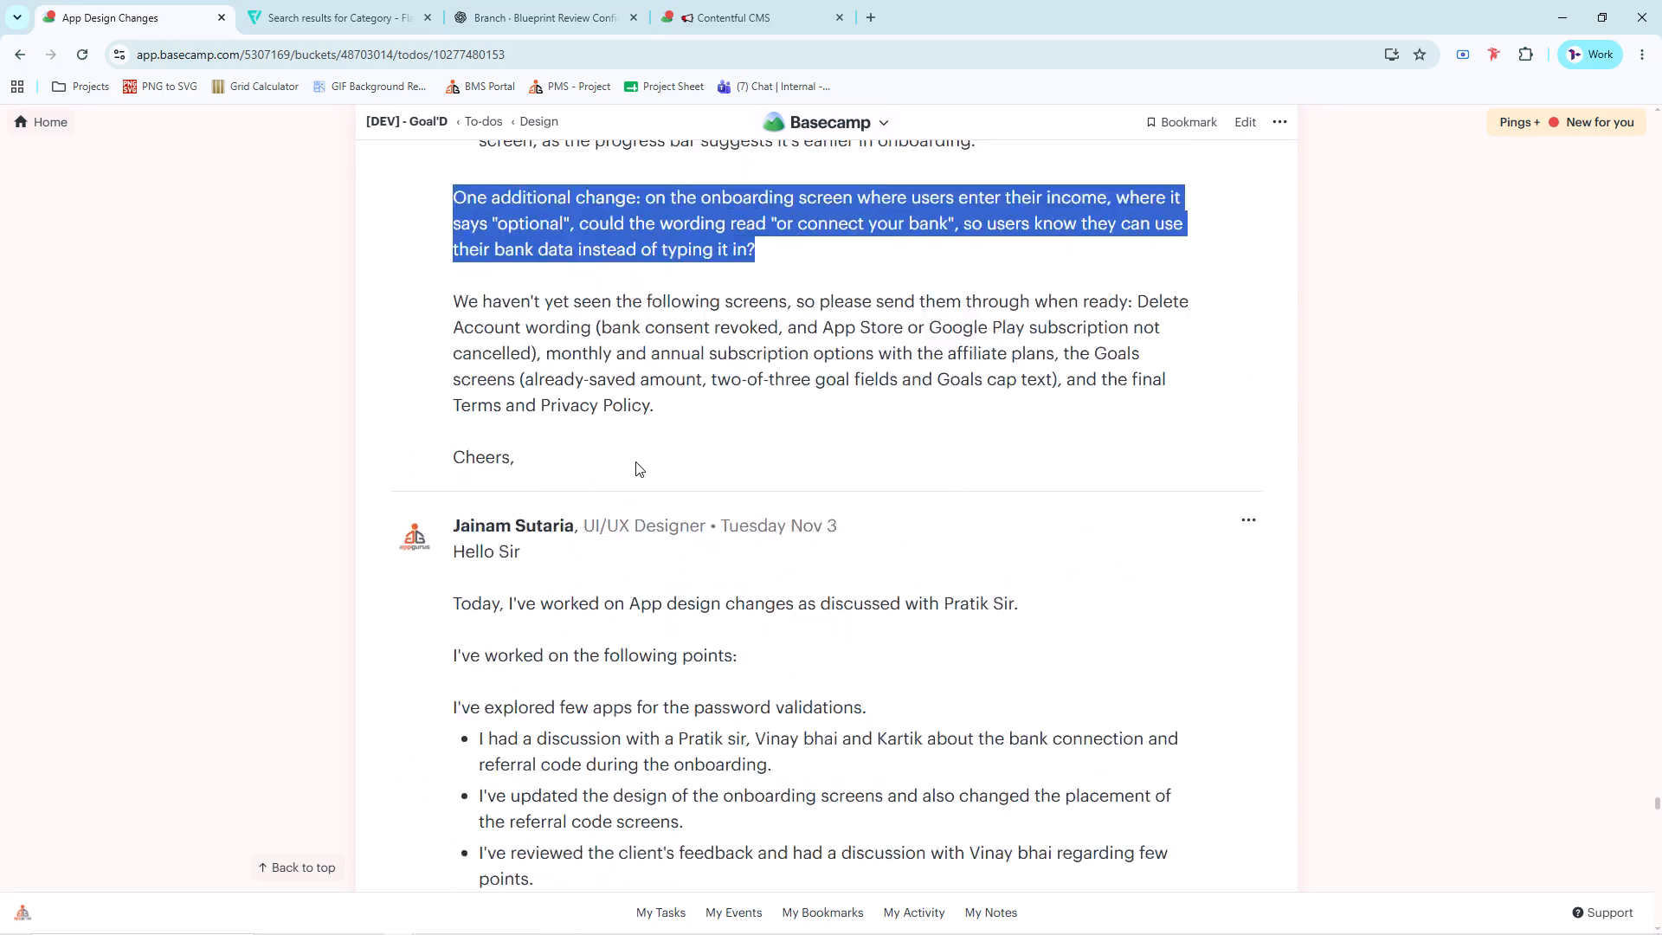
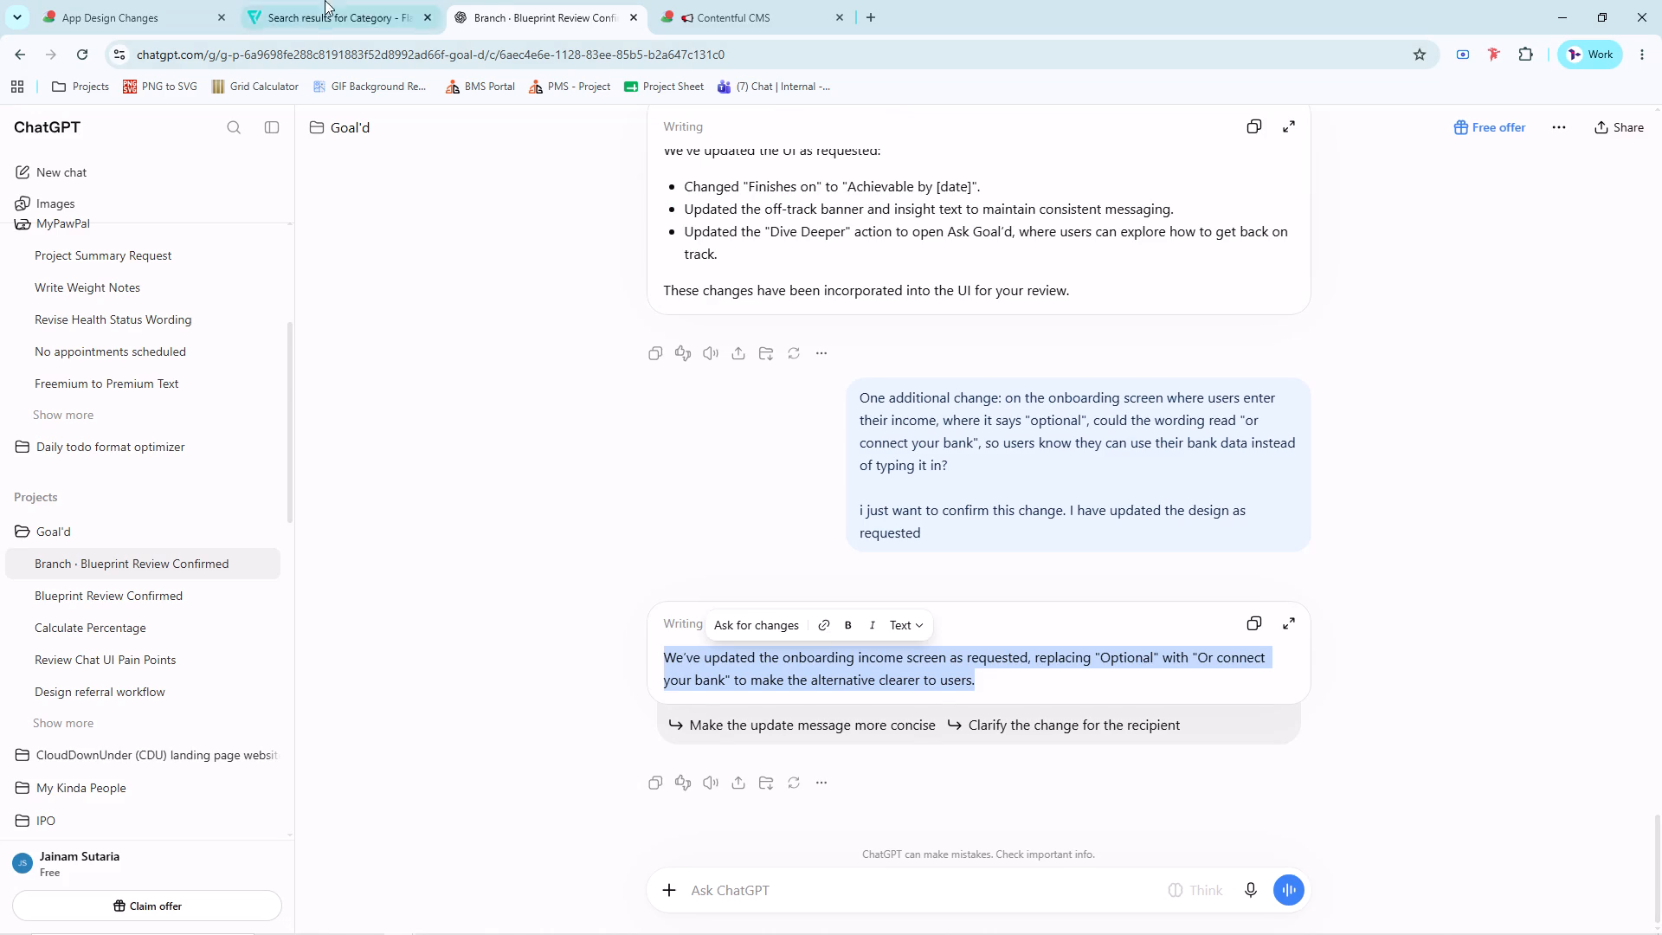
# Read the client's paragraph about screens not yet seen in the App Design Changes to-do on Basecamp.
pyautogui.click(168, 0)
pyautogui.click(526, 398)
pyautogui.click(622, 393)
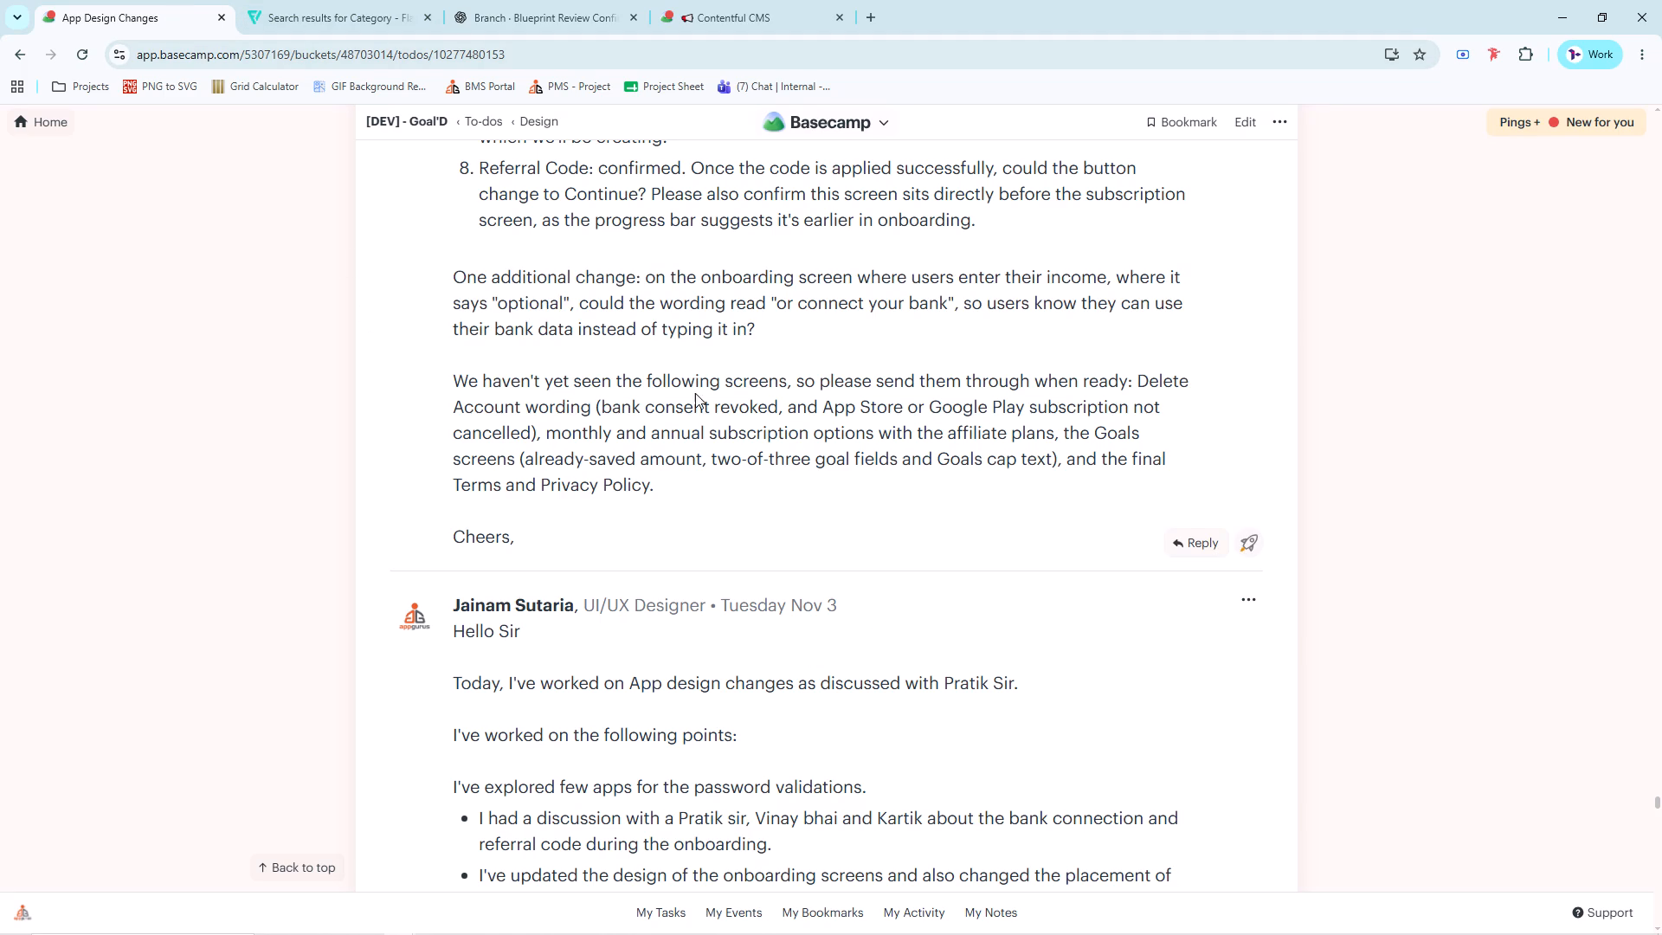
pyautogui.click(715, 393)
pyautogui.click(817, 403)
pyautogui.click(929, 408)
pyautogui.click(1032, 408)
pyautogui.click(1111, 408)
pyautogui.hotkey('alt', 'Tab')
pyautogui.keyDown('alt'); pyautogui.click(230, 513); pyautogui.keyUp('alt')
# Switch to Figma and survey the Prototype Designs sections for the screens listed in the client's message.
pyautogui.hotkey('alt', 'Tab')
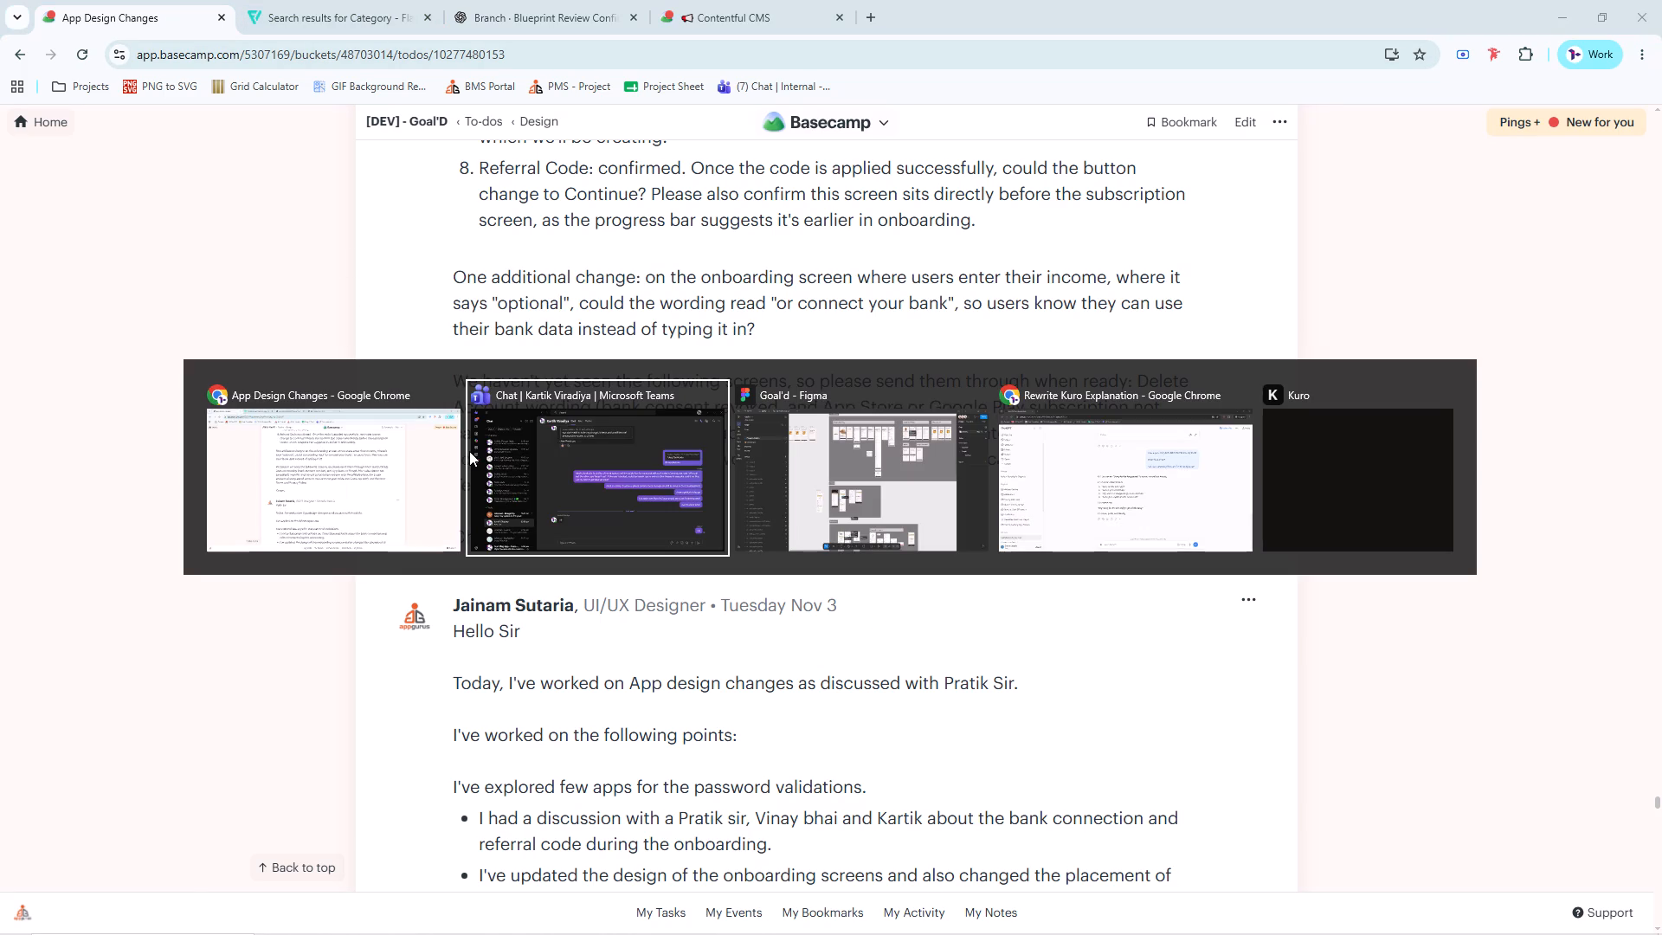
pyautogui.hotkey('alt', 'Tab')
pyautogui.keyDown('ctrl'); pyautogui.scroll(-4, 757, 391); pyautogui.keyUp('ctrl')
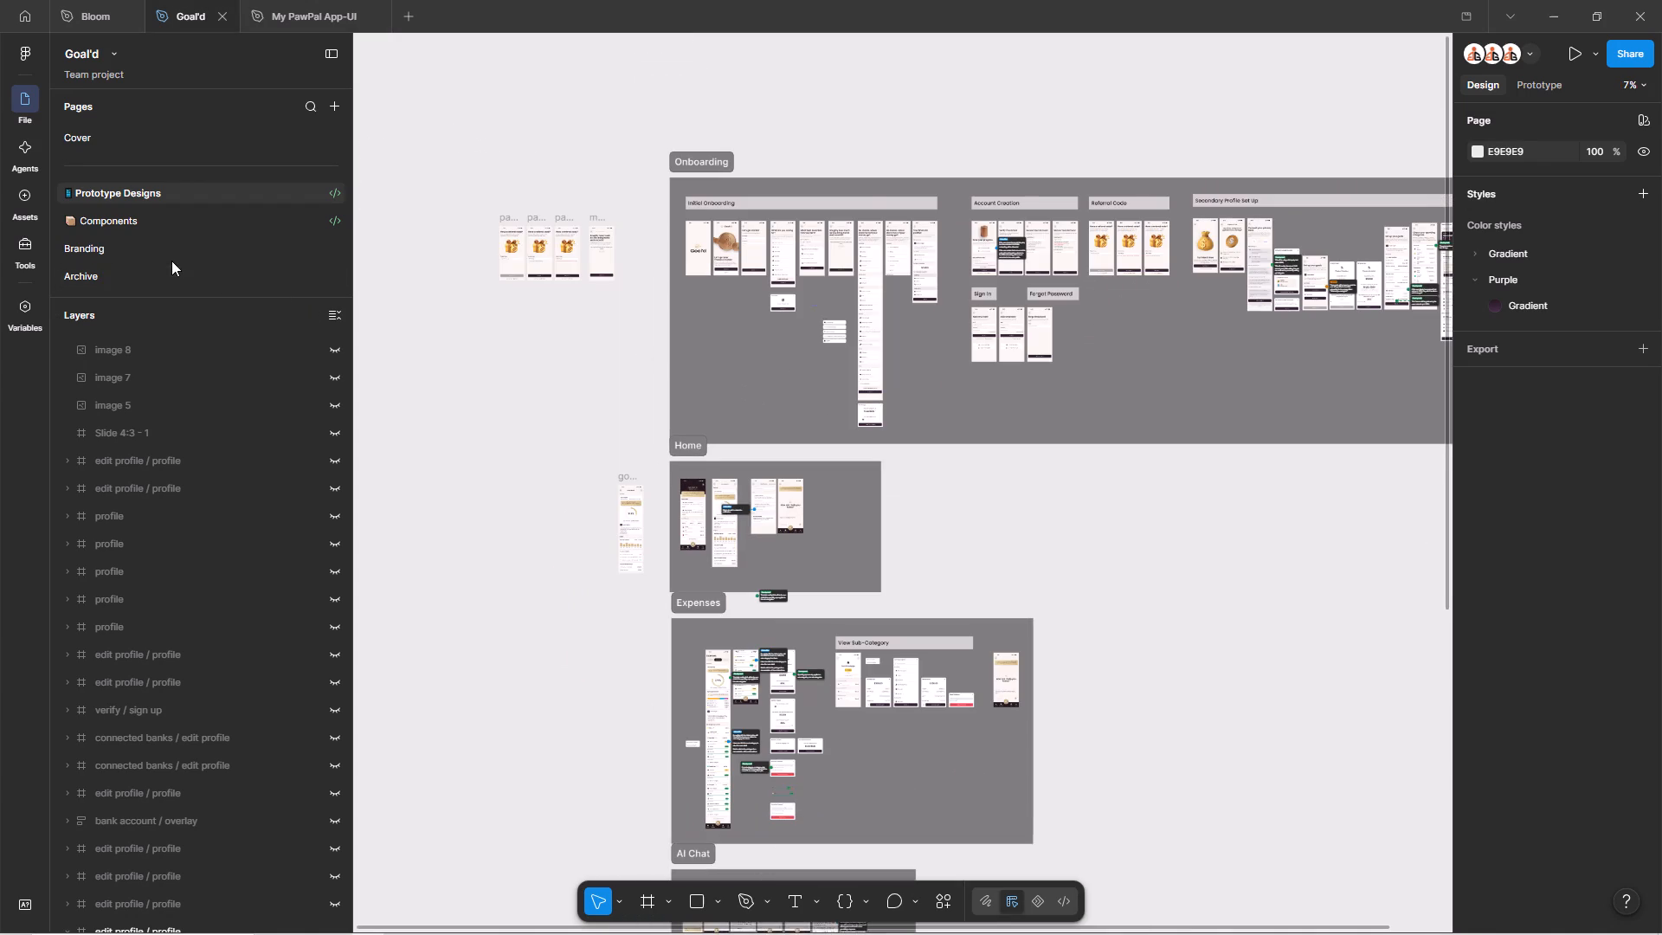
pyautogui.keyDown('ctrl'); pyautogui.scroll(12, 573, 232); pyautogui.keyUp('ctrl')
pyautogui.keyDown('ctrl'); pyautogui.scroll(-11, 597, 226); pyautogui.keyUp('ctrl')
pyautogui.keyDown('ctrl'); pyautogui.scroll(1, 716, 227); pyautogui.keyUp('ctrl')
pyautogui.keyDown('ctrl'); pyautogui.scroll(-7, 716, 227); pyautogui.keyUp('ctrl')
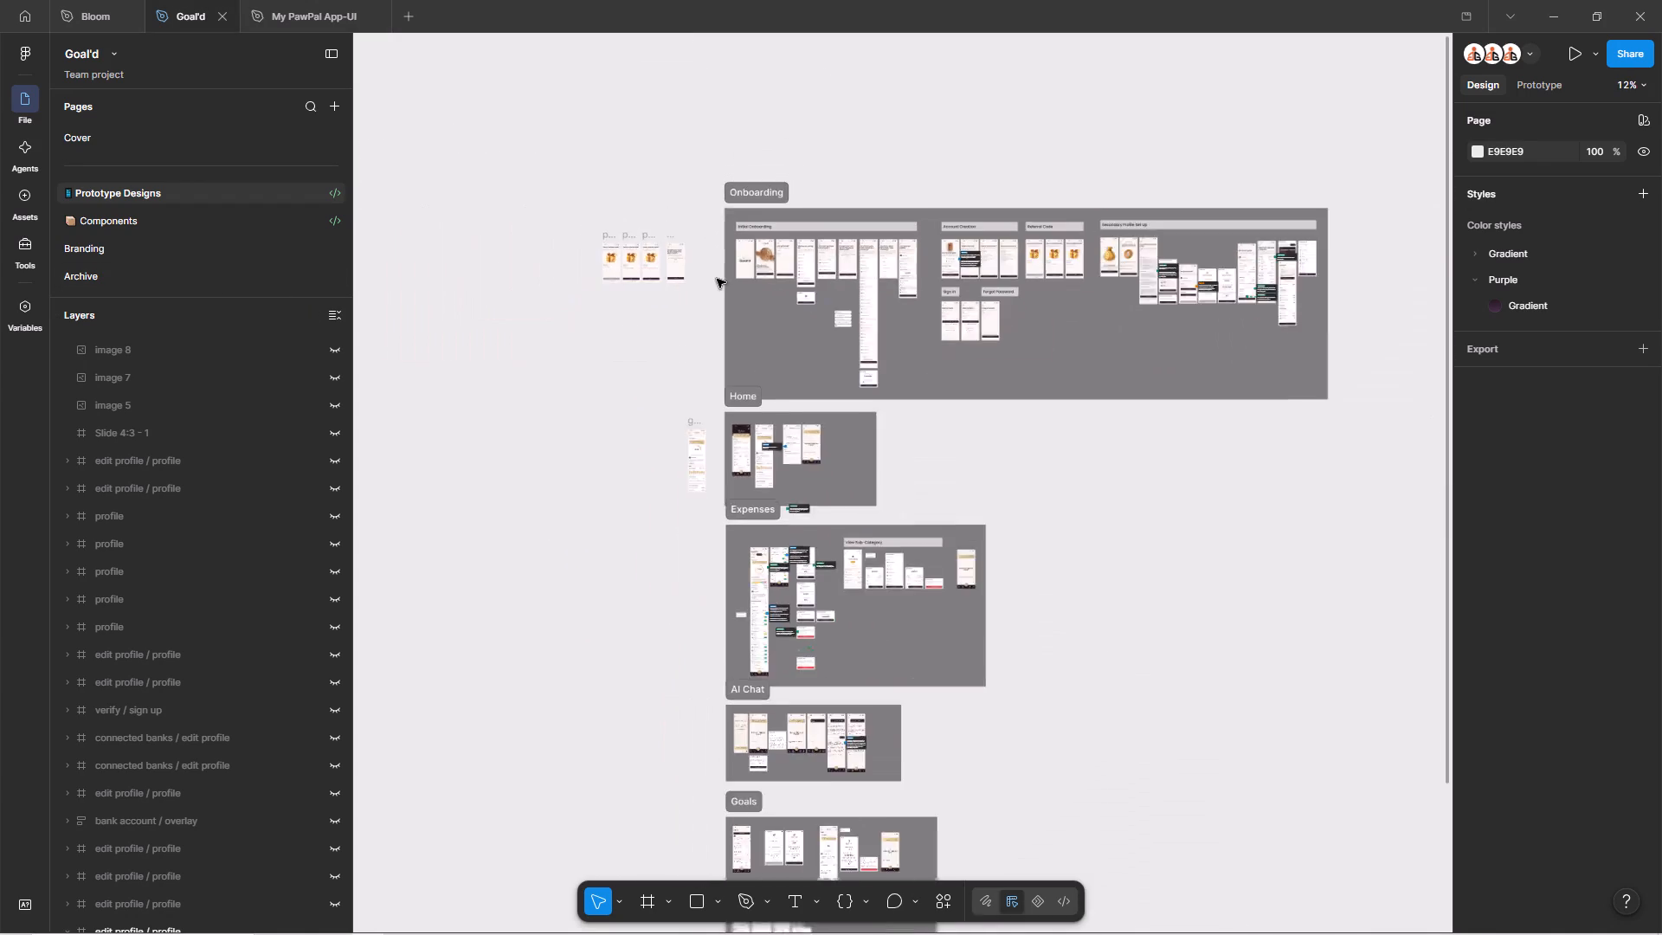
pyautogui.keyDown('ctrl'); pyautogui.scroll(-5, 717, 279); pyautogui.keyUp('ctrl')
pyautogui.hotkey('alt', 'Tab')
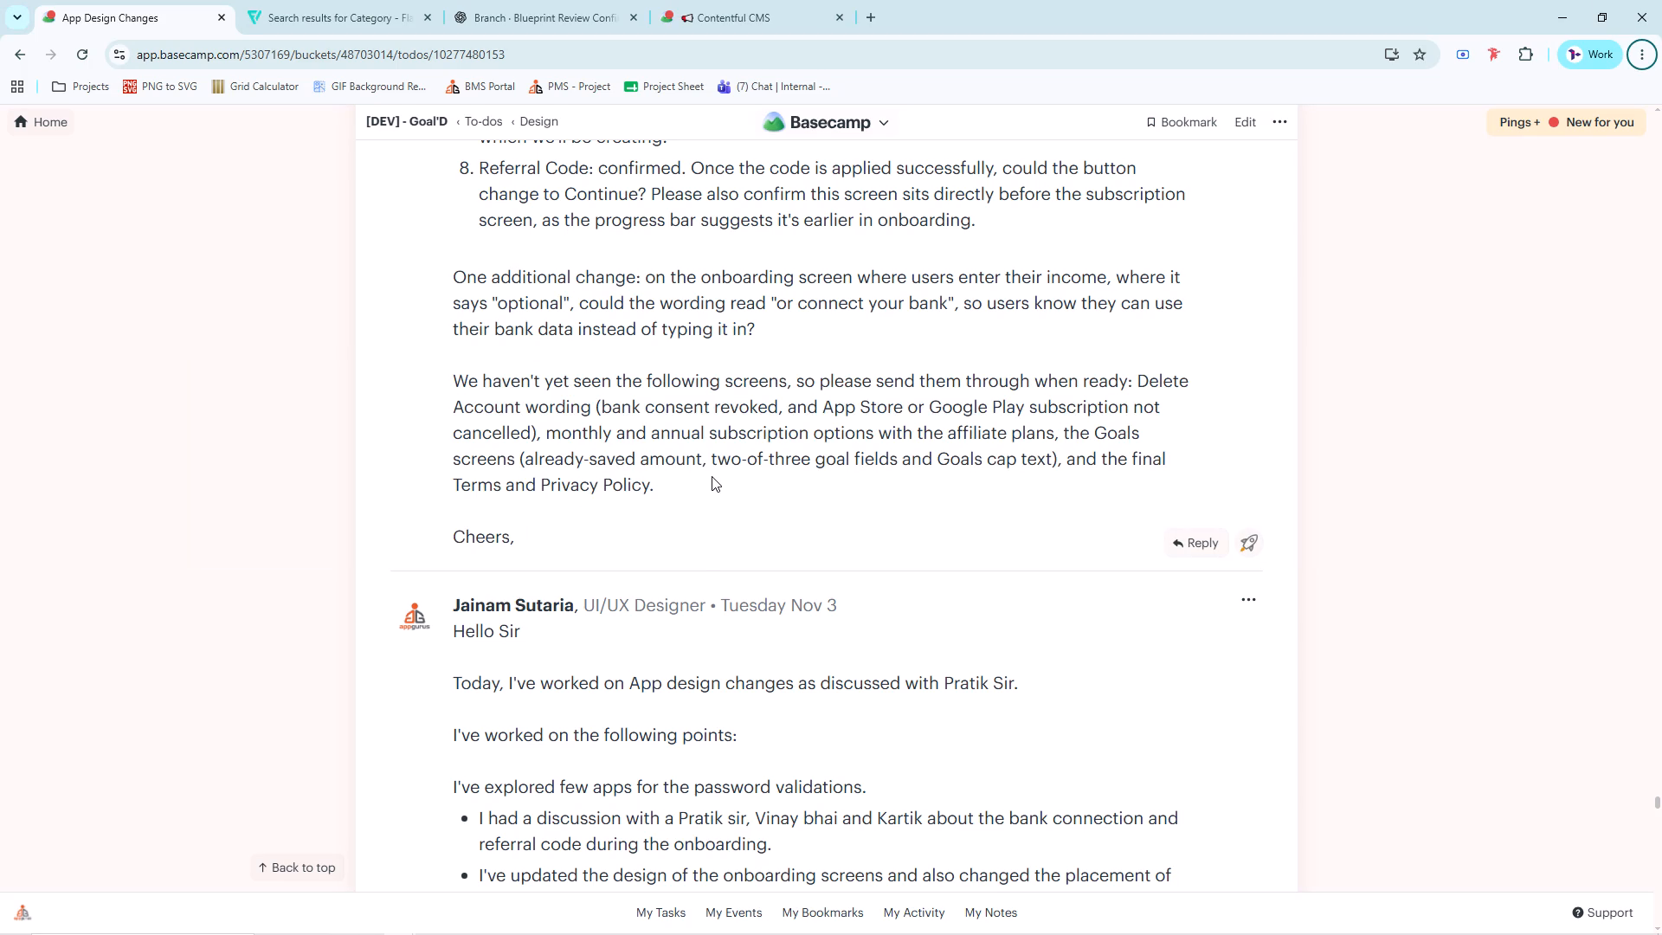
# Return to the client review frames in Figma and duplicate the onboarding income frame, 4 Nov 2031, beside the original.
pyautogui.hotkey('alt', 'Tab')
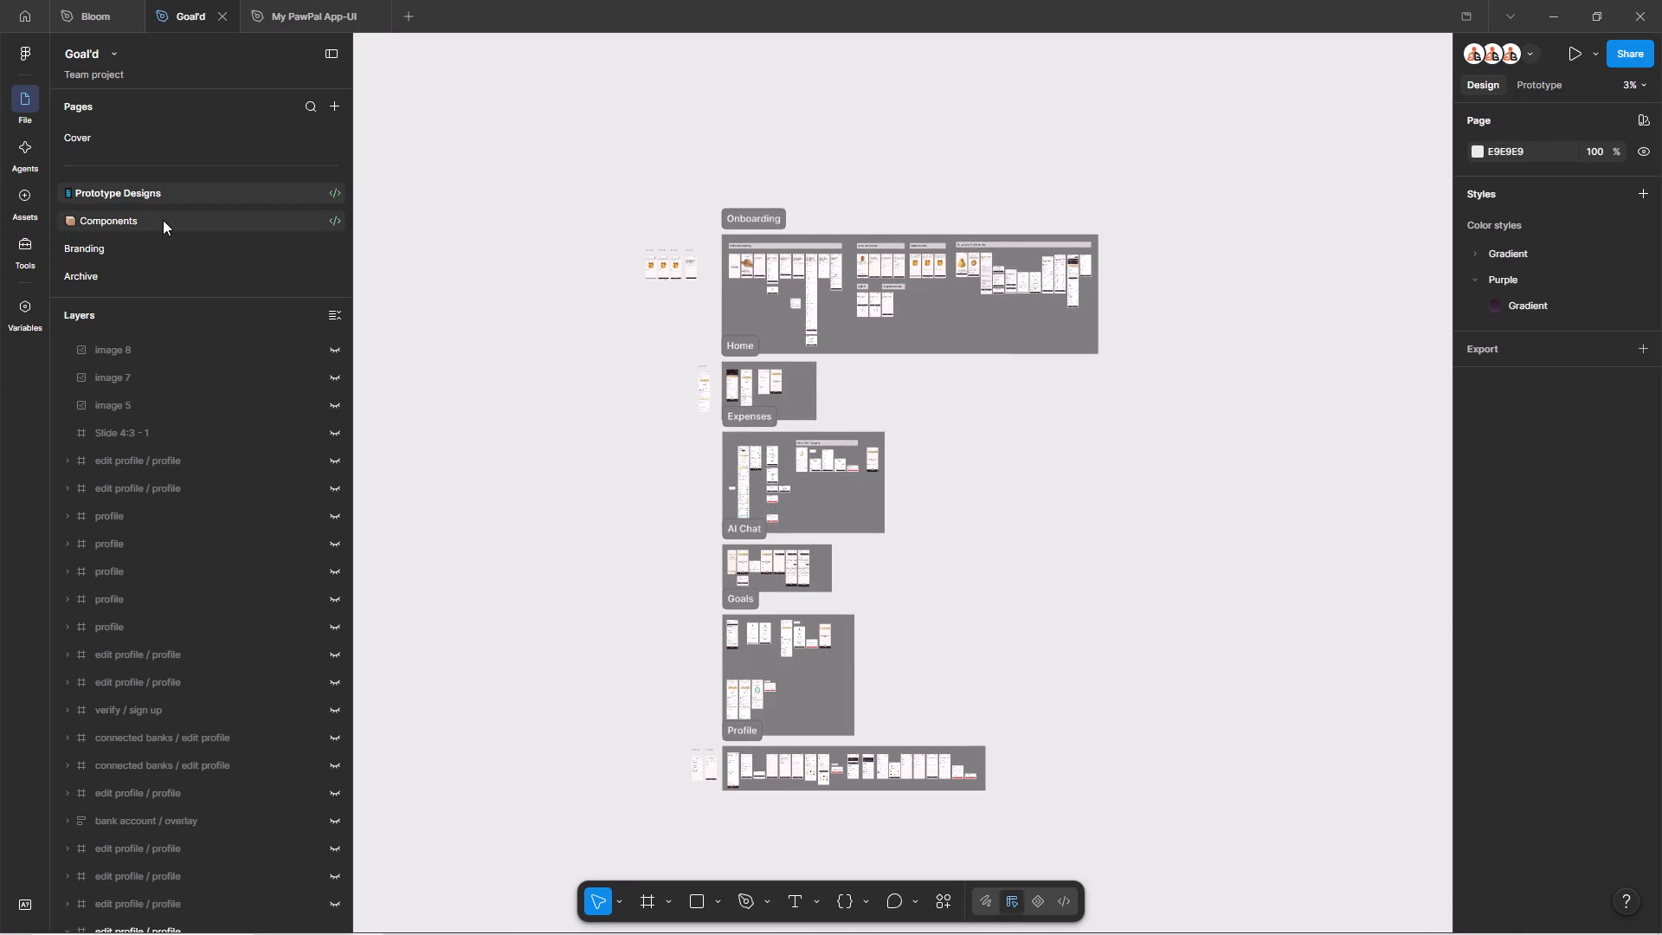
pyautogui.scroll(-7, 156, 252)
pyautogui.click(129, 274)
pyautogui.hotkey('ctrl', '\\')
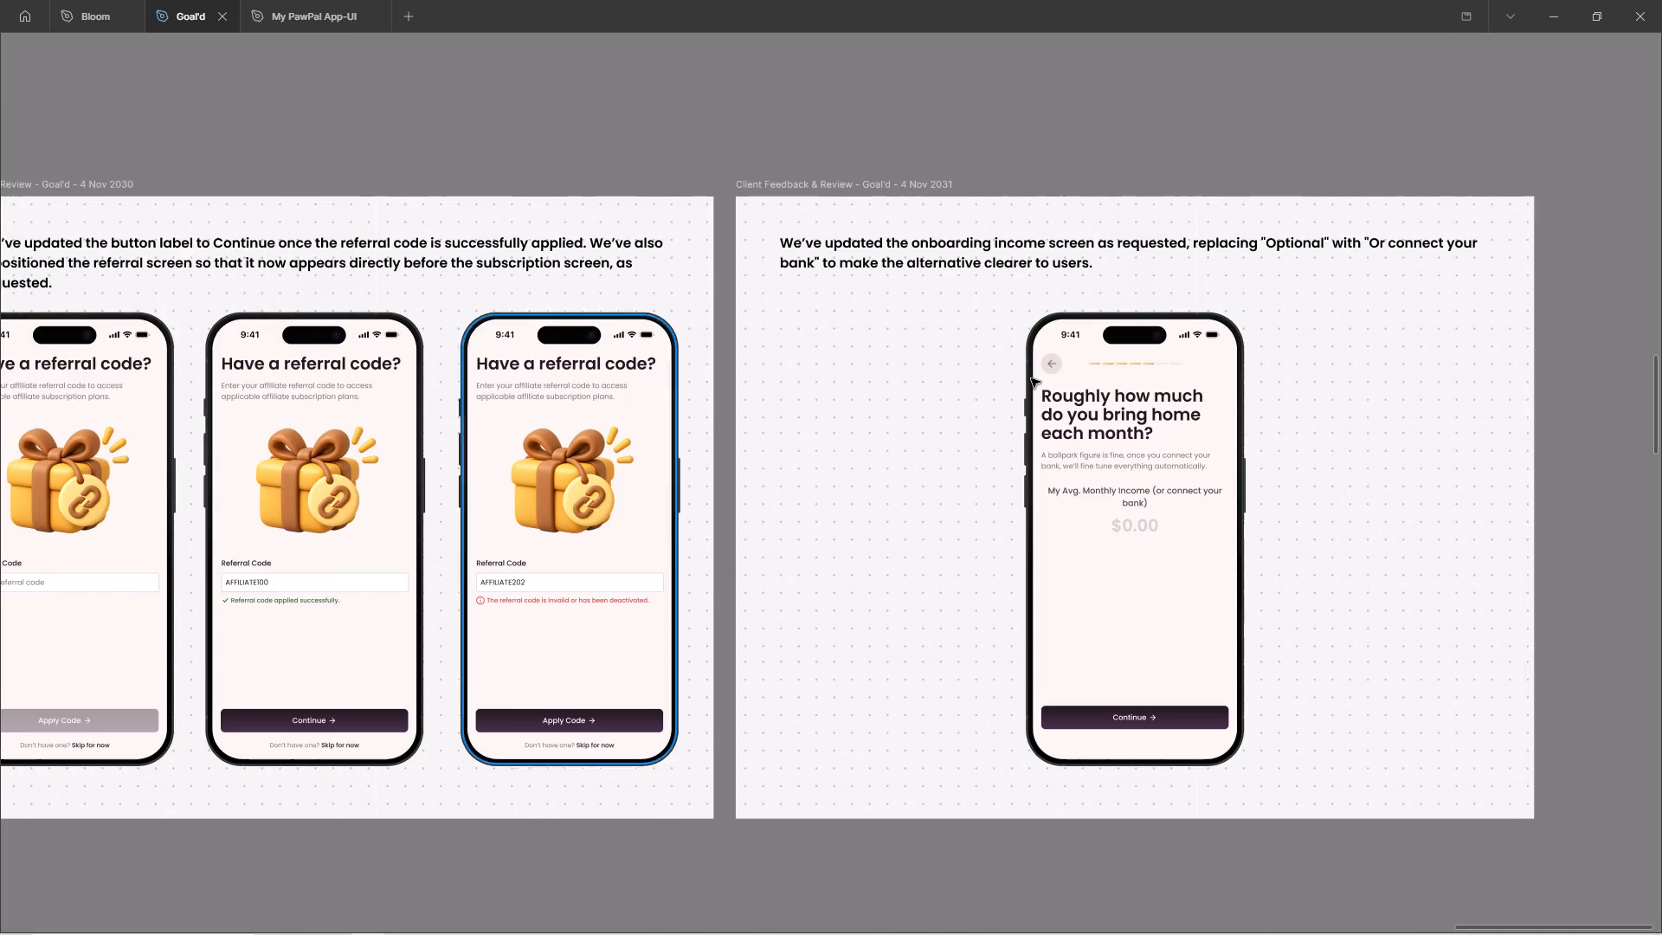
pyautogui.keyDown('ctrl'); pyautogui.scroll(-12, 1027, 378); pyautogui.keyUp('ctrl')
pyautogui.click(977, 310)
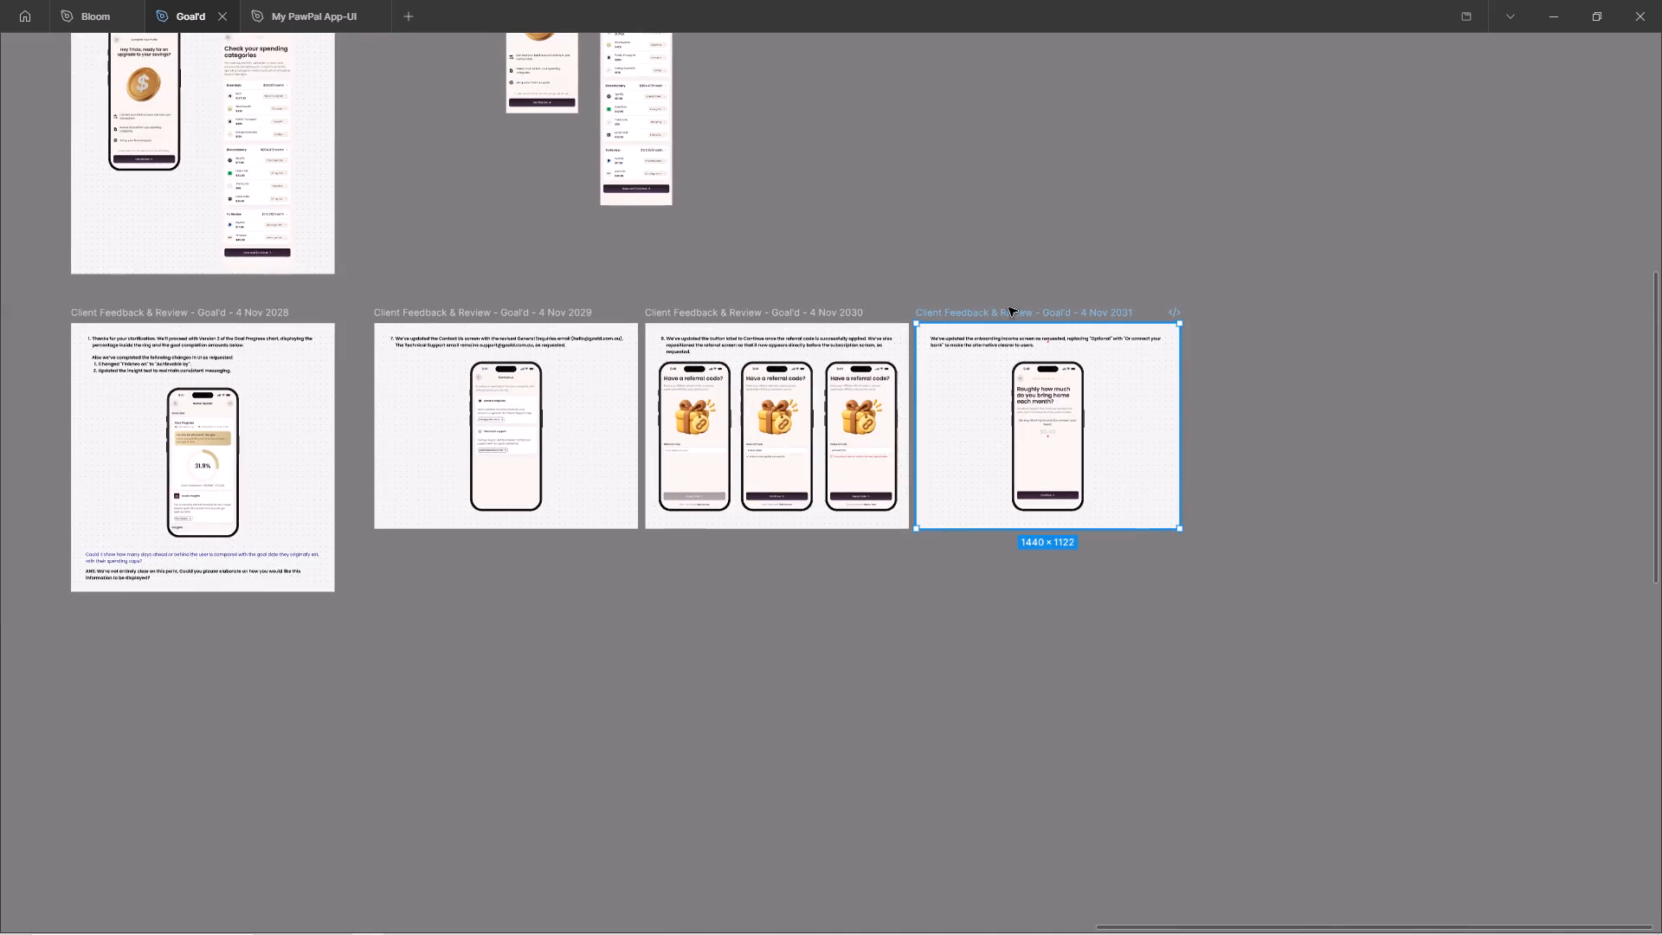
pyautogui.keyDown('ctrl'); pyautogui.scroll(-2, 1007, 308); pyautogui.keyUp('ctrl')
pyautogui.hotkey('ctrl', 'd')
pyautogui.keyDown('ctrl'); pyautogui.scroll(6, 1492, 398); pyautogui.keyUp('ctrl')
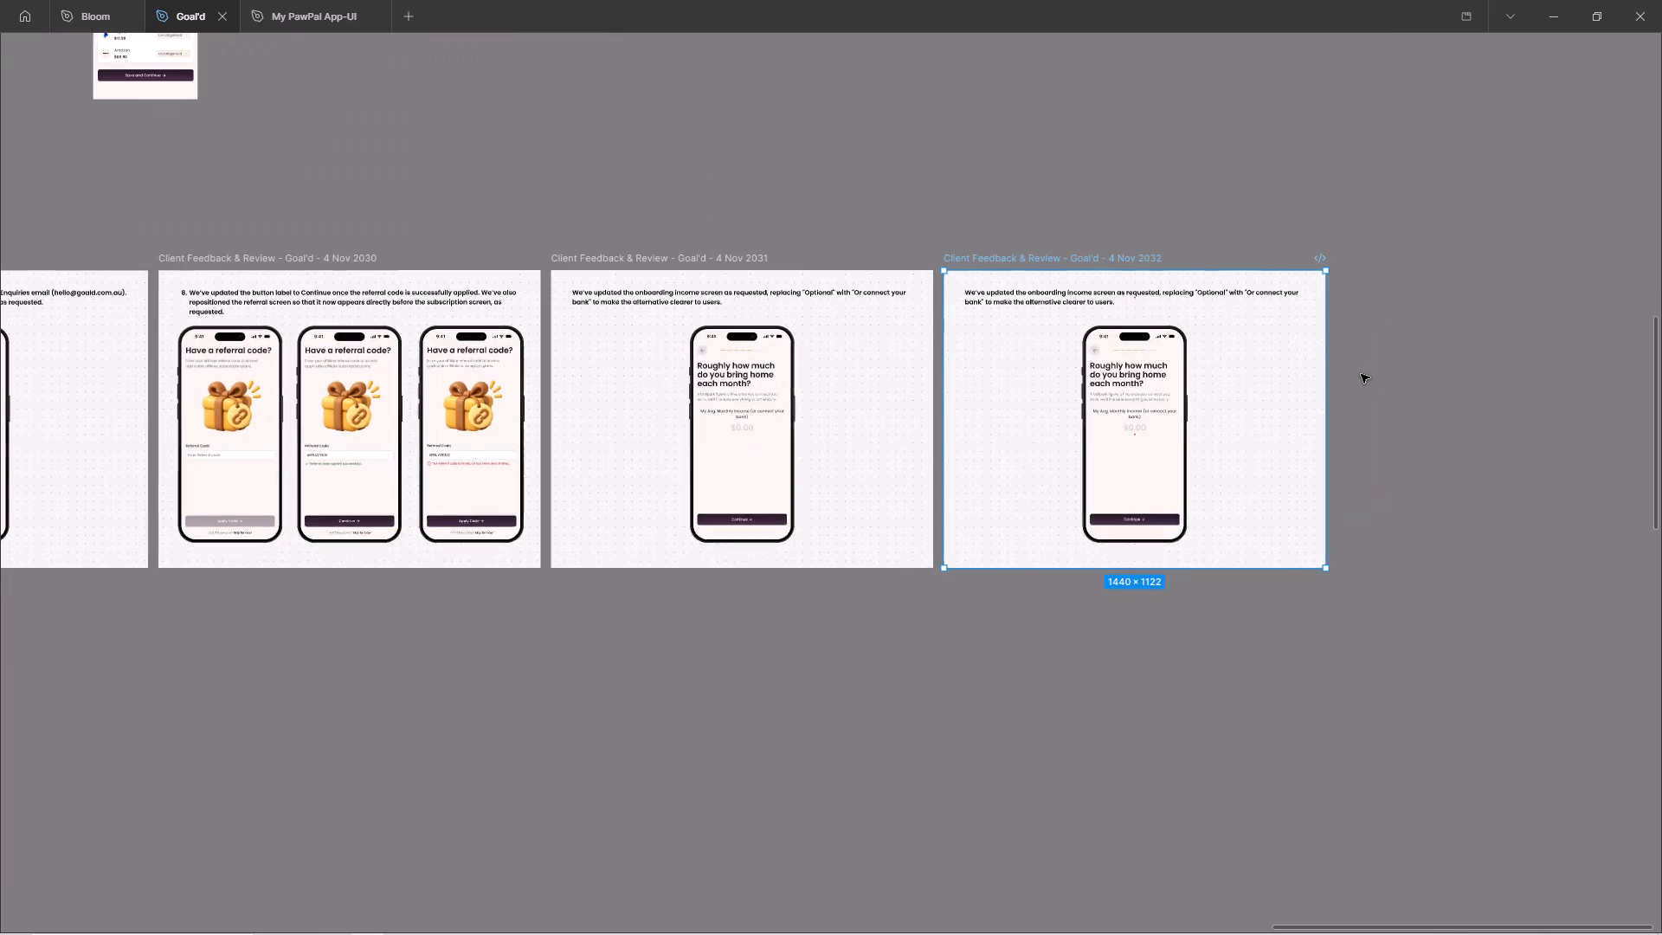
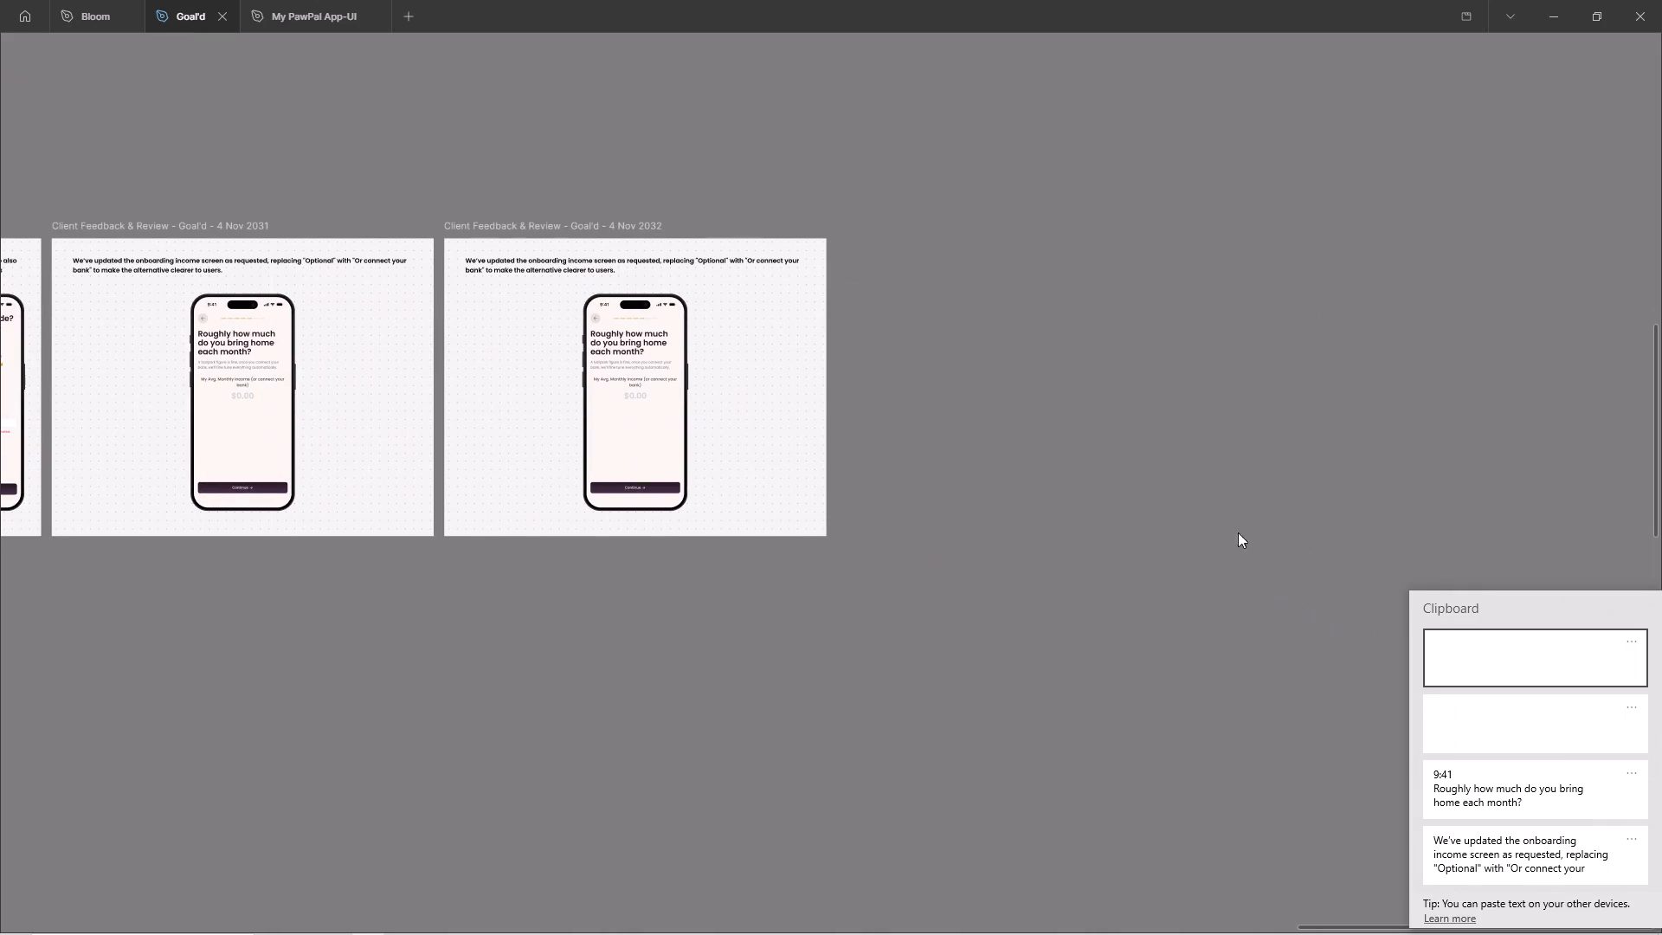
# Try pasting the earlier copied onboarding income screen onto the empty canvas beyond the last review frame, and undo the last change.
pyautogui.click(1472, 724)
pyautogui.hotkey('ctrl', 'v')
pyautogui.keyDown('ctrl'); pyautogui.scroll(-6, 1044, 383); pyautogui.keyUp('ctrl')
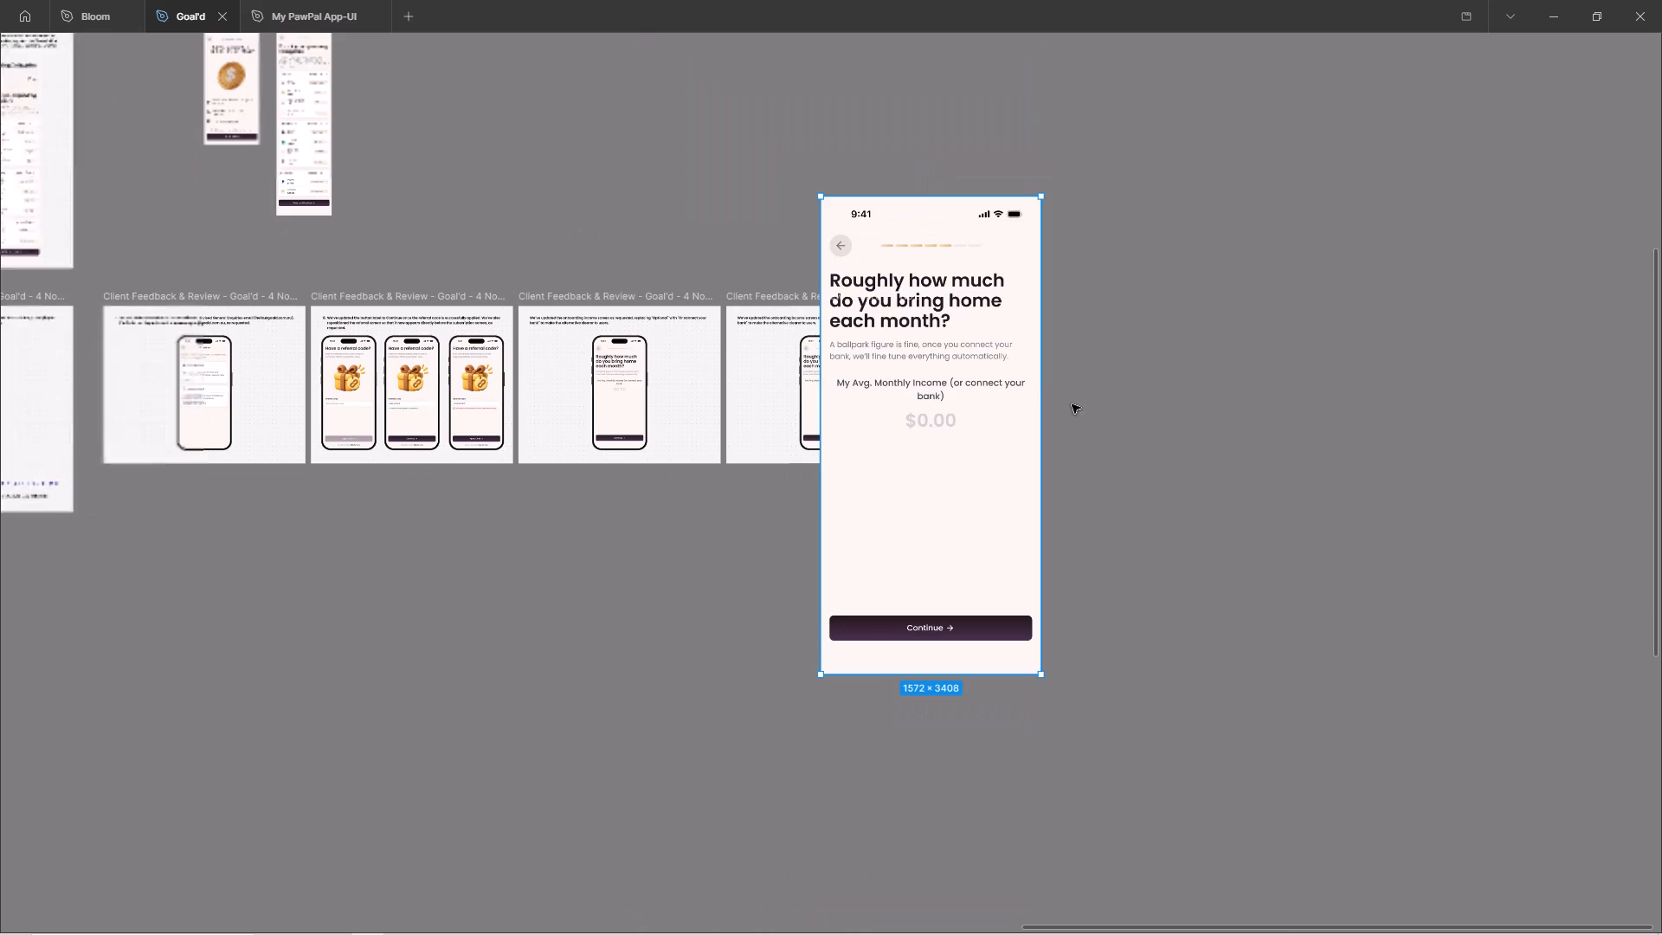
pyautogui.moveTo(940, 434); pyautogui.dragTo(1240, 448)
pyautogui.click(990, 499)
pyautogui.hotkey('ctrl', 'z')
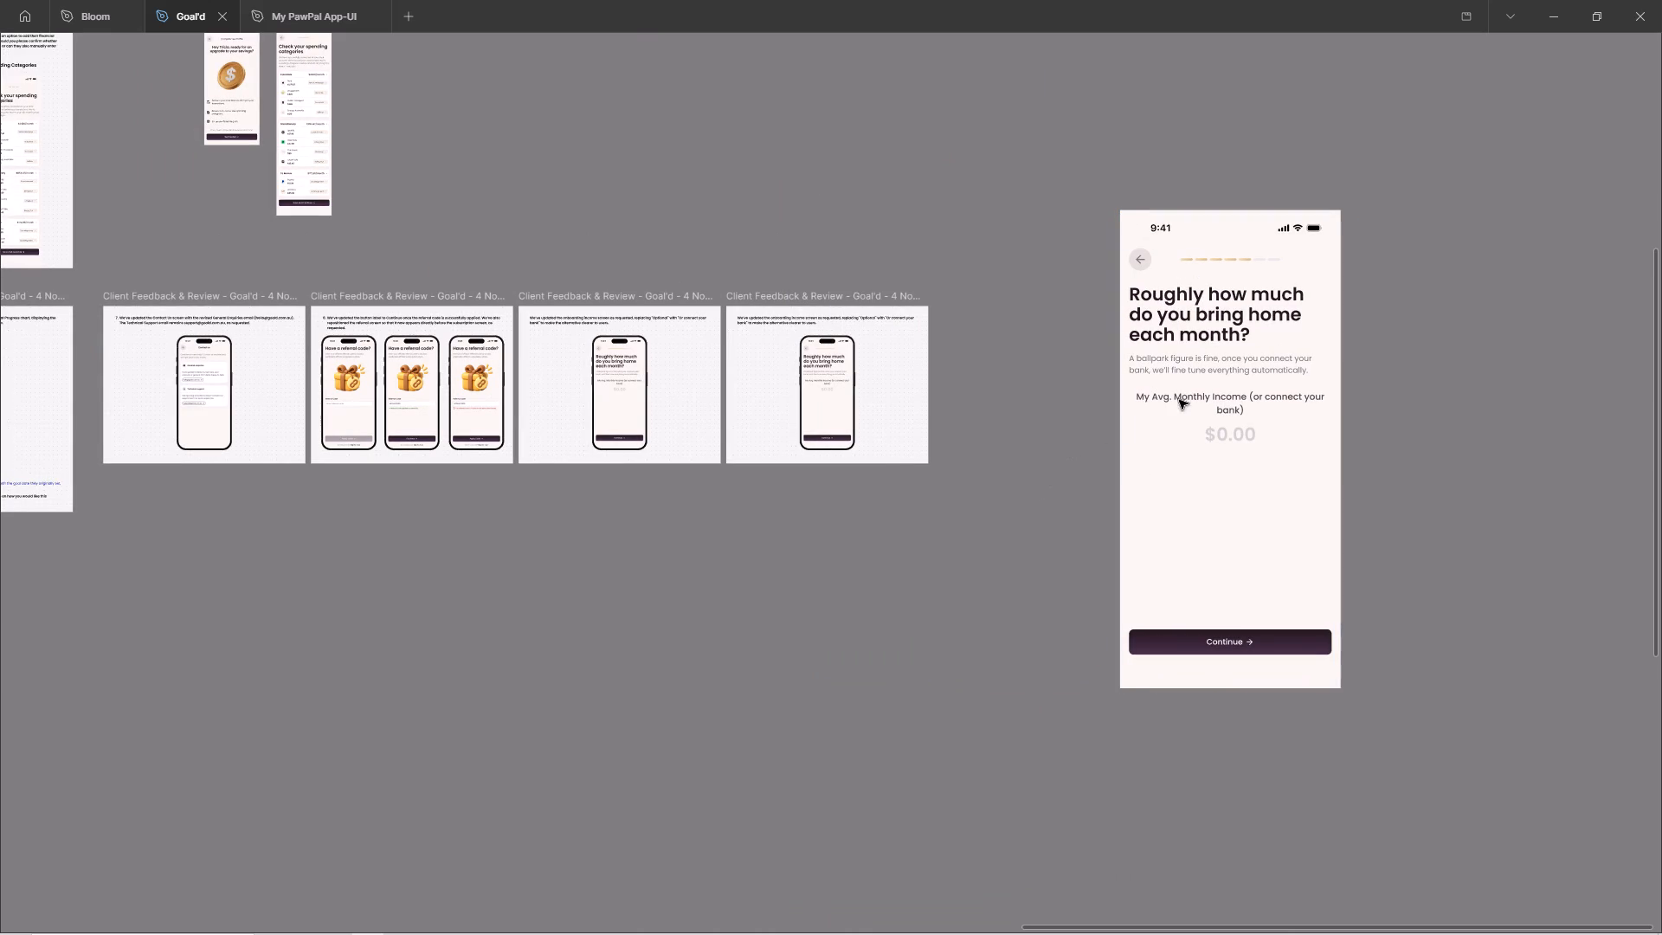
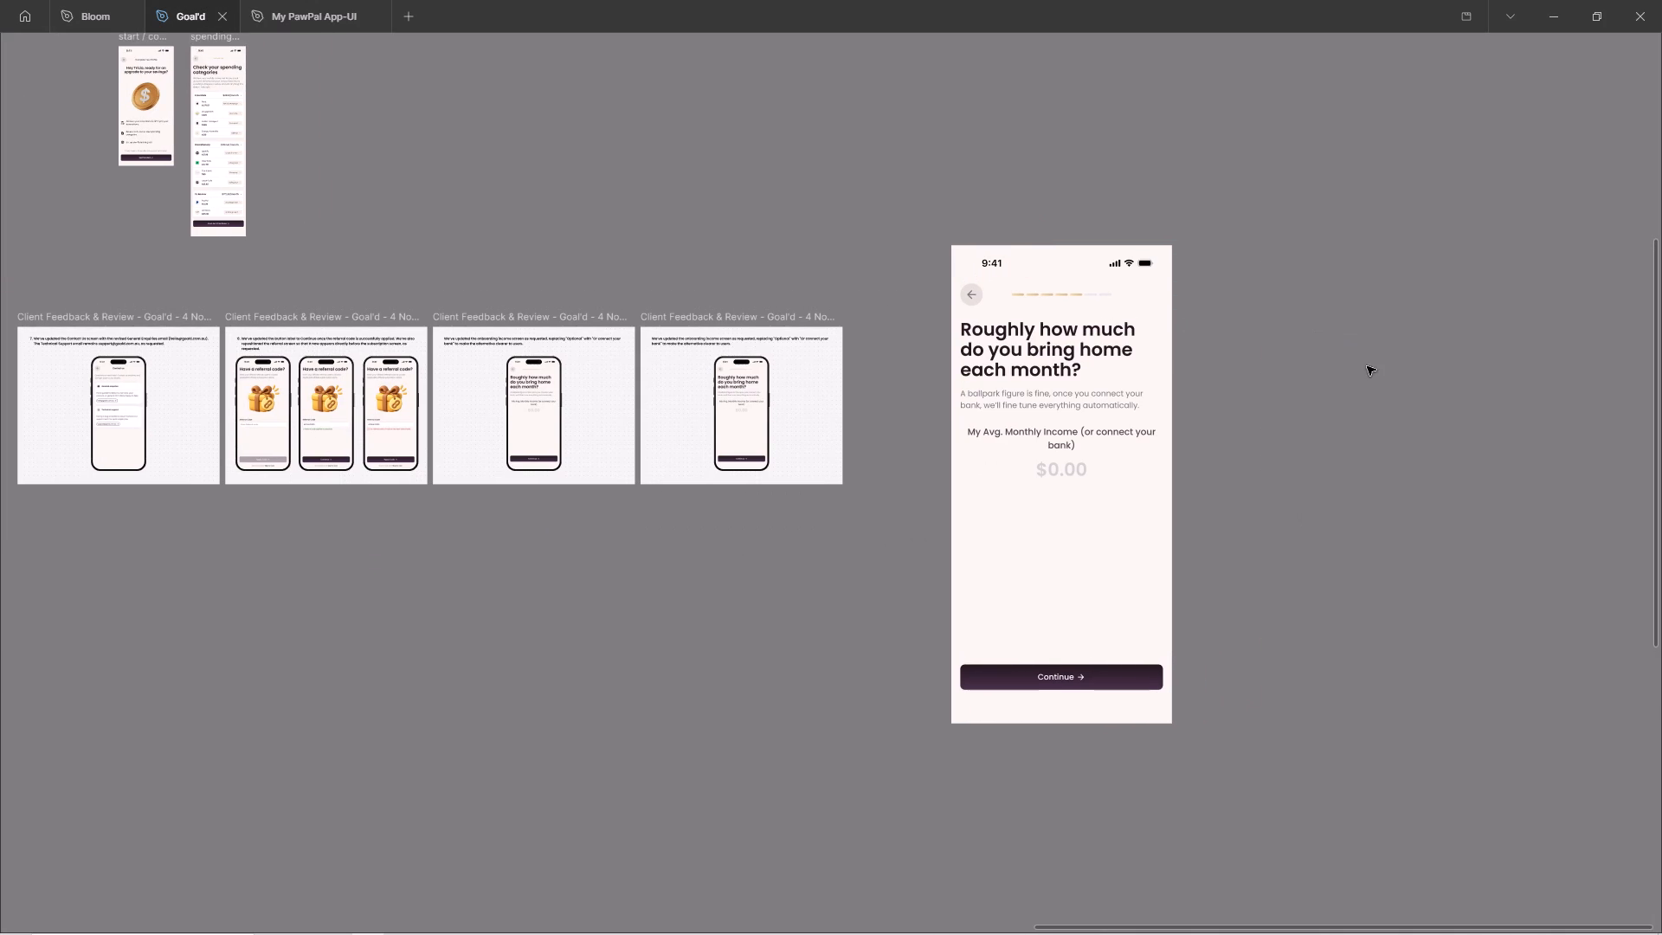
# Select the two large pasted onboarding income screens on the empty canvas beyond the last review frame.
pyautogui.click(1208, 242)
pyautogui.moveTo(1047, 184); pyautogui.dragTo(1358, 573)
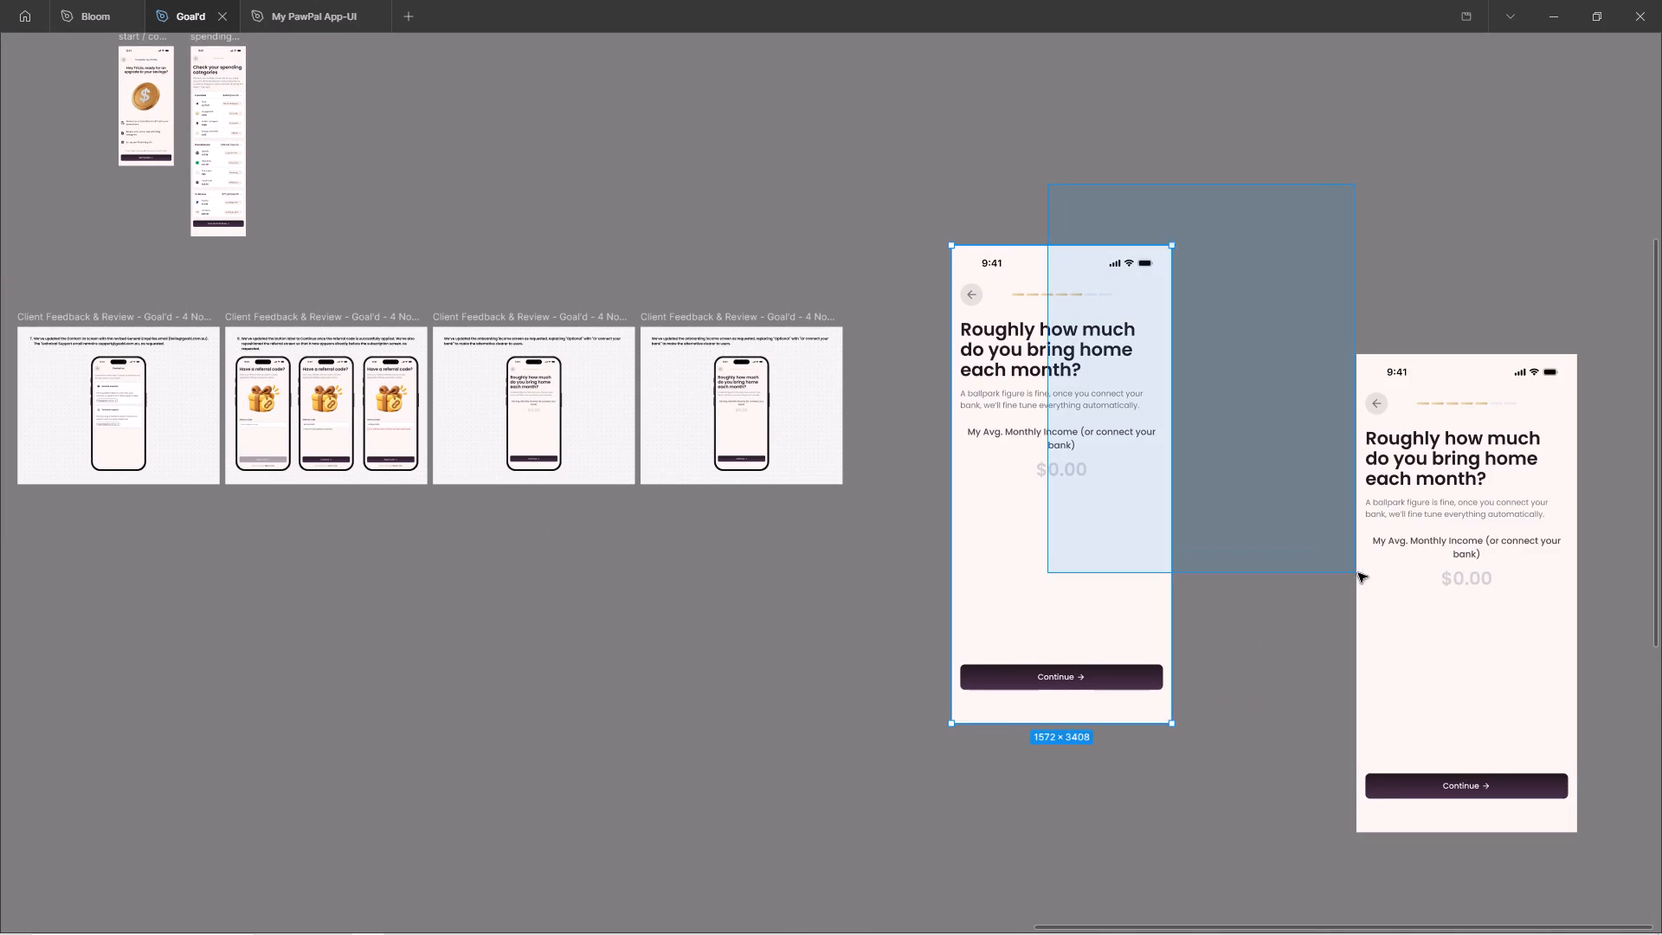
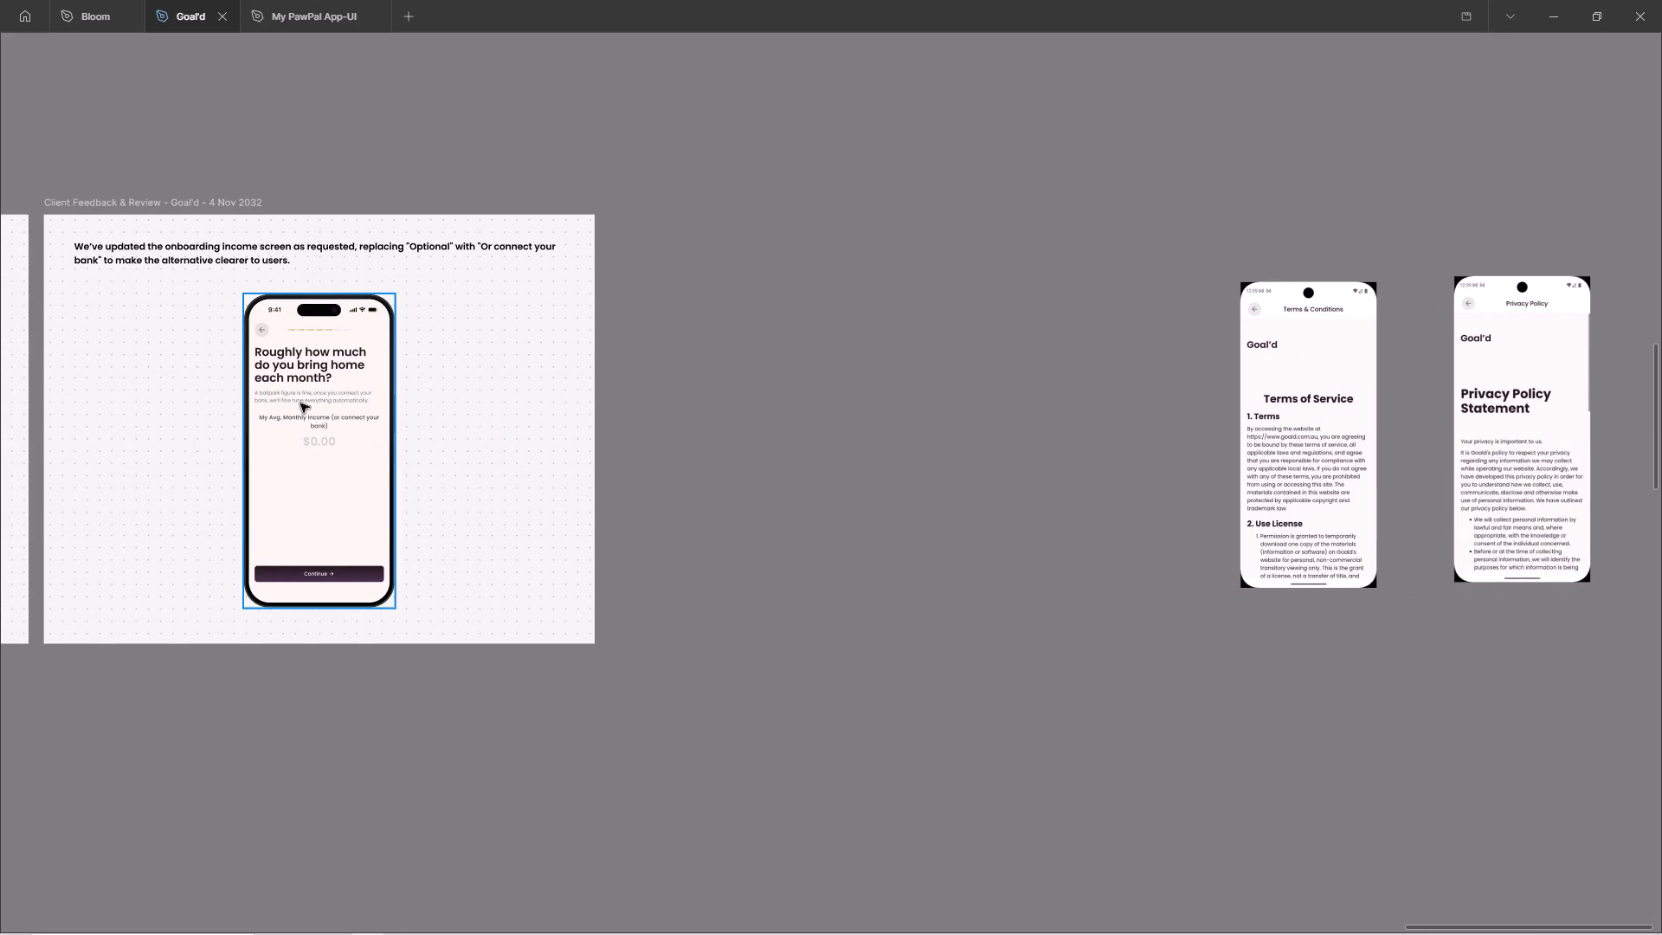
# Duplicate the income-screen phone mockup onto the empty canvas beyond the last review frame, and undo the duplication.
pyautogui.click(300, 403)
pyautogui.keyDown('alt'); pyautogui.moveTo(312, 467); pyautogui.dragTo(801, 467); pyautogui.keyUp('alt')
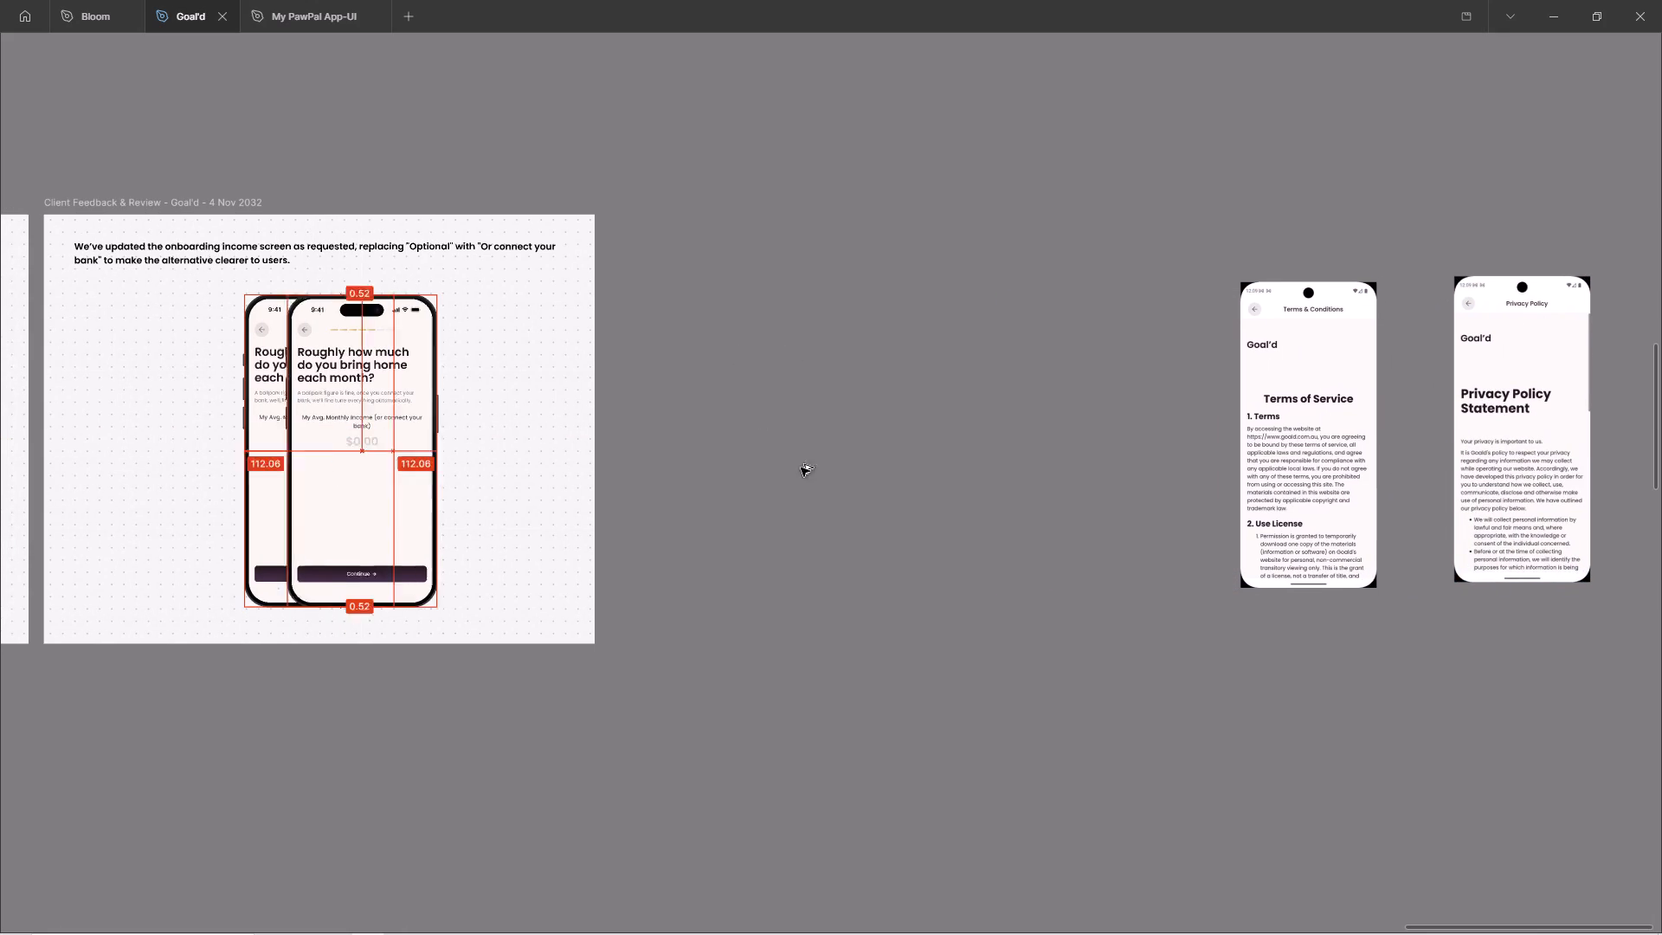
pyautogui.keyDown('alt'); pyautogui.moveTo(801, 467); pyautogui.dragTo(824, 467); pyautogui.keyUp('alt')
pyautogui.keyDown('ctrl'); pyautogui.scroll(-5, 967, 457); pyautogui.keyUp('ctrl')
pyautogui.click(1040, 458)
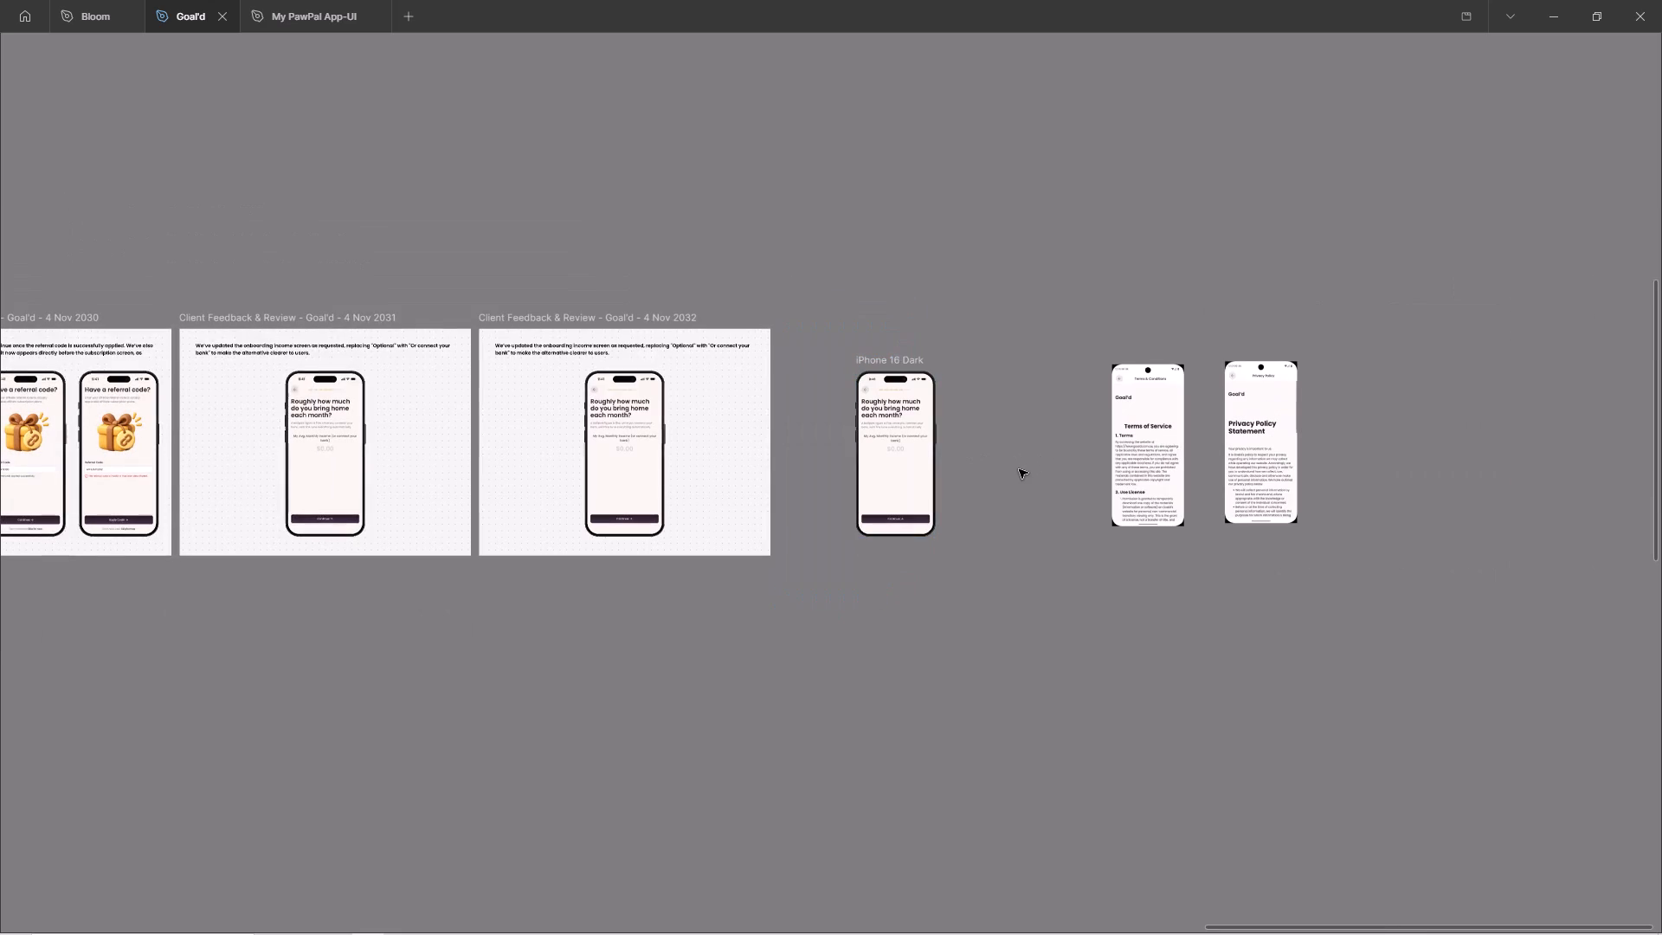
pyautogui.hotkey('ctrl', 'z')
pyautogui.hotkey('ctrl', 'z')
# Set the export scale of the Terms & Conditions and Privacy Policy screenshots to 4x.
pyautogui.click(1040, 309)
pyautogui.moveTo(1022, 308); pyautogui.dragTo(1284, 524)
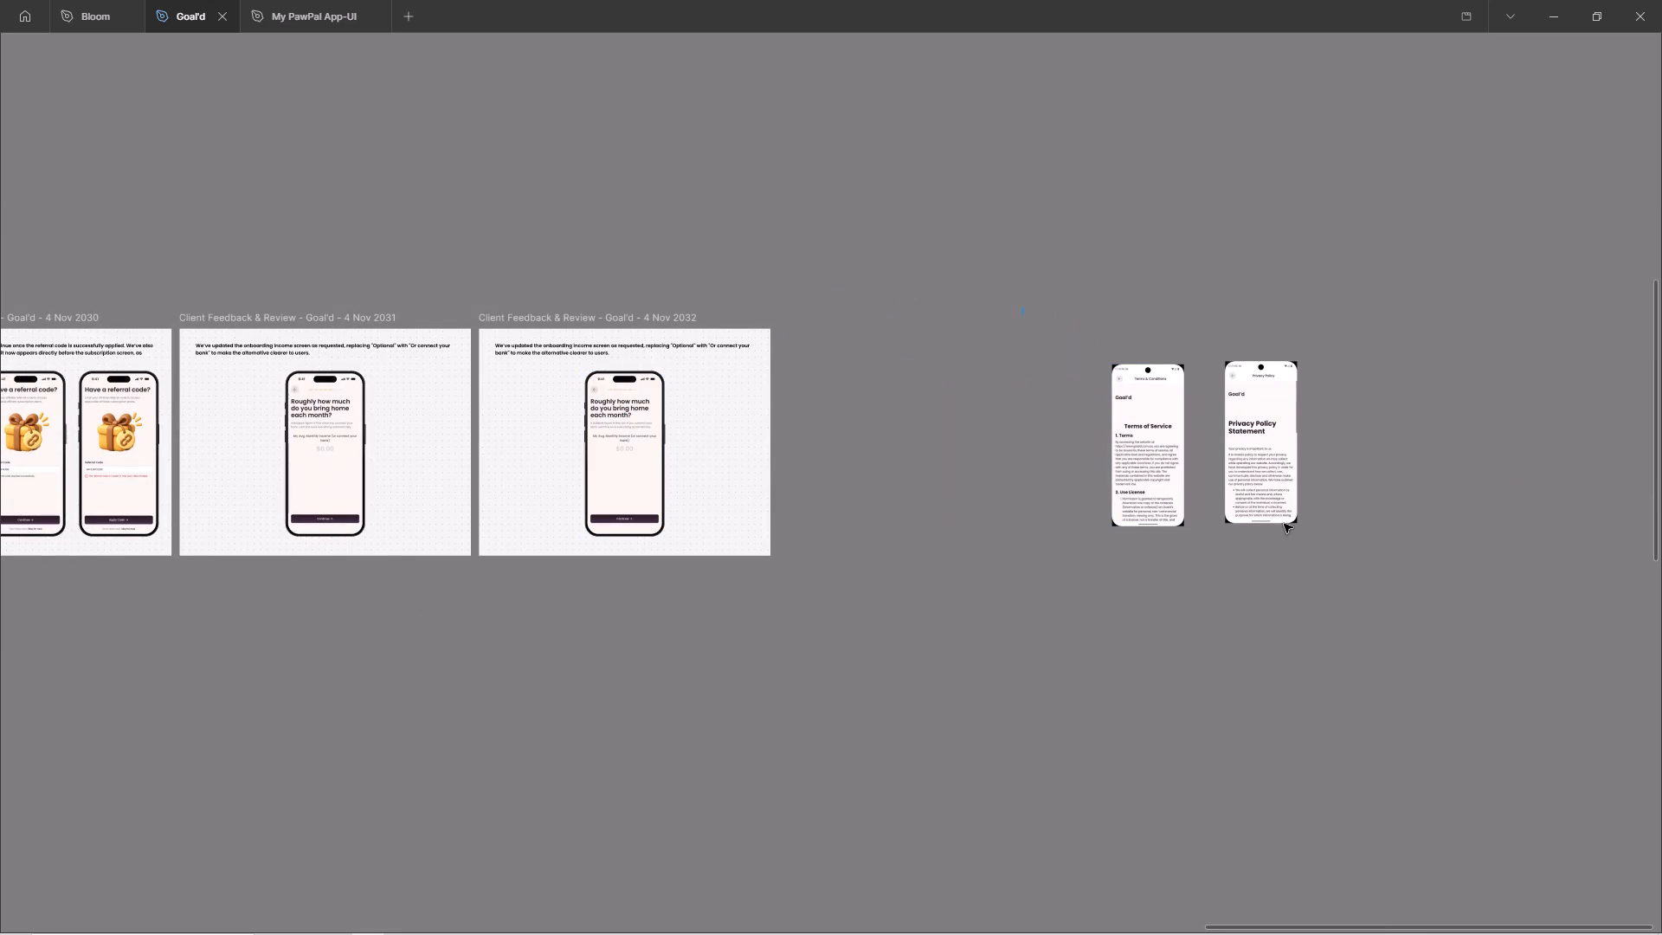
pyautogui.moveTo(1284, 524); pyautogui.dragTo(1497, 624)
pyautogui.hotkey('ctrl', 'Delete')
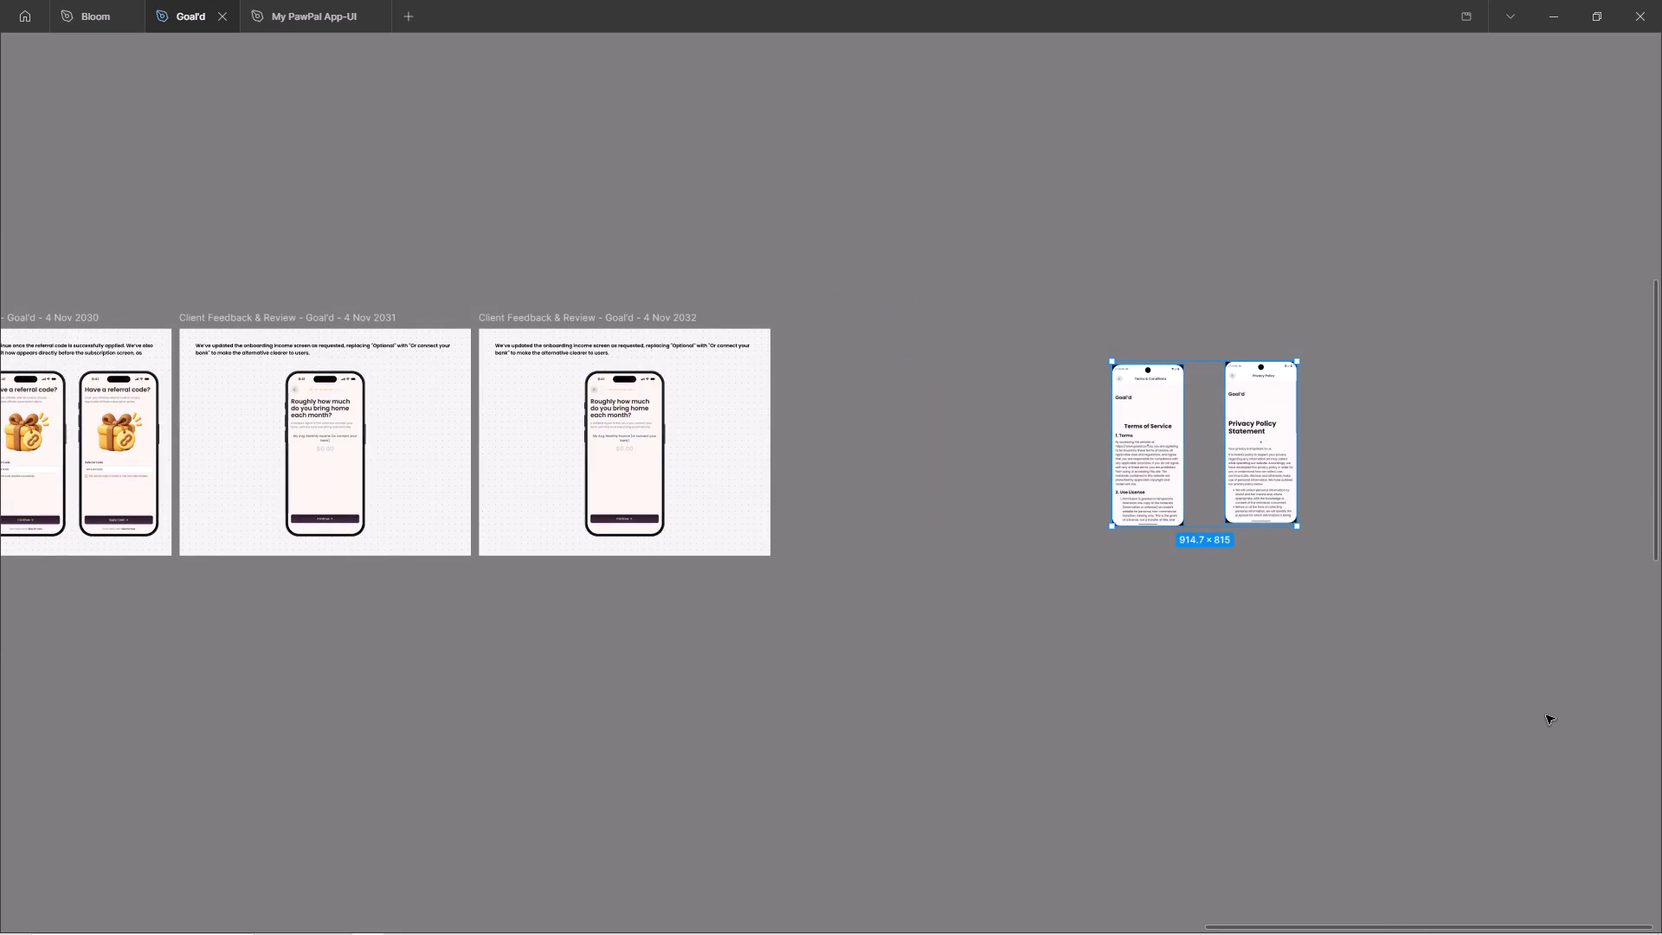
pyautogui.hotkey('ctrl', '\\')
pyautogui.click(1570, 700)
pyautogui.scroll(-4, 1510, 749)
pyautogui.click(1522, 732)
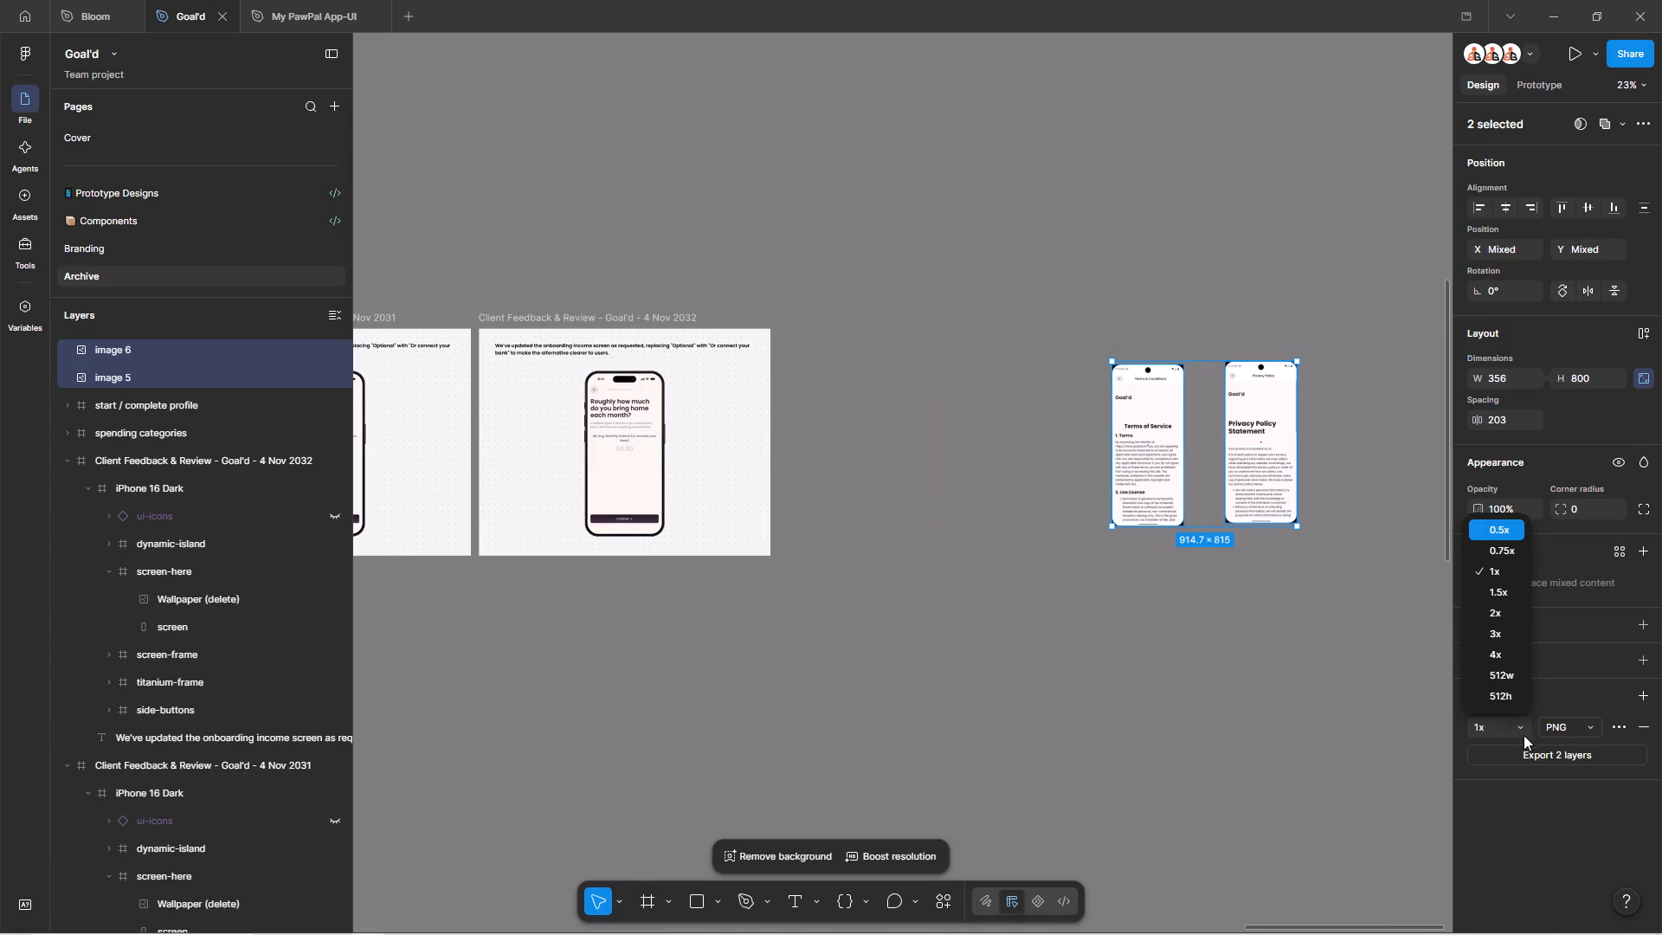
pyautogui.click(1511, 661)
pyautogui.click(1271, 682)
pyautogui.hotkey('ctrl', '\\')
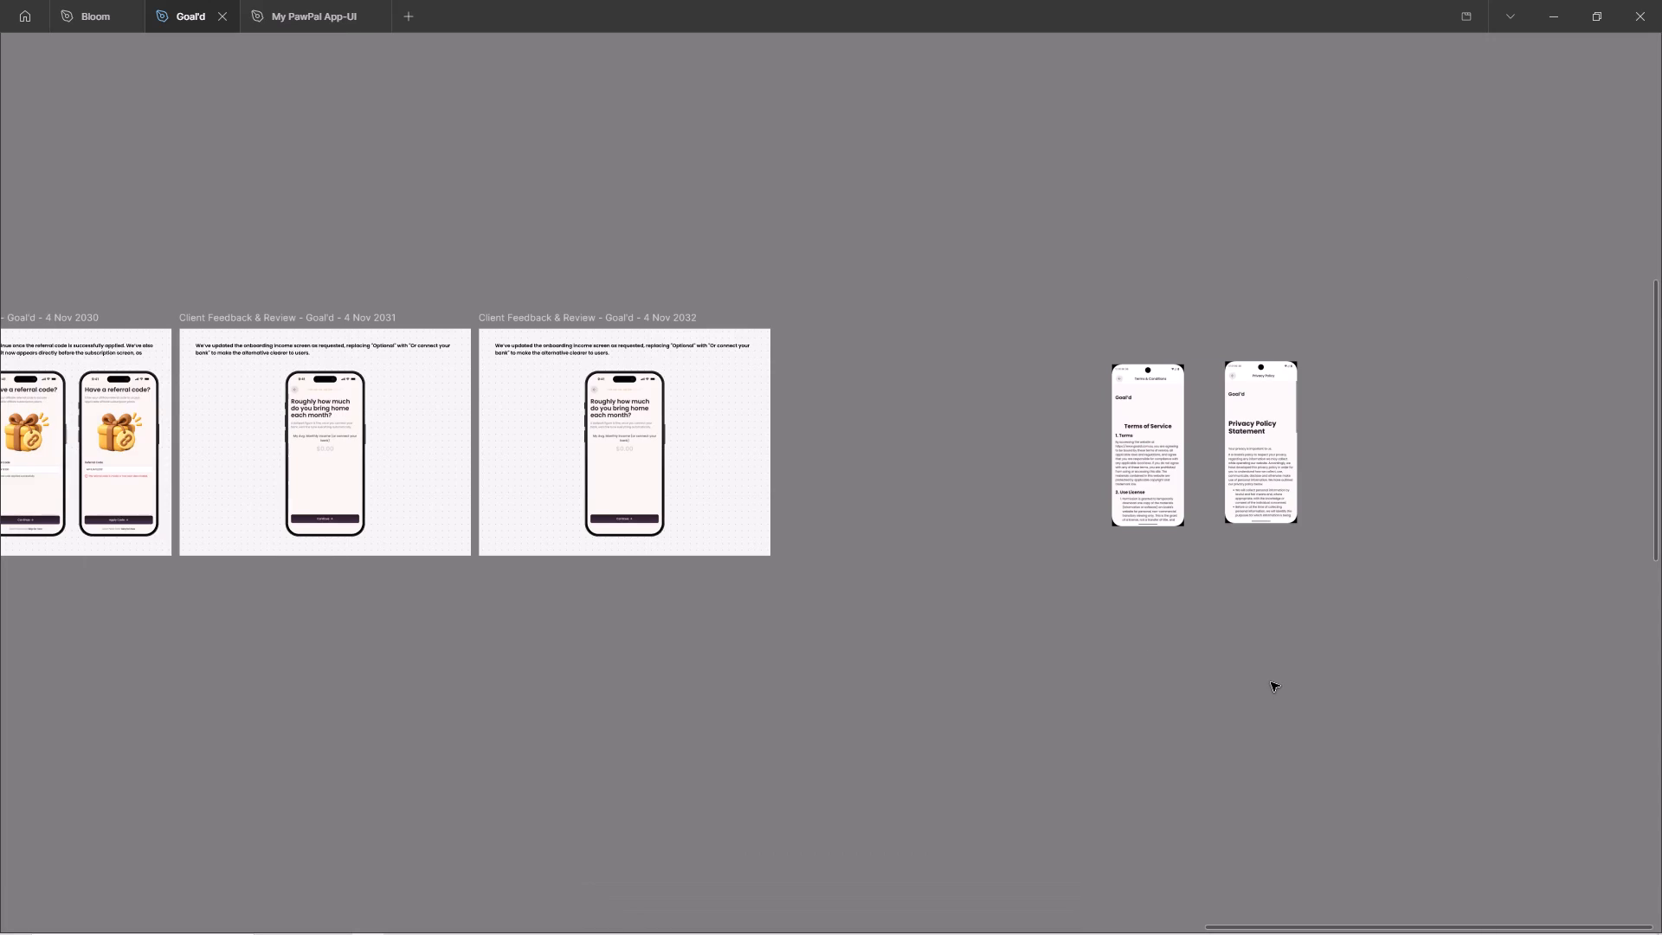
# Copy the Terms & Conditions screenshot as PNG and paste the enlarged copy onto the empty canvas beyond the last frame.
pyautogui.click(1144, 474)
pyautogui.hotkey('ctrl', 'shift', 'c')
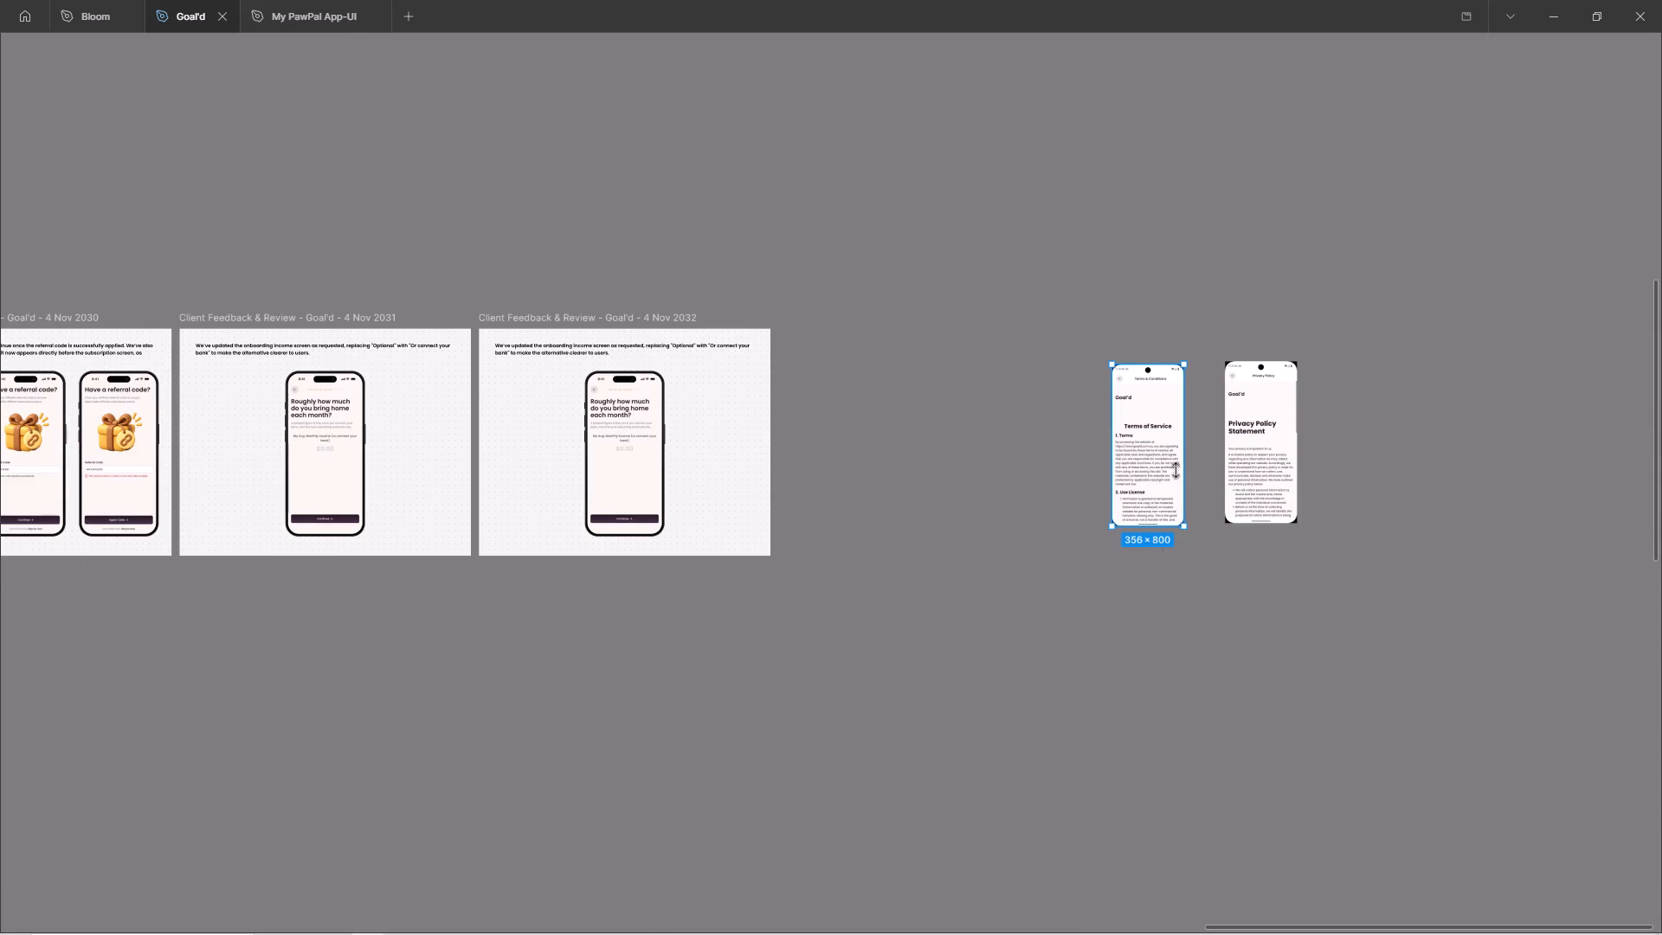
pyautogui.keyDown('ctrl'); pyautogui.scroll(16, 1180, 433); pyautogui.keyUp('ctrl')
pyautogui.keyDown('ctrl'); pyautogui.scroll(-1, 1137, 477); pyautogui.keyUp('ctrl')
pyautogui.keyDown('ctrl'); pyautogui.scroll(2, 1137, 477); pyautogui.keyUp('ctrl')
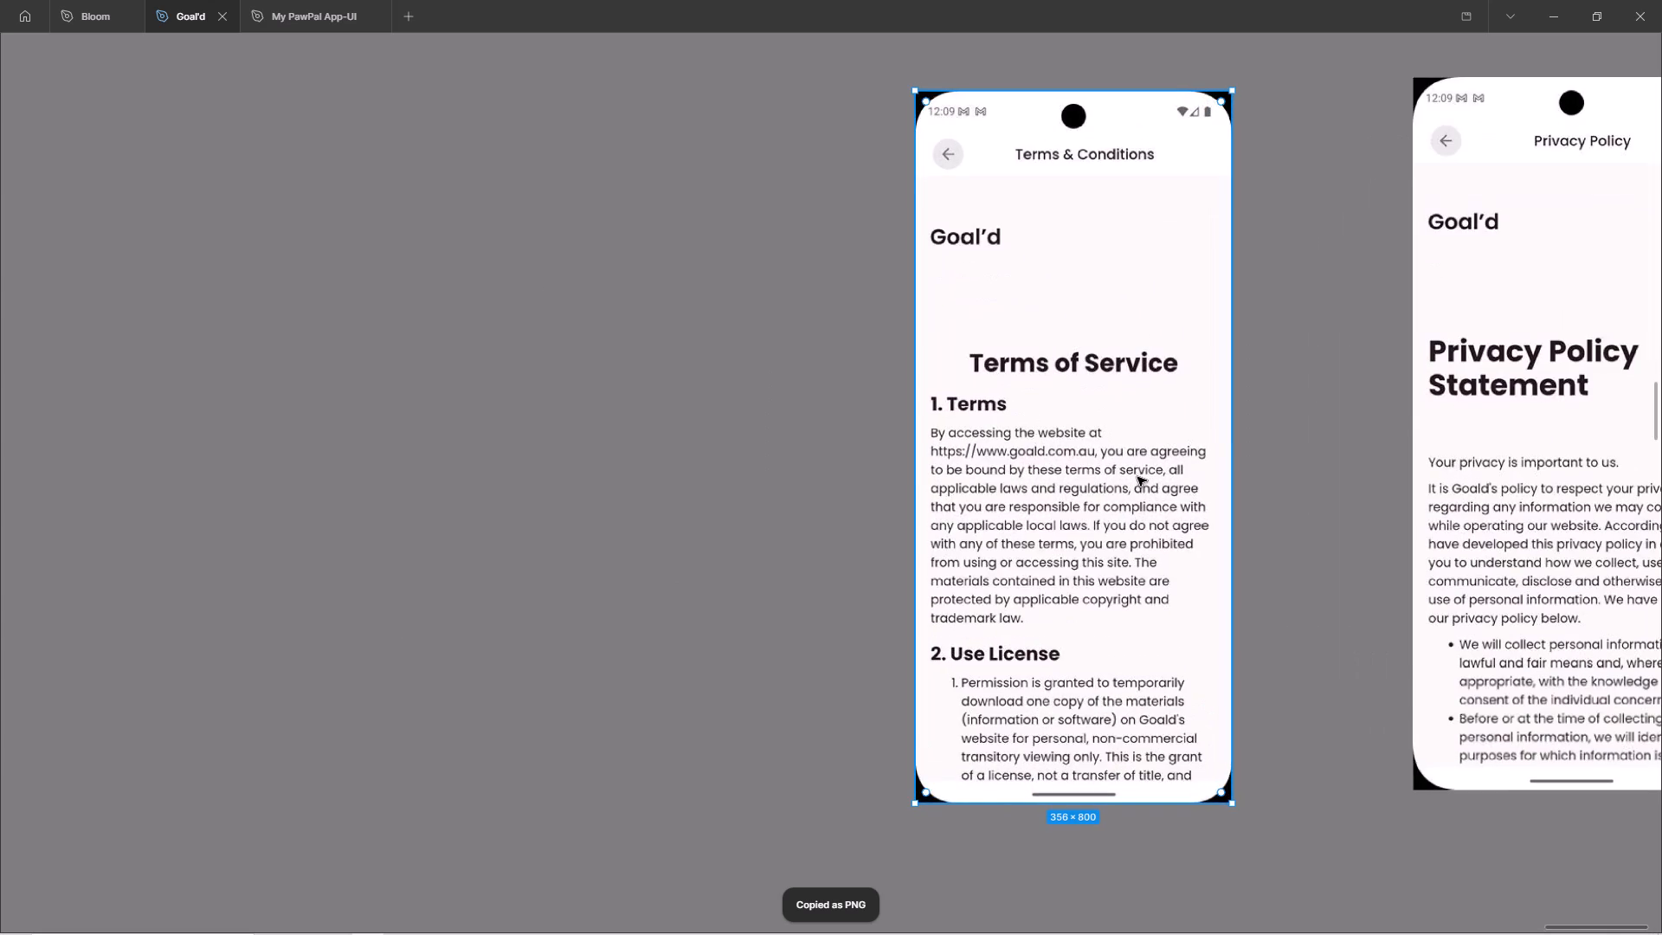
pyautogui.keyDown('ctrl'); pyautogui.scroll(-19, 1339, 375); pyautogui.keyUp('ctrl')
pyautogui.click(1112, 499)
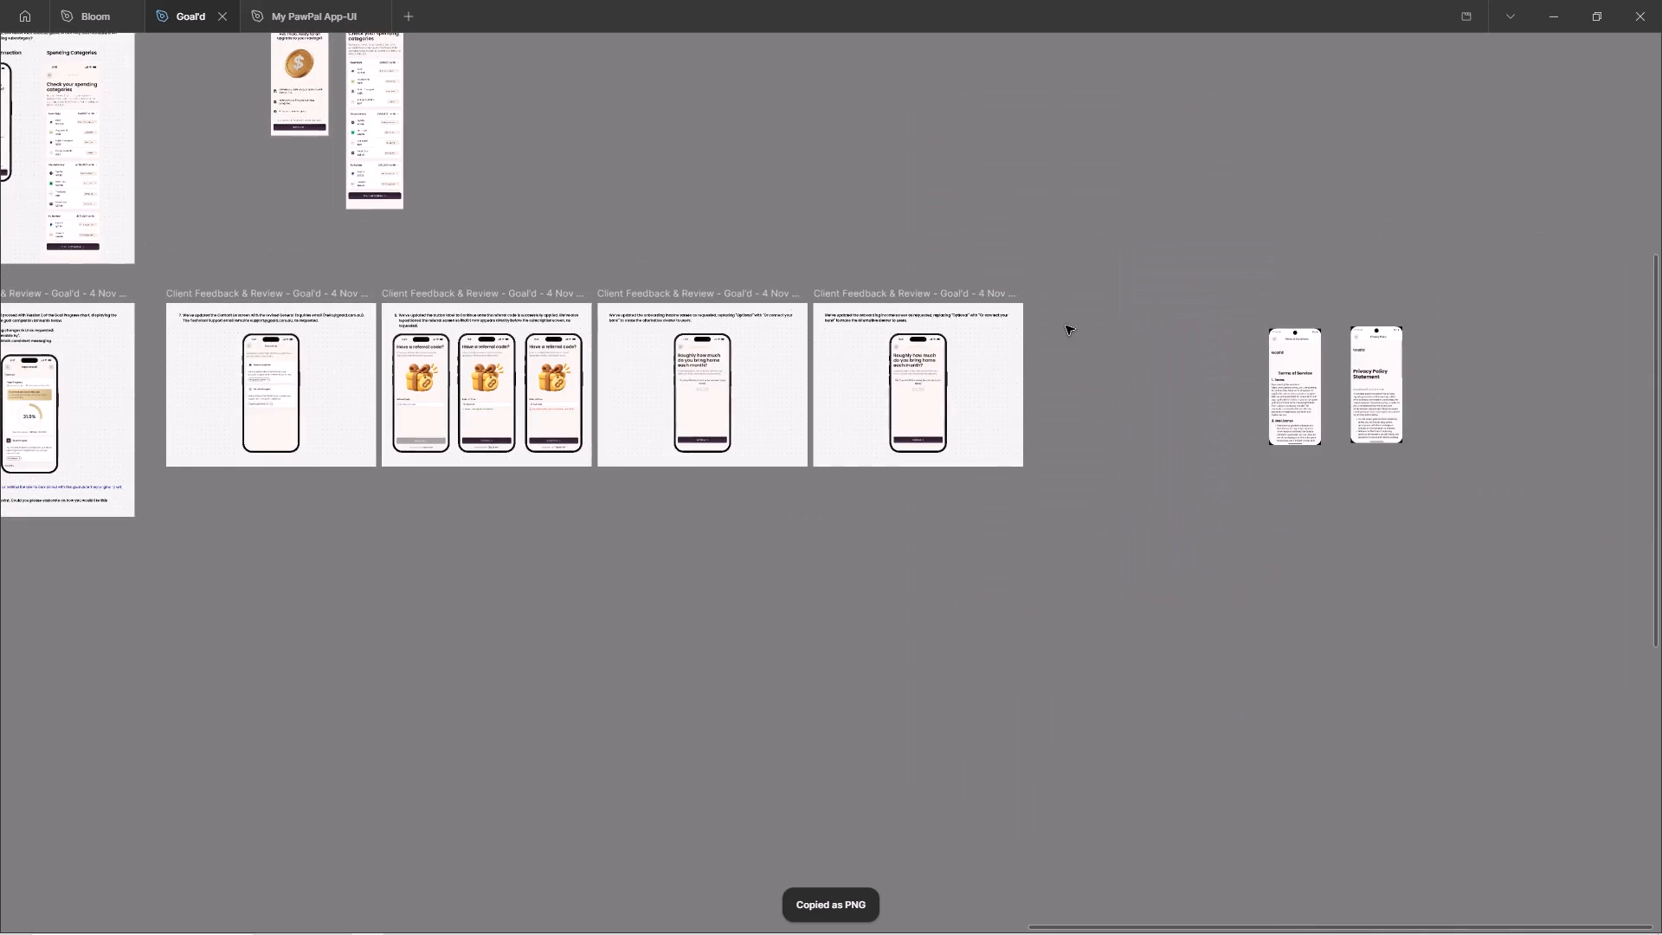
pyautogui.keyDown('ctrl'); pyautogui.scroll(7, 1066, 326); pyautogui.keyUp('ctrl')
pyautogui.rightClick(1099, 274)
pyautogui.click(1151, 286)
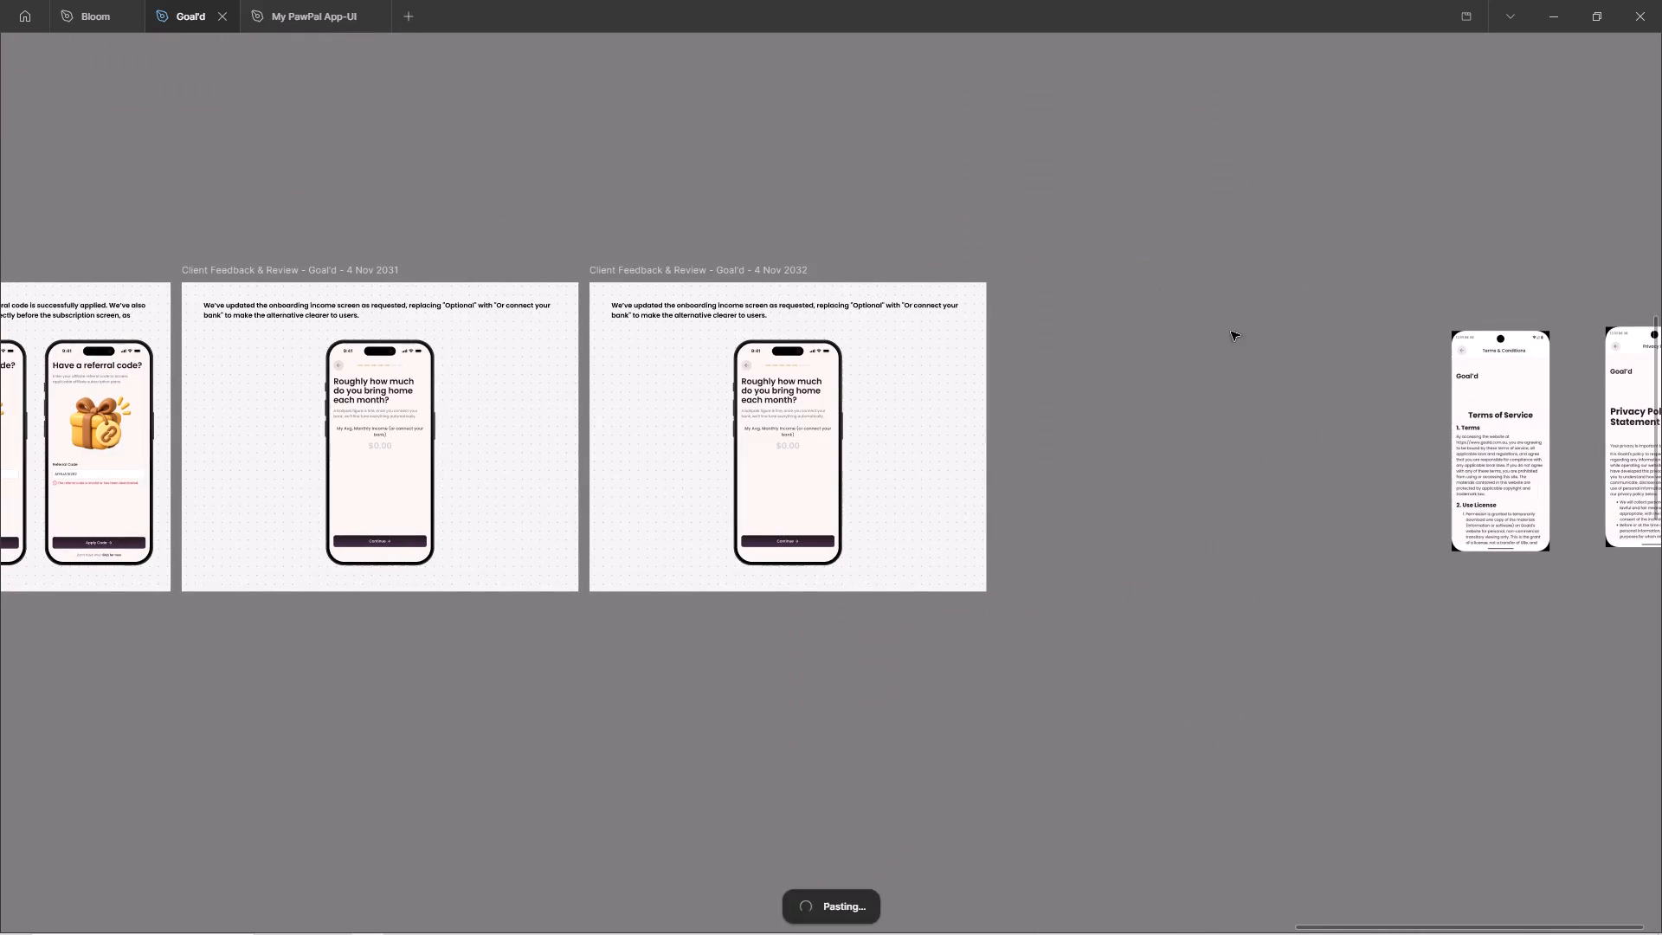
pyautogui.keyDown('ctrl'); pyautogui.scroll(-3, 1041, 487); pyautogui.keyUp('ctrl')
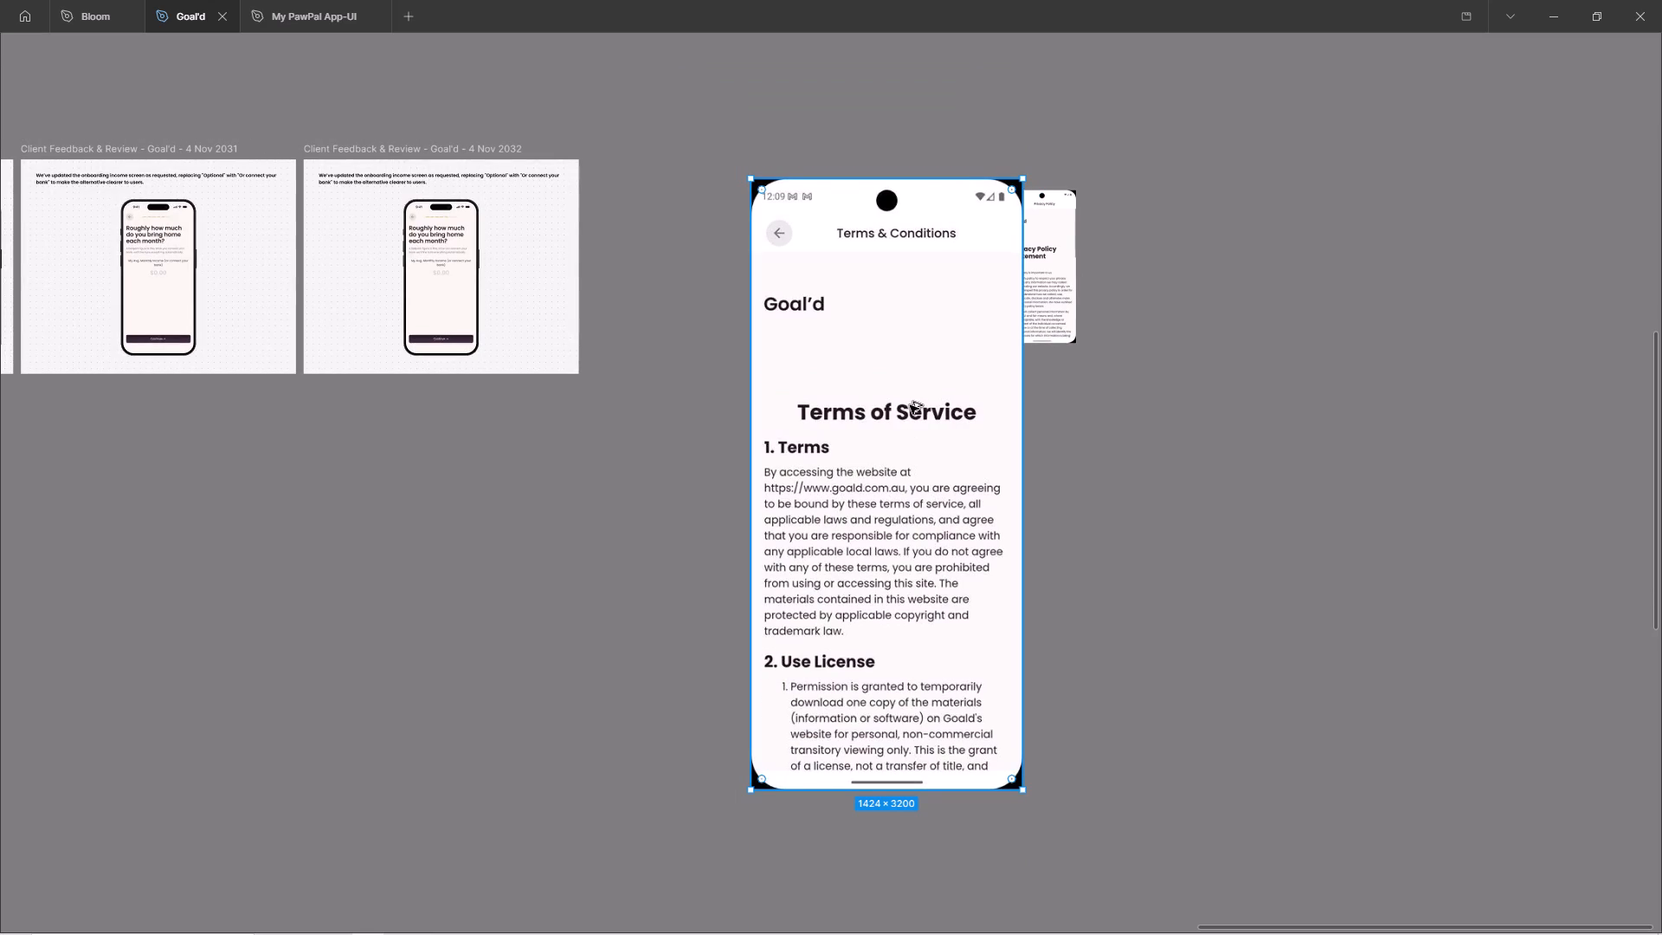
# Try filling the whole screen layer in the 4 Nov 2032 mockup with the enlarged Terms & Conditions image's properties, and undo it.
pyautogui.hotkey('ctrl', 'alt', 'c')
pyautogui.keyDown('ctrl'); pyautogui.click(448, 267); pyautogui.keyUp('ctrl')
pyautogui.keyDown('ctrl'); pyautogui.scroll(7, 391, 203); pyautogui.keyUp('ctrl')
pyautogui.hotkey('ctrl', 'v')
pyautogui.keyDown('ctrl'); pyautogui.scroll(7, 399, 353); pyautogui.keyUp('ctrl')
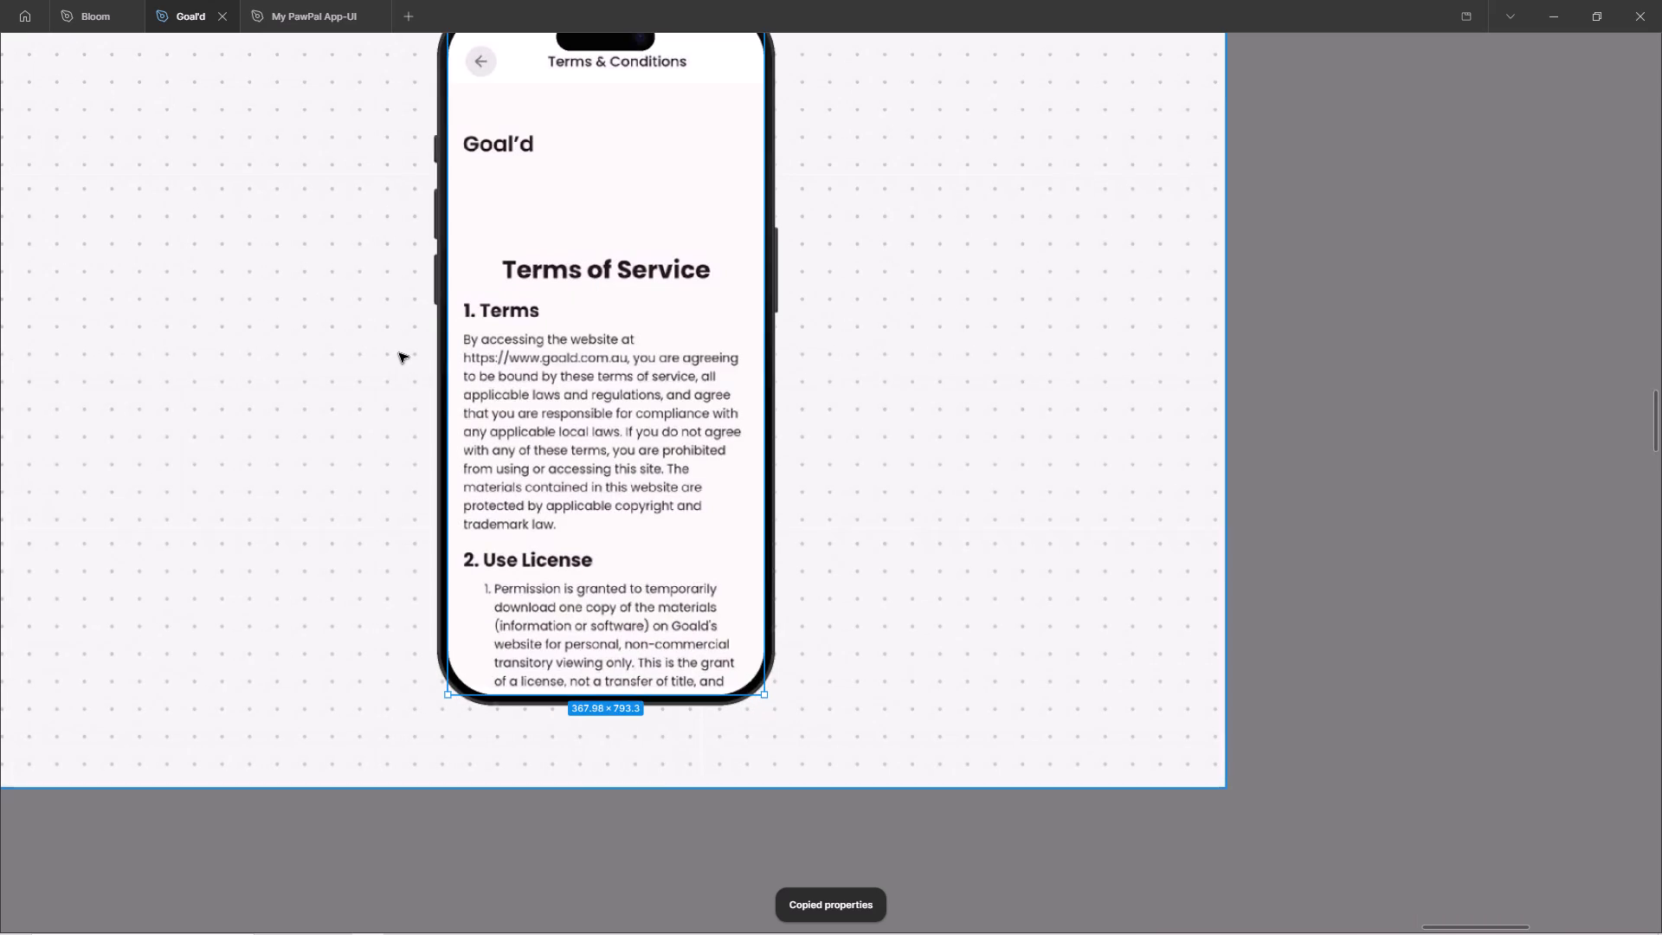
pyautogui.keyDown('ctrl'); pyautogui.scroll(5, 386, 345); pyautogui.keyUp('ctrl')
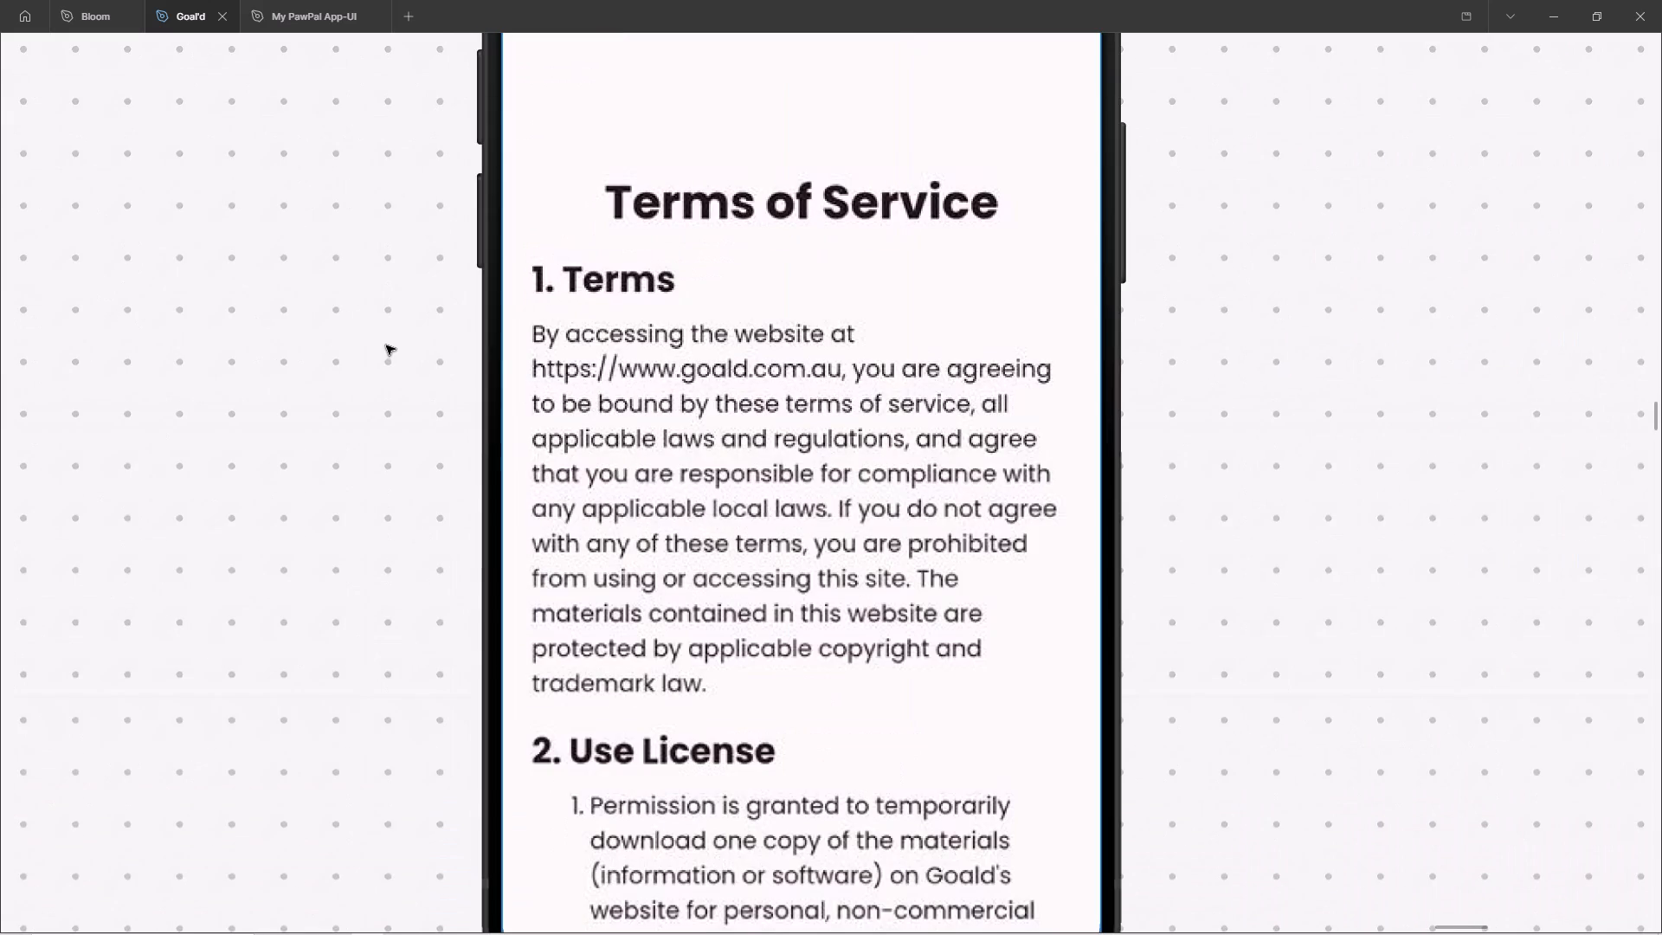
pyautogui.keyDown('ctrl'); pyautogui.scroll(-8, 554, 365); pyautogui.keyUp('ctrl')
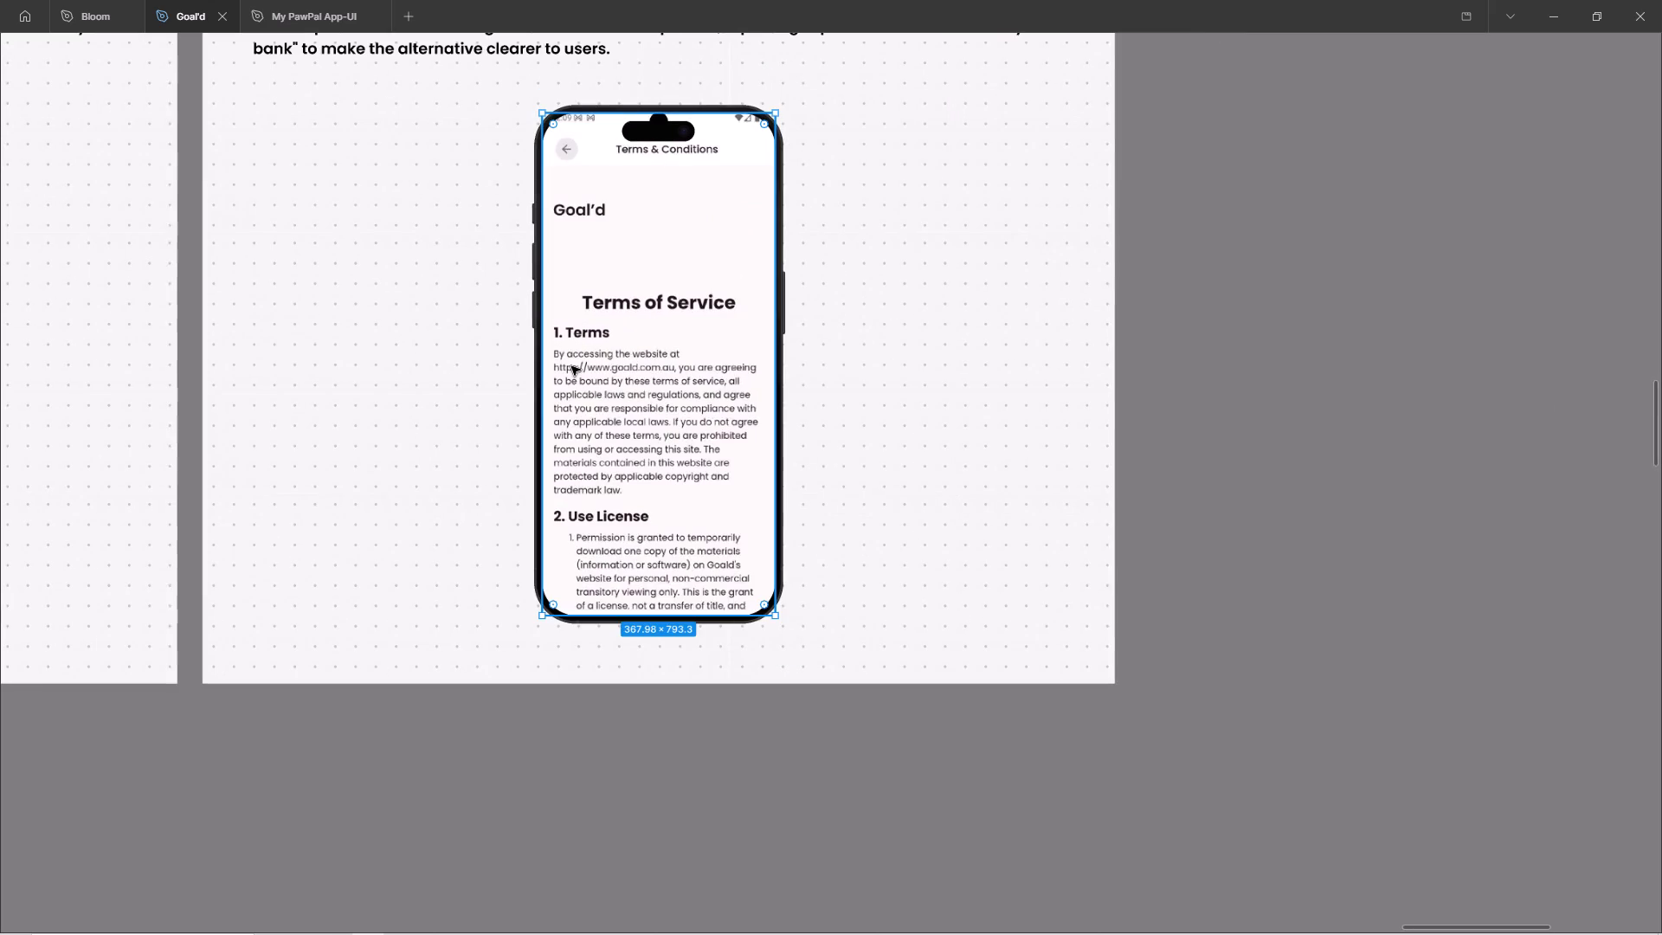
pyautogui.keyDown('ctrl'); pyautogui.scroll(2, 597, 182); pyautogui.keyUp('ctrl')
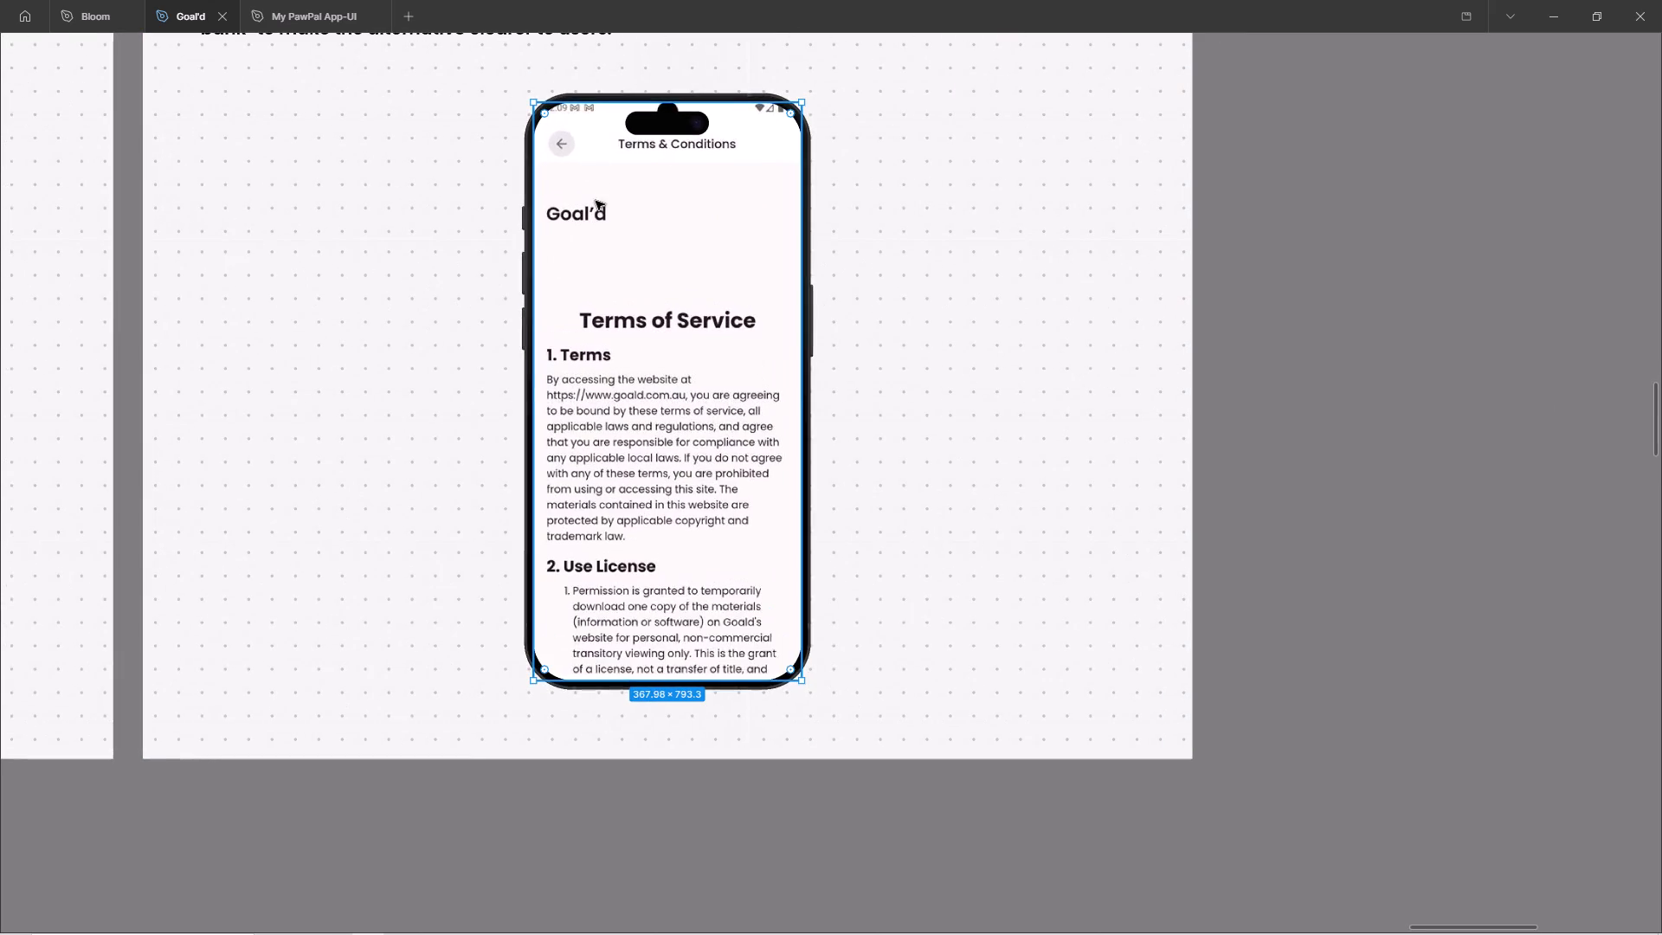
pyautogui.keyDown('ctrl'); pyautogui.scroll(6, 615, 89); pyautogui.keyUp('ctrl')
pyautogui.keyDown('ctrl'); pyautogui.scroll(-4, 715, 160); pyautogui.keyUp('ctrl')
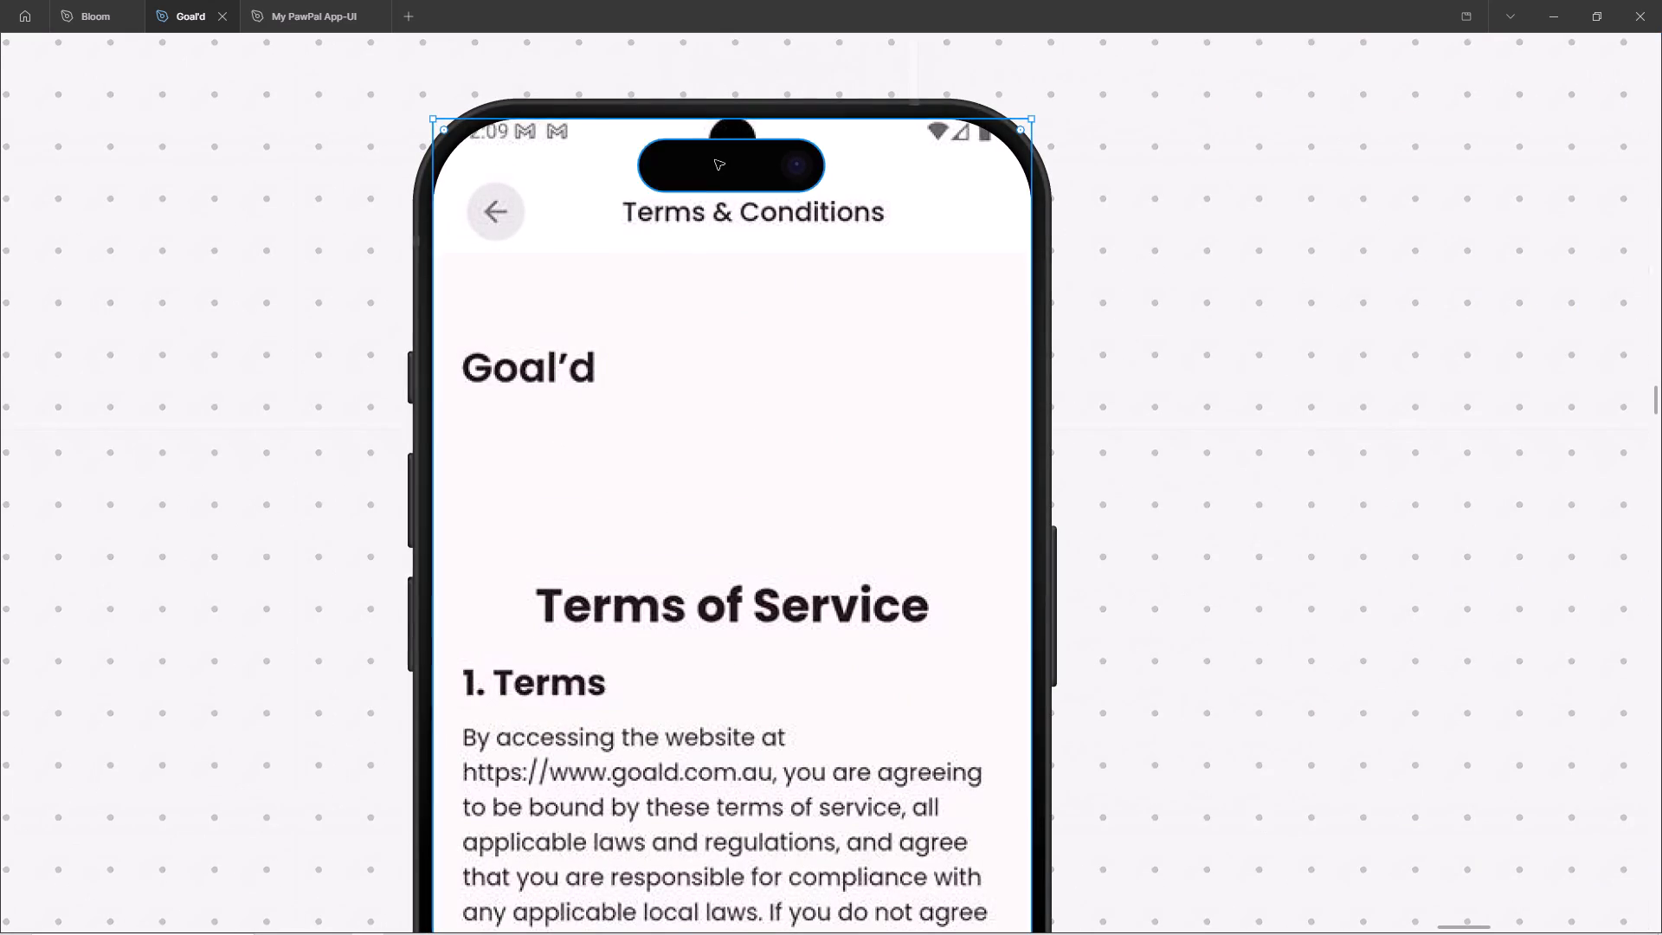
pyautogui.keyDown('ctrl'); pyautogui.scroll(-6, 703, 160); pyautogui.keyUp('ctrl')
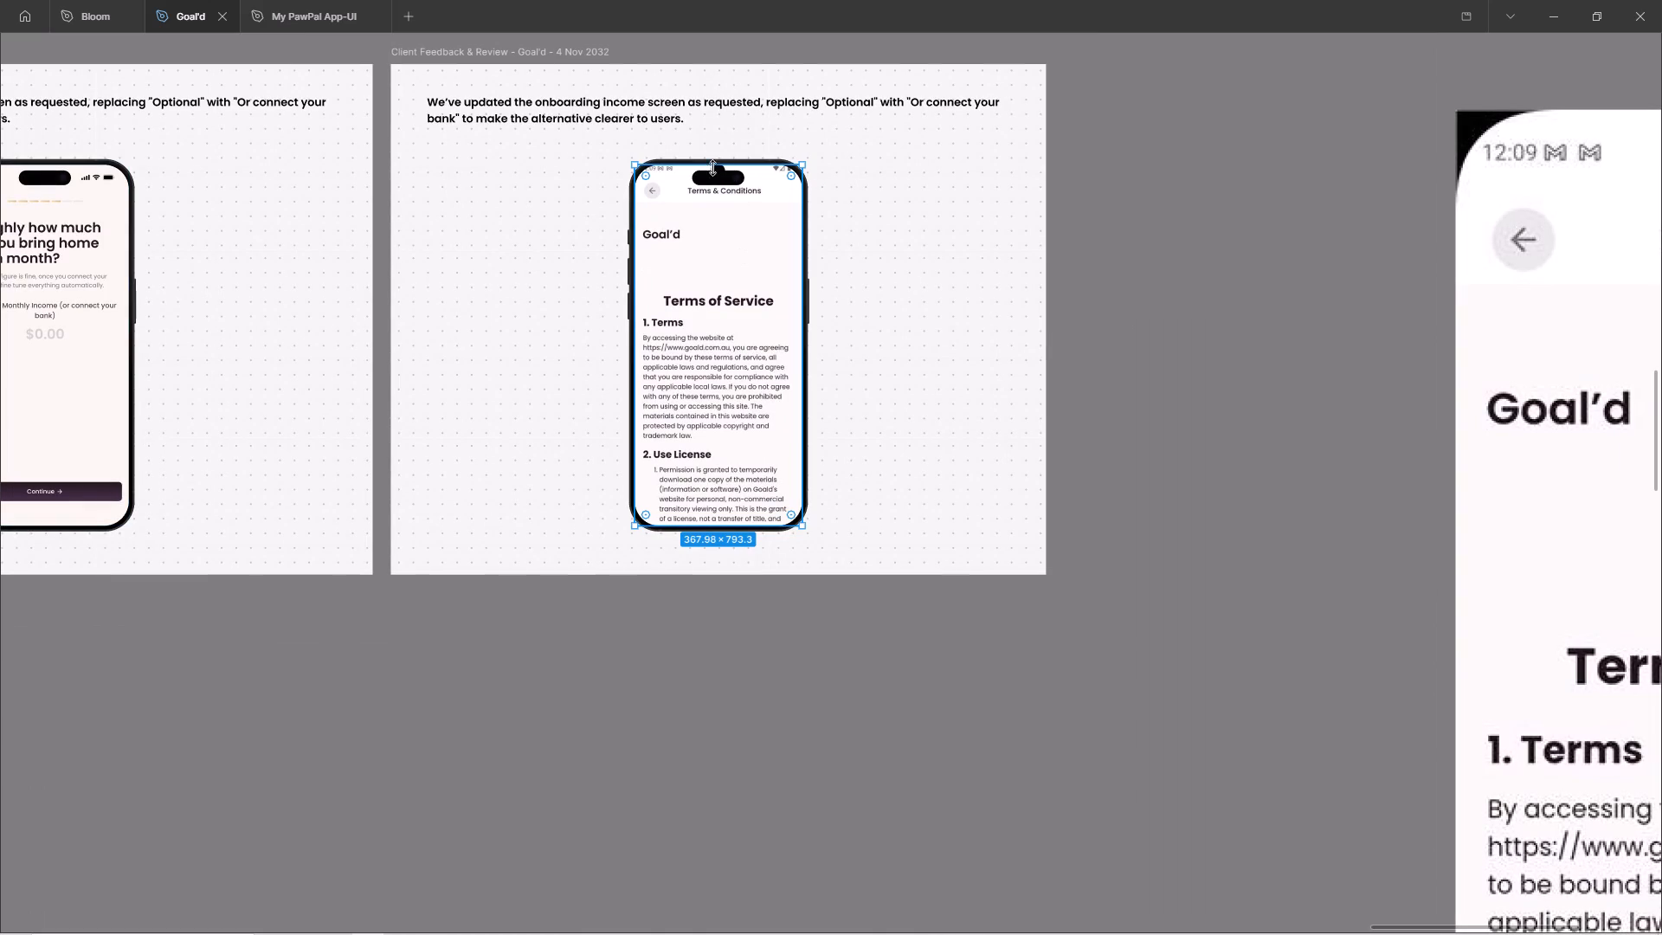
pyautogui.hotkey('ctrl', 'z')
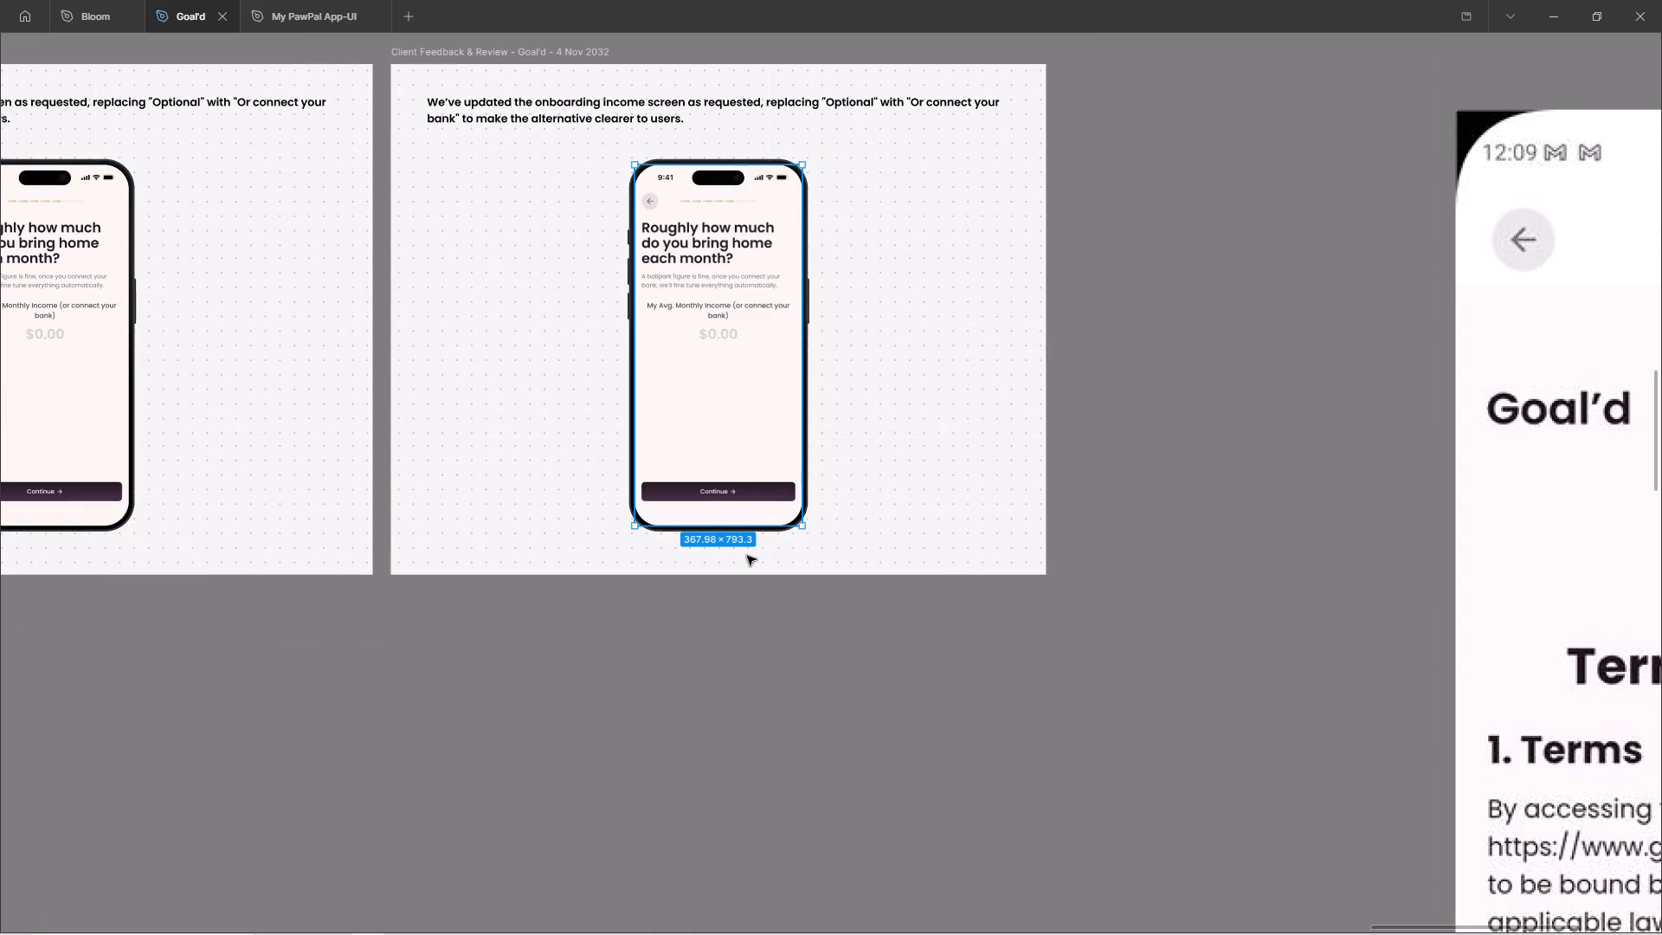
# Crop the 4 Nov 2032 mockup's screen layer to just the status bar, about 368 × 58.
pyautogui.keyDown('ctrl'); pyautogui.moveTo(757, 527); pyautogui.dragTo(774, 320); pyautogui.keyUp('ctrl')
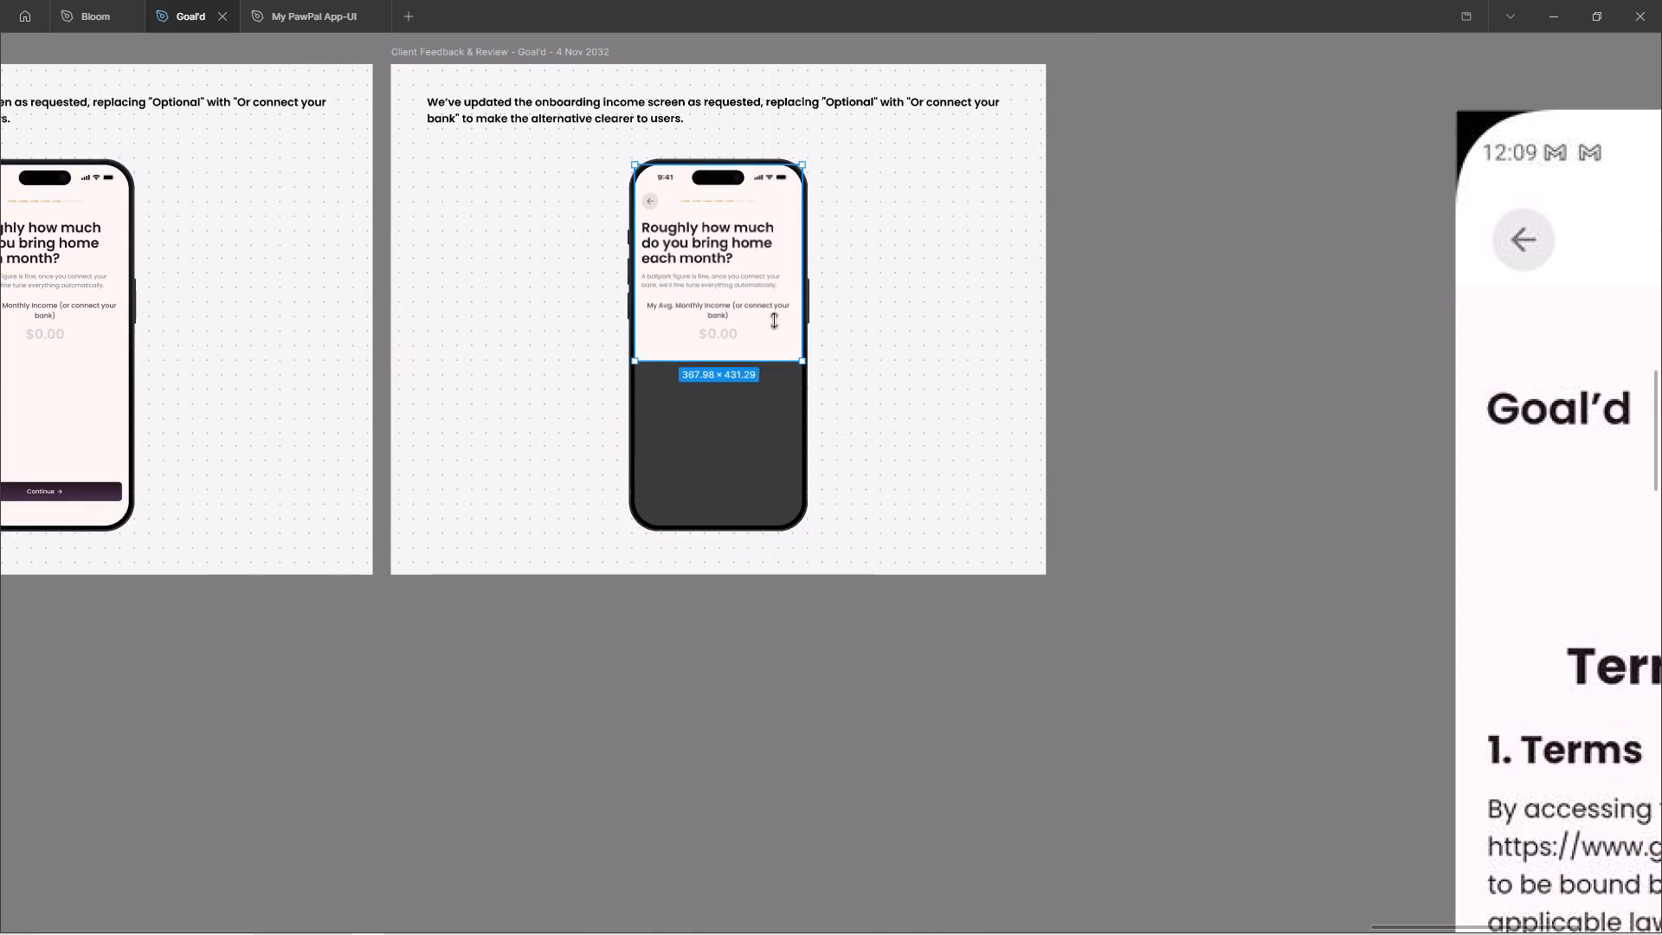
pyautogui.keyDown('ctrl'); pyautogui.moveTo(774, 320); pyautogui.dragTo(786, 192); pyautogui.keyUp('ctrl')
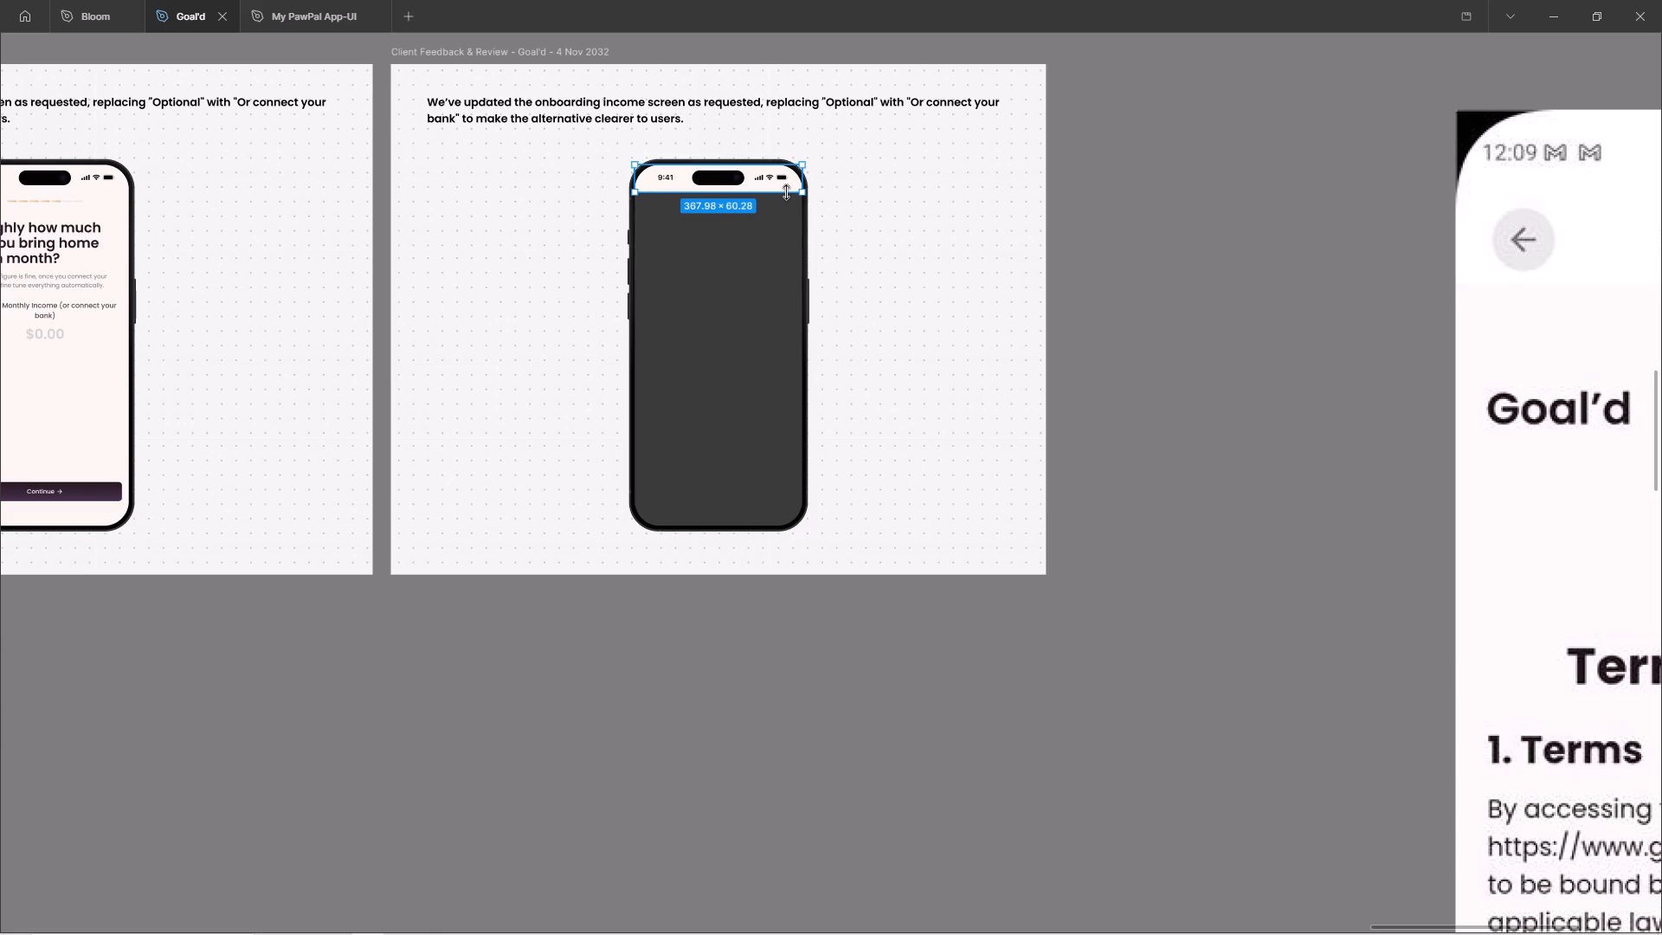
pyautogui.keyDown('ctrl'); pyautogui.moveTo(786, 192); pyautogui.dragTo(787, 191); pyautogui.keyUp('ctrl')
pyautogui.keyDown('ctrl'); pyautogui.scroll(-2, 784, 206); pyautogui.keyUp('ctrl')
pyautogui.keyDown('ctrl'); pyautogui.click(1041, 389); pyautogui.keyUp('ctrl')
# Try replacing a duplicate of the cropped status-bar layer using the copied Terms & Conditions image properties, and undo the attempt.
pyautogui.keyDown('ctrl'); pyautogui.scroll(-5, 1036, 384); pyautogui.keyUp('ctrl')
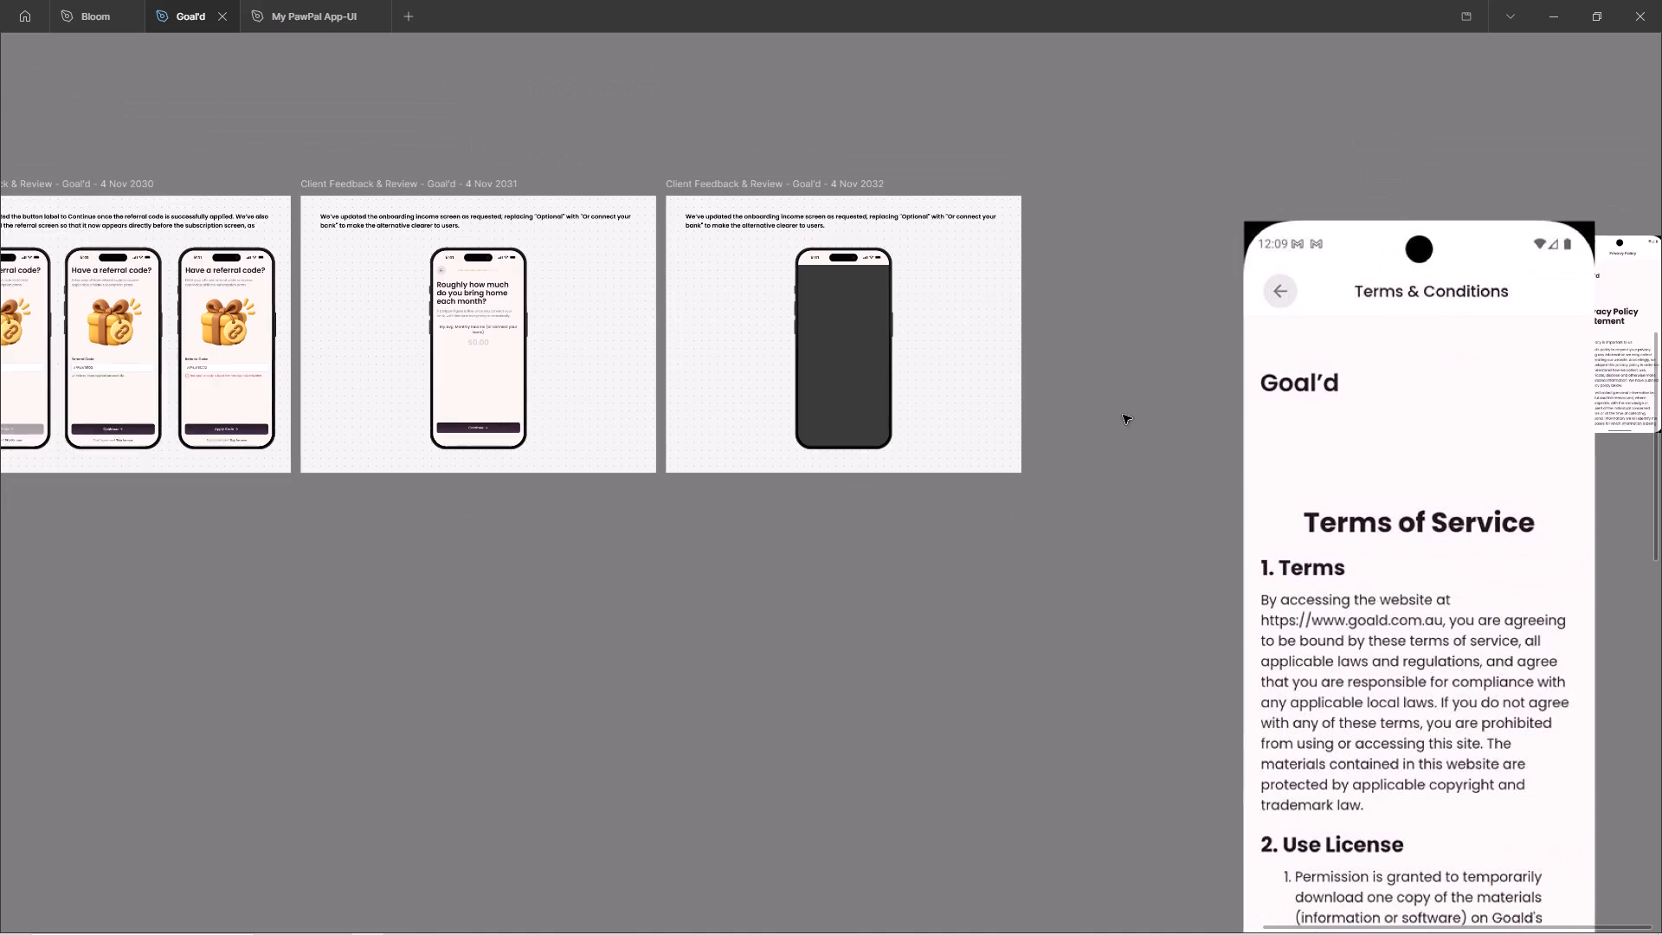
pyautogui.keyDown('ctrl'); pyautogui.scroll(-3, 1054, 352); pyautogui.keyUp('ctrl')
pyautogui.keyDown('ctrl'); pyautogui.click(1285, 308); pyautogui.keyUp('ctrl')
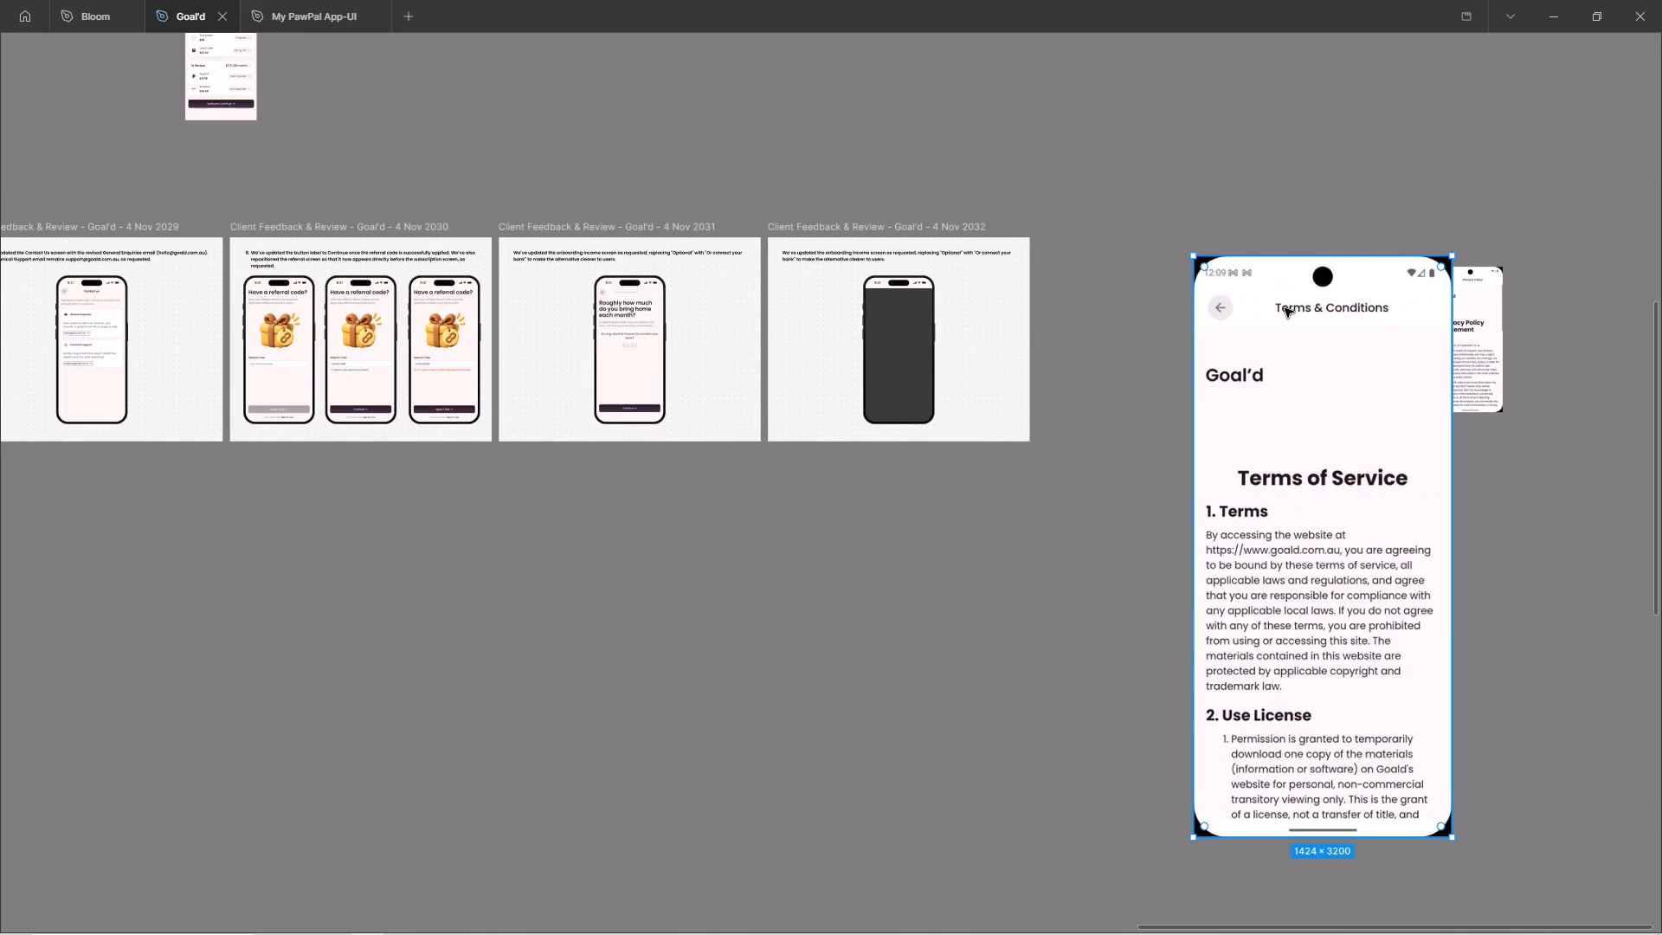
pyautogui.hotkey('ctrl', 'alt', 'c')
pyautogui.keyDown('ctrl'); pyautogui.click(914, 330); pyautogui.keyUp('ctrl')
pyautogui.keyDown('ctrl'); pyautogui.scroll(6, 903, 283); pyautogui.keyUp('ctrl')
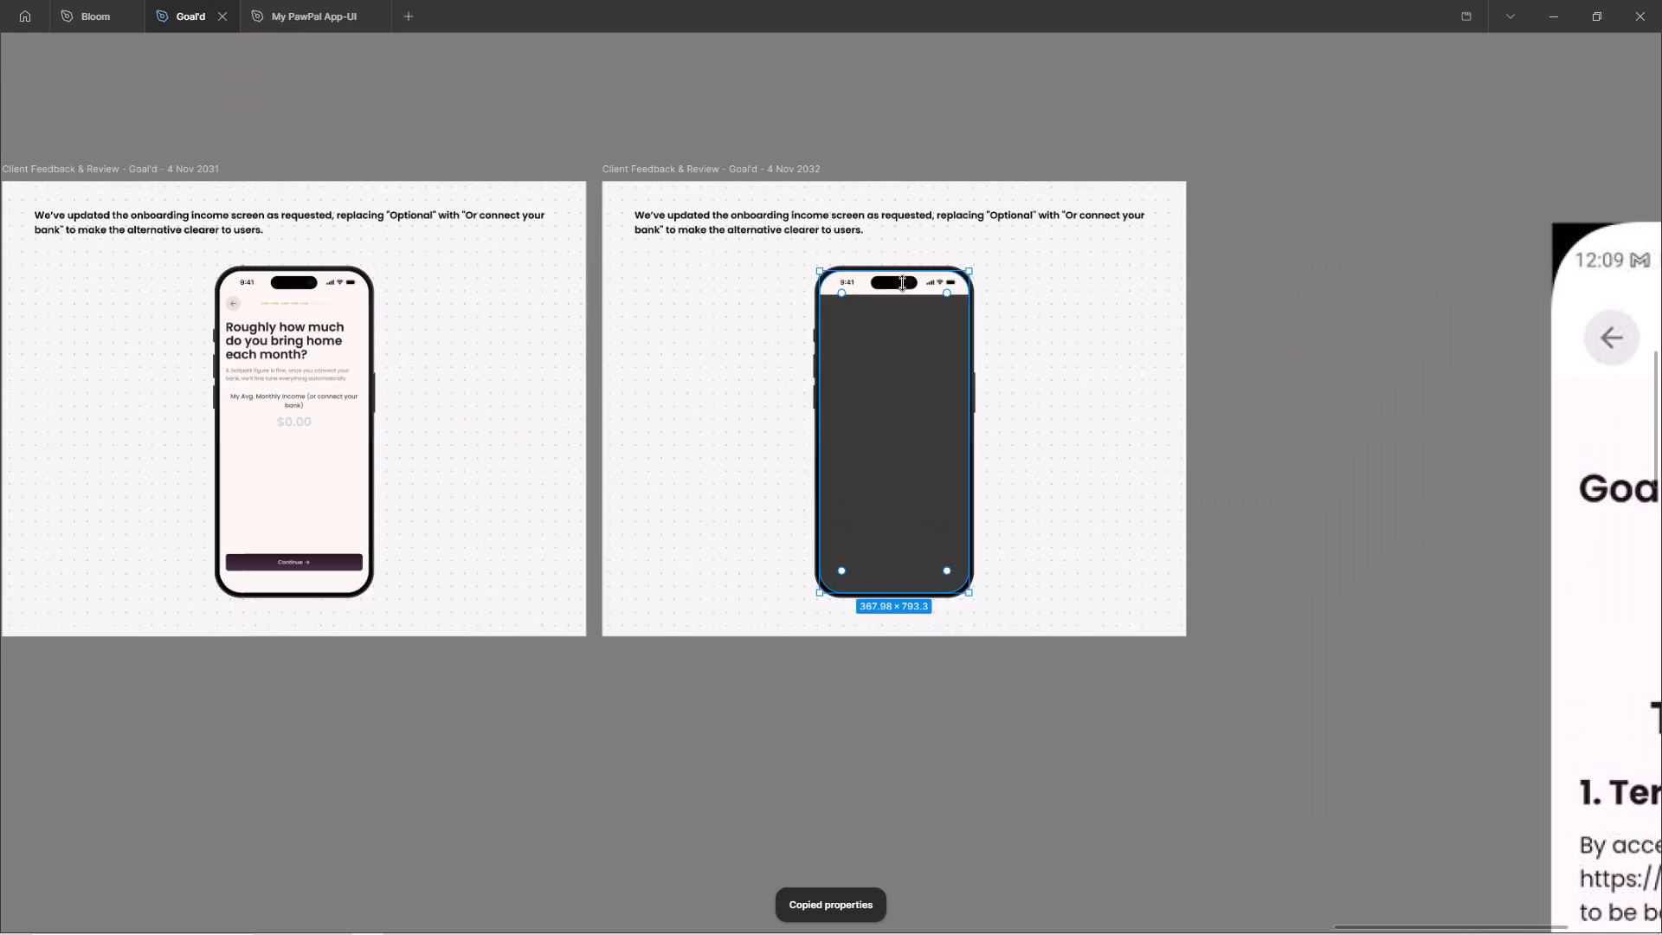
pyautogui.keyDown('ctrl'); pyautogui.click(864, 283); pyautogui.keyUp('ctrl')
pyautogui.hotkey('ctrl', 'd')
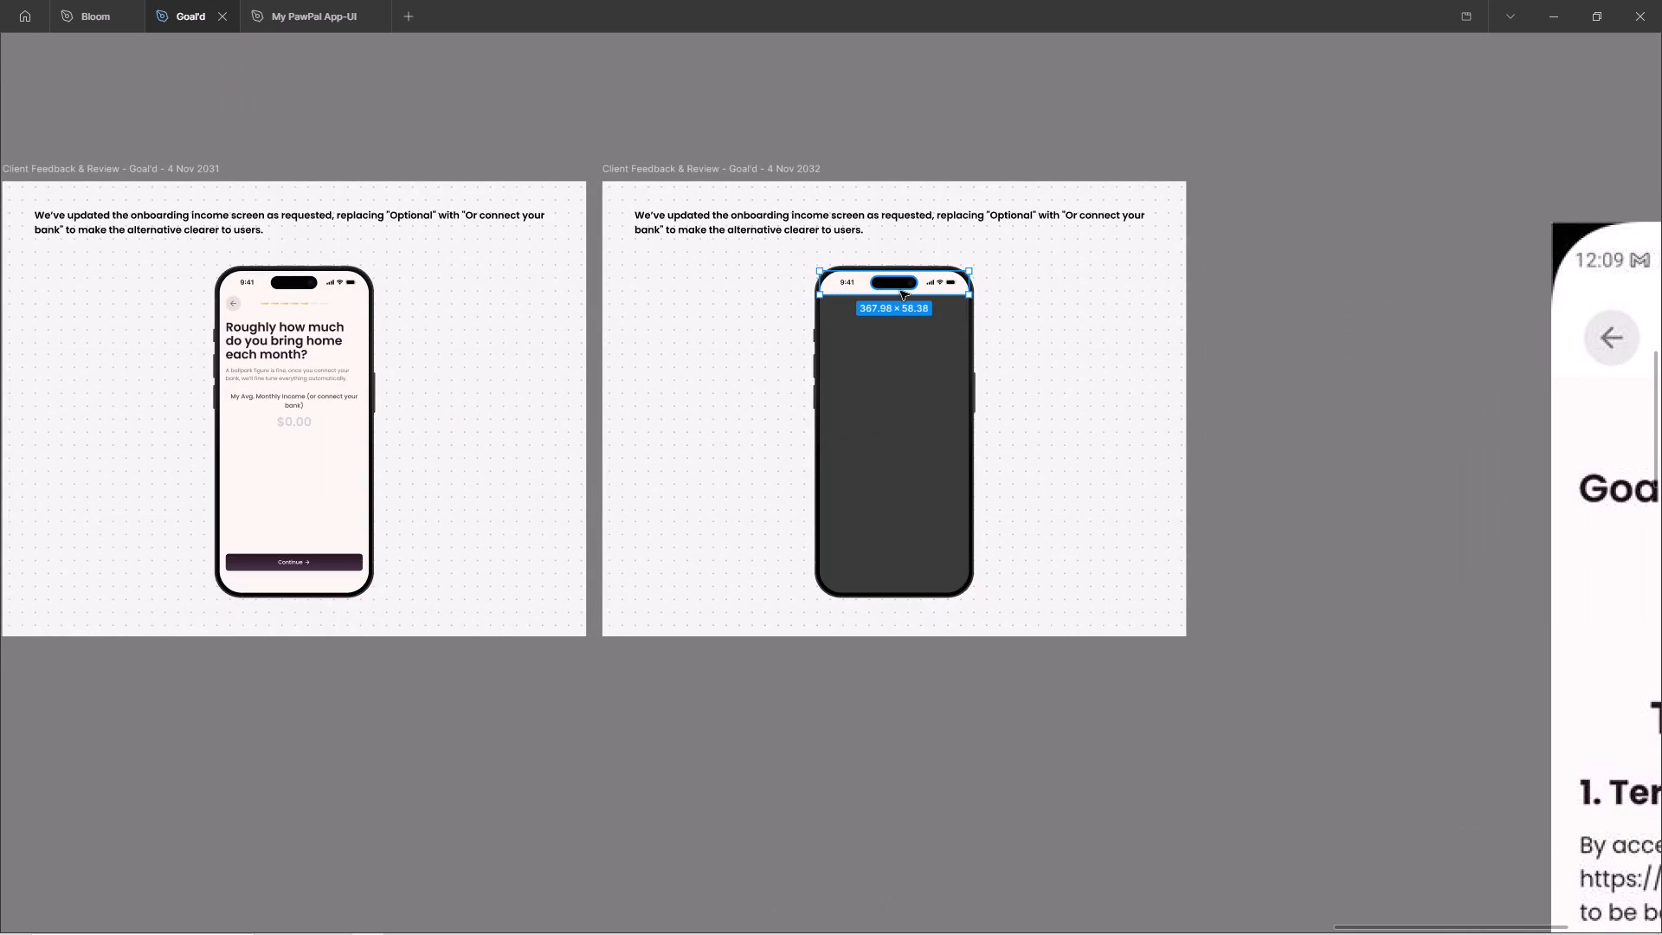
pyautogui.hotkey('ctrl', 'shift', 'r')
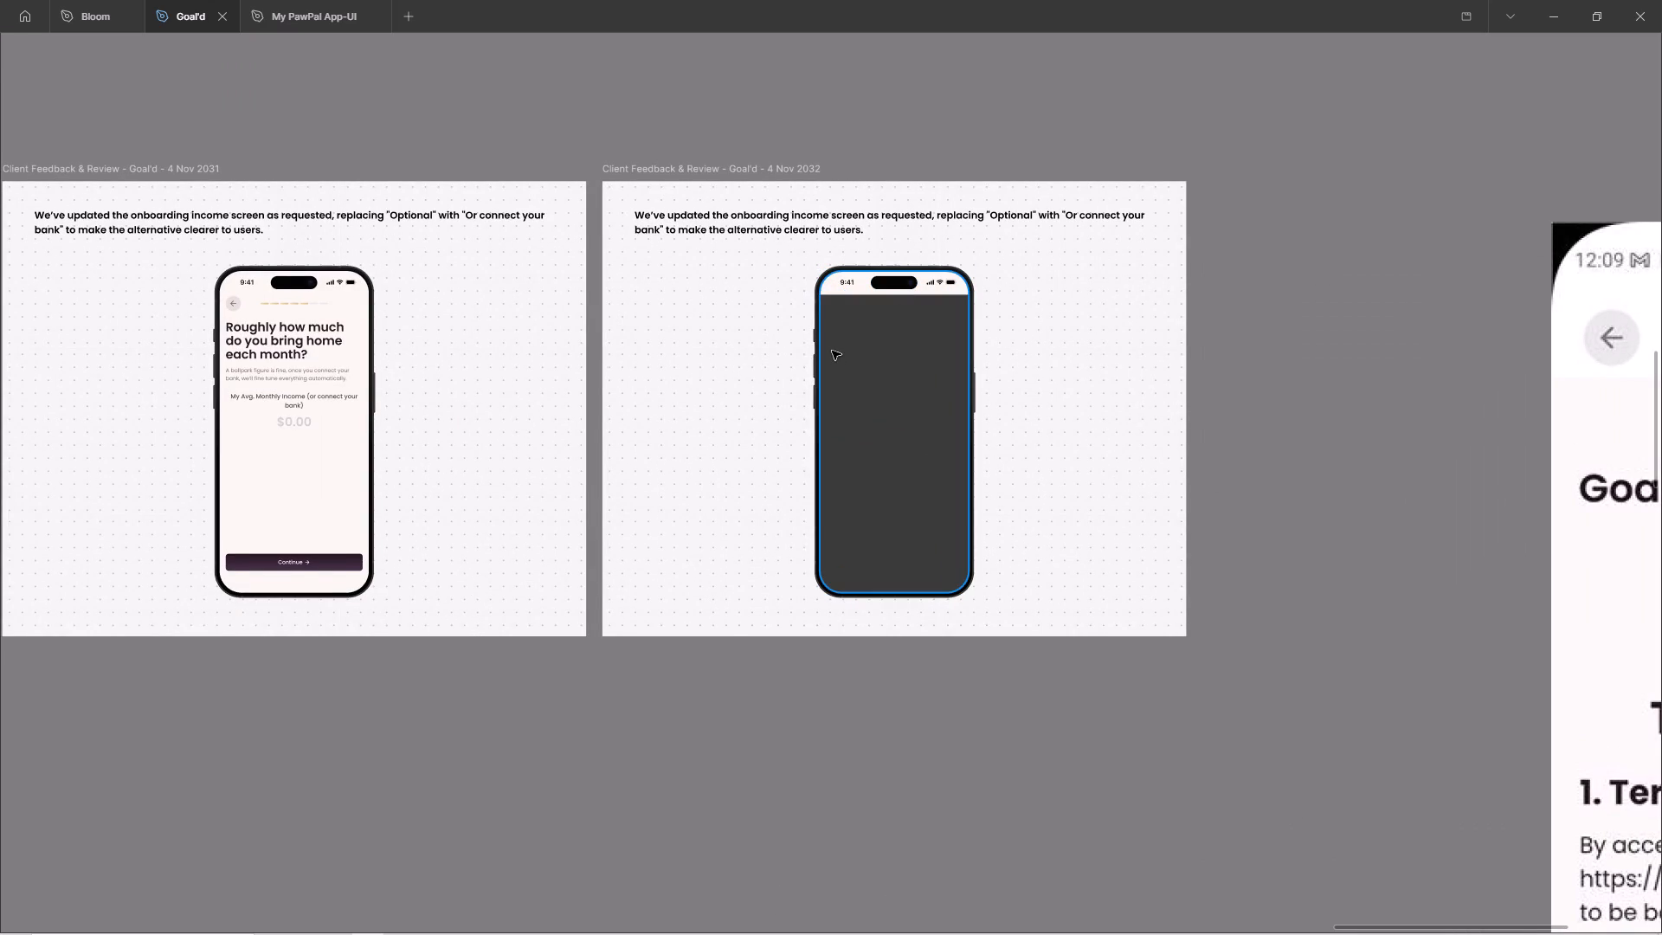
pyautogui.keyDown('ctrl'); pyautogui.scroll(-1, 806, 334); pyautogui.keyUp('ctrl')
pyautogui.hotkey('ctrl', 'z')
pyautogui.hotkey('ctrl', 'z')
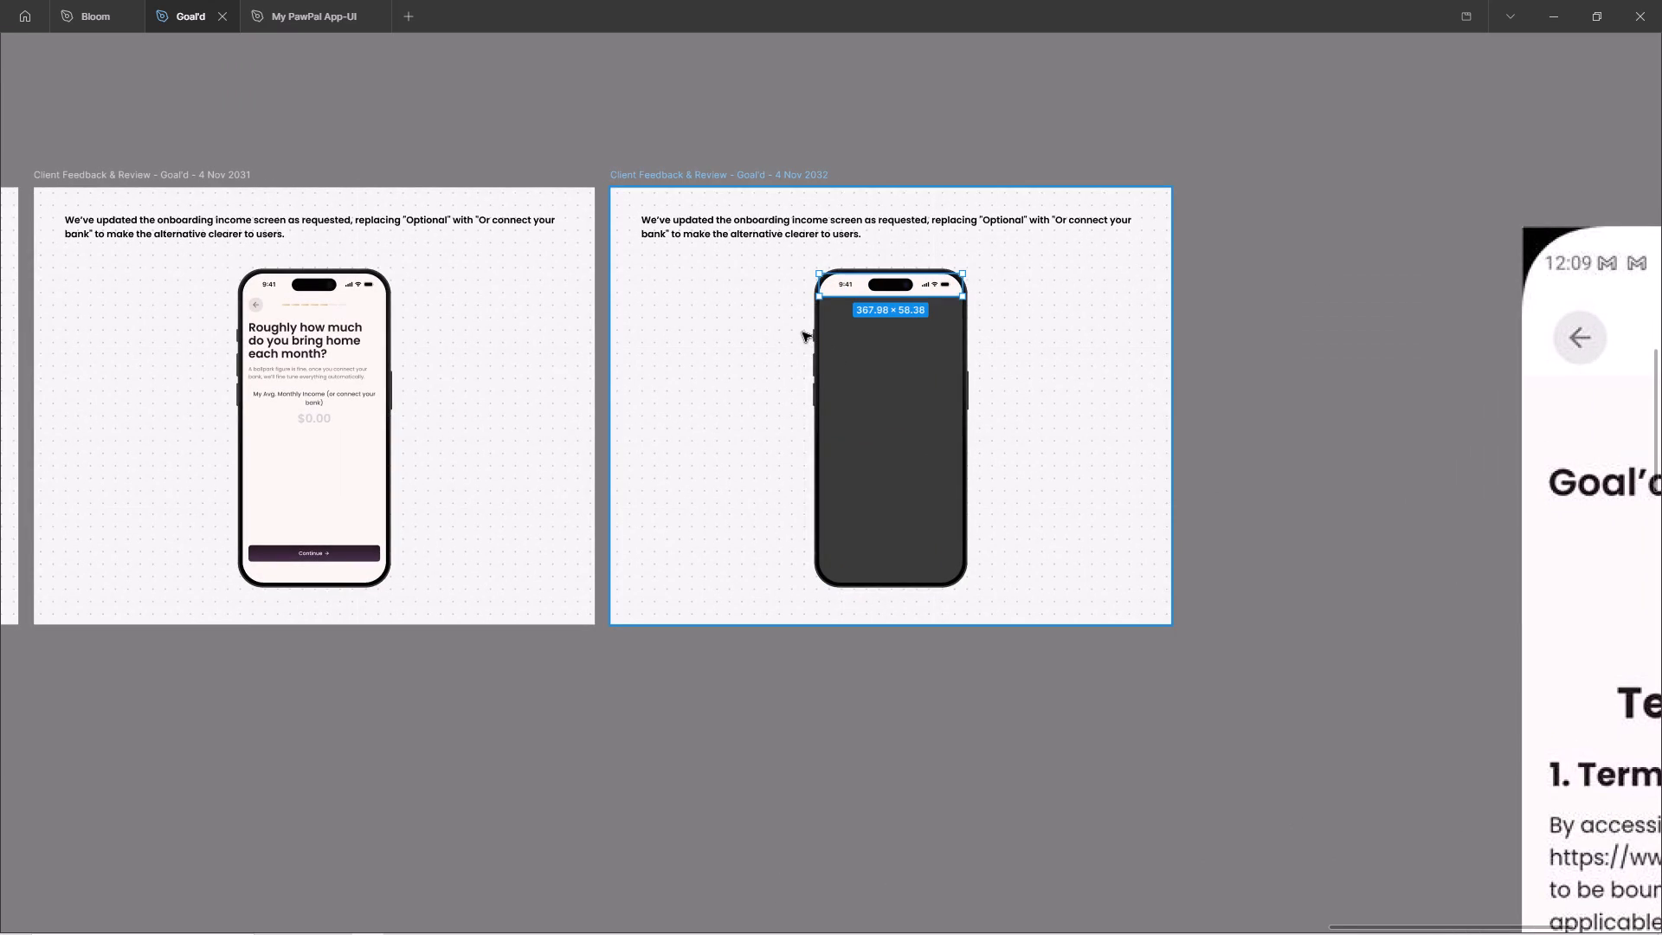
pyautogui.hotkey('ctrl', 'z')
# Duplicate the cropped status-bar layer and move the copy down to just below the original inside the phone.
pyautogui.keyDown('ctrl'); pyautogui.click(1236, 440); pyautogui.keyUp('ctrl')
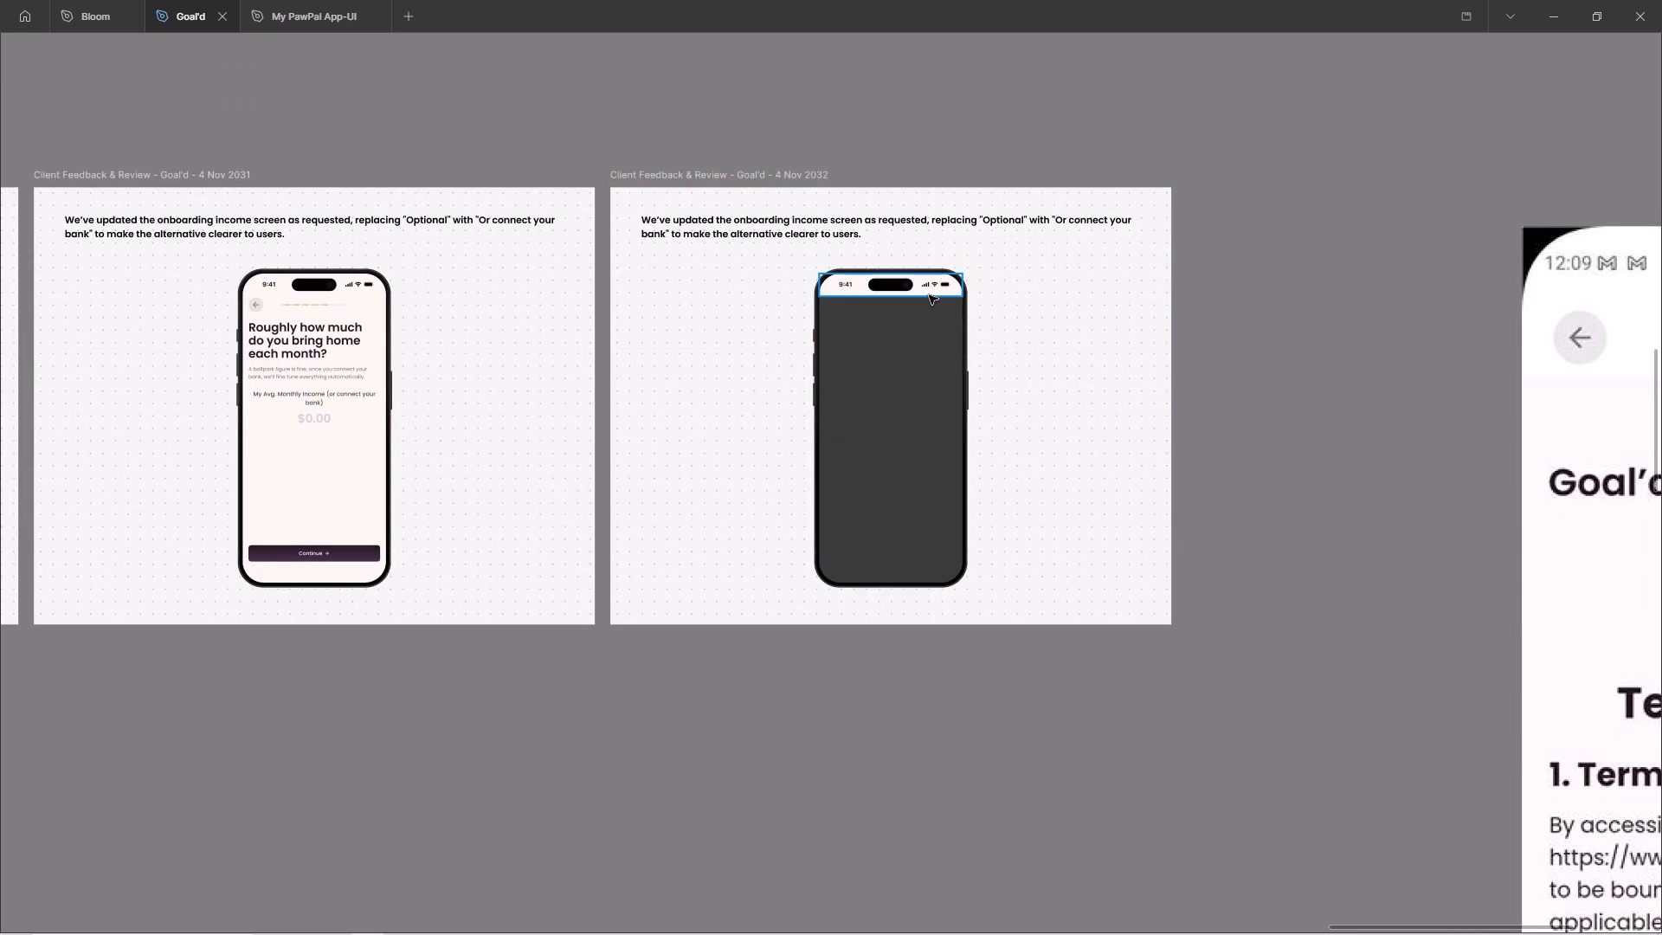
pyautogui.keyDown('ctrl'); pyautogui.click(929, 295); pyautogui.keyUp('ctrl')
pyautogui.hotkey('ctrl', 'd')
pyautogui.hotkey('shift', 'Down')
pyautogui.hotkey('shift', 'Down')
pyautogui.hotkey('shift', 'Down')
pyautogui.hotkey('shift', 'Down')
pyautogui.hotkey('shift', 'Down')
pyautogui.hotkey('shift', 'Down')
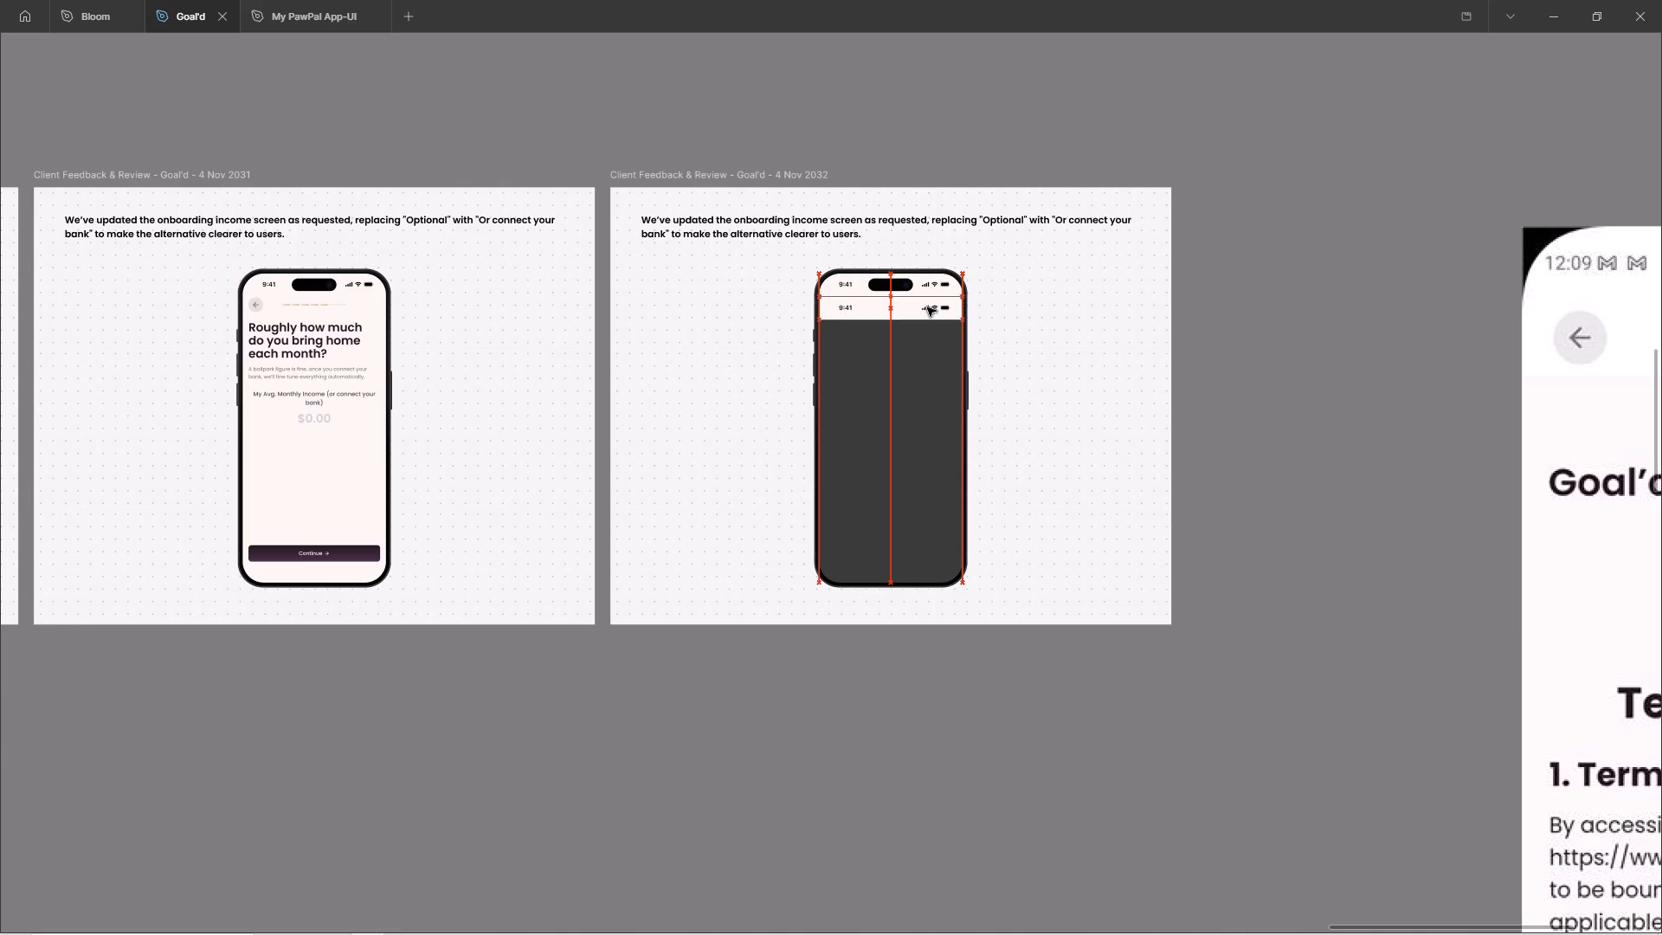
pyautogui.hotkey('shift', 'Down')
# Copy the enlarged Terms & Conditions image's properties onto the duplicated strip below the status bar.
pyautogui.keyDown('ctrl'); pyautogui.scroll(-4, 924, 306); pyautogui.keyUp('ctrl')
pyautogui.keyDown('ctrl'); pyautogui.click(1364, 434); pyautogui.keyUp('ctrl')
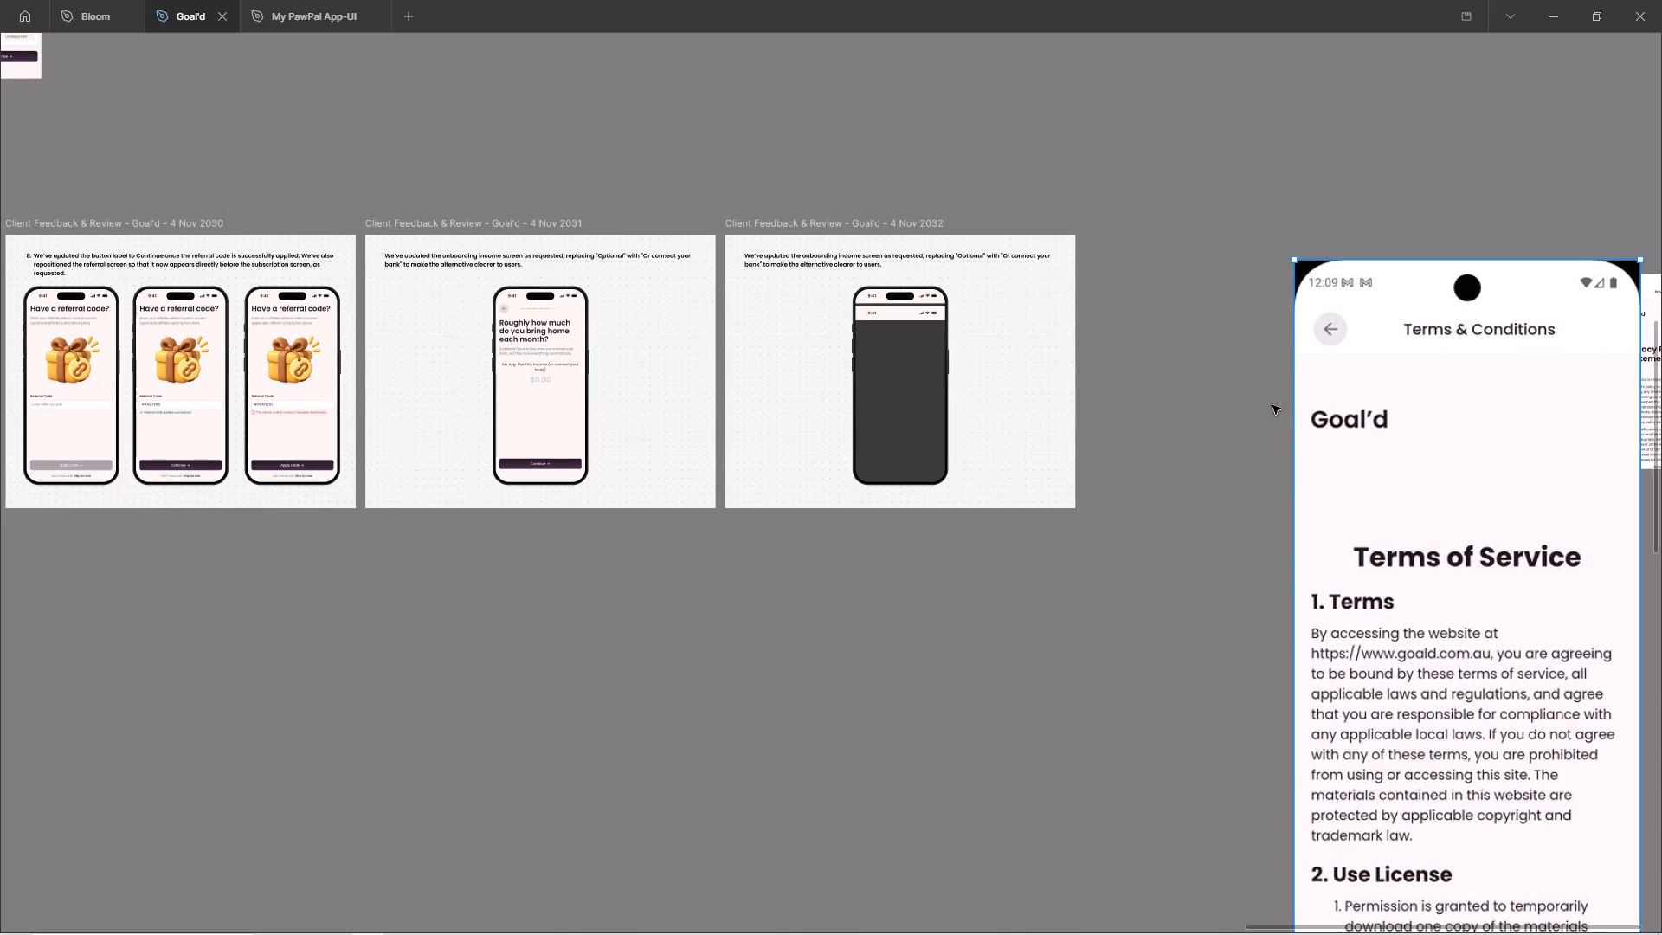
pyautogui.hotkey('ctrl', 'alt', 'c')
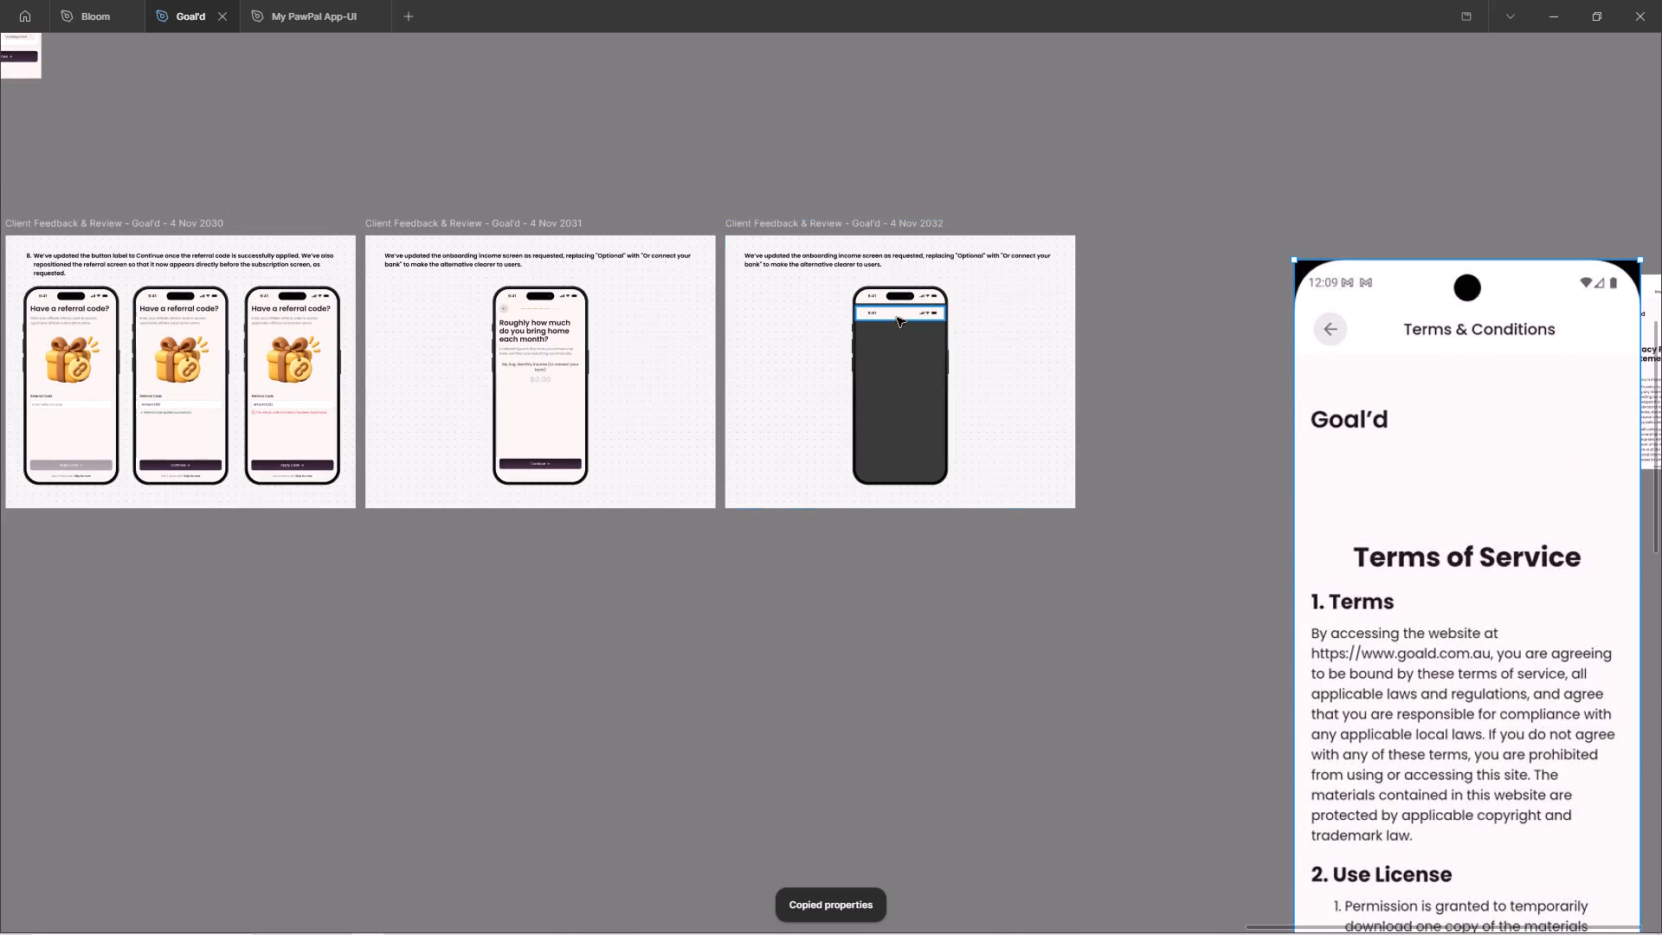
pyautogui.keyDown('ctrl'); pyautogui.click(895, 317); pyautogui.keyUp('ctrl')
pyautogui.keyDown('ctrl'); pyautogui.scroll(5, 895, 319); pyautogui.keyUp('ctrl')
pyautogui.hotkey('ctrl', 'v')
pyautogui.keyDown('ctrl'); pyautogui.scroll(1, 892, 326); pyautogui.keyUp('ctrl')
pyautogui.keyDown('ctrl'); pyautogui.scroll(-1, 892, 326); pyautogui.keyUp('ctrl')
pyautogui.keyDown('ctrl'); pyautogui.scroll(3, 892, 326); pyautogui.keyUp('ctrl')
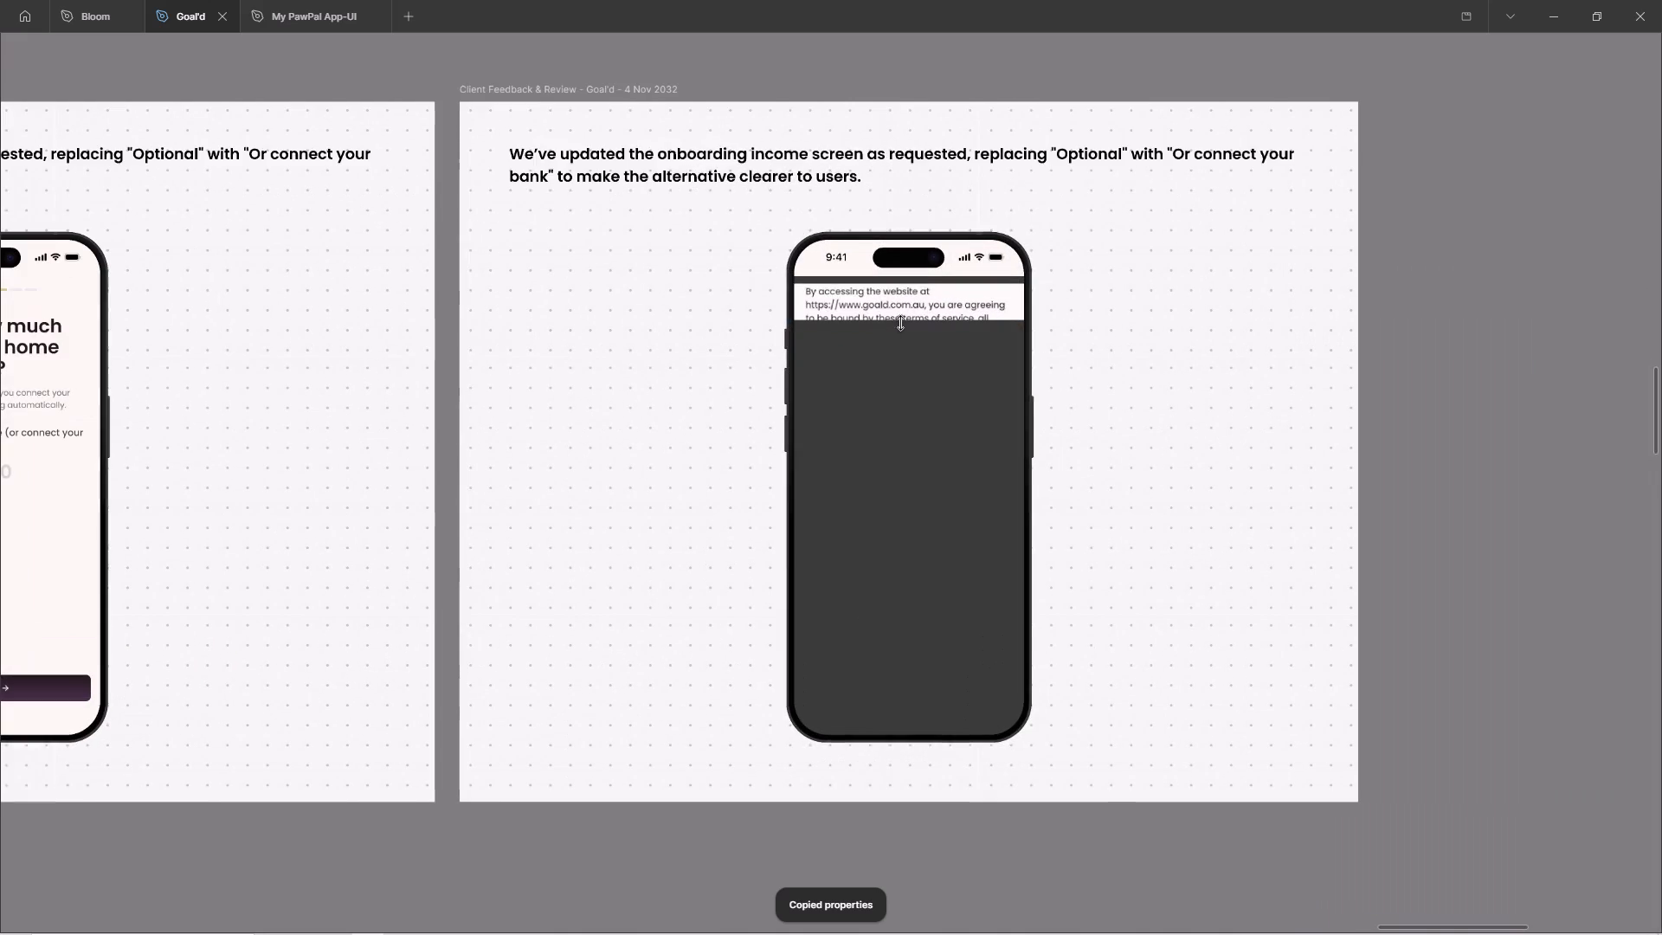
pyautogui.hotkey('ctrl', 'v')
# Extend the Terms & Conditions strip's crop downward and upward to about 368 × 617 and move it to the phone's lower edge.
pyautogui.keyDown('ctrl'); pyautogui.moveTo(924, 319); pyautogui.dragTo(916, 407); pyautogui.keyUp('ctrl')
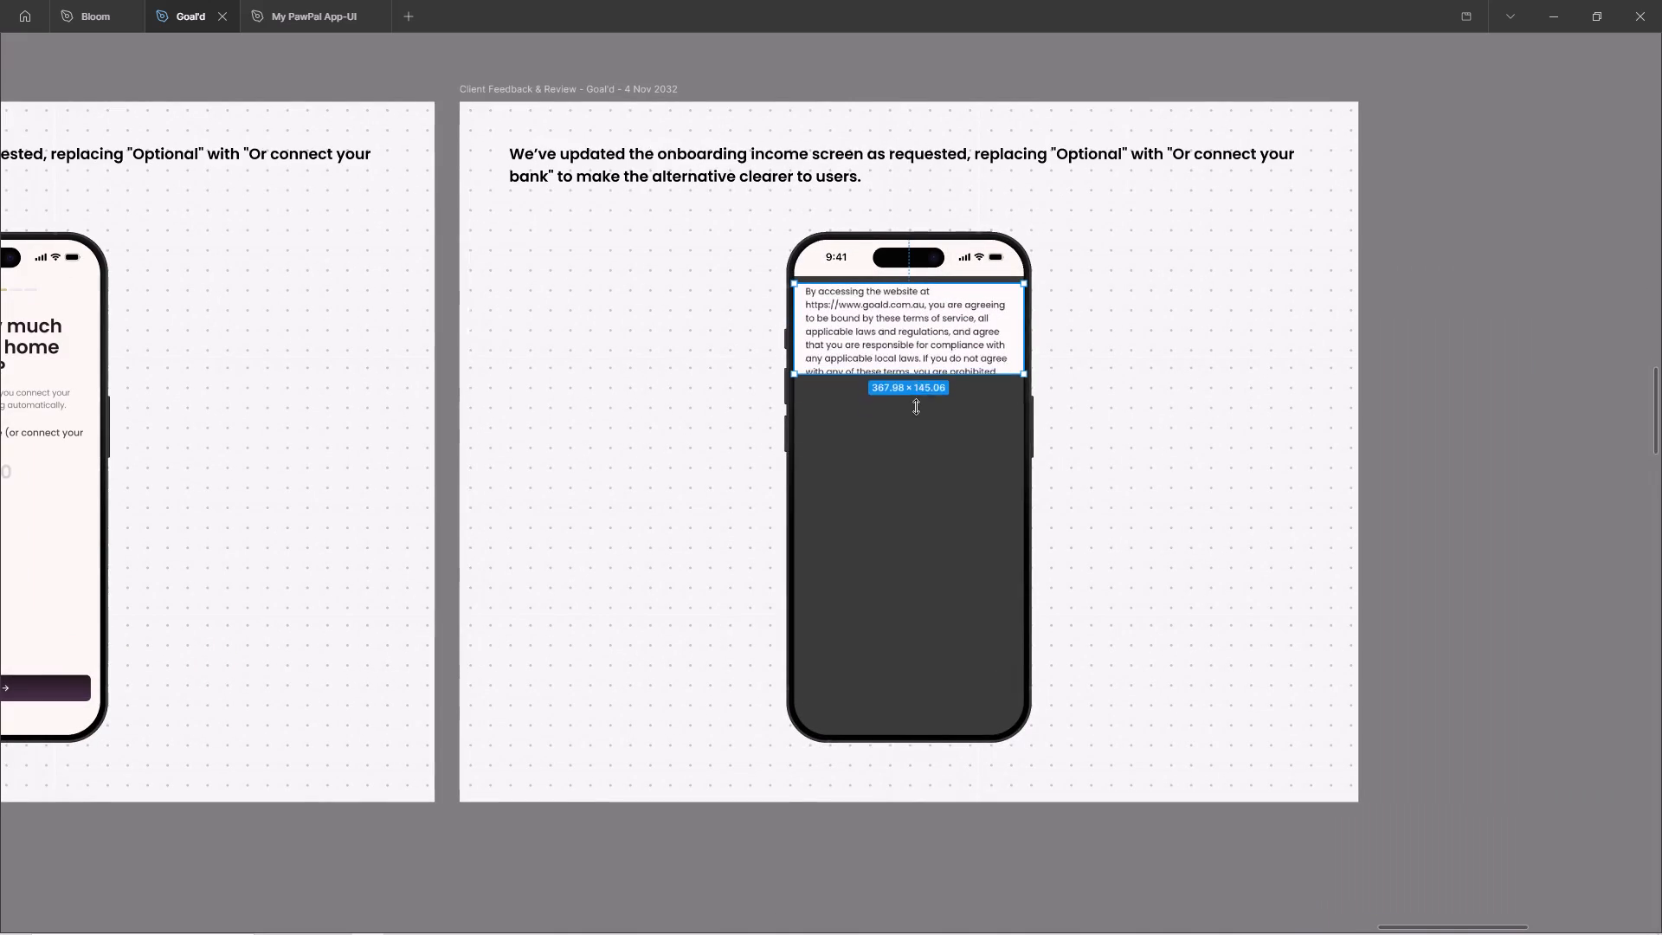
pyautogui.keyDown('ctrl'); pyautogui.moveTo(916, 407); pyautogui.dragTo(945, 553); pyautogui.keyUp('ctrl')
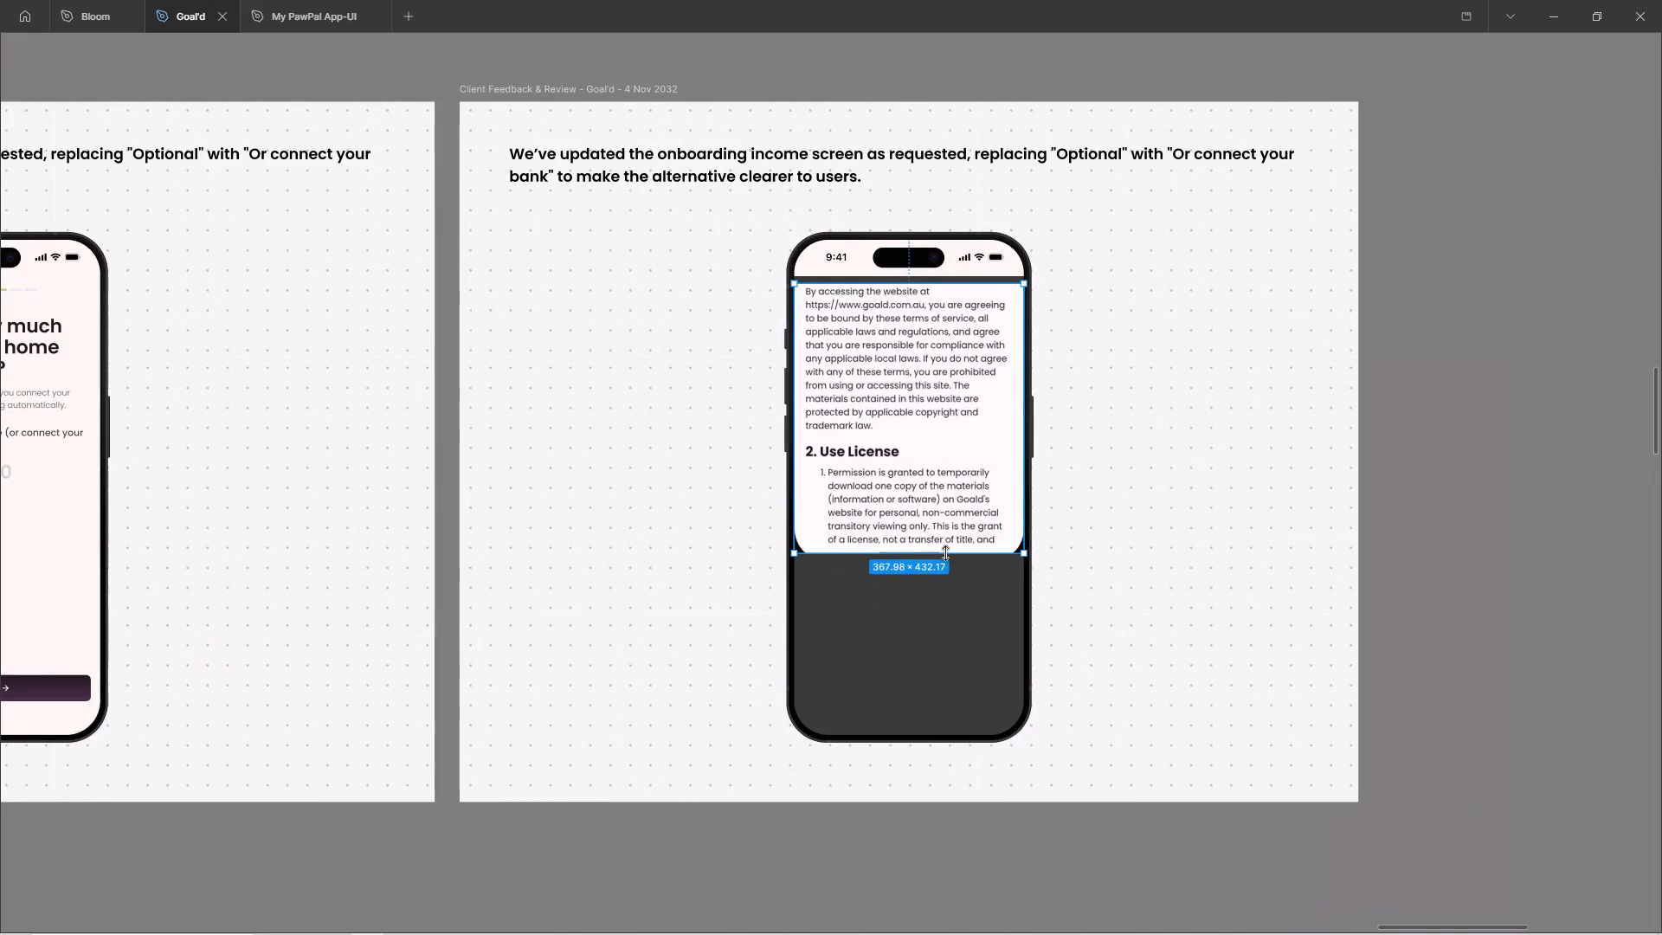
pyautogui.keyDown('ctrl'); pyautogui.moveTo(945, 553); pyautogui.dragTo(950, 551); pyautogui.keyUp('ctrl')
pyautogui.keyDown('ctrl'); pyautogui.moveTo(918, 281); pyautogui.dragTo(944, 195); pyautogui.keyUp('ctrl')
pyautogui.keyDown('shift'); pyautogui.moveTo(895, 371); pyautogui.dragTo(900, 499); pyautogui.keyUp('shift')
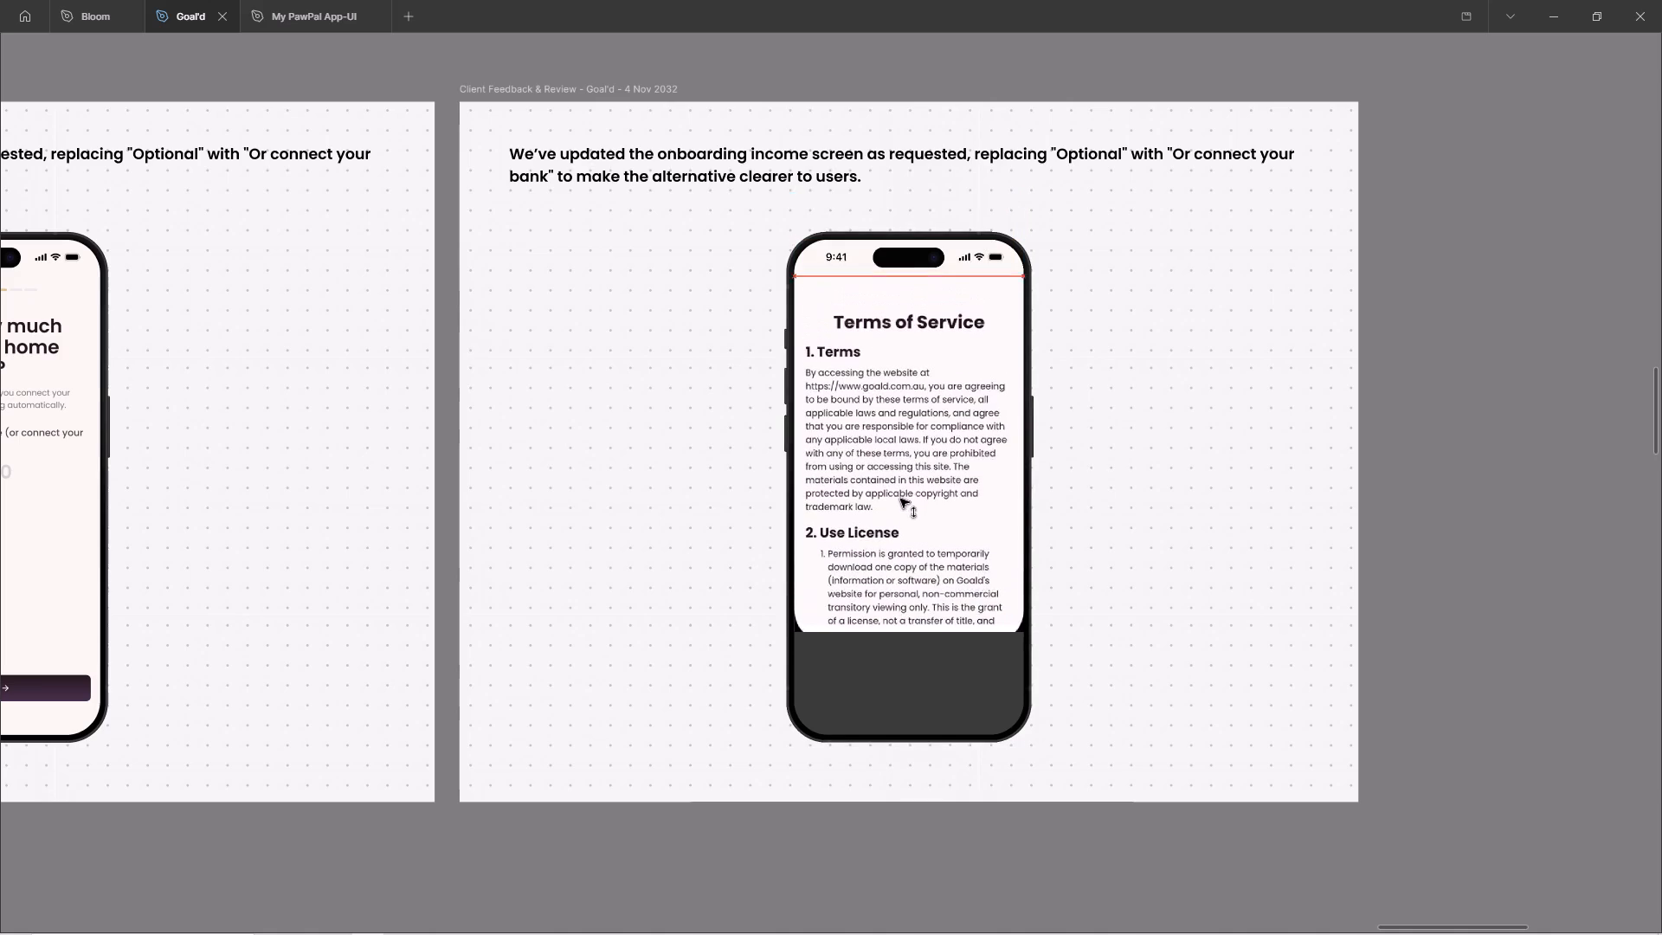
pyautogui.keyDown('shift'); pyautogui.moveTo(900, 499); pyautogui.dragTo(902, 513); pyautogui.keyUp('shift')
pyautogui.keyDown('ctrl'); pyautogui.moveTo(898, 338); pyautogui.dragTo(909, 305); pyautogui.keyUp('ctrl')
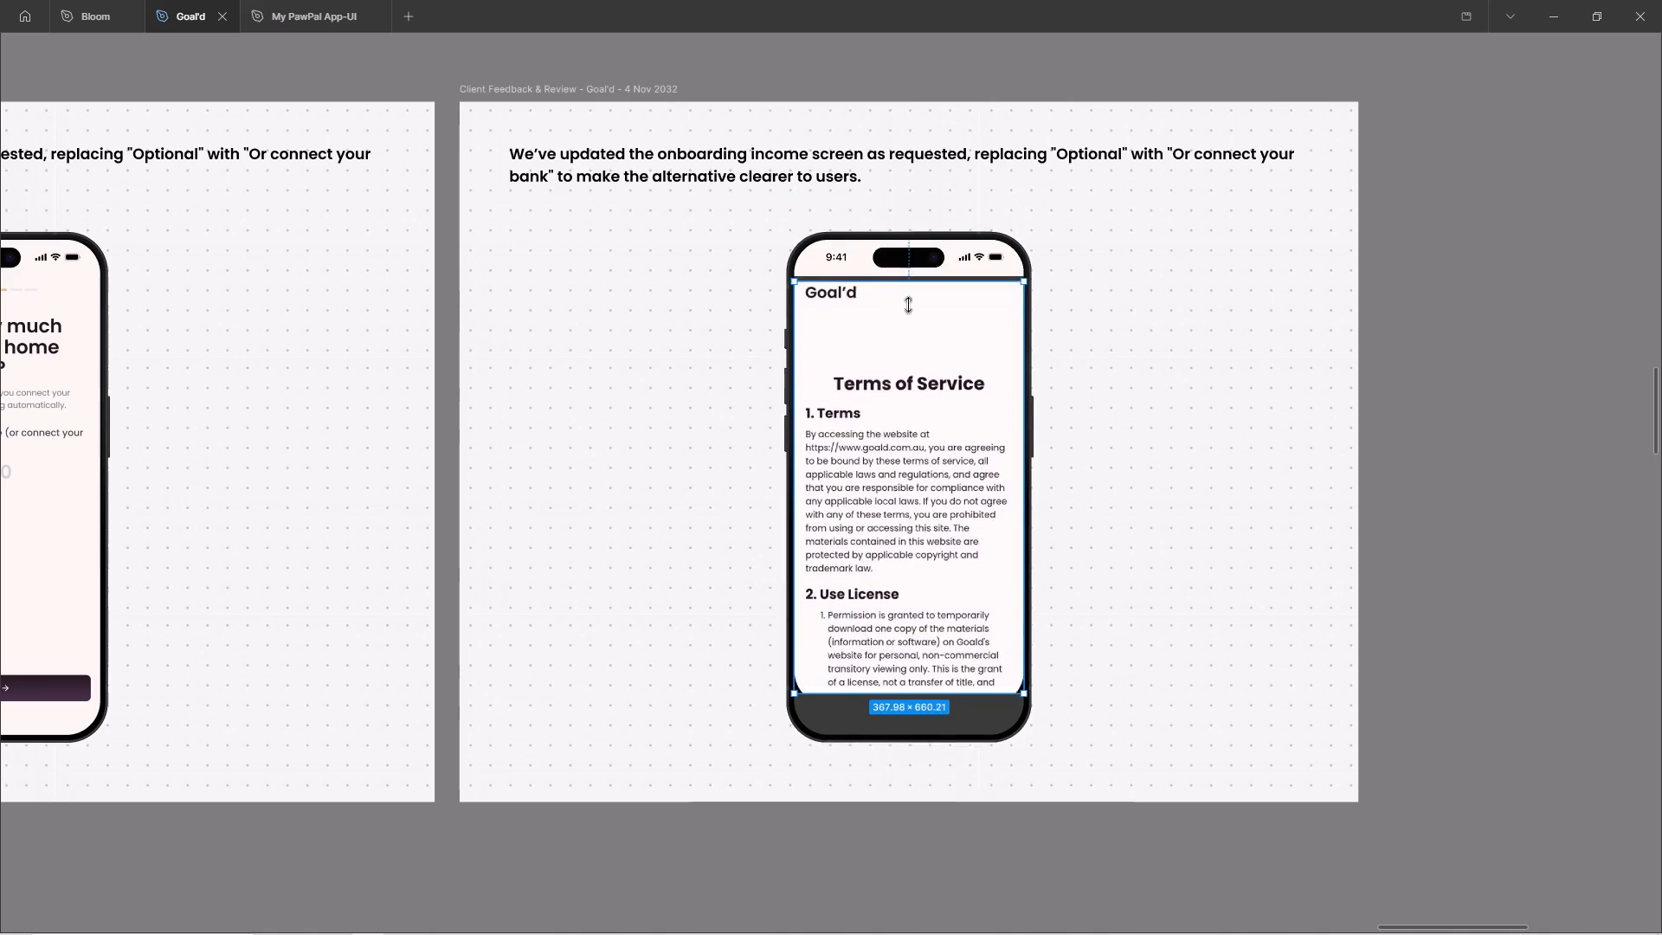
pyautogui.keyDown('ctrl'); pyautogui.moveTo(909, 305); pyautogui.dragTo(911, 308); pyautogui.keyUp('ctrl')
pyautogui.keyDown('shift'); pyautogui.moveTo(882, 498); pyautogui.dragTo(885, 545); pyautogui.keyUp('shift')
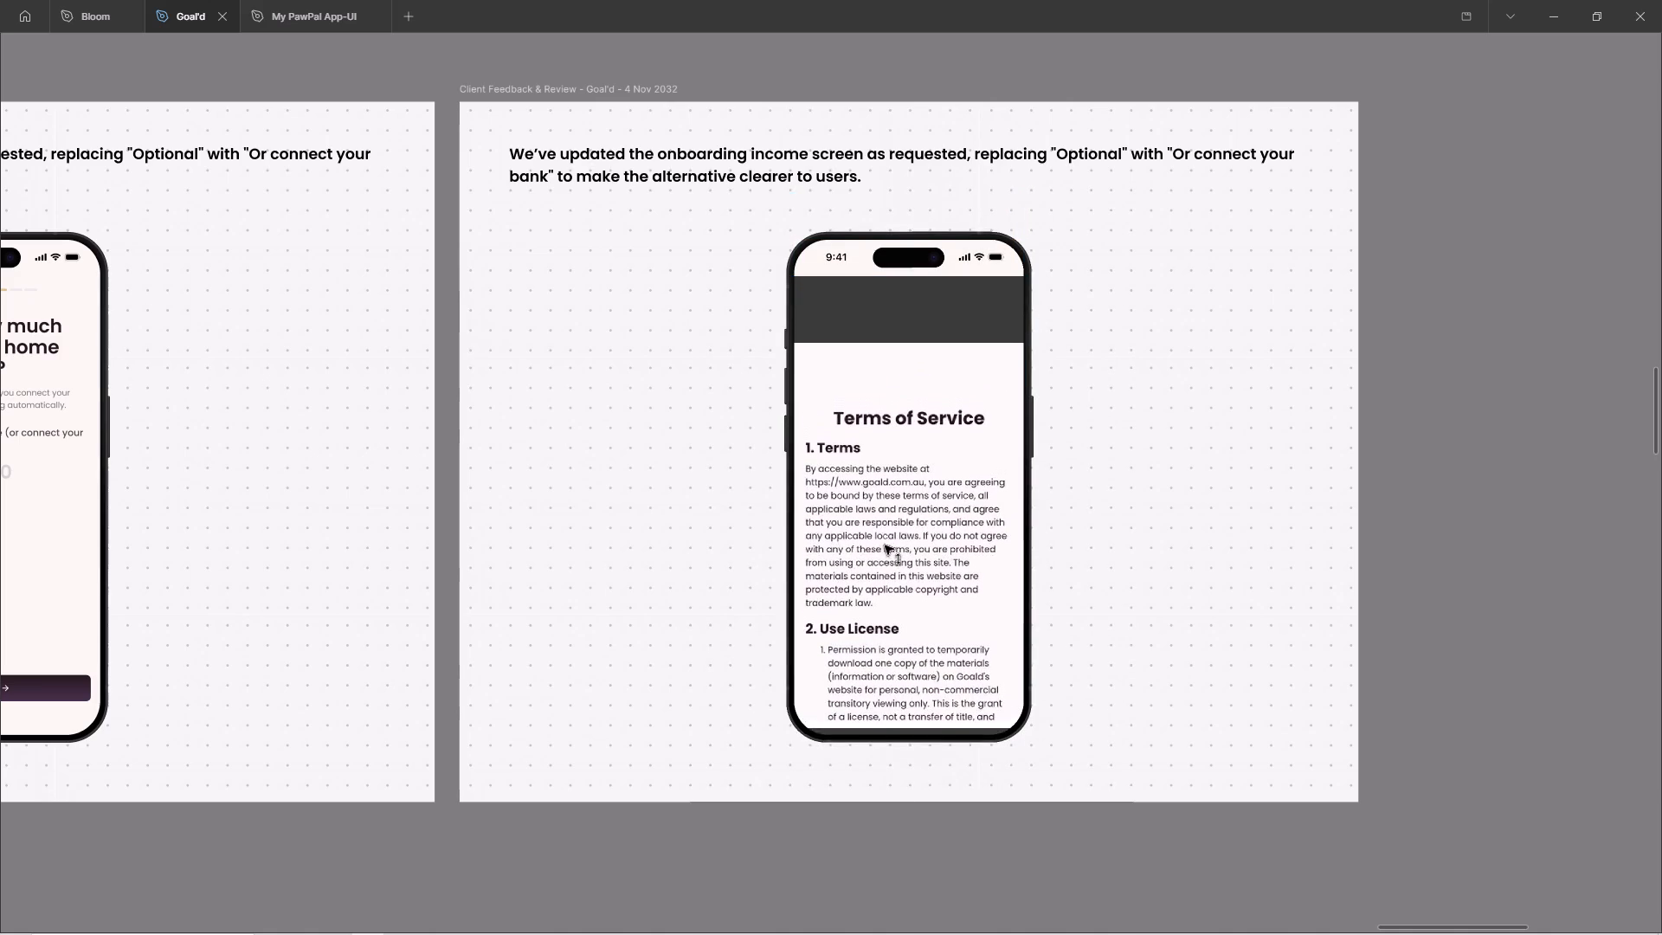
pyautogui.keyDown('shift'); pyautogui.moveTo(885, 545); pyautogui.dragTo(888, 538); pyautogui.keyUp('shift')
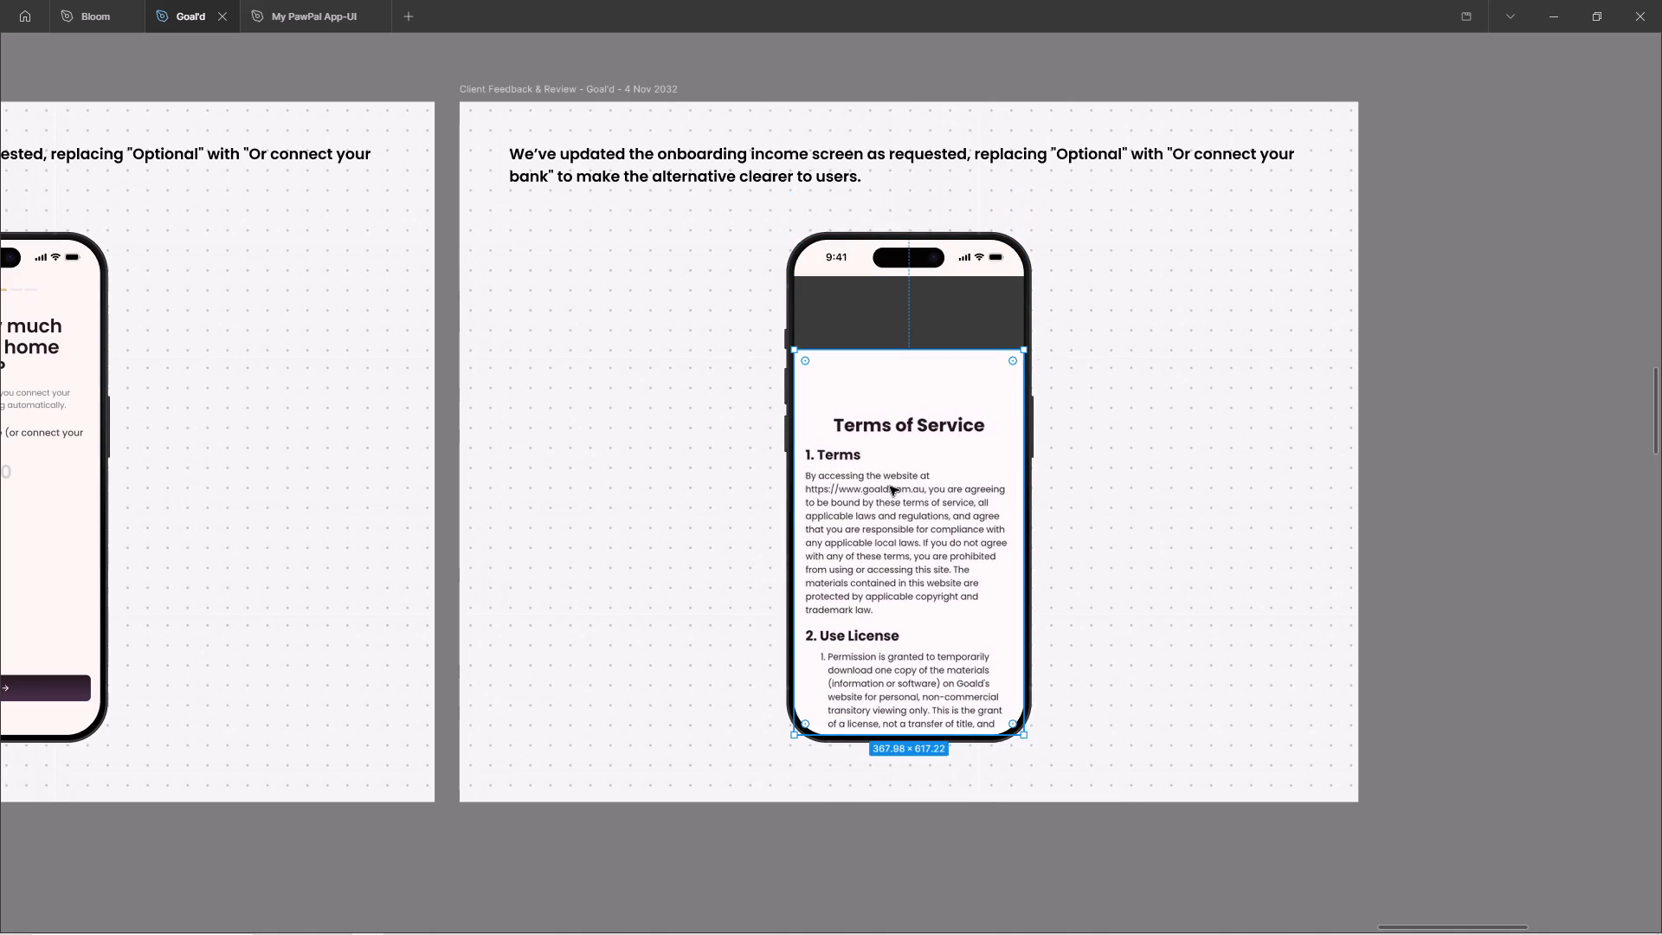
# Extend the image's top edge to include the Terms & Conditions header, about 770 tall, and shift the image down slightly.
pyautogui.keyDown('ctrl'); pyautogui.moveTo(887, 351); pyautogui.dragTo(907, 271); pyautogui.keyUp('ctrl')
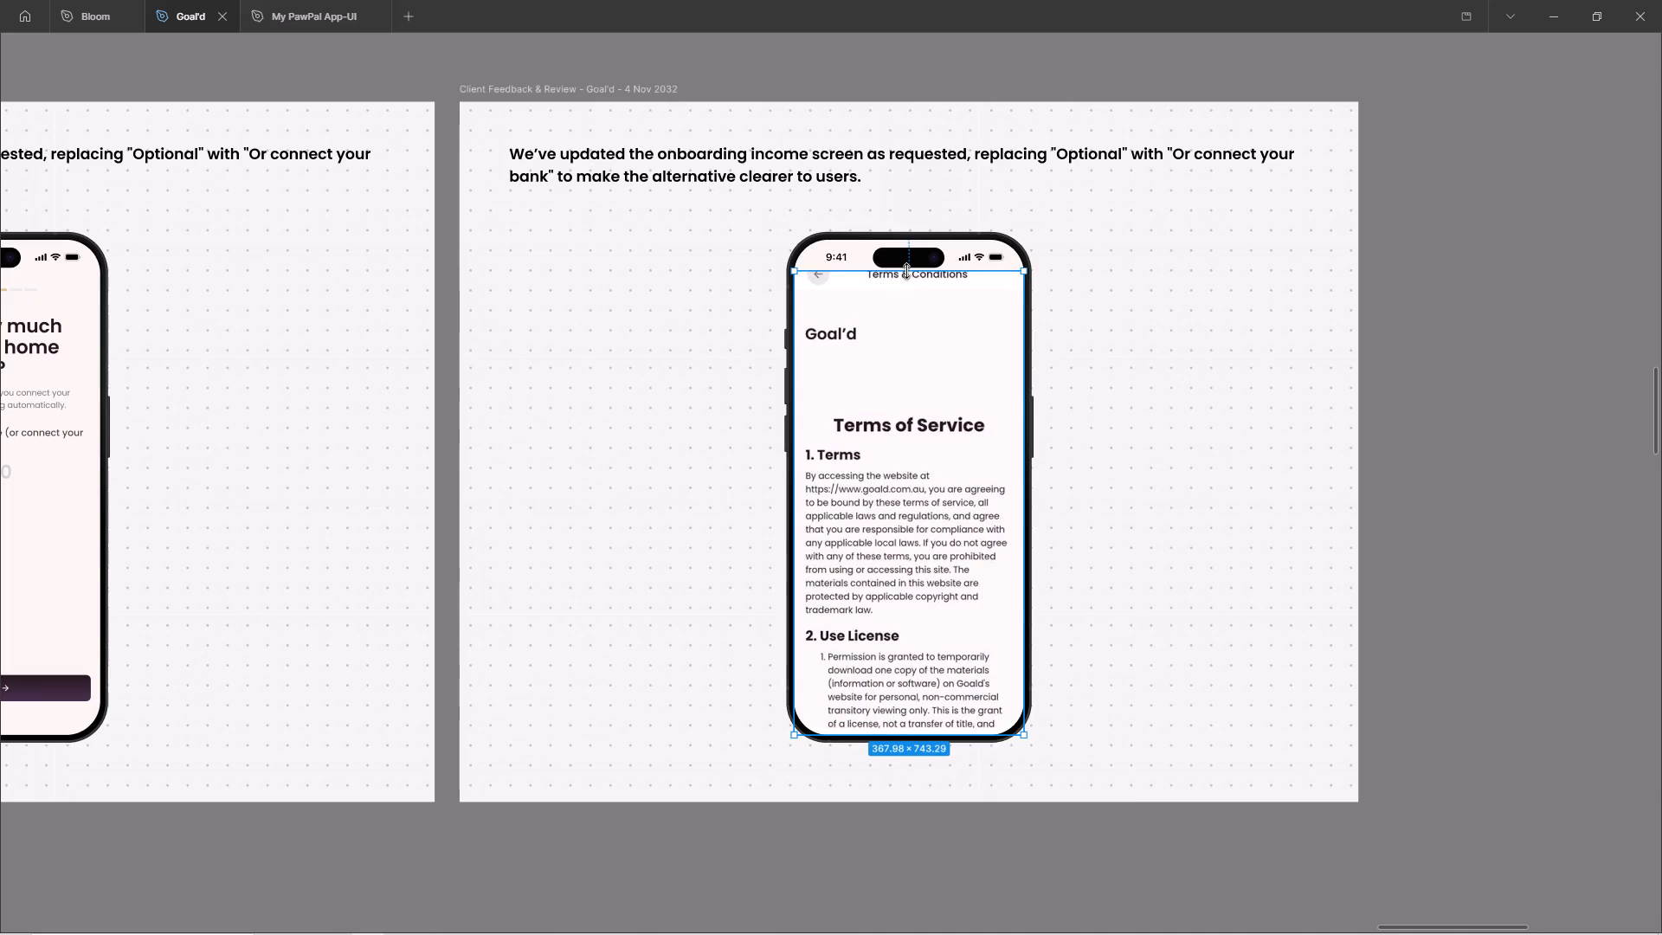
pyautogui.keyDown('ctrl'); pyautogui.moveTo(907, 271); pyautogui.dragTo(918, 278); pyautogui.keyUp('ctrl')
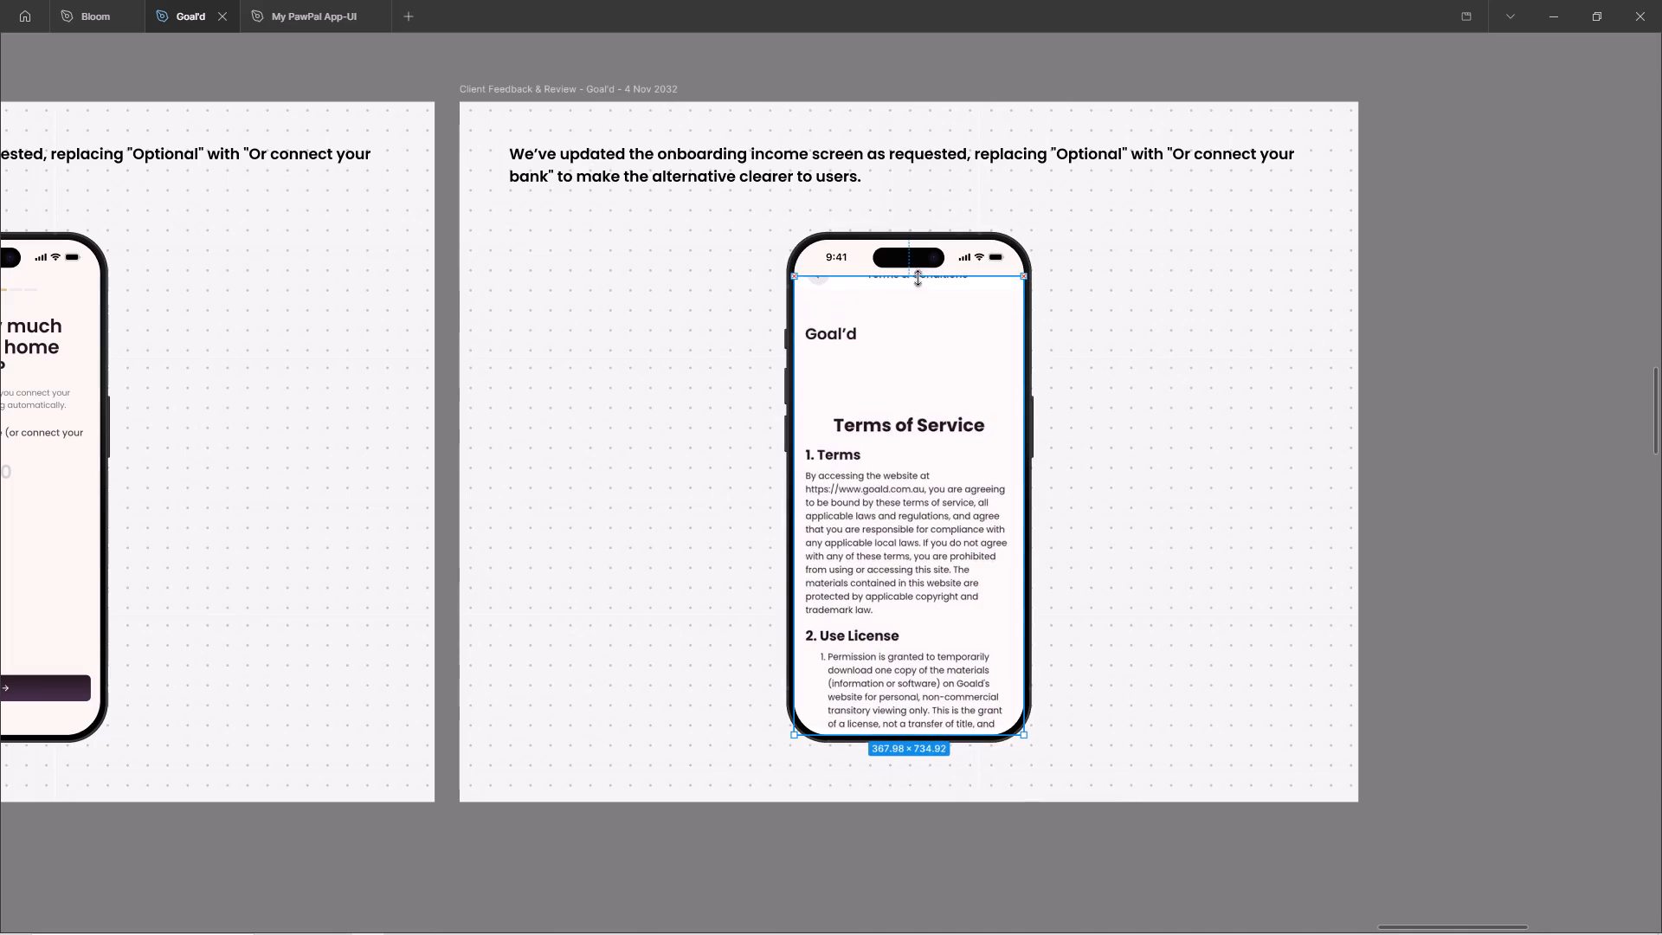
pyautogui.keyDown('ctrl'); pyautogui.moveTo(918, 278); pyautogui.dragTo(928, 255); pyautogui.keyUp('ctrl')
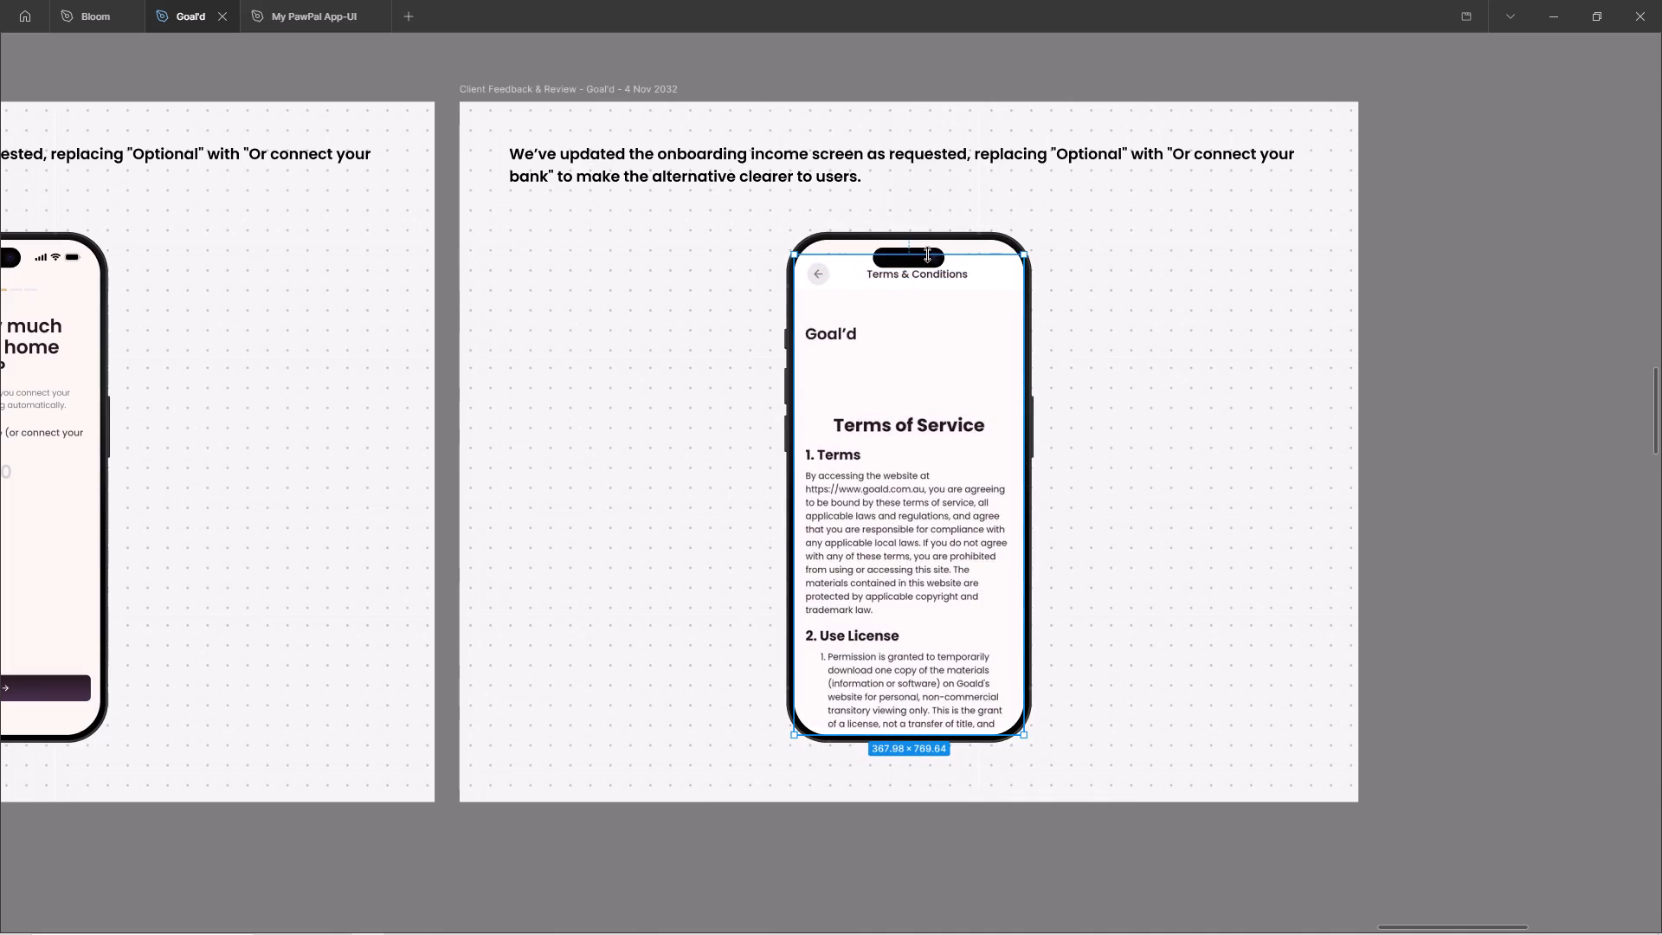
pyautogui.keyDown('ctrl'); pyautogui.moveTo(928, 255); pyautogui.dragTo(929, 253); pyautogui.keyUp('ctrl')
pyautogui.keyDown('shift'); pyautogui.moveTo(899, 346); pyautogui.dragTo(899, 356); pyautogui.keyUp('shift')
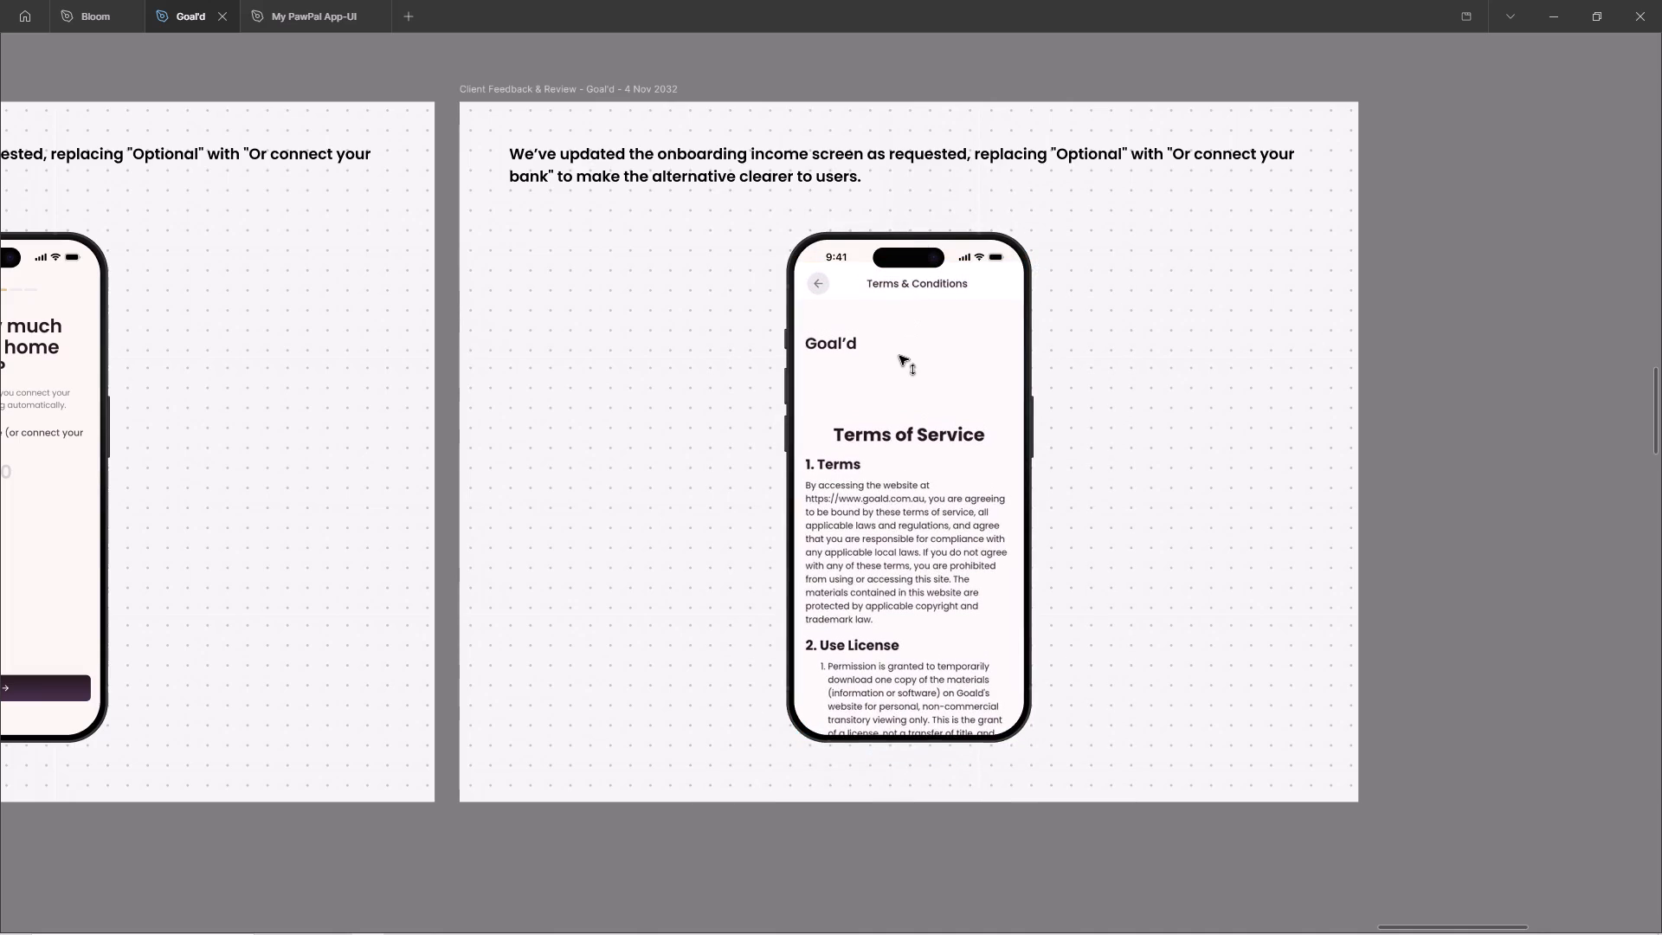
pyautogui.keyDown('shift'); pyautogui.moveTo(899, 356); pyautogui.dragTo(901, 371); pyautogui.keyUp('shift')
# Trim the original Android status bar off the Terms & Conditions image and move it up against the phone's own status bar.
pyautogui.keyDown('ctrl'); pyautogui.scroll(5, 889, 250); pyautogui.keyUp('ctrl')
pyautogui.keyDown('ctrl'); pyautogui.moveTo(914, 297); pyautogui.dragTo(933, 294); pyautogui.keyUp('ctrl')
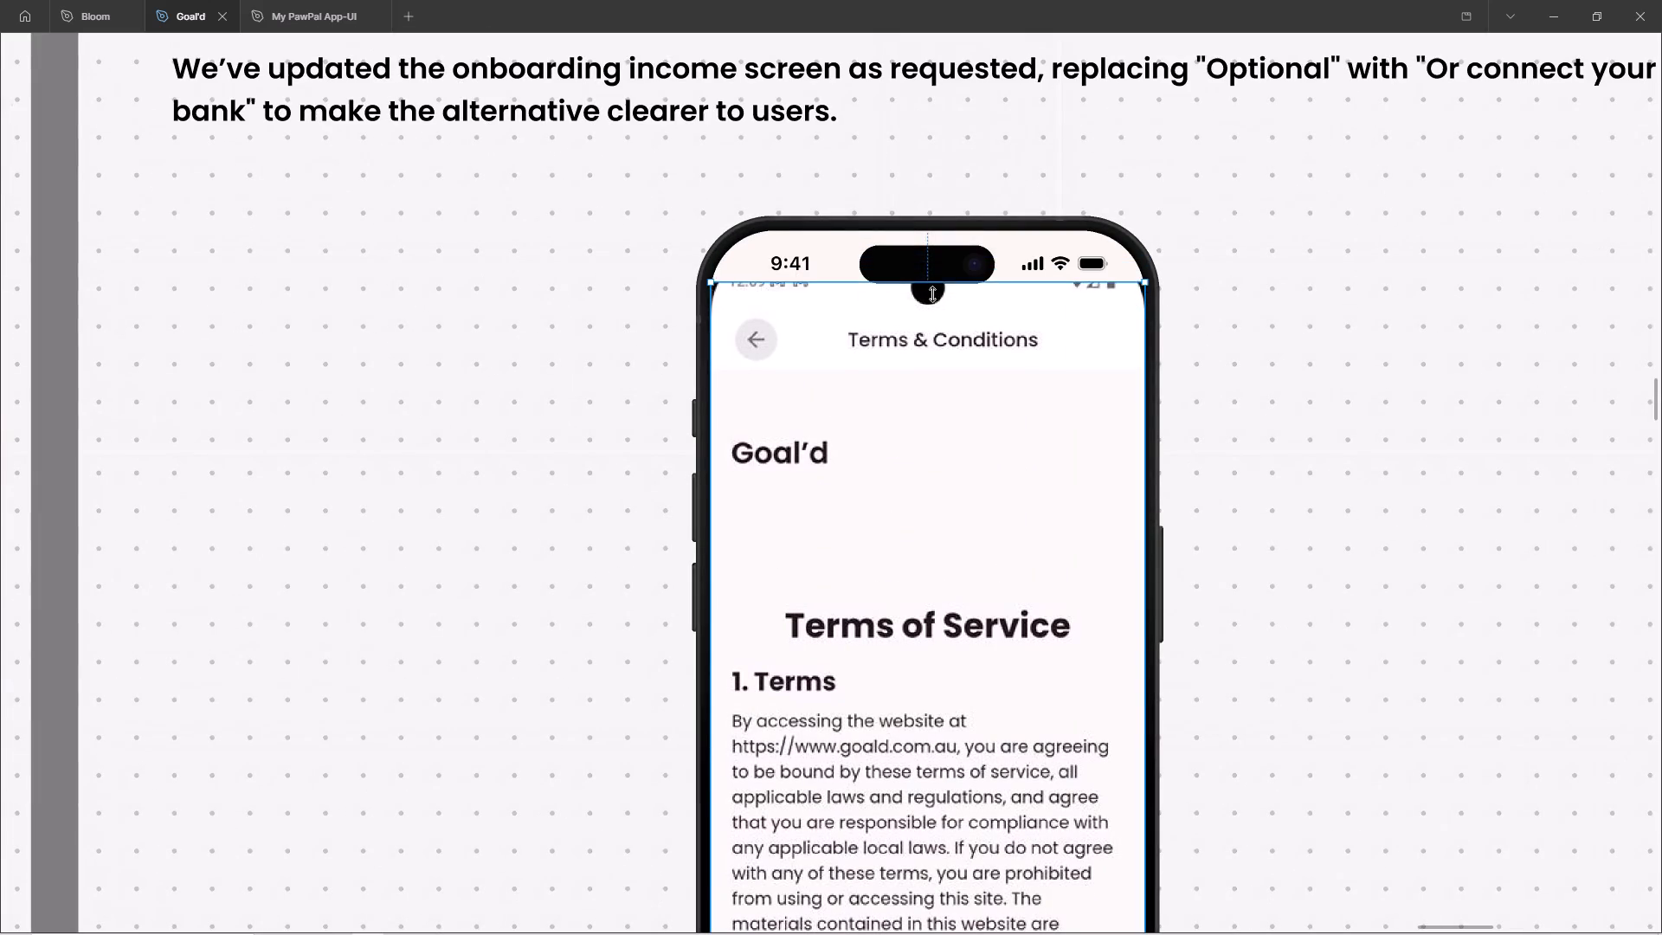
pyautogui.keyDown('ctrl'); pyautogui.moveTo(933, 294); pyautogui.dragTo(937, 310); pyautogui.keyUp('ctrl')
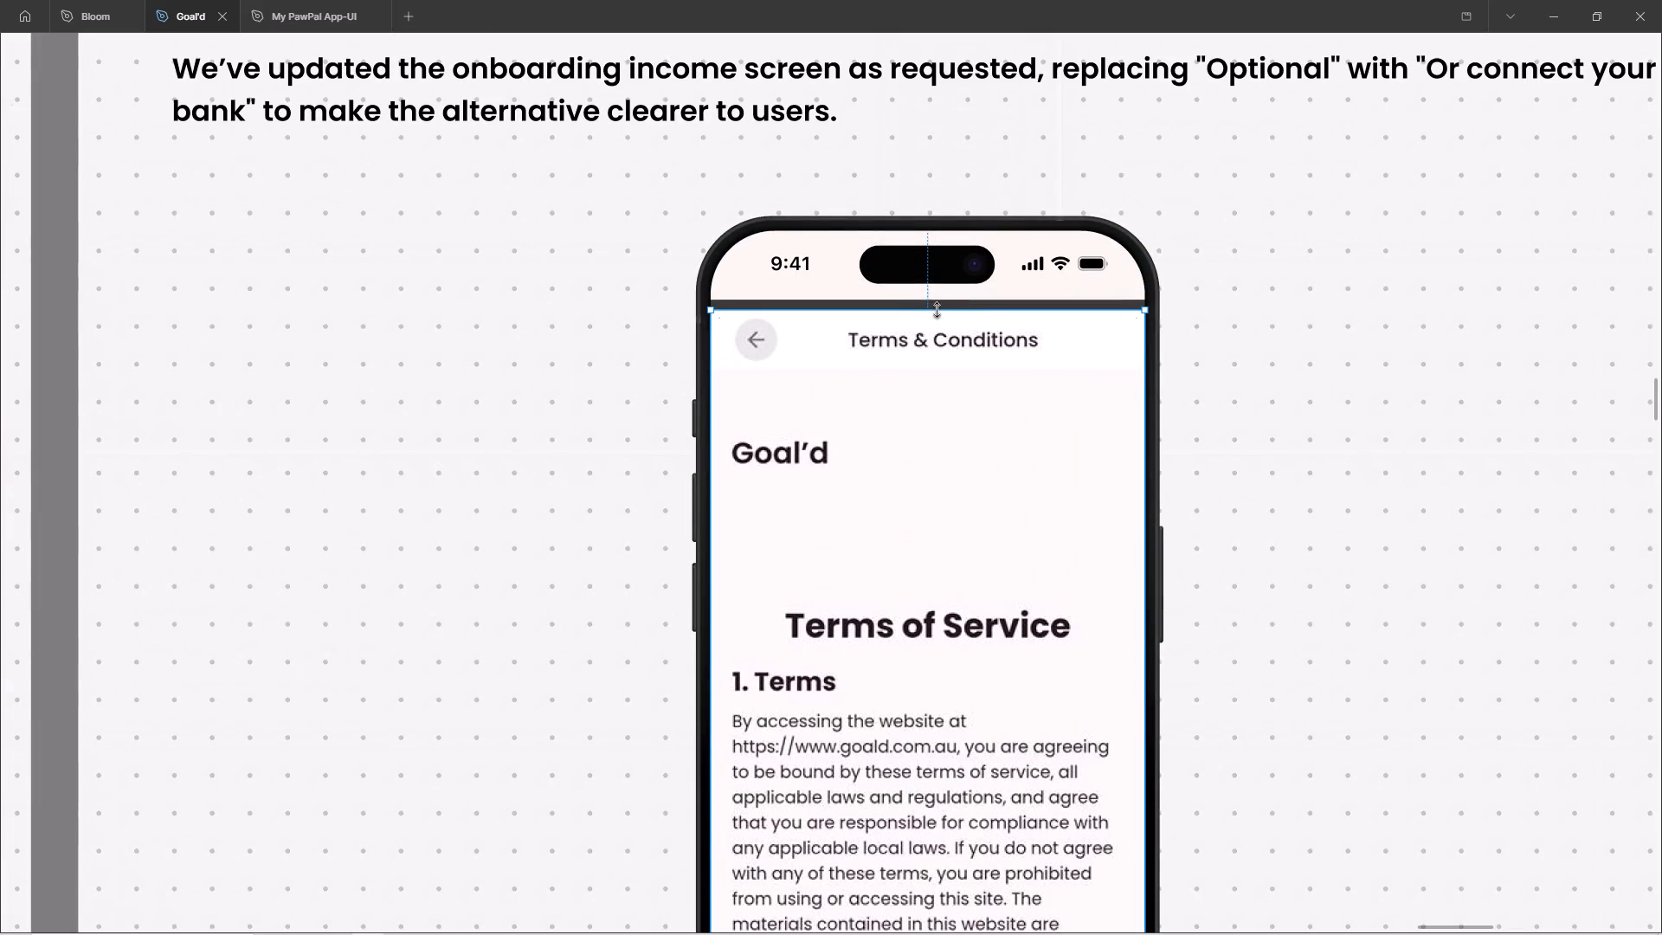
pyautogui.keyDown('shift'); pyautogui.moveTo(899, 404); pyautogui.dragTo(900, 394); pyautogui.keyUp('shift')
pyautogui.keyDown('ctrl'); pyautogui.click(1425, 421); pyautogui.keyUp('ctrl')
pyautogui.keyDown('ctrl'); pyautogui.scroll(-5, 1221, 372); pyautogui.keyUp('ctrl')
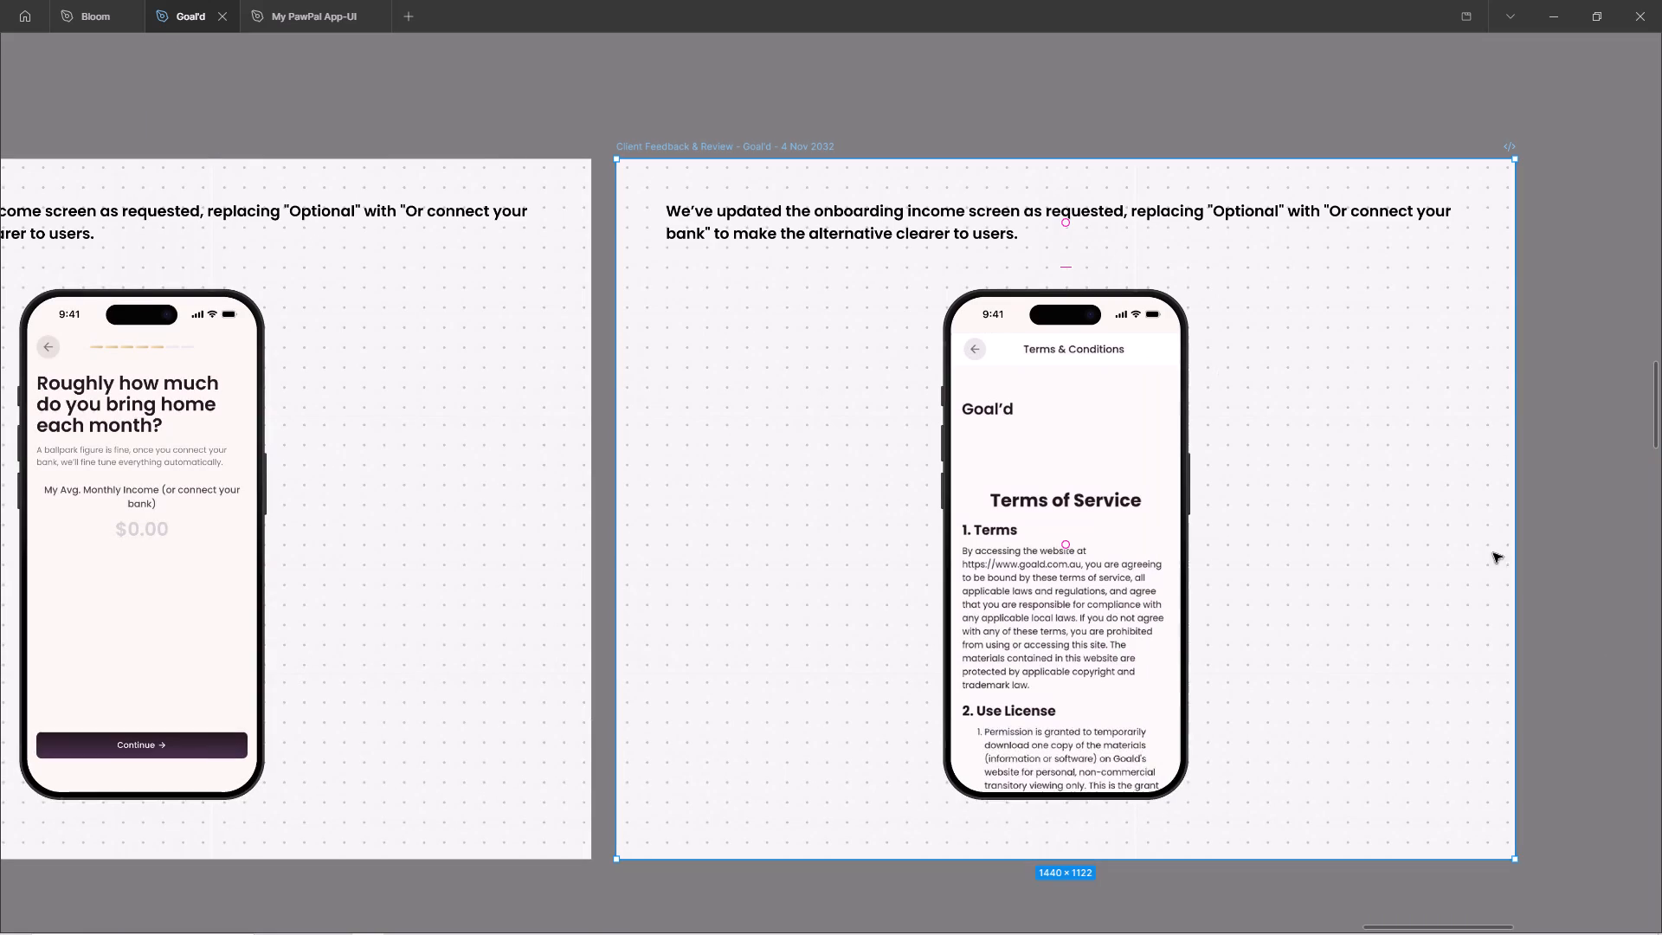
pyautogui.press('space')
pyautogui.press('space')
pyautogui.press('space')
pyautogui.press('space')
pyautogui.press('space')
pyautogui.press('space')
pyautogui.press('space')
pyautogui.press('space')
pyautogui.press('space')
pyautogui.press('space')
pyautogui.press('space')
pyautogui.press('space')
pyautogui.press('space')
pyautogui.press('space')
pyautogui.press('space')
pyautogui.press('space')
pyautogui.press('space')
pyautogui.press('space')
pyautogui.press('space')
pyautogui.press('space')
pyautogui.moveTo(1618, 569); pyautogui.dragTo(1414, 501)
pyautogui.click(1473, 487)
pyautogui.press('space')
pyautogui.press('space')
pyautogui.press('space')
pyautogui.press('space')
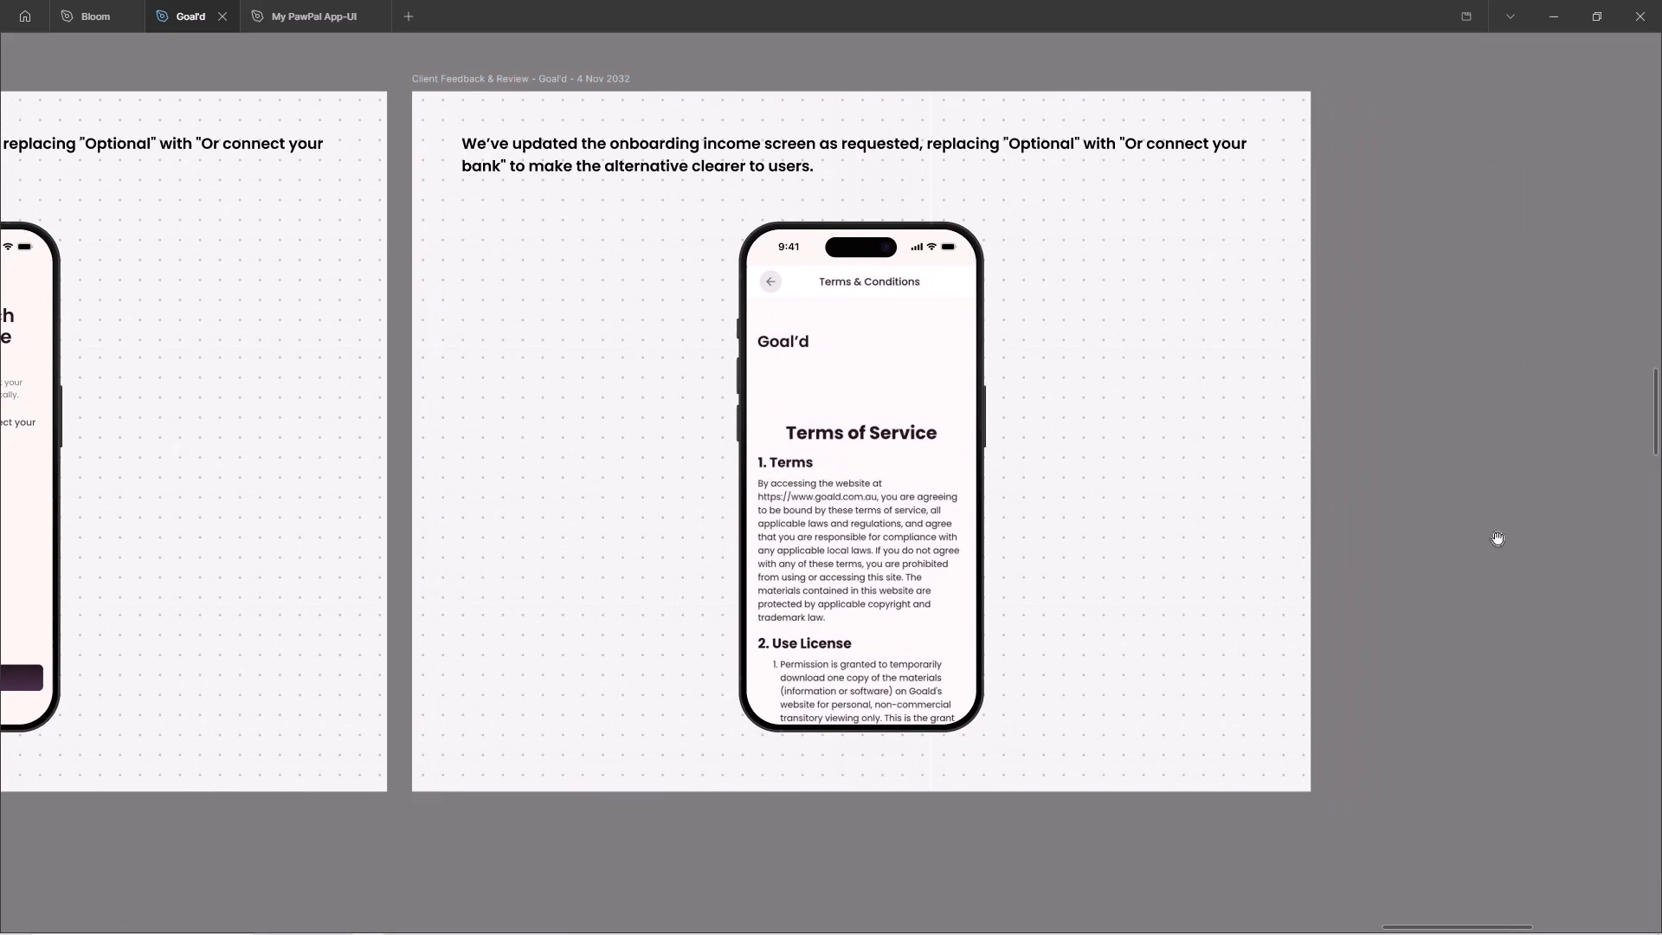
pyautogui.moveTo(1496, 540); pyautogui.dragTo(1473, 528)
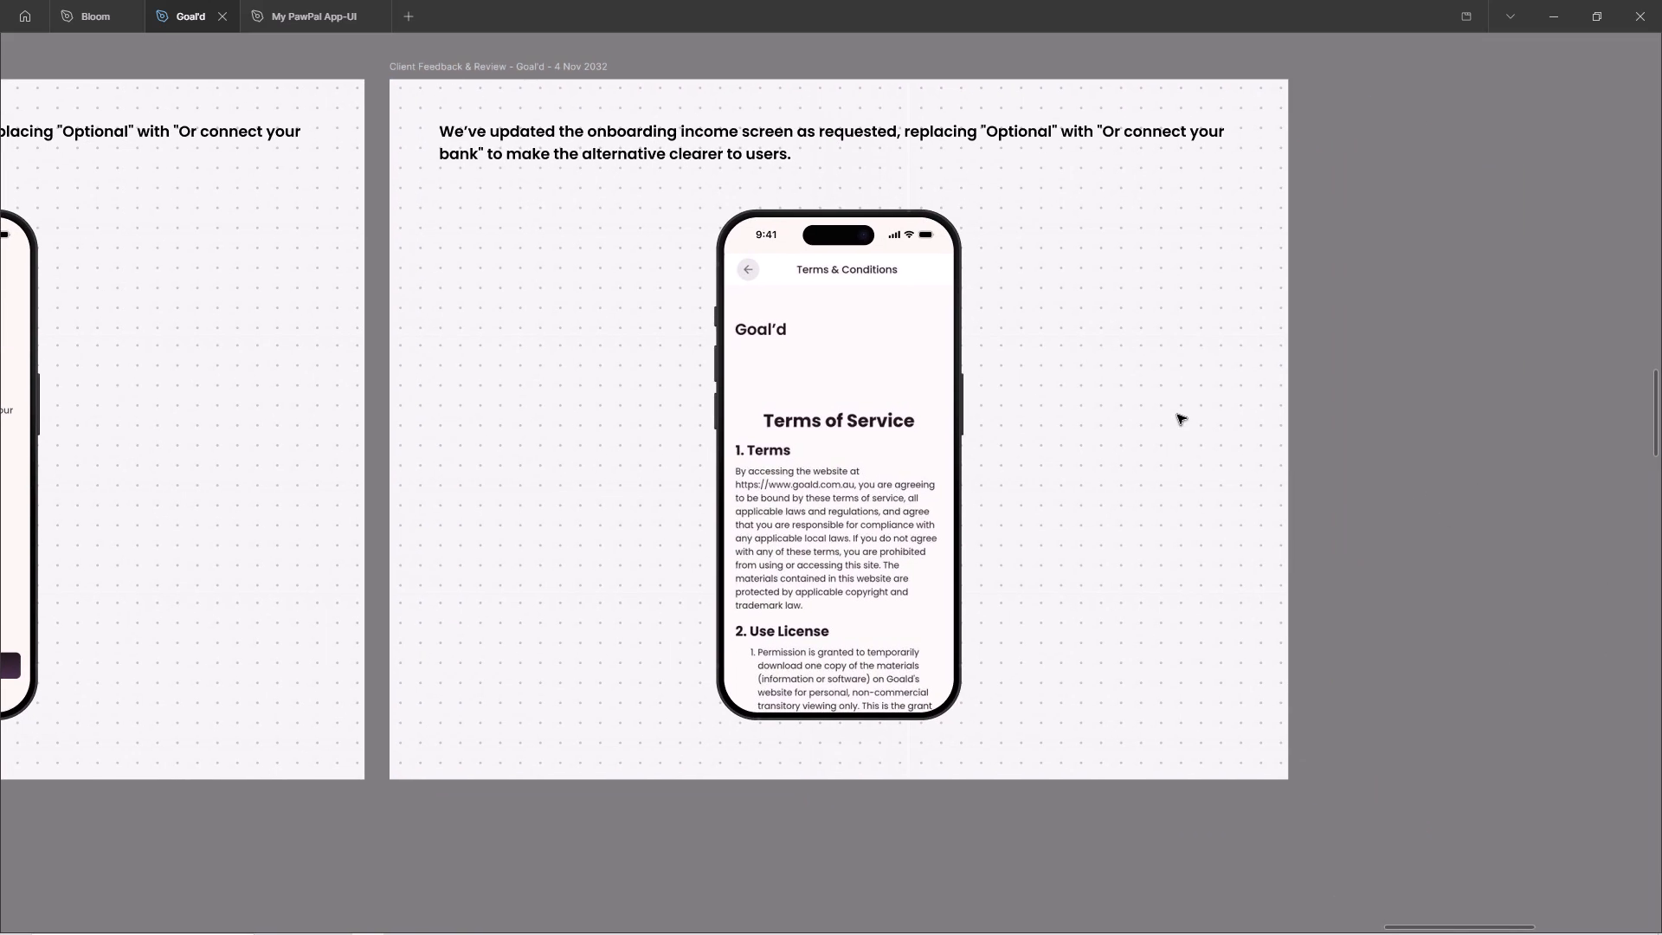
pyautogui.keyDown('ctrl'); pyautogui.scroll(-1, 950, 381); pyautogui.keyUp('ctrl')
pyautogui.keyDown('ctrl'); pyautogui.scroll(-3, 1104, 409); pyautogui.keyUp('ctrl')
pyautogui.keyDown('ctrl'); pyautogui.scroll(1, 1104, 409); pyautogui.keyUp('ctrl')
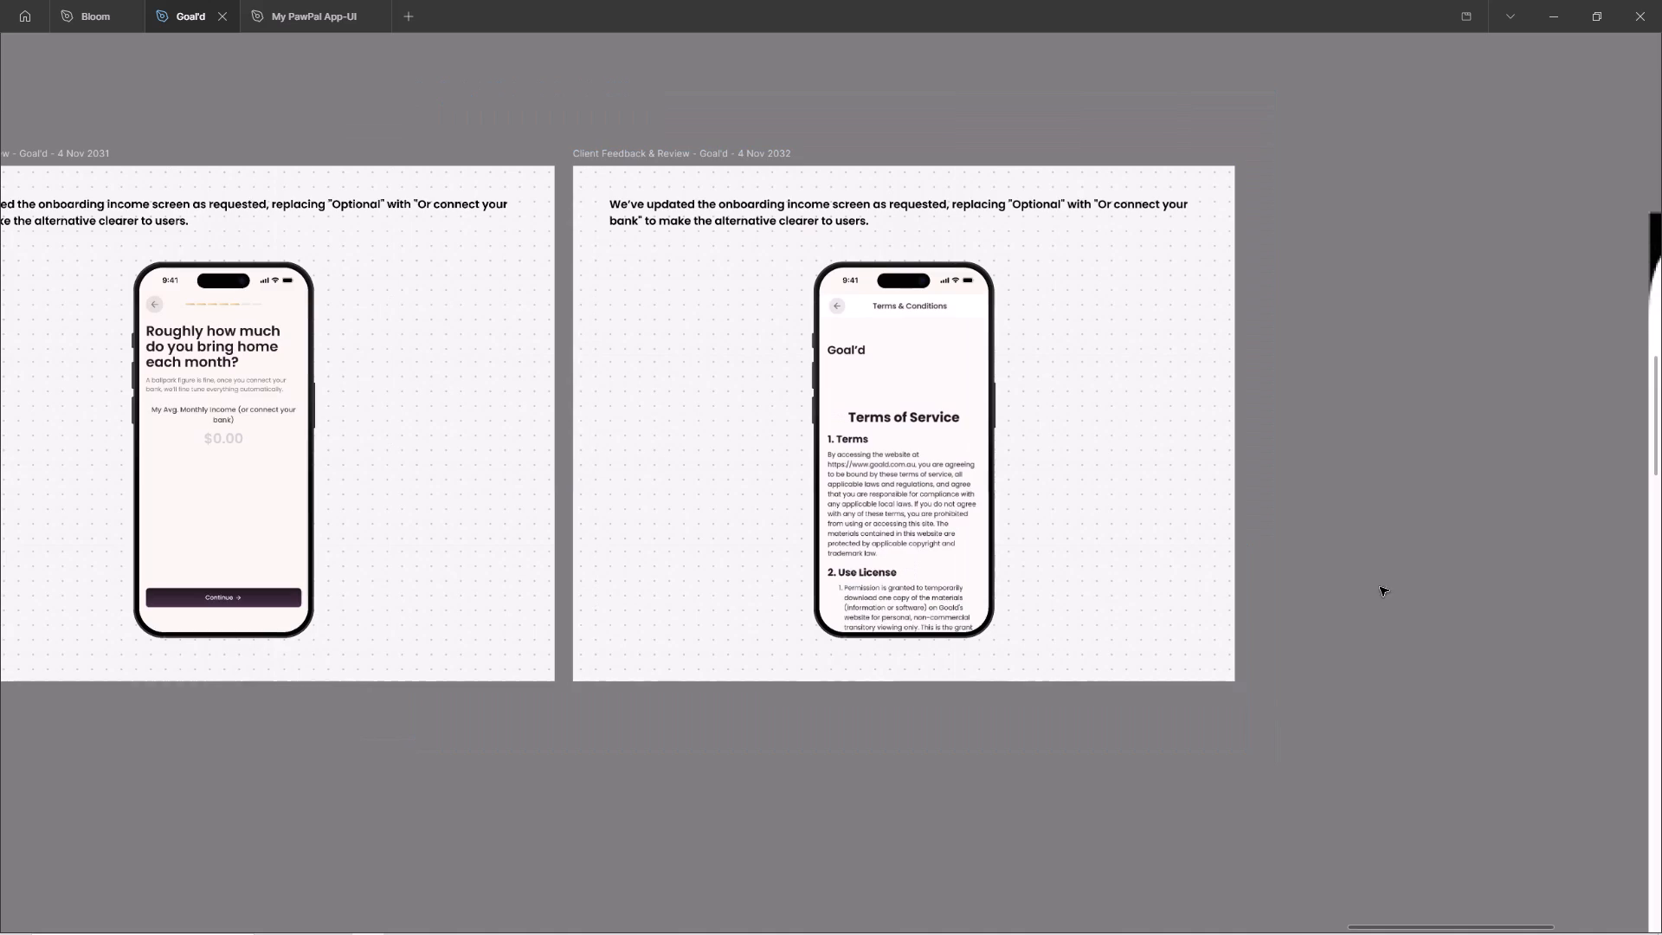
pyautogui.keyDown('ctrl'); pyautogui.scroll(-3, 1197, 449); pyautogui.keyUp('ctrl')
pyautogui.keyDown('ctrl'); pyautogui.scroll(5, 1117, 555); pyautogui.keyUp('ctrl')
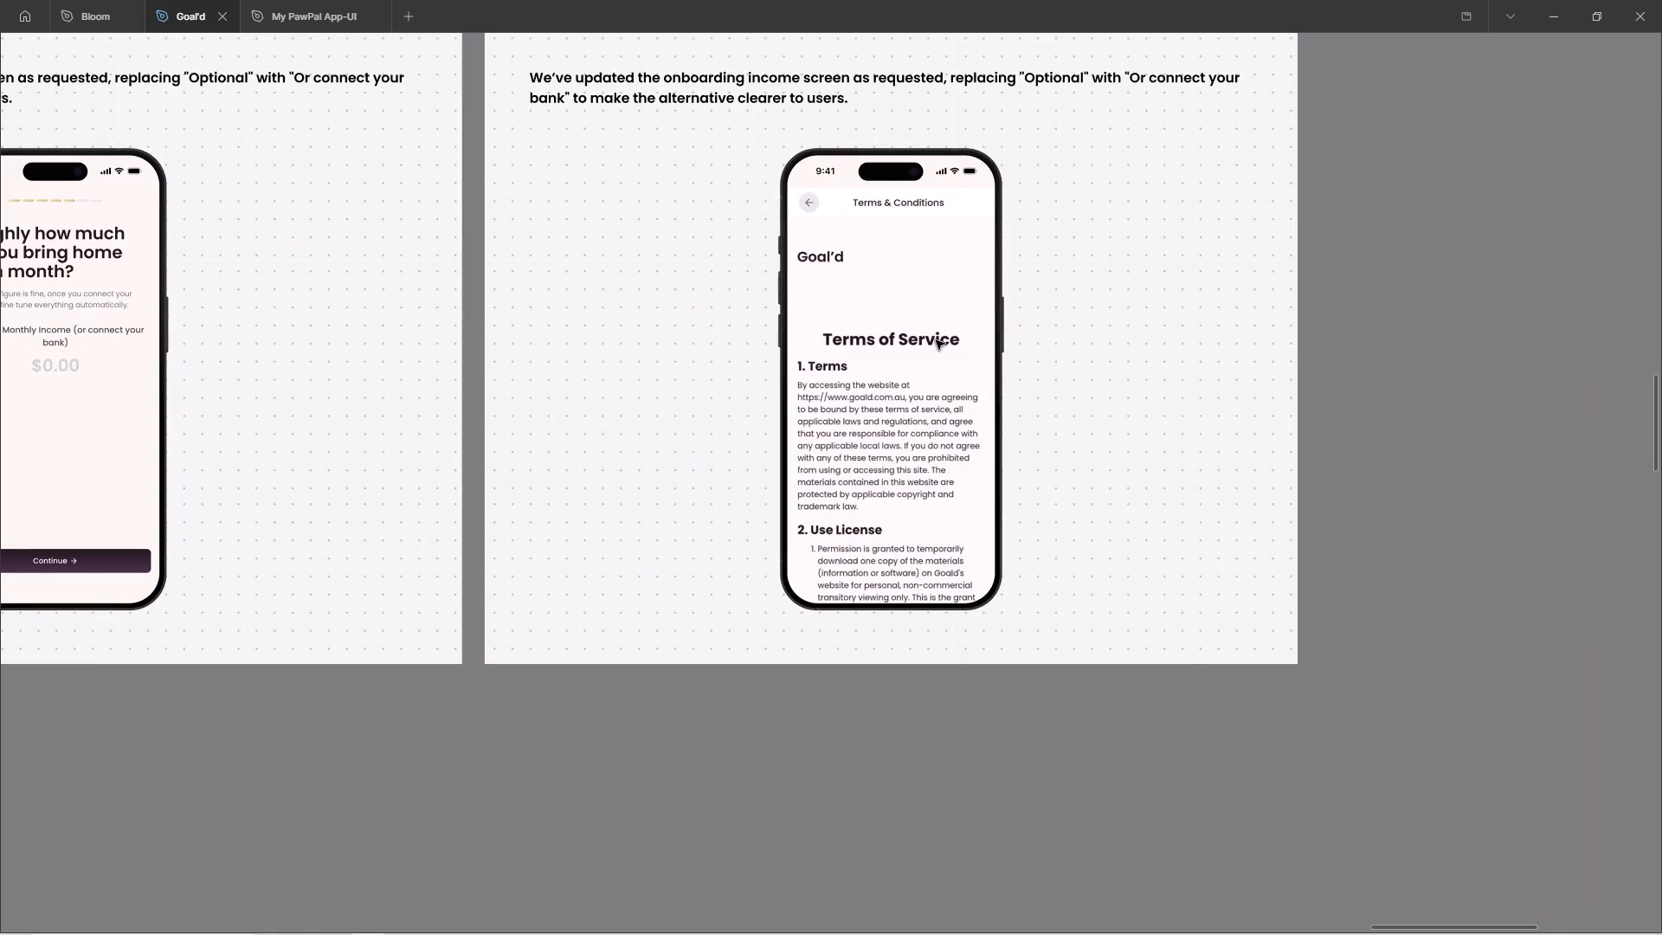
# Inspect the cropped status-bar image's layer placement and properties in the 4 Nov 2032 mockup.
pyautogui.keyDown('ctrl'); pyautogui.click(840, 176); pyautogui.keyUp('ctrl')
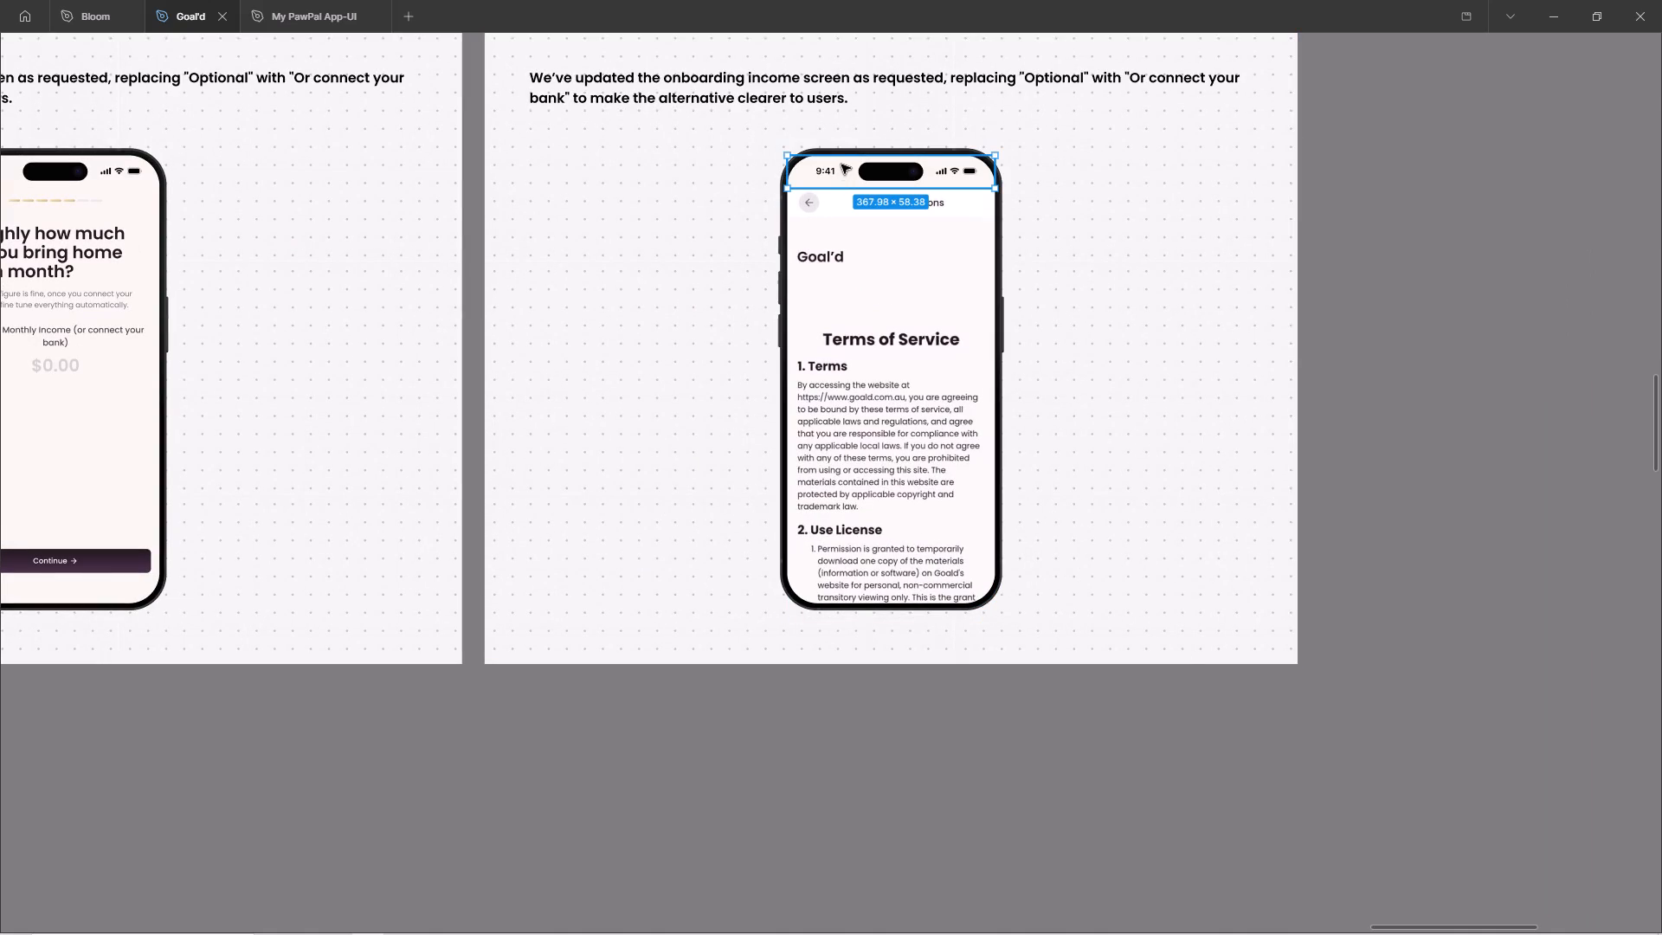
pyautogui.hotkey('ctrl', '\\')
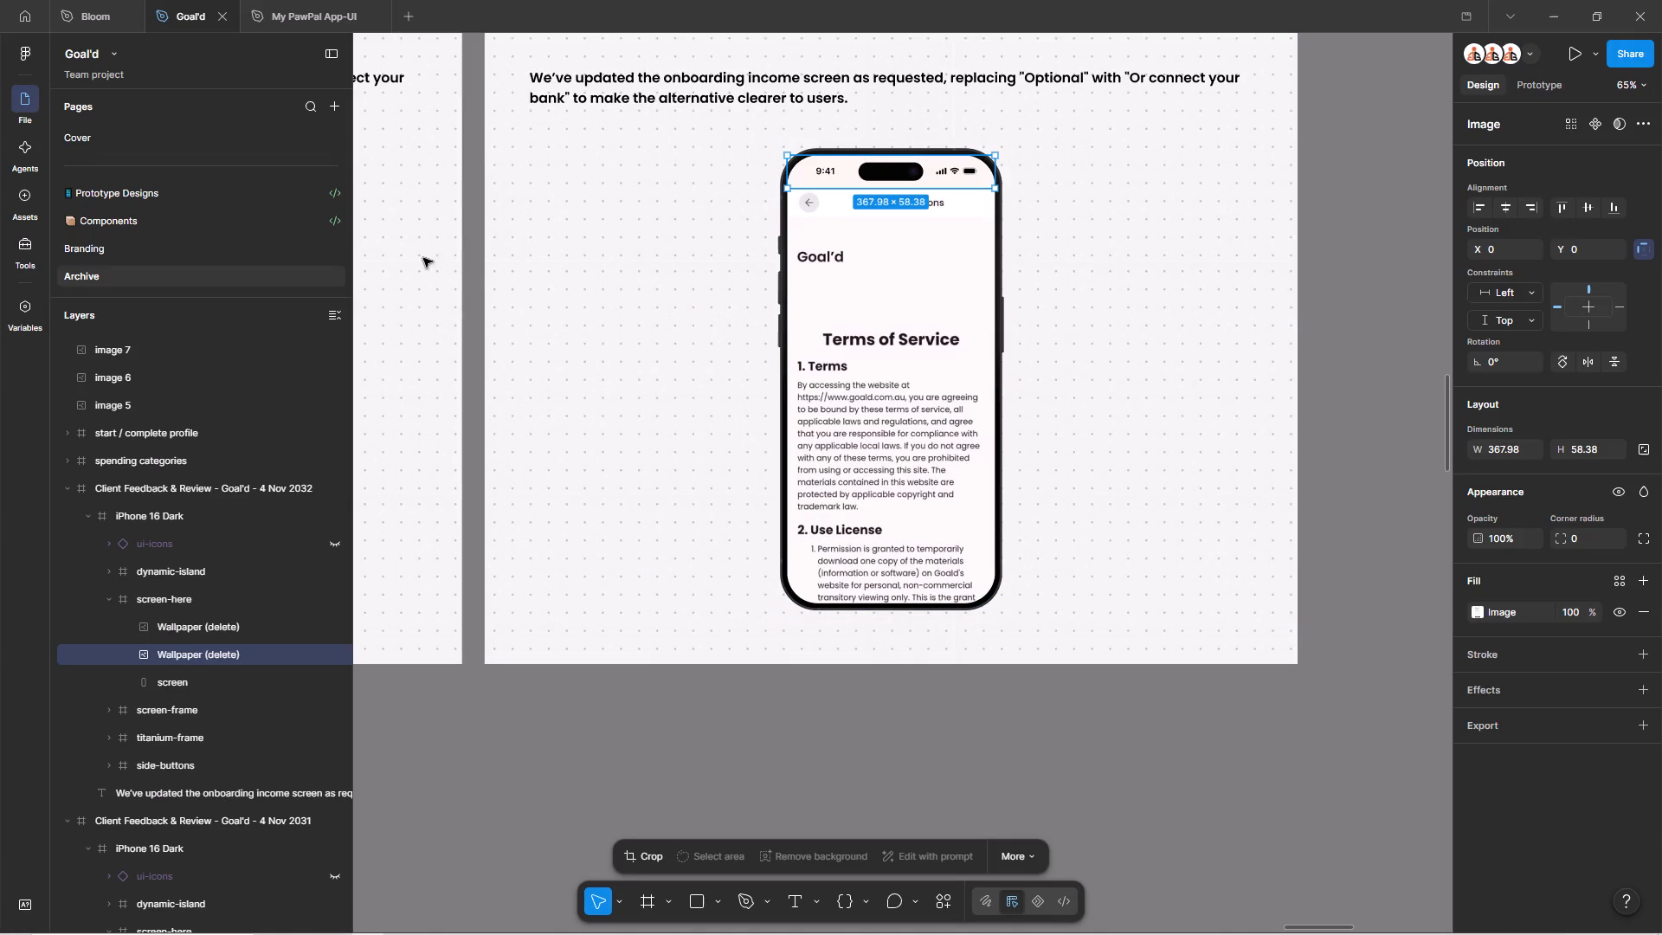
pyautogui.keyDown('shift'); pyautogui.scroll(10, 938, 342); pyautogui.keyUp('shift')
pyautogui.keyDown('ctrl'); pyautogui.scroll(-6, 774, 287); pyautogui.keyUp('ctrl')
pyautogui.keyDown('shift'); pyautogui.scroll(-5, 769, 287); pyautogui.keyUp('shift')
pyautogui.keyDown('shift'); pyautogui.scroll(1, 769, 287); pyautogui.keyUp('shift')
pyautogui.keyDown('shift'); pyautogui.scroll(-18, 769, 287); pyautogui.keyUp('shift')
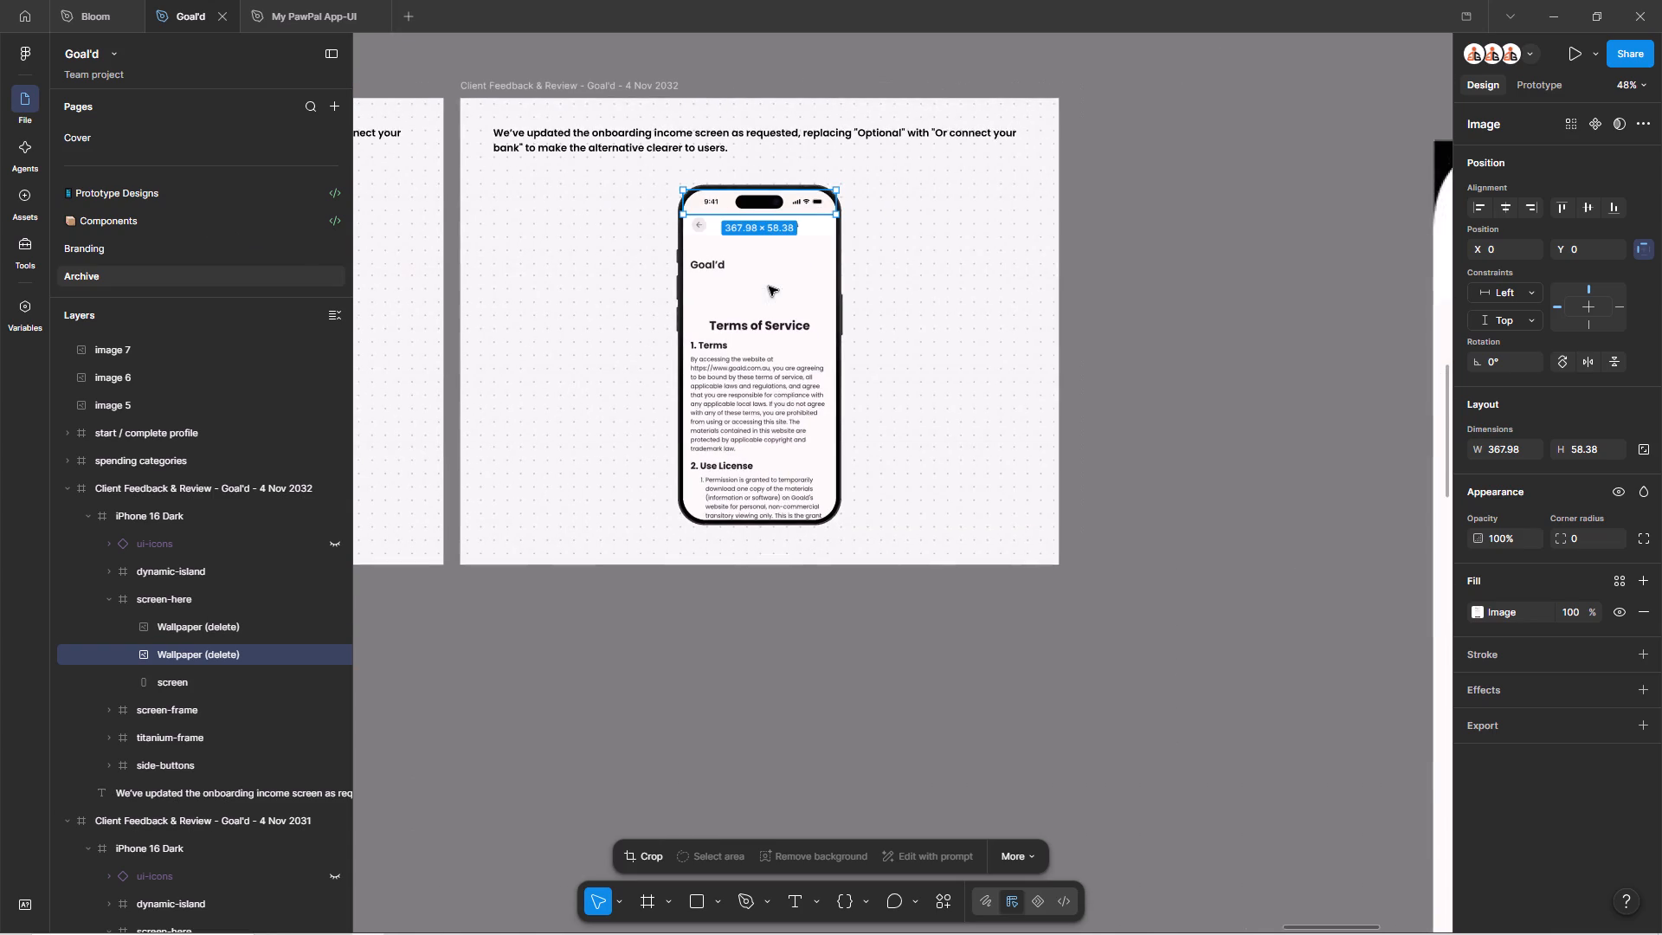
pyautogui.keyDown('shift'); pyautogui.scroll(-2, 769, 287); pyautogui.keyUp('shift')
pyautogui.keyDown('ctrl'); pyautogui.scroll(-3, 1208, 226); pyautogui.keyUp('ctrl')
pyautogui.keyDown('ctrl'); pyautogui.scroll(1, 1208, 226); pyautogui.keyUp('ctrl')
pyautogui.keyDown('ctrl'); pyautogui.scroll(-3, 1208, 226); pyautogui.keyUp('ctrl')
pyautogui.keyDown('ctrl'); pyautogui.scroll(7, 653, 210); pyautogui.keyUp('ctrl')
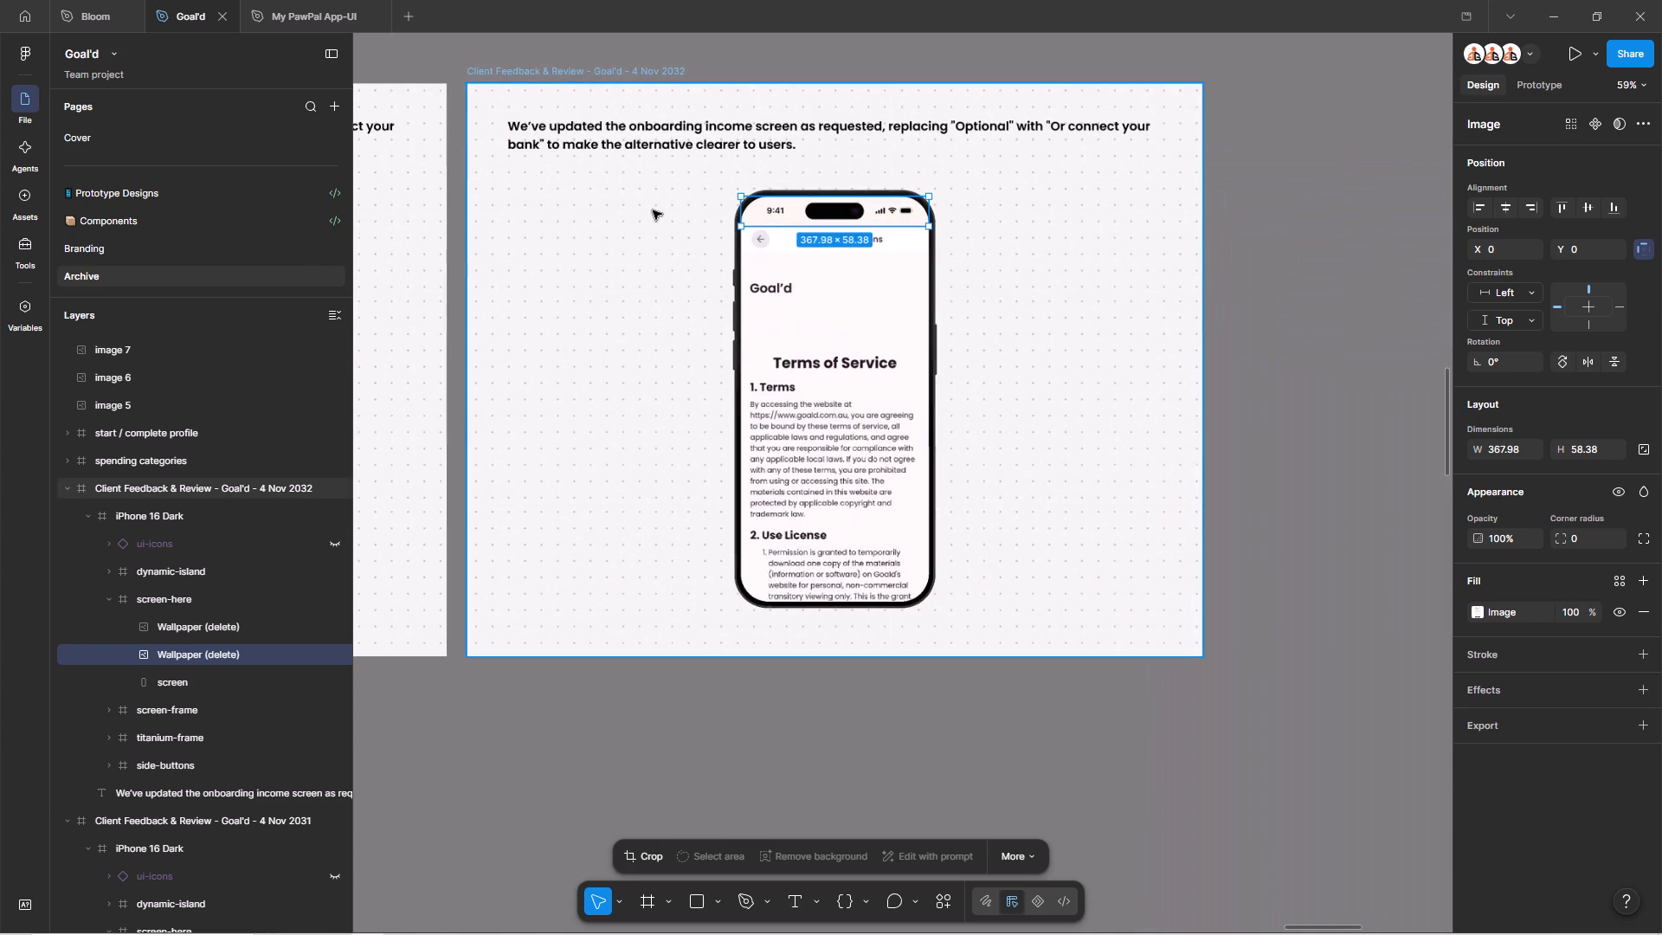
pyautogui.hotkey('ctrl', '\\')
pyautogui.click(1412, 539)
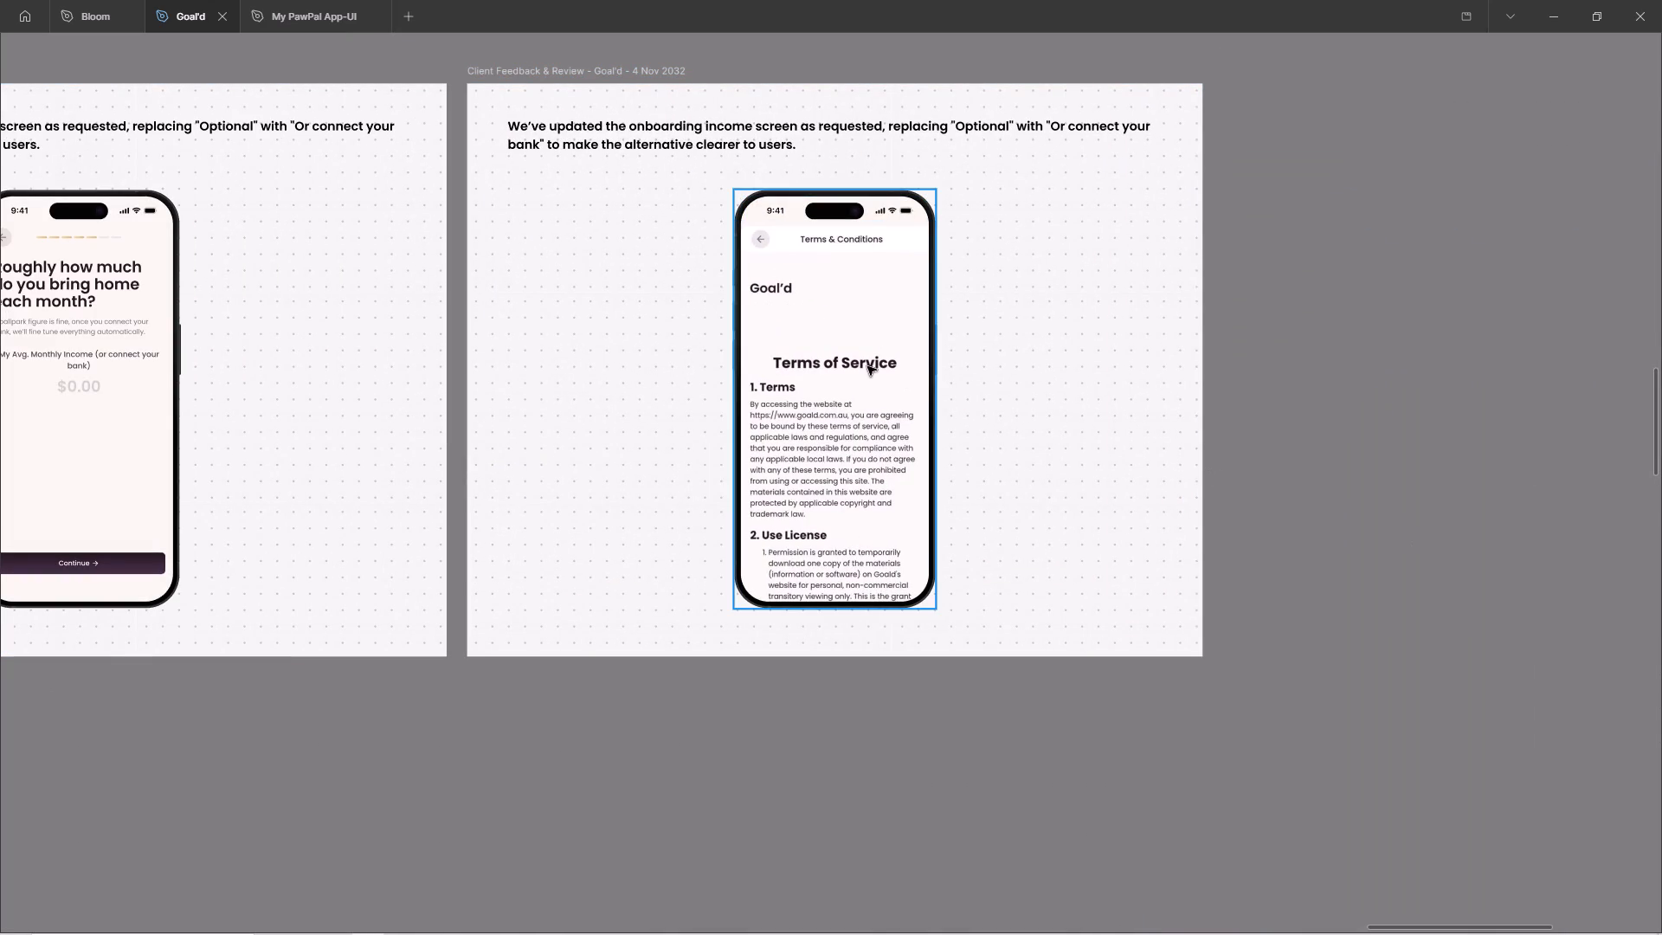
# Move the Terms & Conditions phone mockup to the frame's left half and place a duplicate in the right half.
pyautogui.click(867, 366)
pyautogui.keyDown('shift'); pyautogui.moveTo(811, 403); pyautogui.dragTo(661, 402); pyautogui.keyUp('shift')
pyautogui.hotkey('ctrl', 'd')
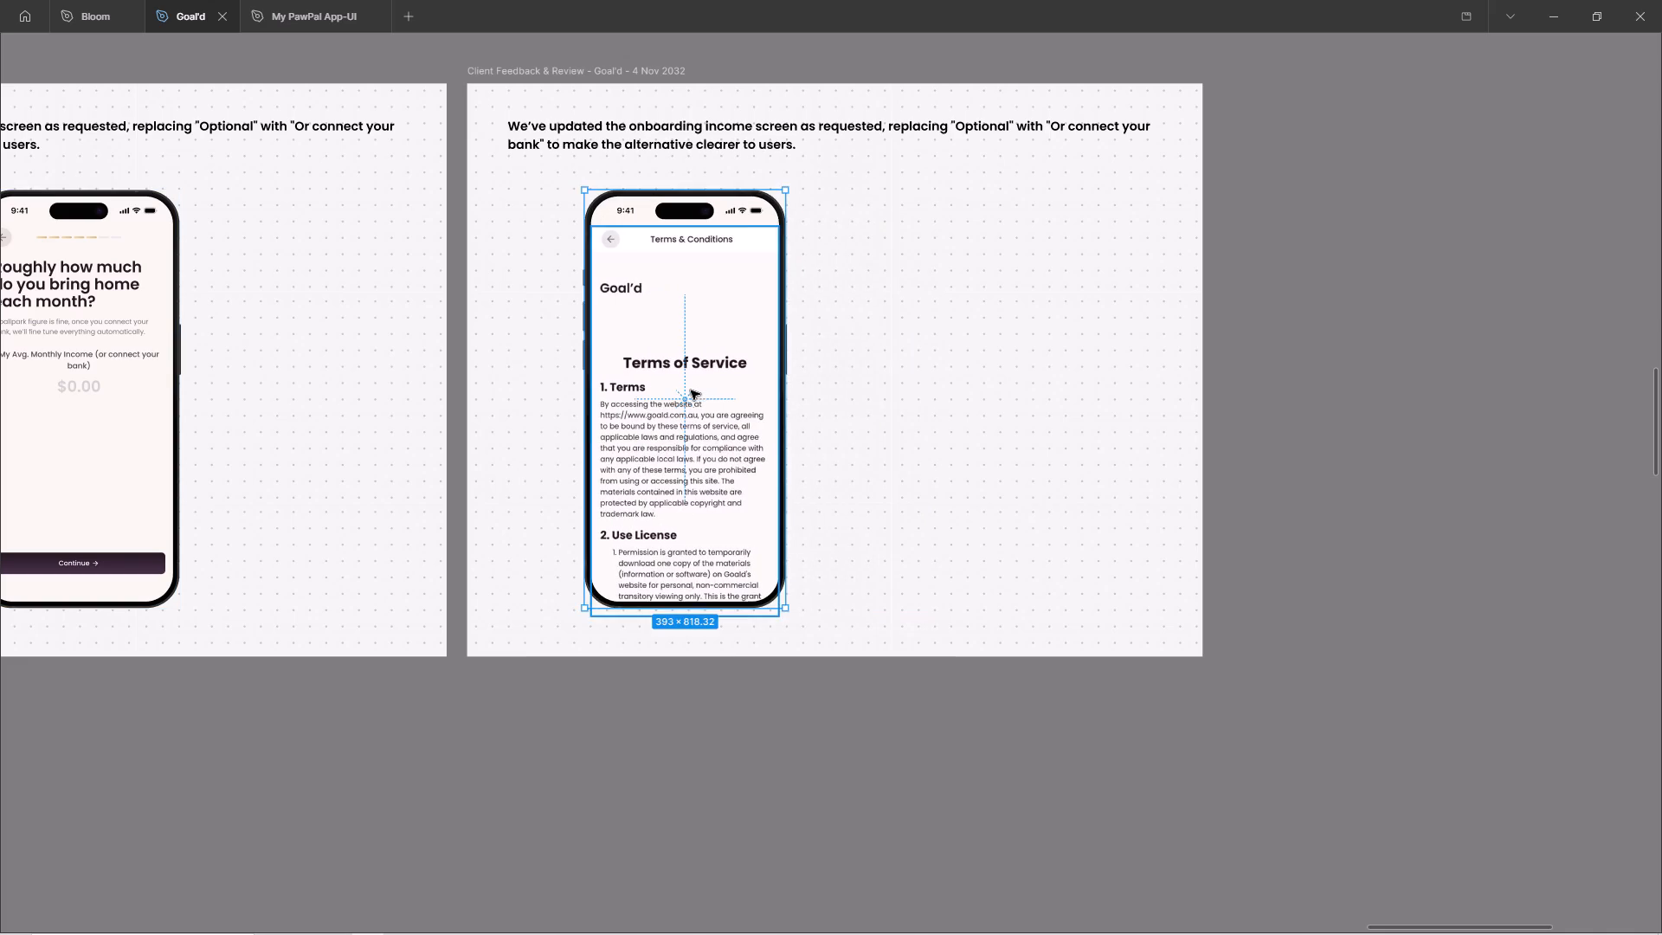
pyautogui.keyDown('shift'); pyautogui.moveTo(671, 391); pyautogui.dragTo(1031, 378); pyautogui.keyUp('shift')
# Delete the enlarged 1424 × 3200 Terms & Conditions image beside the frames.
pyautogui.keyDown('ctrl'); pyautogui.scroll(-2, 582, 339); pyautogui.keyUp('ctrl')
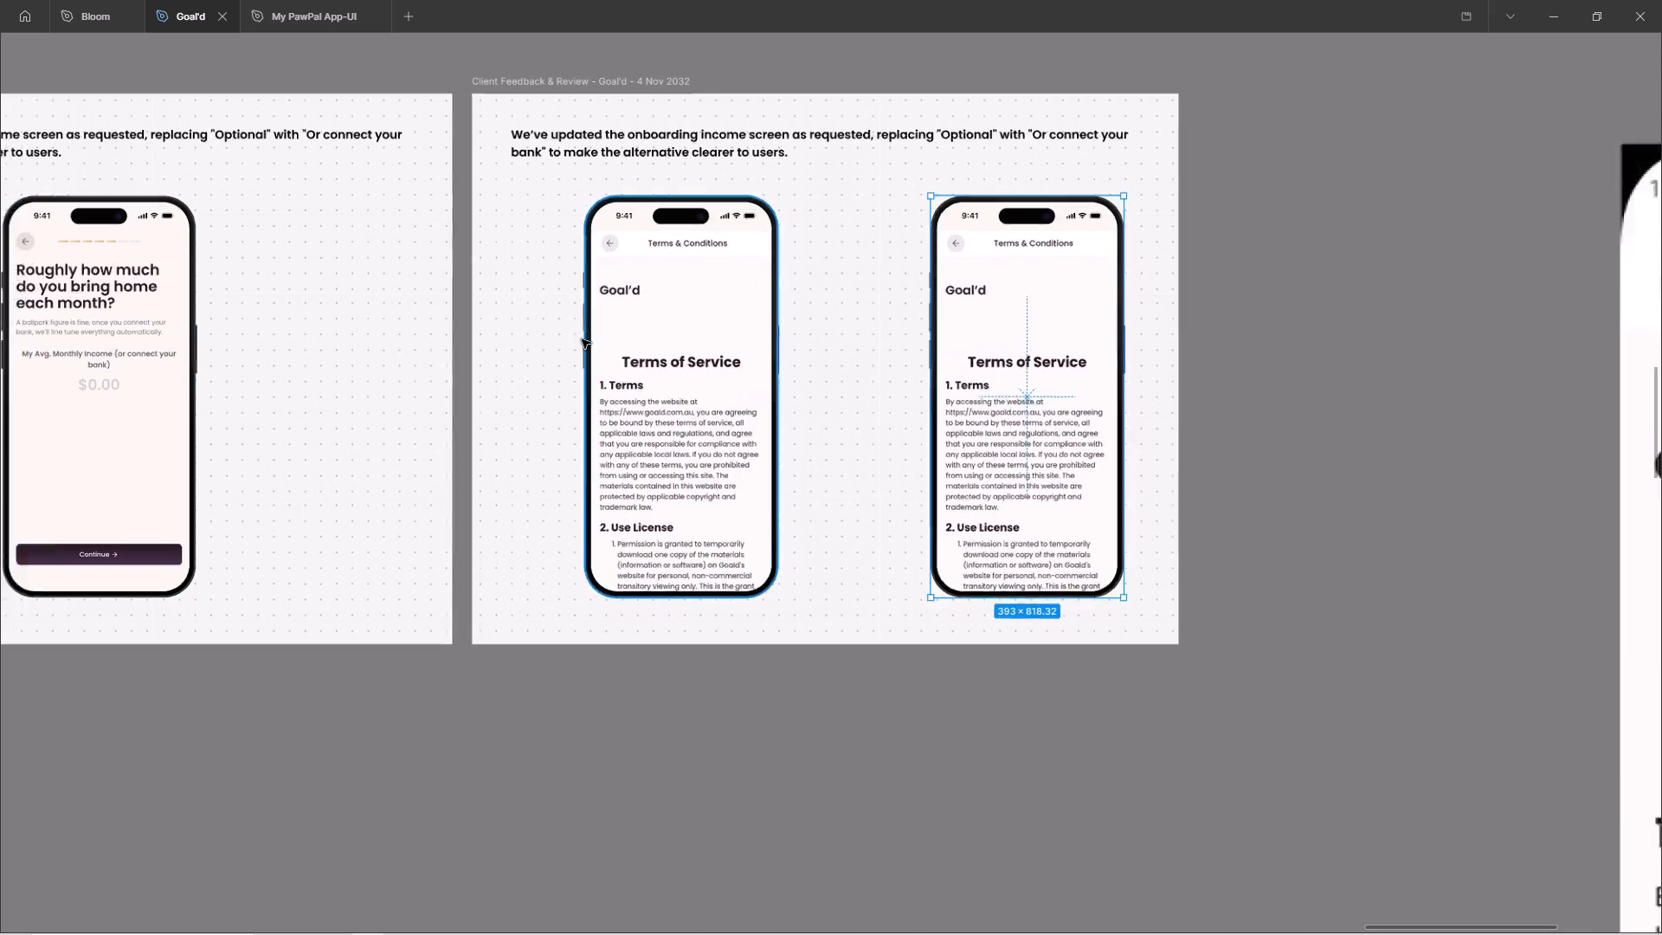
pyautogui.keyDown('ctrl'); pyautogui.scroll(-7, 582, 339); pyautogui.keyUp('ctrl')
pyautogui.click(892, 610)
pyautogui.keyDown('ctrl'); pyautogui.click(1141, 344); pyautogui.keyUp('ctrl')
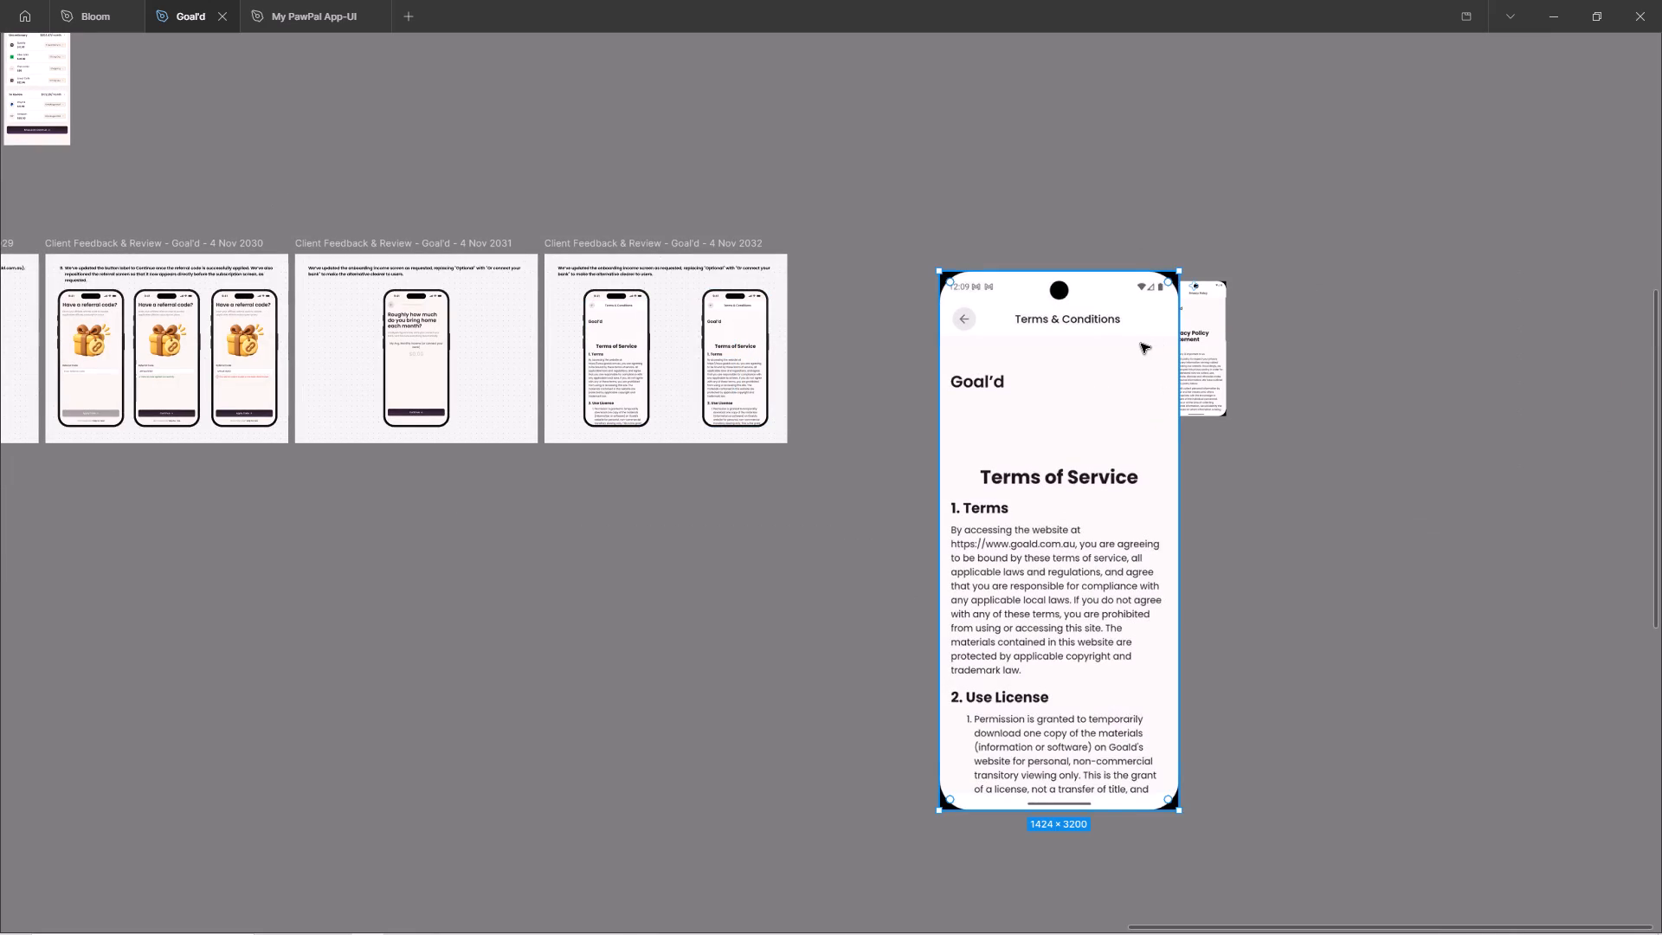
pyautogui.press('Delete')
# Move the Privacy Policy screenshot closer to the 4 Nov 2032 frame.
pyautogui.keyDown('ctrl'); pyautogui.scroll(5, 1068, 370); pyautogui.keyUp('ctrl')
pyautogui.click(1333, 309)
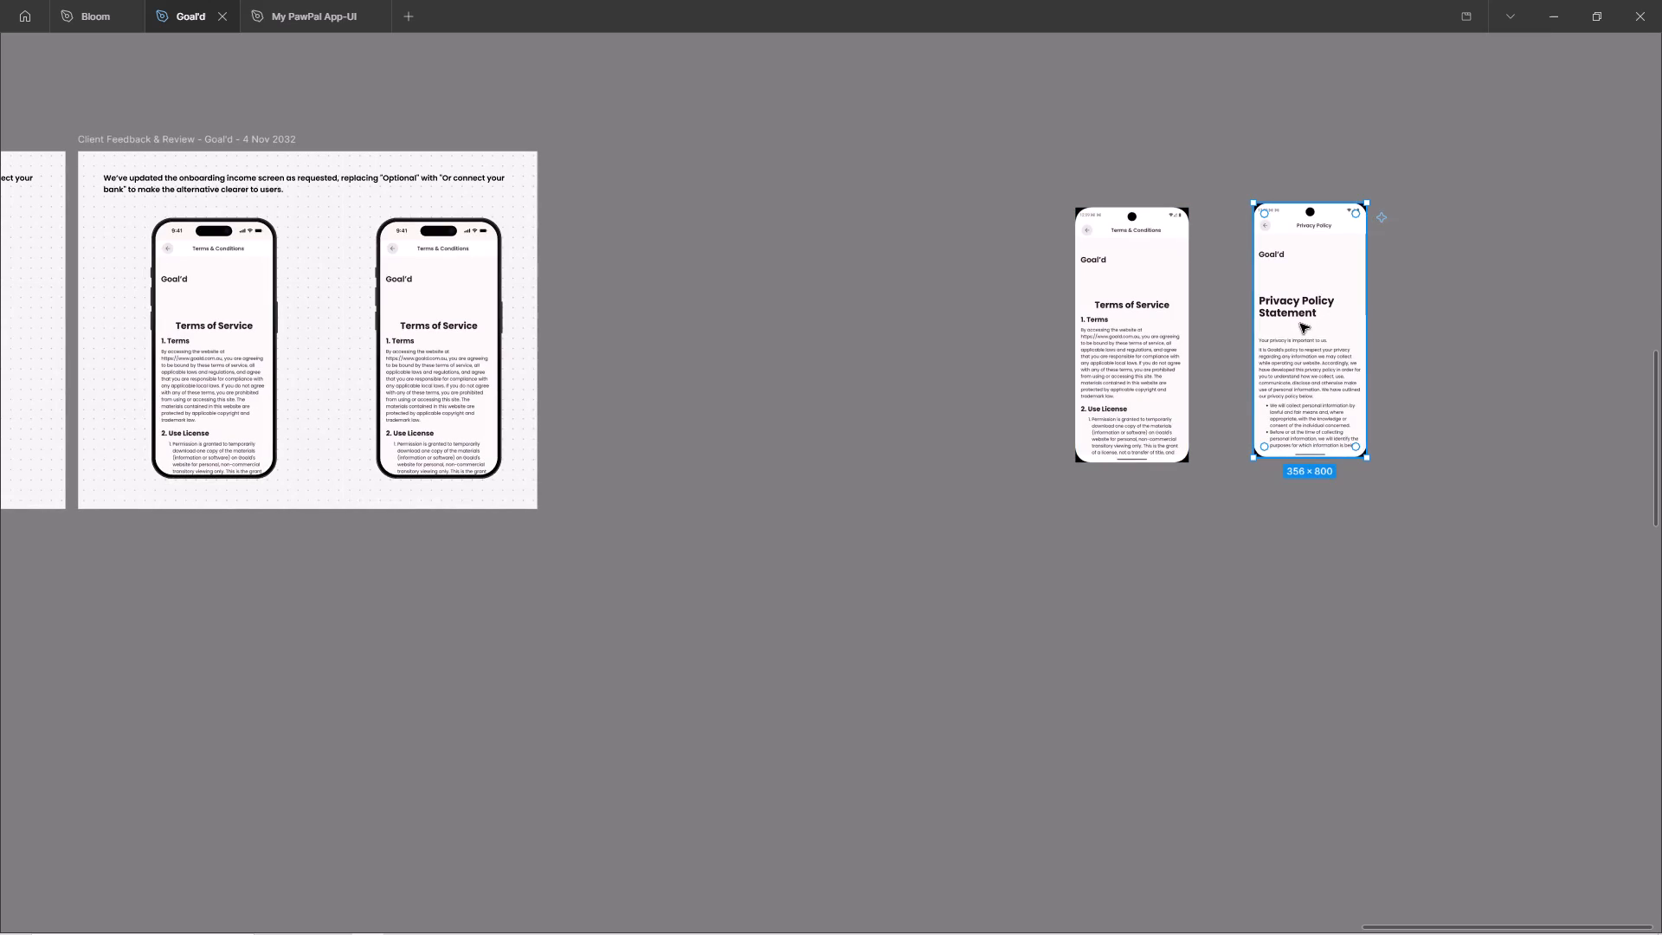
pyautogui.moveTo(1310, 305); pyautogui.dragTo(770, 295)
pyautogui.keyDown('ctrl'); pyautogui.scroll(4, 245, 293); pyautogui.keyUp('ctrl')
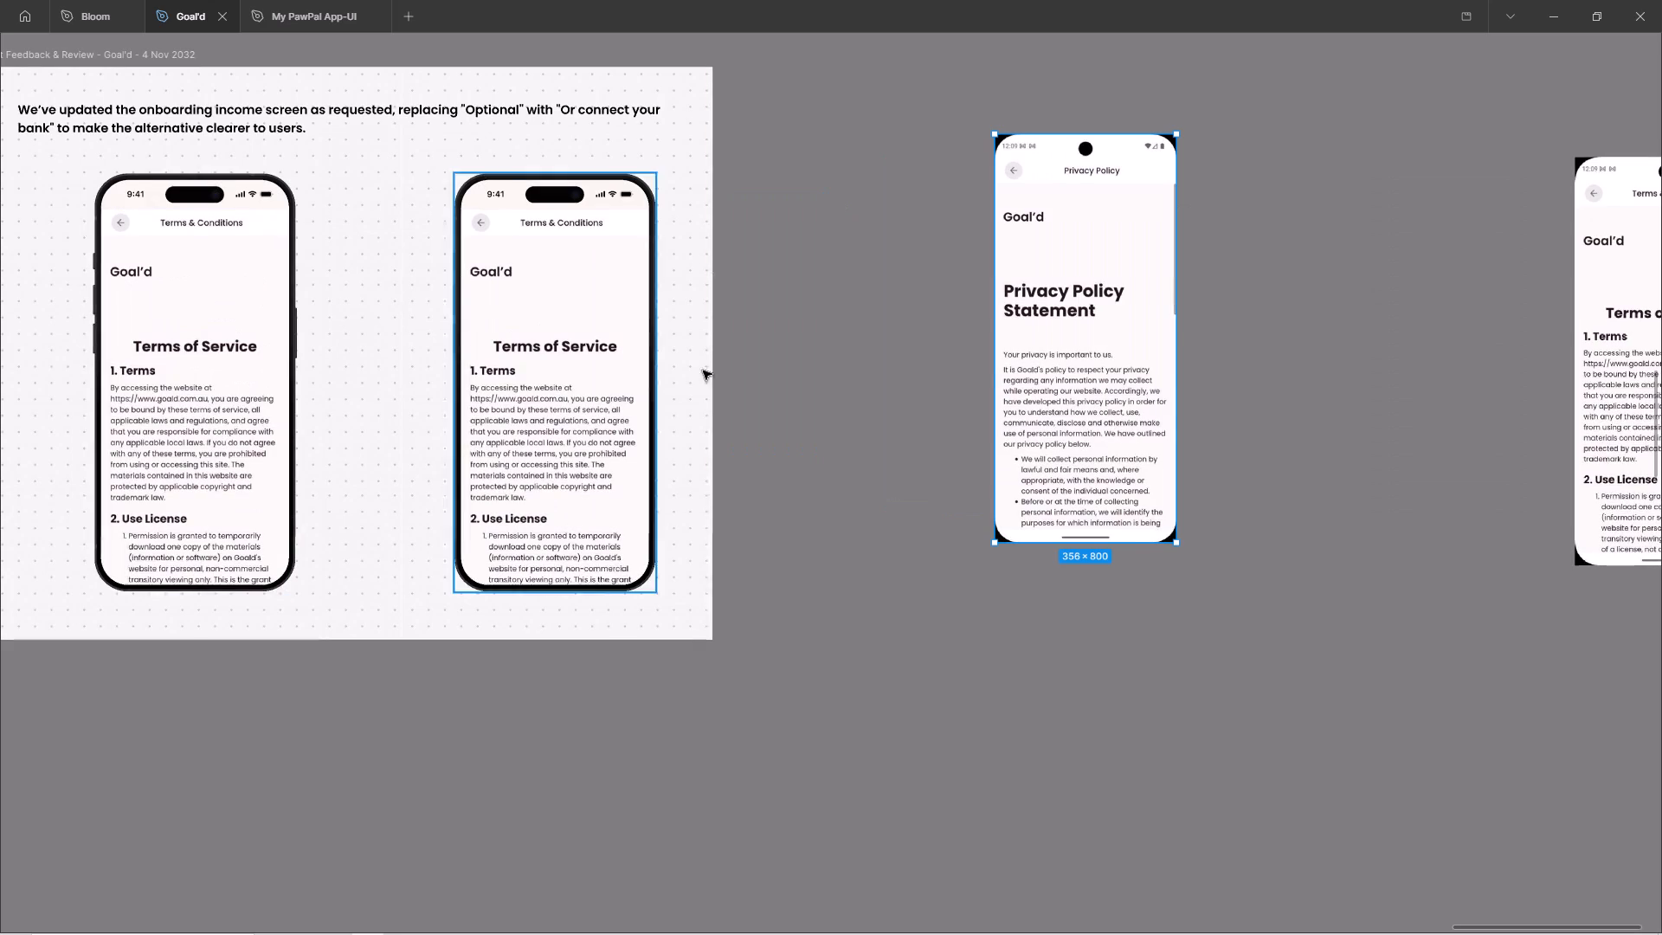
# Copy the Privacy Policy screenshot's properties onto the content image inside the right-hand phone mockup.
pyautogui.hotkey('ctrl', 'alt', 'c')
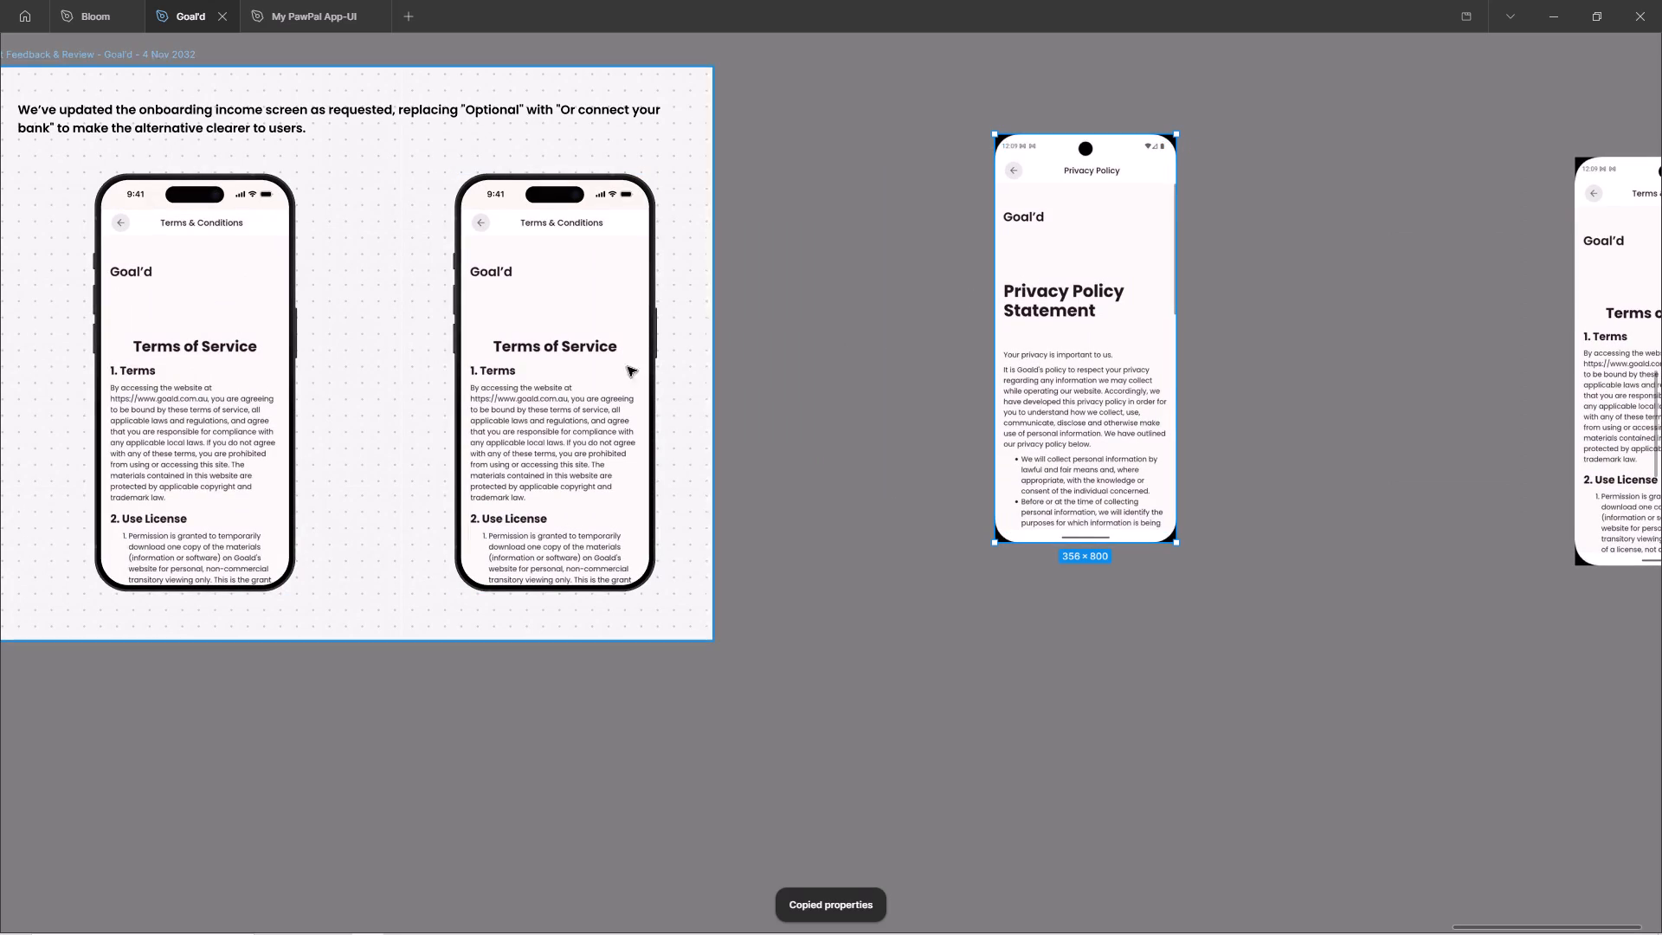
pyautogui.keyDown('ctrl'); pyautogui.click(512, 334); pyautogui.keyUp('ctrl')
pyautogui.hotkey('ctrl', 'v')
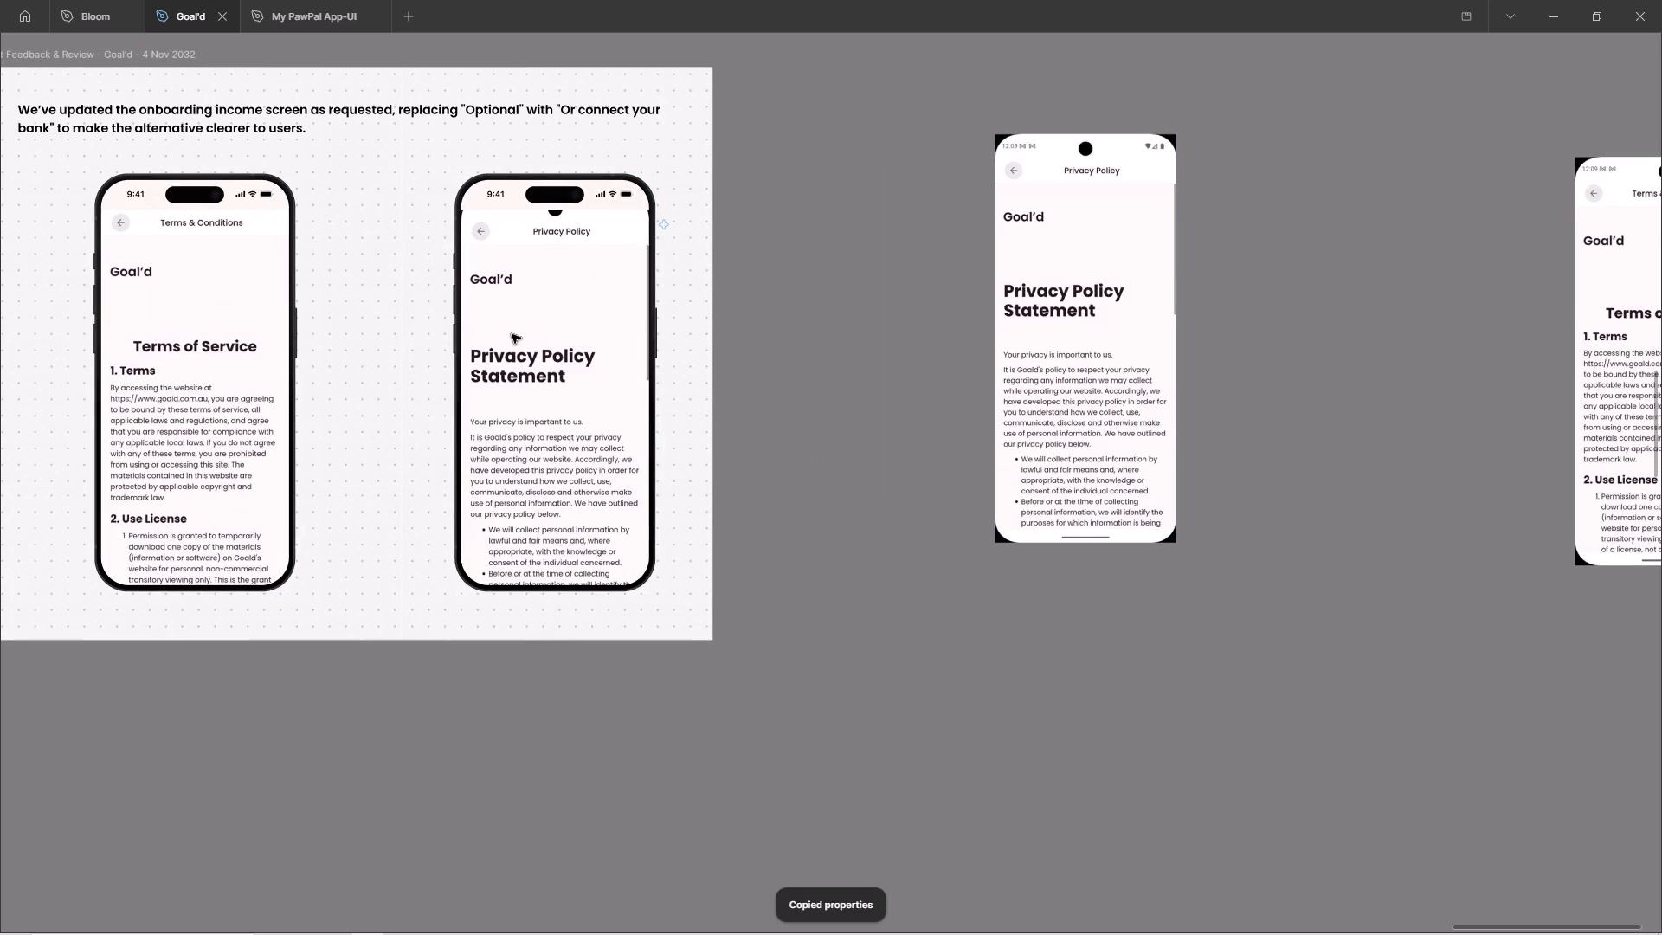
# Trim the Android status bar off the Privacy Policy image's top and move the image up against the phone's own status bar.
pyautogui.keyDown('ctrl'); pyautogui.scroll(5, 498, 271); pyautogui.keyUp('ctrl')
pyautogui.keyDown('ctrl'); pyautogui.moveTo(622, 157); pyautogui.dragTo(622, 174); pyautogui.keyUp('ctrl')
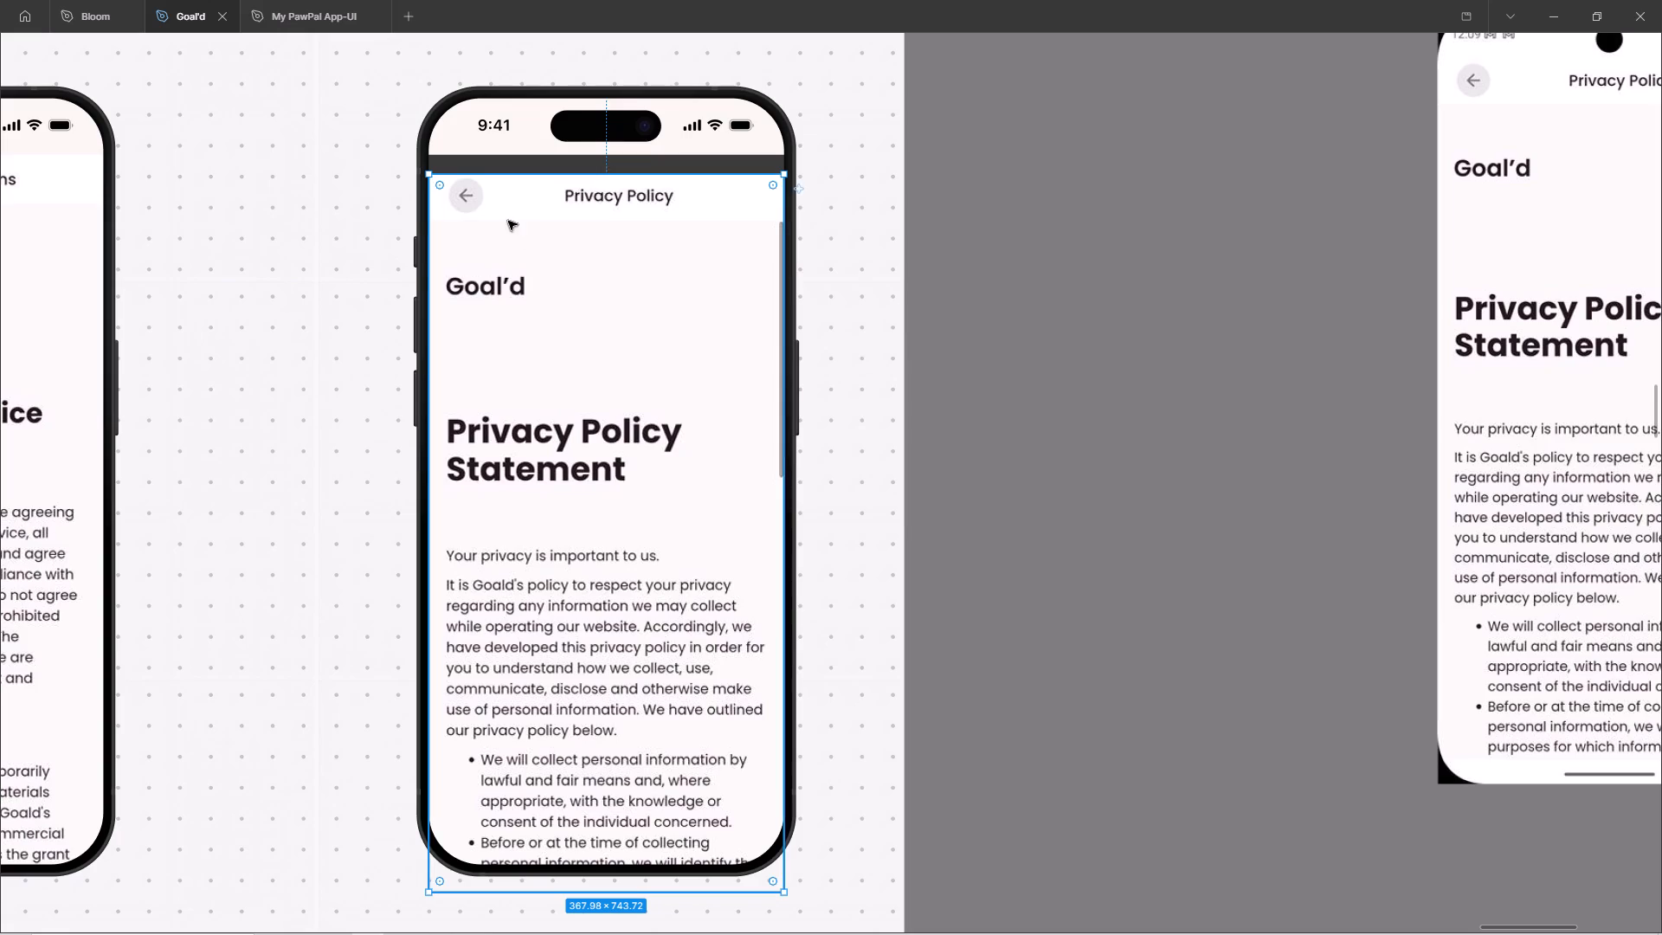
pyautogui.keyDown('ctrl'); pyautogui.scroll(9, 481, 159); pyautogui.keyUp('ctrl')
pyautogui.keyDown('ctrl'); pyautogui.moveTo(656, 199); pyautogui.dragTo(667, 175); pyautogui.keyUp('ctrl')
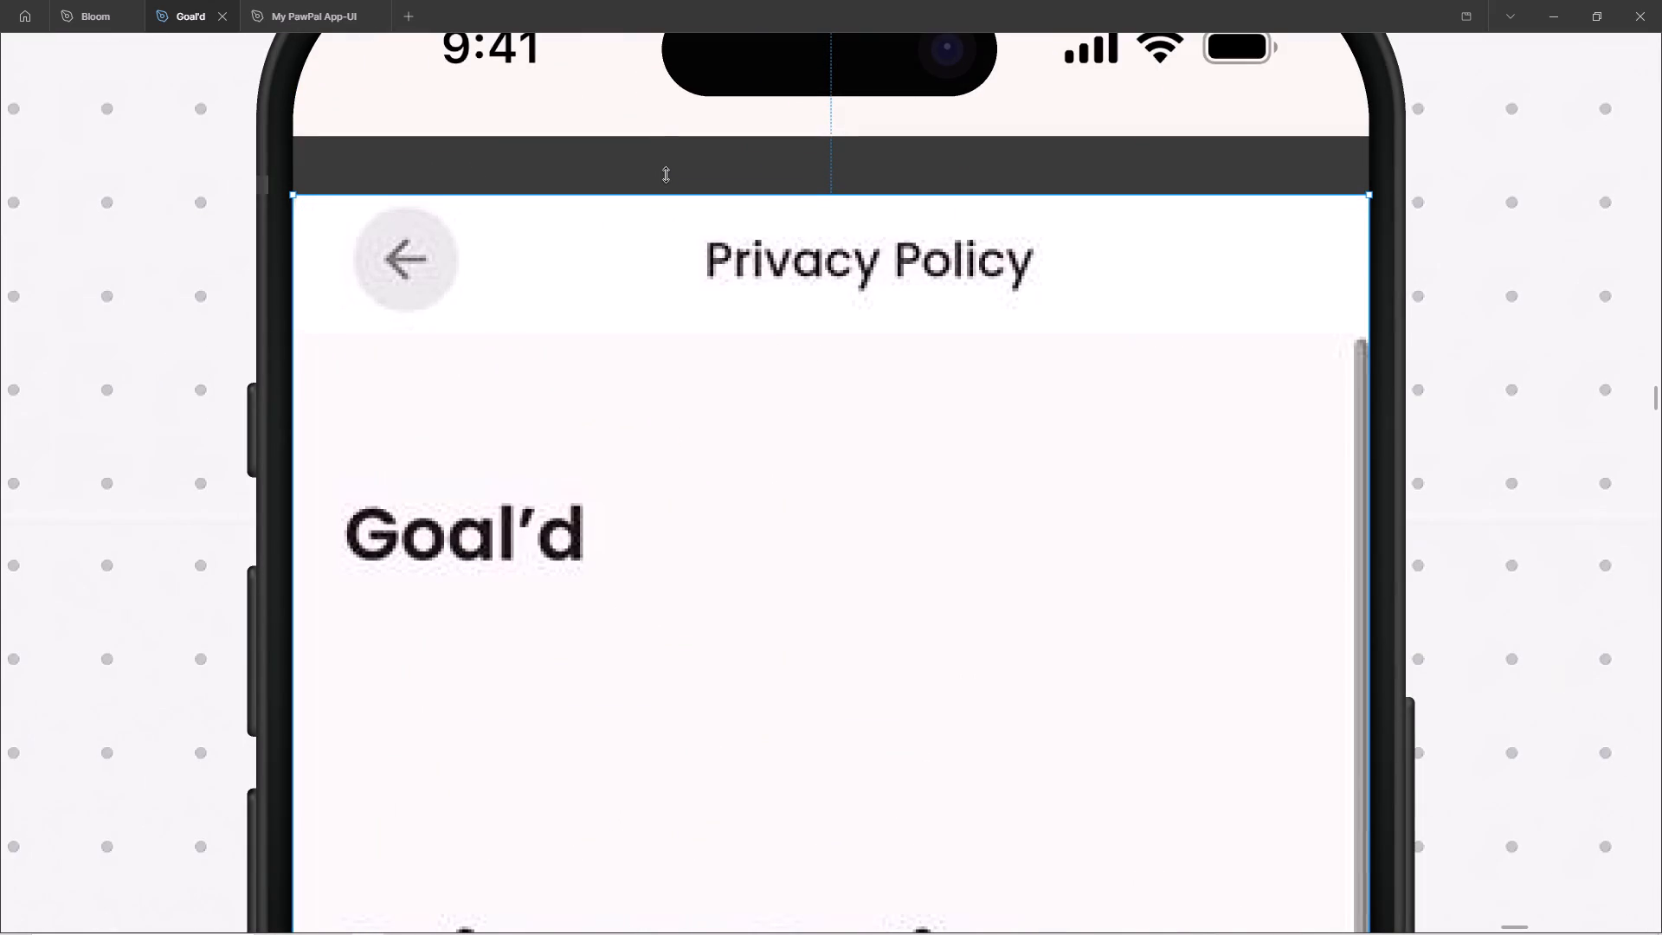
pyautogui.keyDown('ctrl'); pyautogui.moveTo(667, 175); pyautogui.dragTo(671, 191); pyautogui.keyUp('ctrl')
pyautogui.keyDown('shift'); pyautogui.moveTo(597, 274); pyautogui.dragTo(619, 211); pyautogui.keyUp('shift')
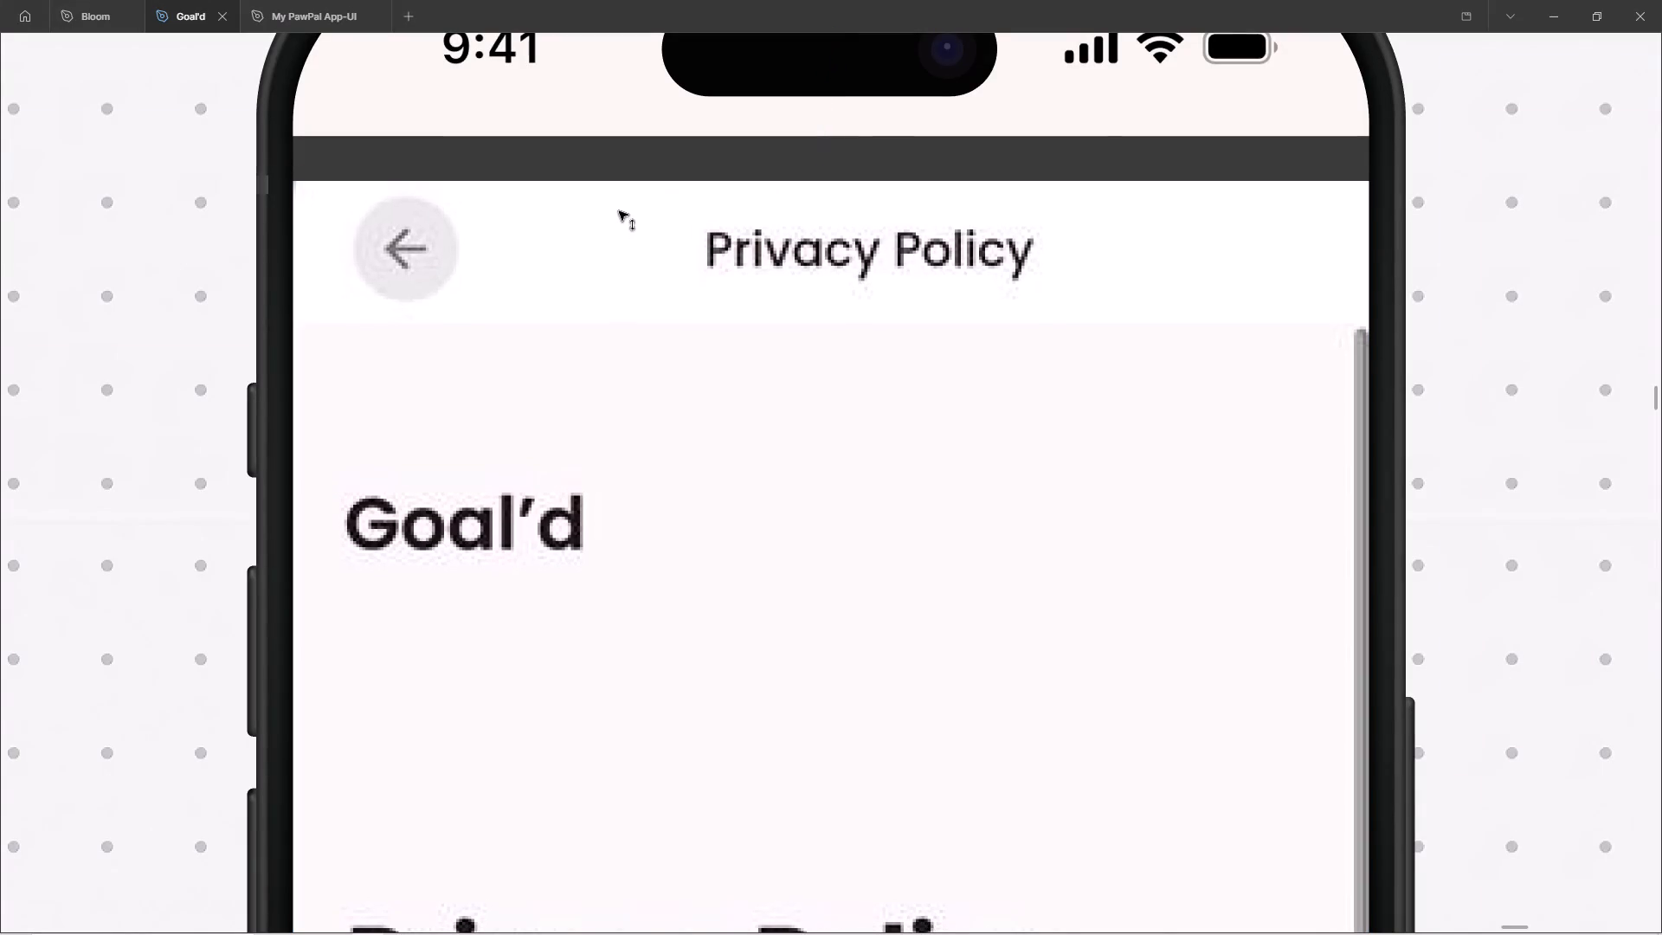
pyautogui.keyDown('shift'); pyautogui.moveTo(619, 211); pyautogui.dragTo(624, 195); pyautogui.keyUp('shift')
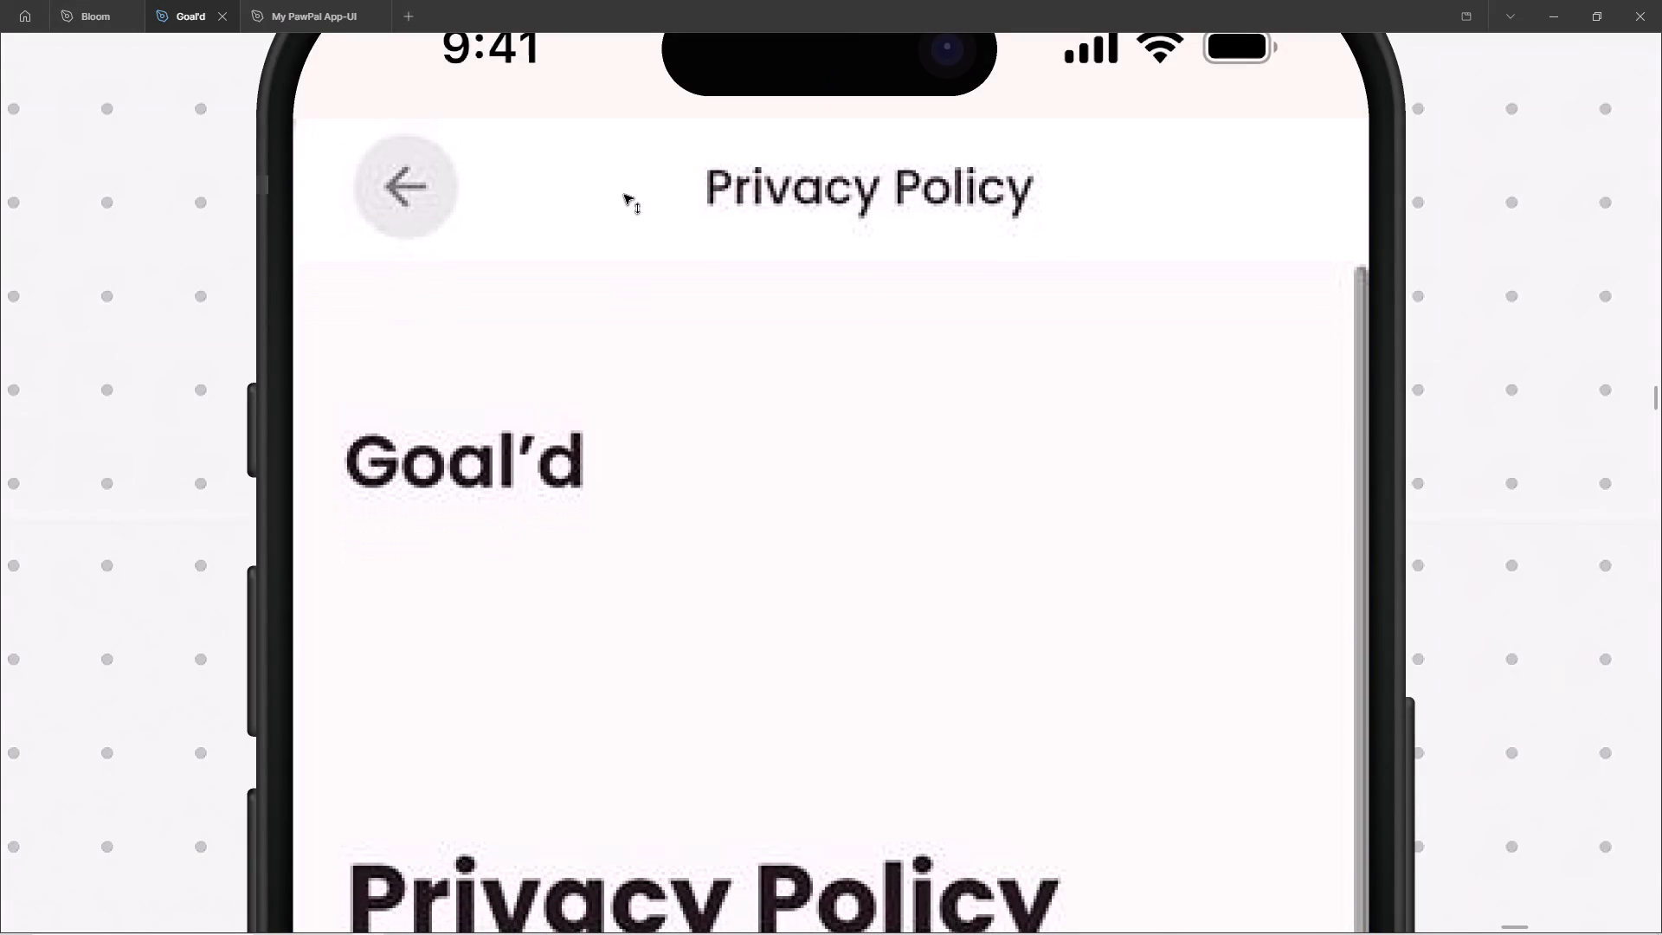
pyautogui.keyDown('shift'); pyautogui.moveTo(624, 195); pyautogui.dragTo(624, 199); pyautogui.keyUp('shift')
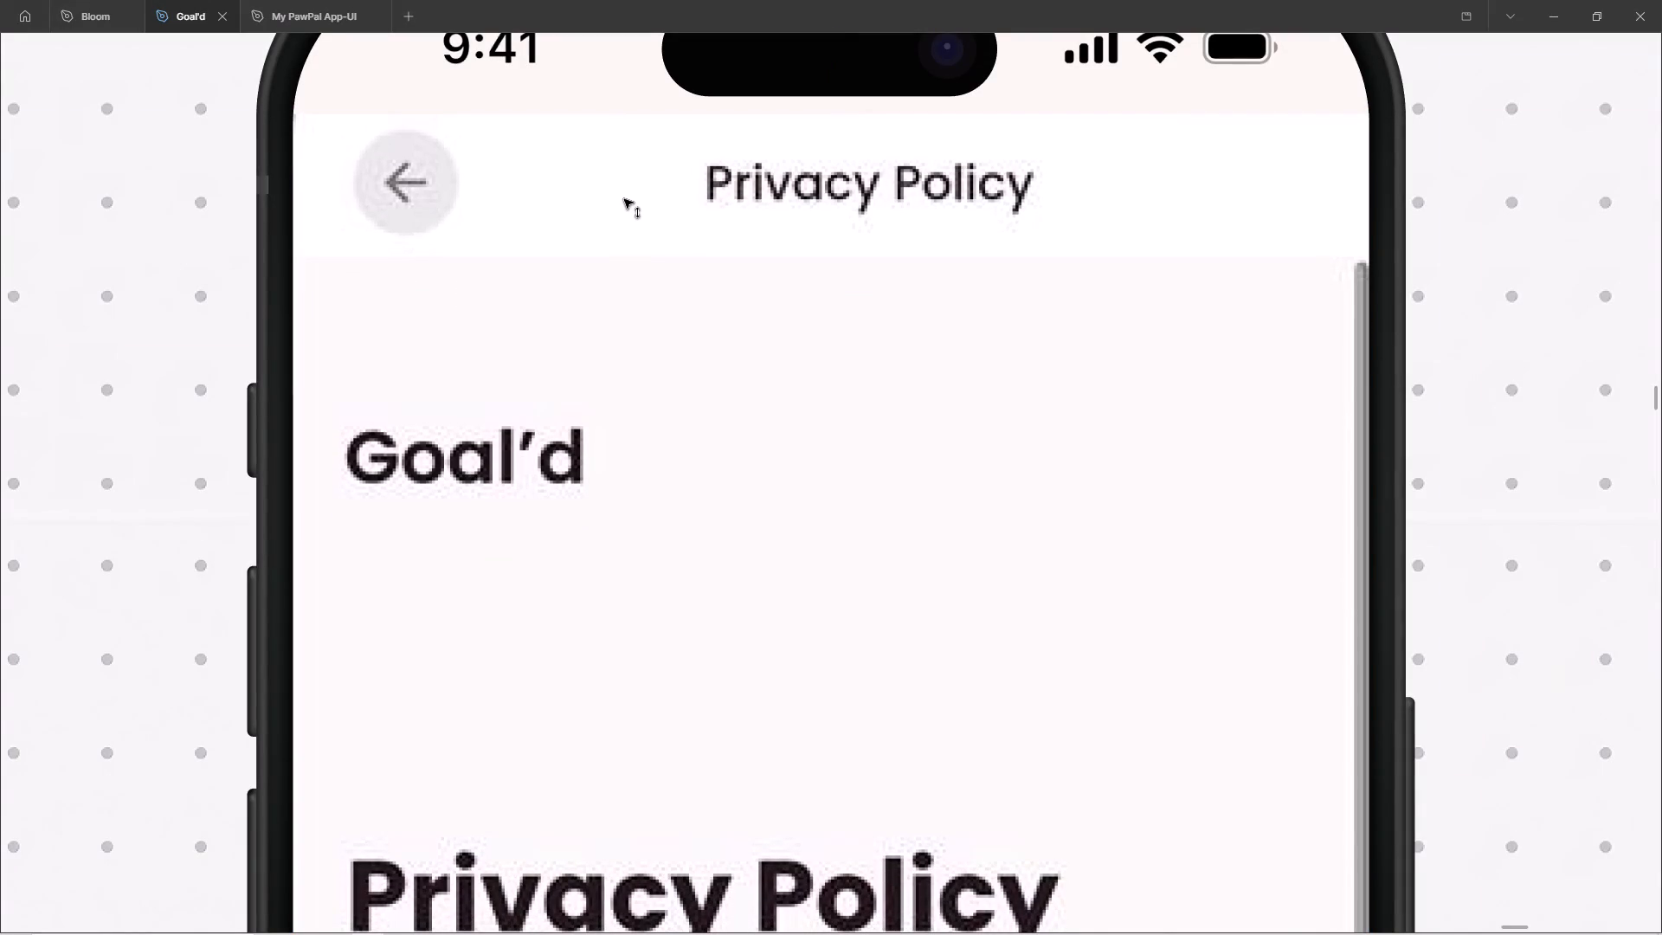
pyautogui.keyDown('shift'); pyautogui.moveTo(624, 199); pyautogui.dragTo(624, 200); pyautogui.keyUp('shift')
pyautogui.keyDown('ctrl'); pyautogui.scroll(-5, 1040, 209); pyautogui.keyUp('ctrl')
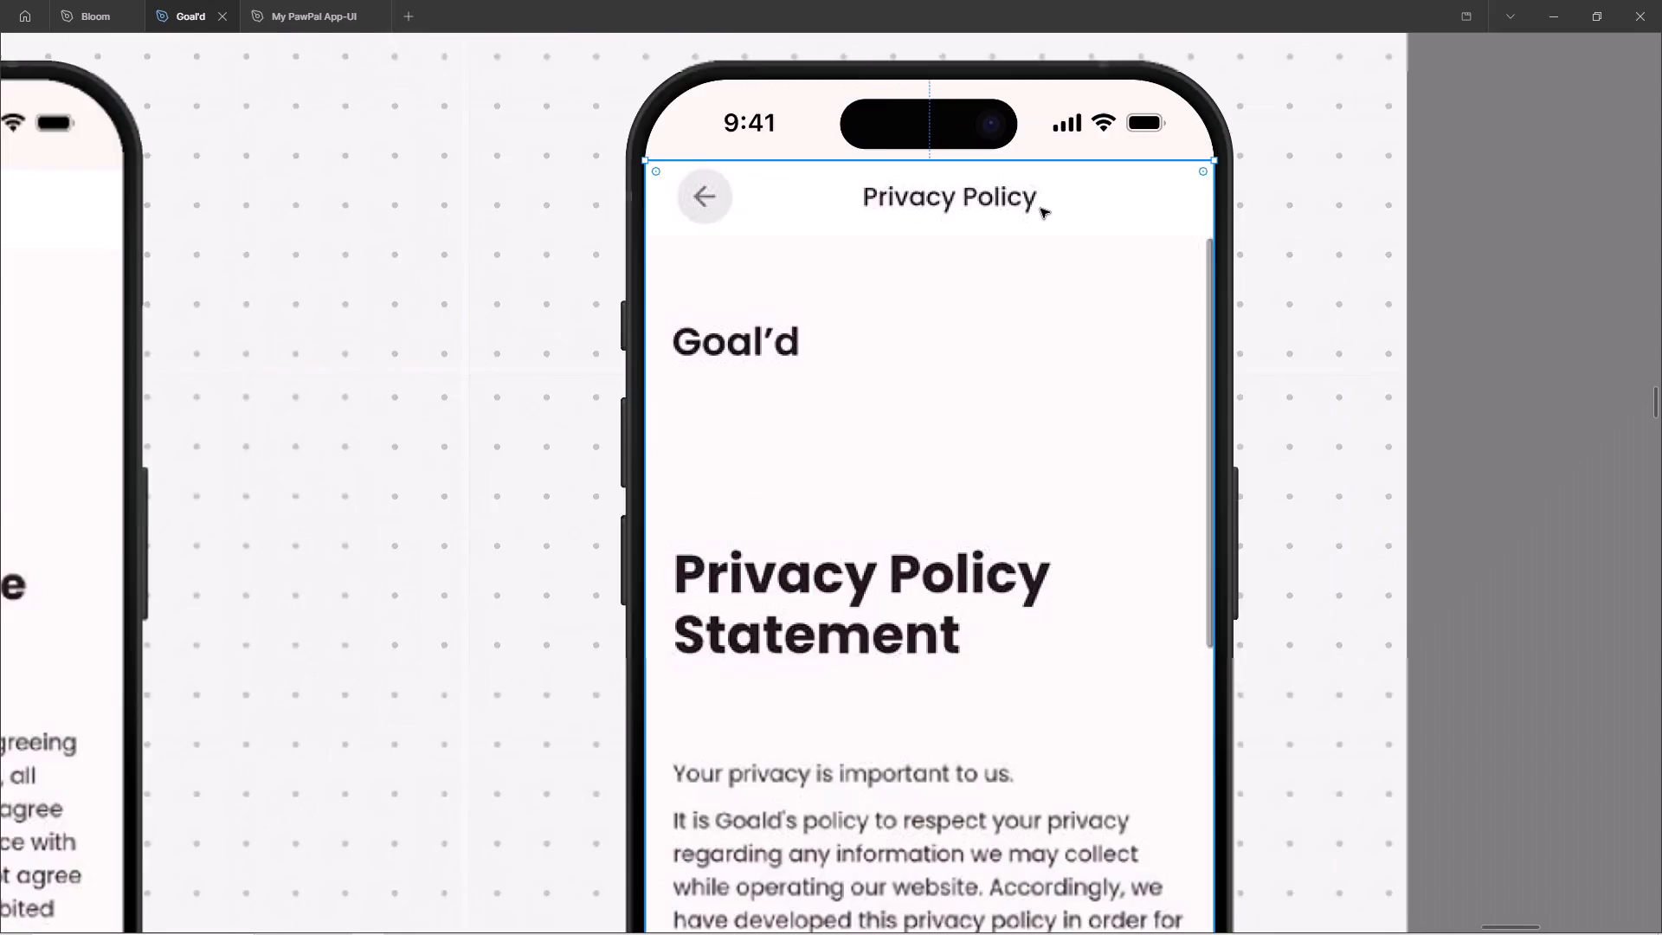
# Extend the Privacy Policy image's bottom edge slightly so it reaches past the phone mockup's lower bezel.
pyautogui.keyDown('ctrl'); pyautogui.scroll(-7, 1040, 209); pyautogui.keyUp('ctrl')
pyautogui.keyDown('ctrl'); pyautogui.scroll(8, 1008, 742); pyautogui.keyUp('ctrl')
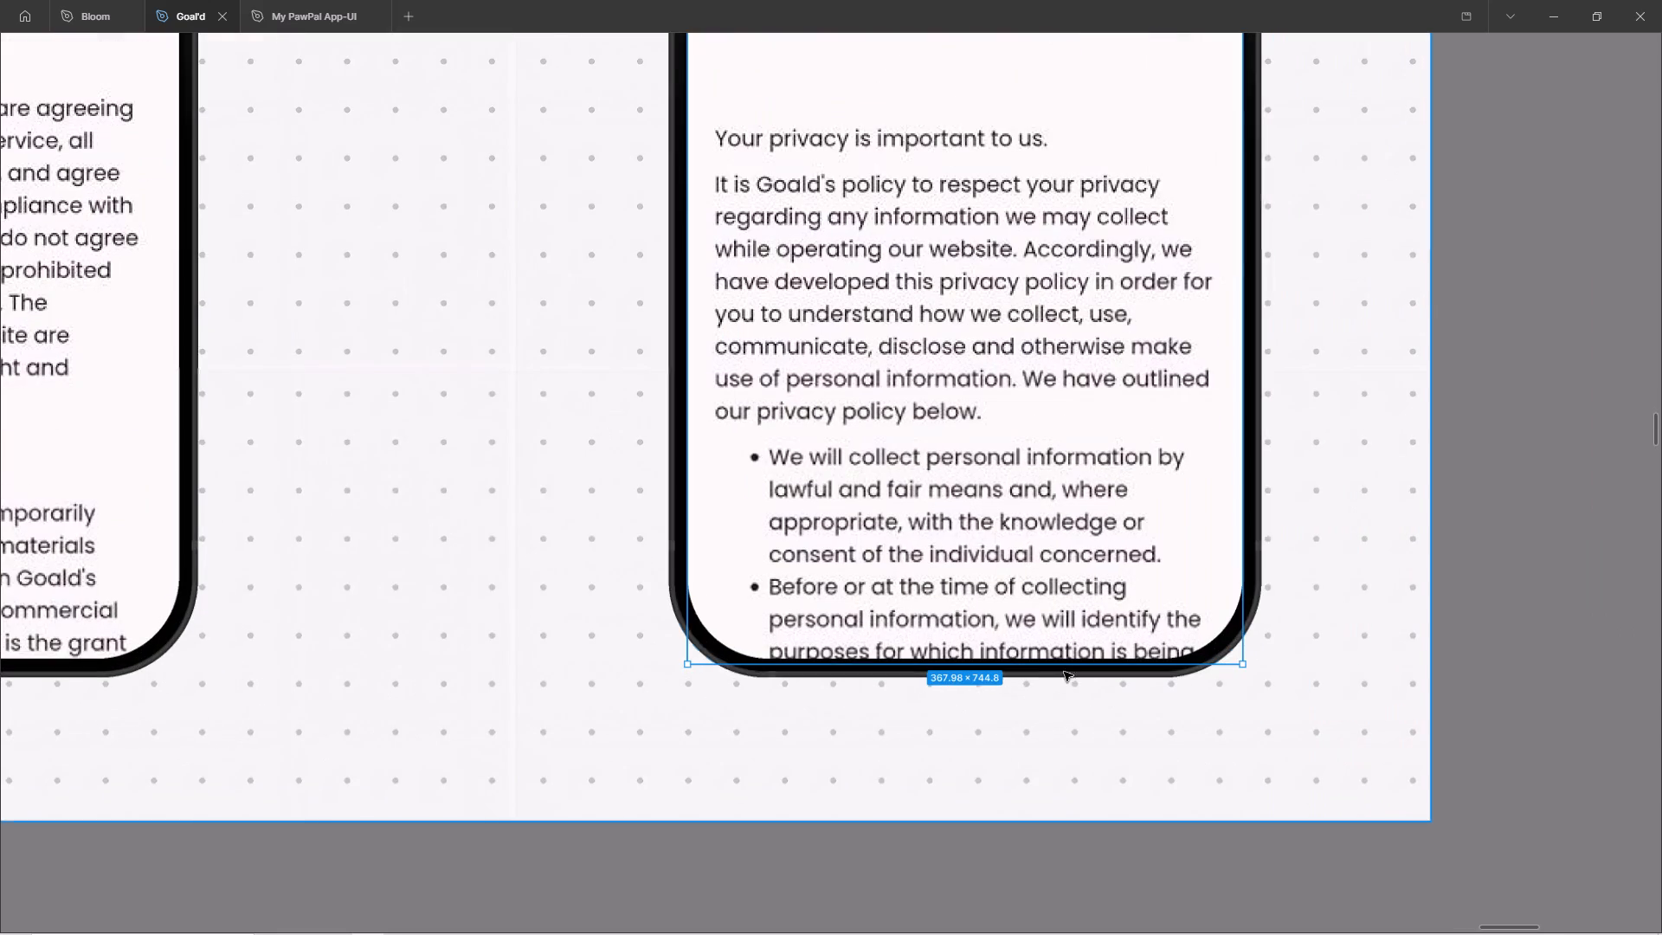
pyautogui.keyDown('ctrl'); pyautogui.moveTo(1067, 666); pyautogui.dragTo(1073, 681); pyautogui.keyUp('ctrl')
pyautogui.keyDown('ctrl'); pyautogui.scroll(-9, 1007, 670); pyautogui.keyUp('ctrl')
pyautogui.keyDown('ctrl'); pyautogui.click(1287, 605); pyautogui.keyUp('ctrl')
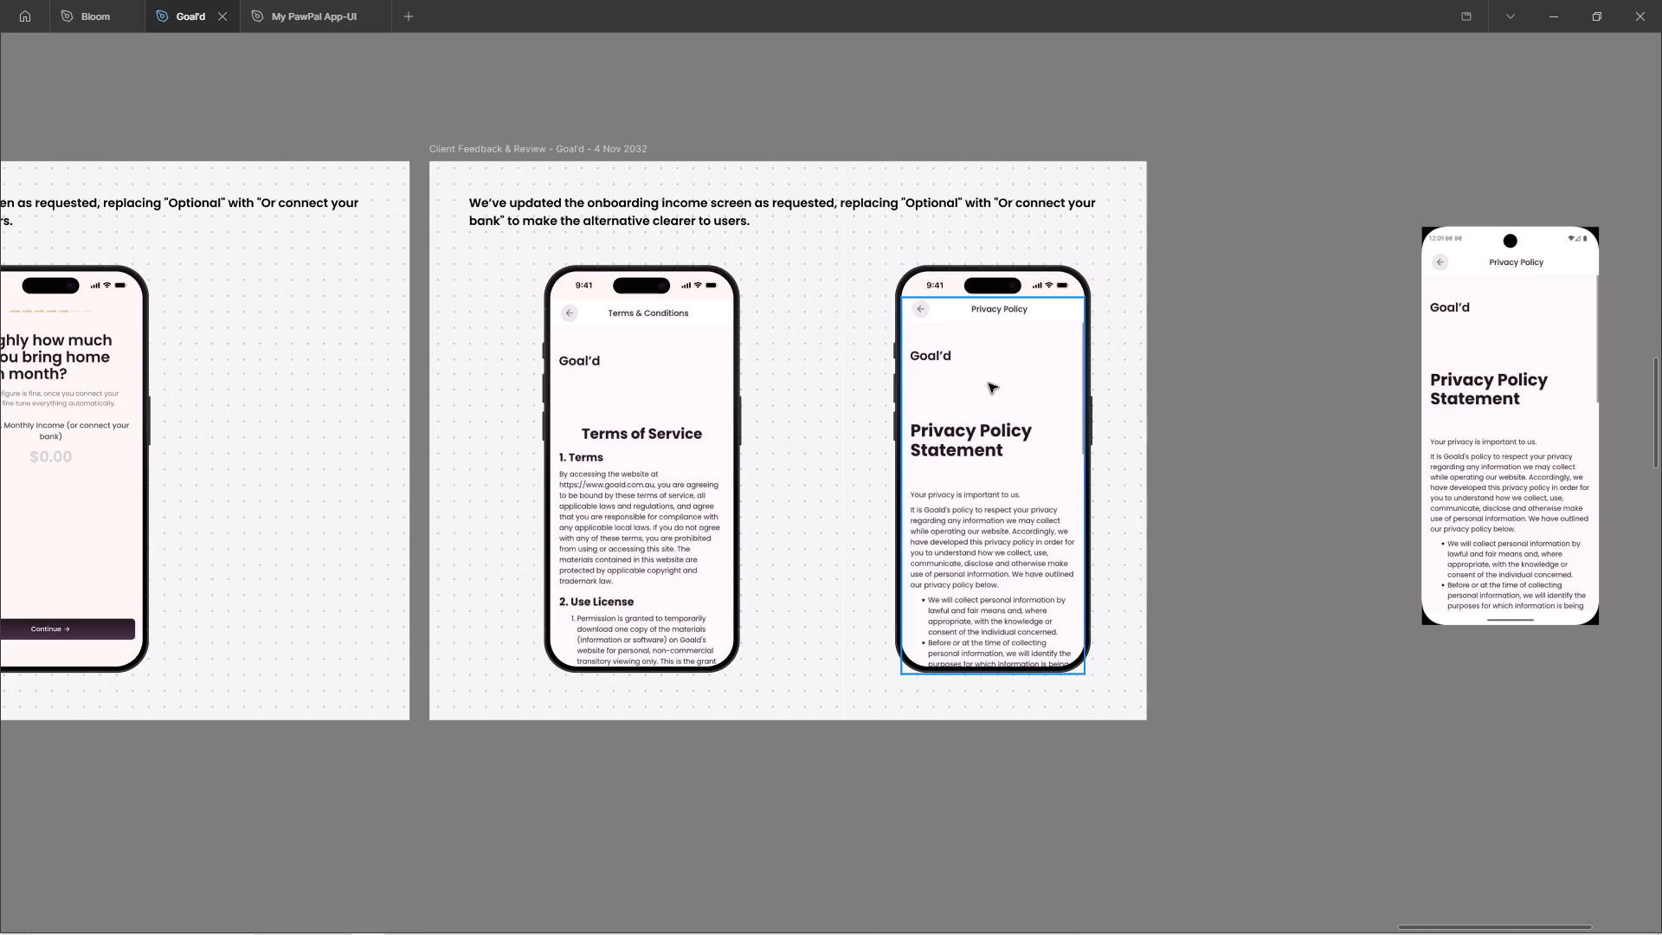
# On the Prototype Designs page, duplicate the referral code screen with the empty code field and place the copy beside the original.
pyautogui.hotkey('ctrl', '\\')
pyautogui.click(227, 202)
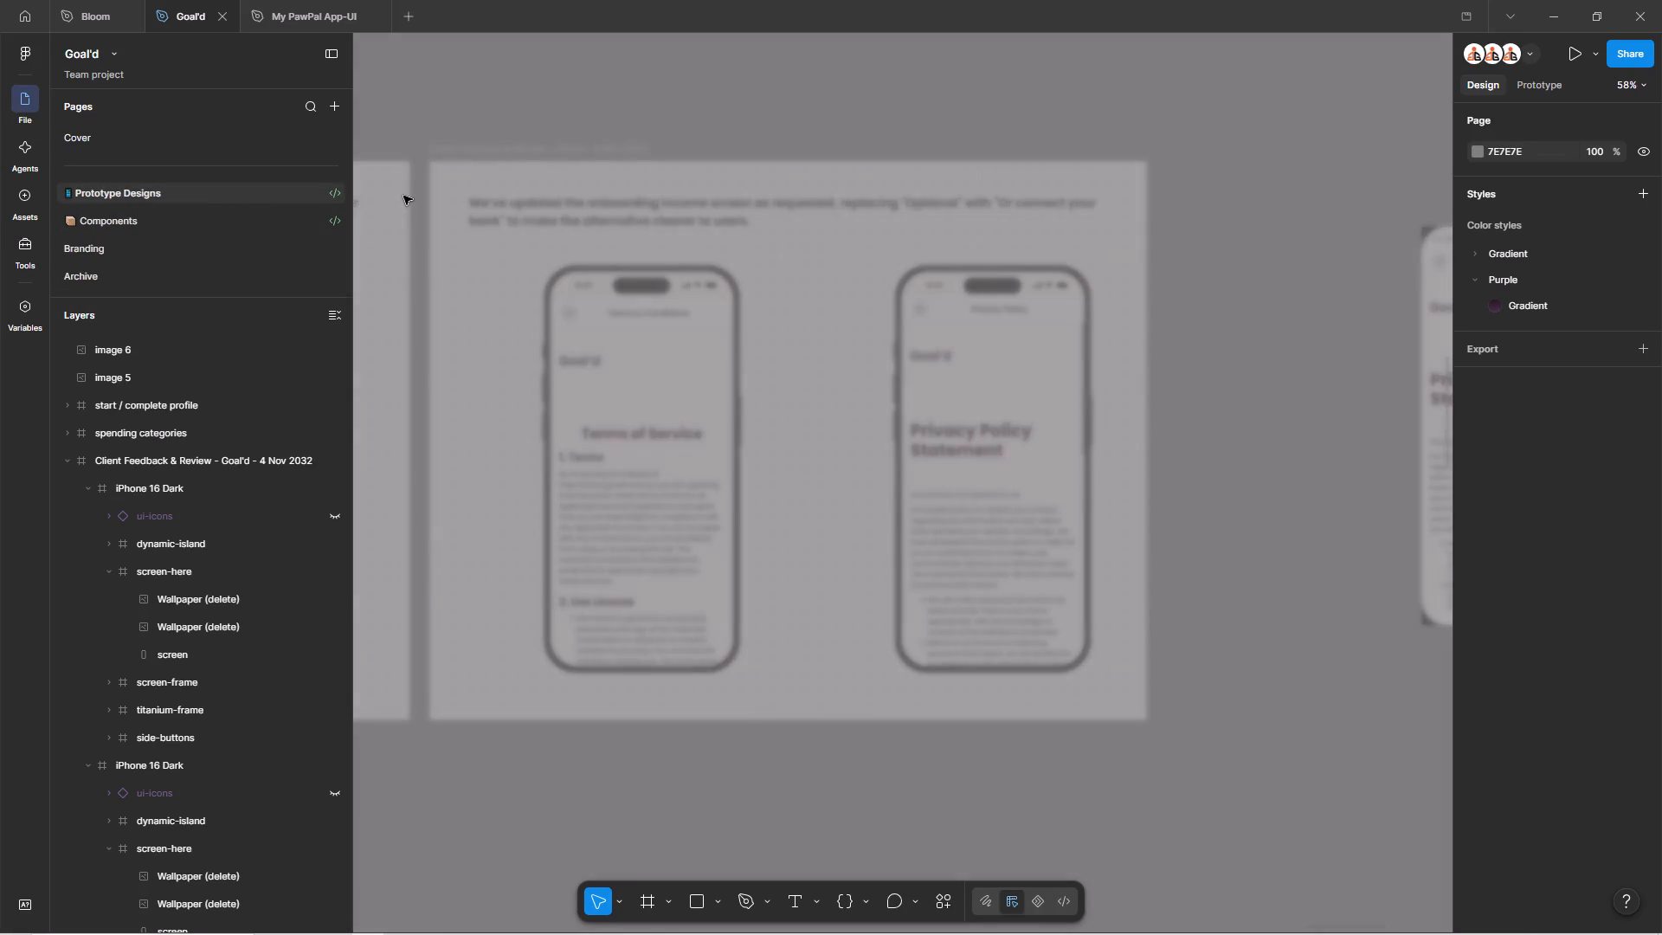
pyautogui.hotkey('ctrl', '\\')
pyautogui.keyDown('ctrl'); pyautogui.scroll(17, 656, 238); pyautogui.keyUp('ctrl')
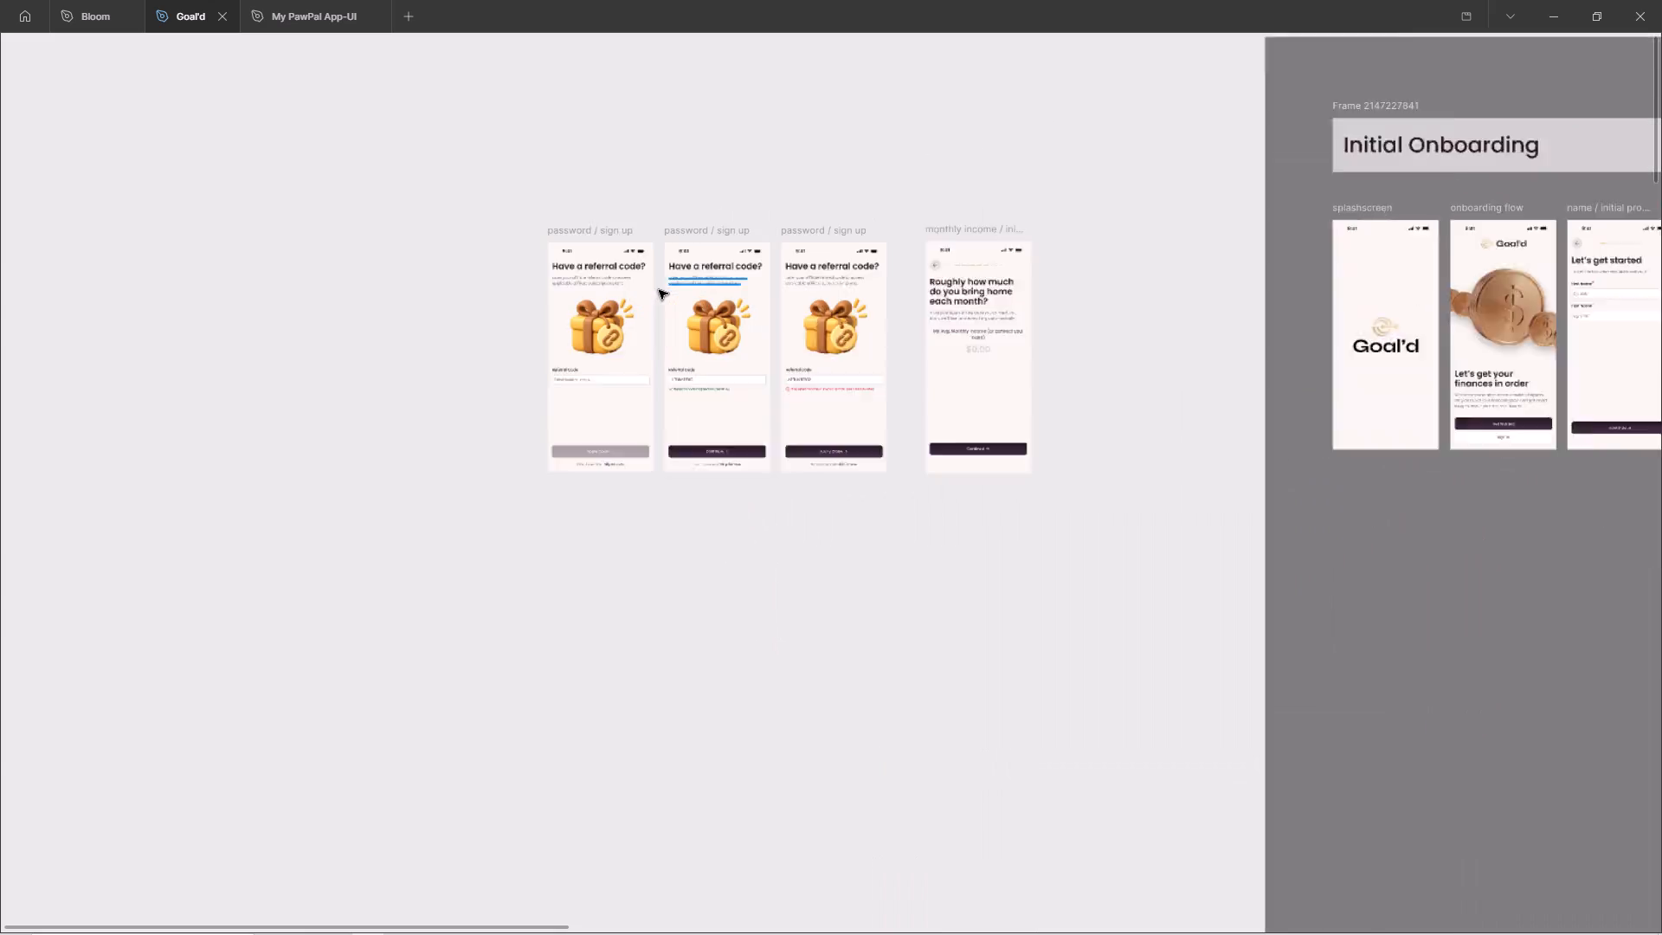
pyautogui.keyDown('ctrl'); pyautogui.scroll(7, 659, 290); pyautogui.keyUp('ctrl')
pyautogui.keyDown('ctrl'); pyautogui.click(507, 205); pyautogui.keyUp('ctrl')
pyautogui.hotkey('ctrl', '\\')
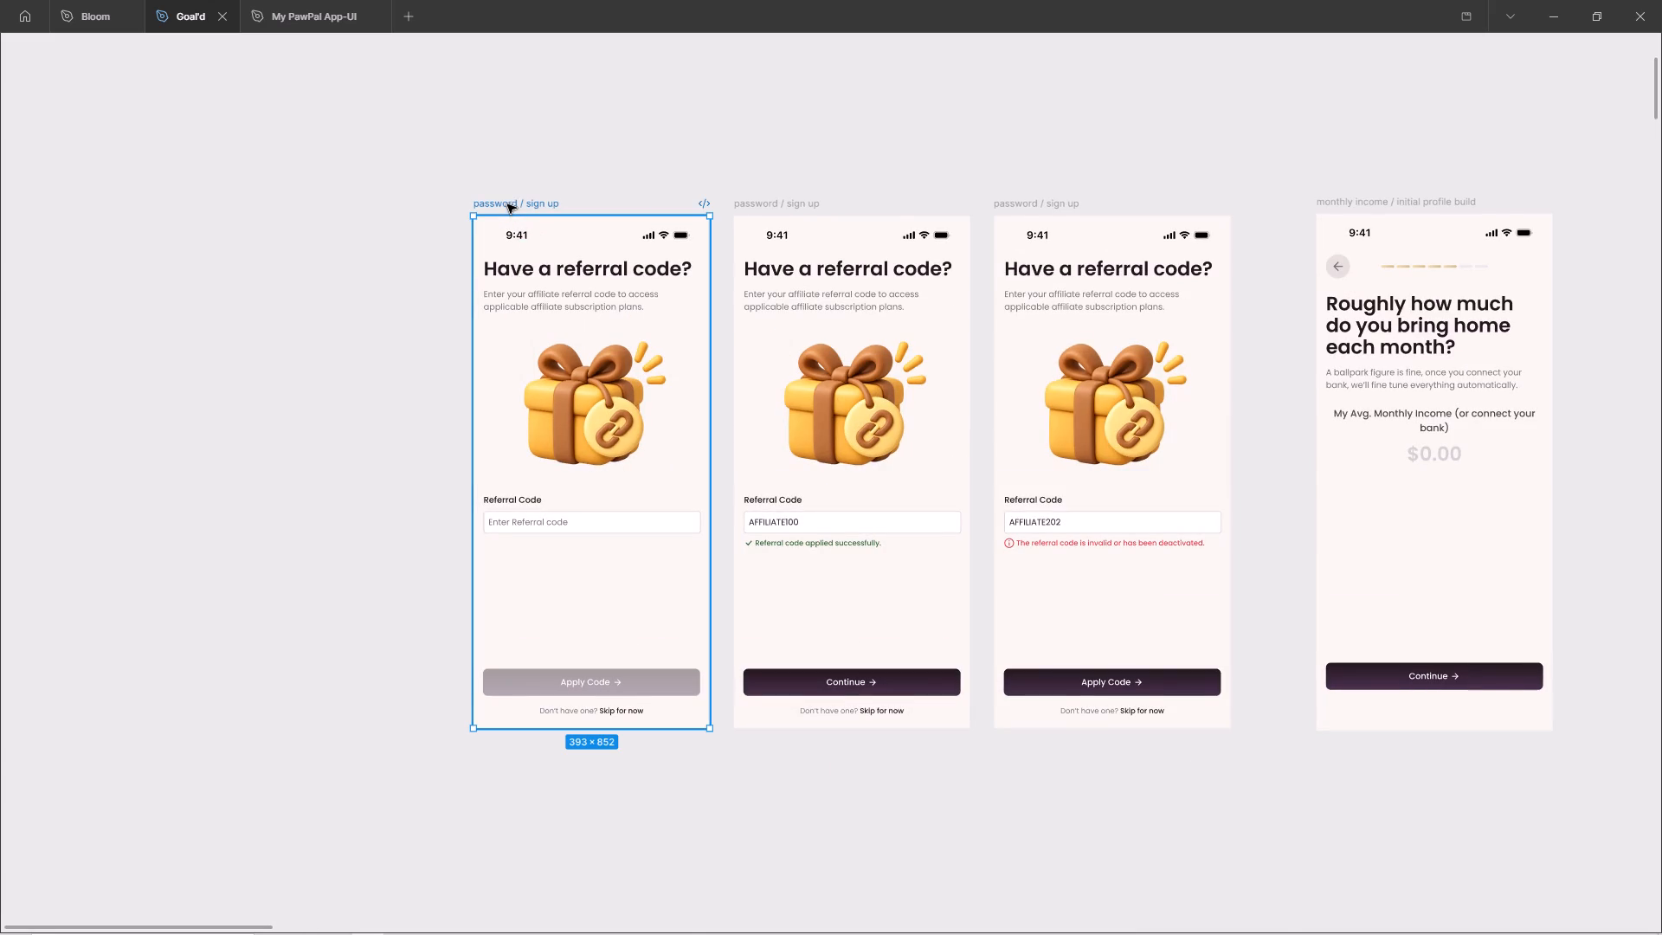
pyautogui.keyDown('shift'); pyautogui.scroll(5, 511, 207); pyautogui.keyUp('shift')
pyautogui.keyDown('shift'); pyautogui.scroll(5, 855, 527); pyautogui.keyUp('shift')
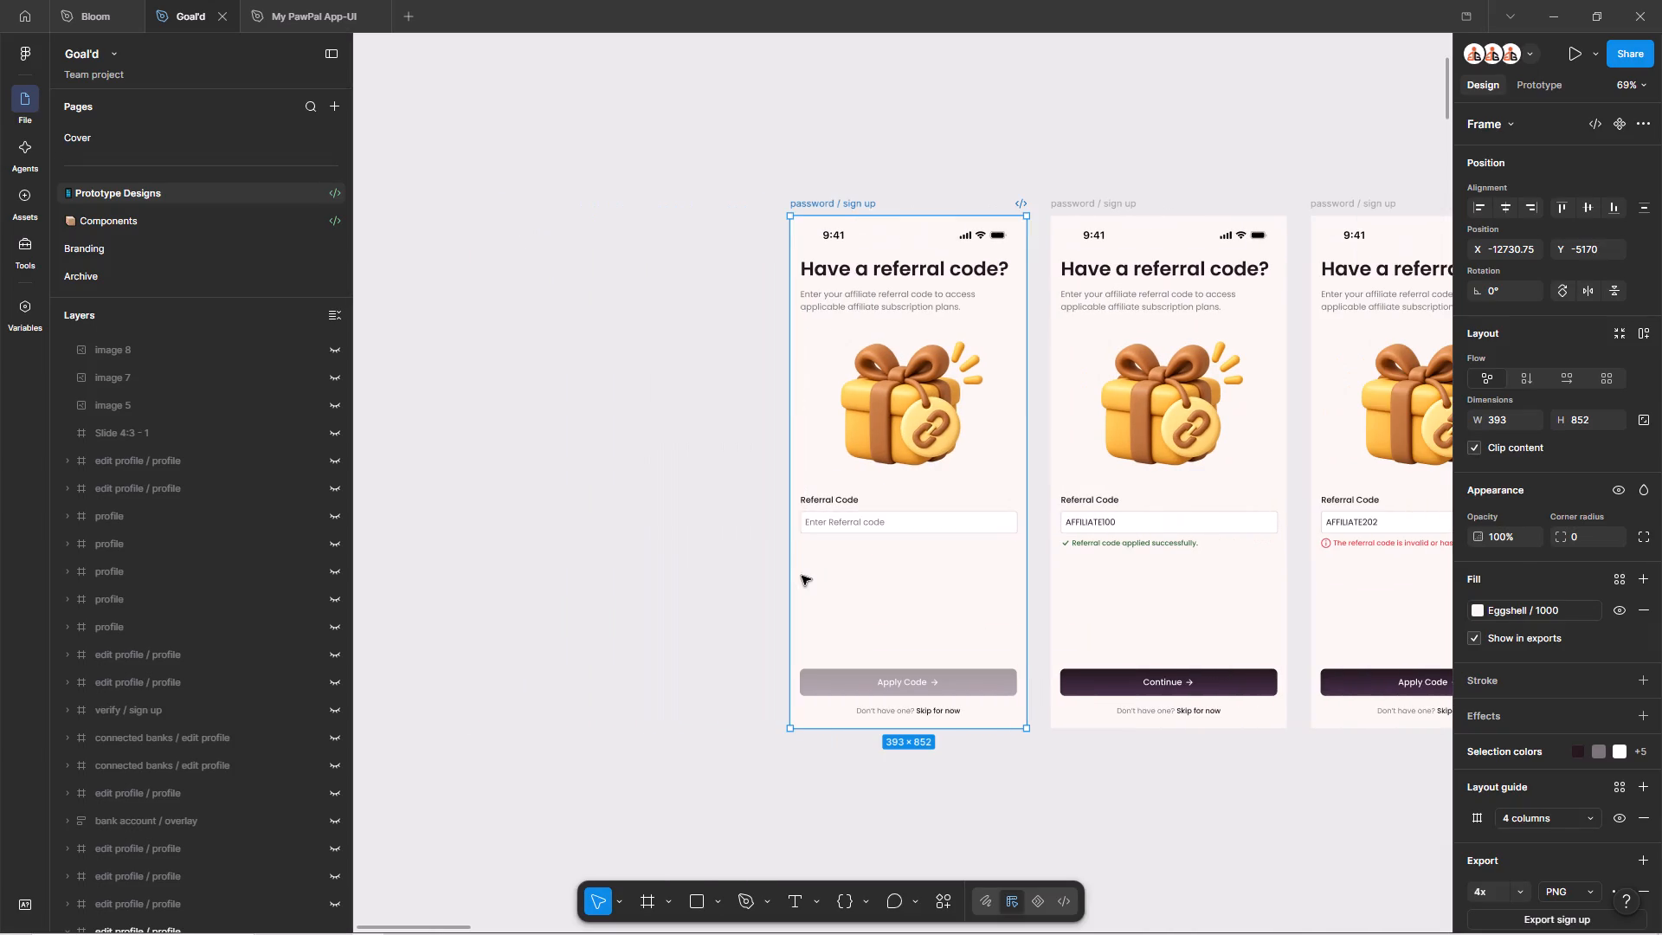
pyautogui.keyDown('alt'); pyautogui.moveTo(908, 517); pyautogui.dragTo(628, 521); pyautogui.keyUp('alt')
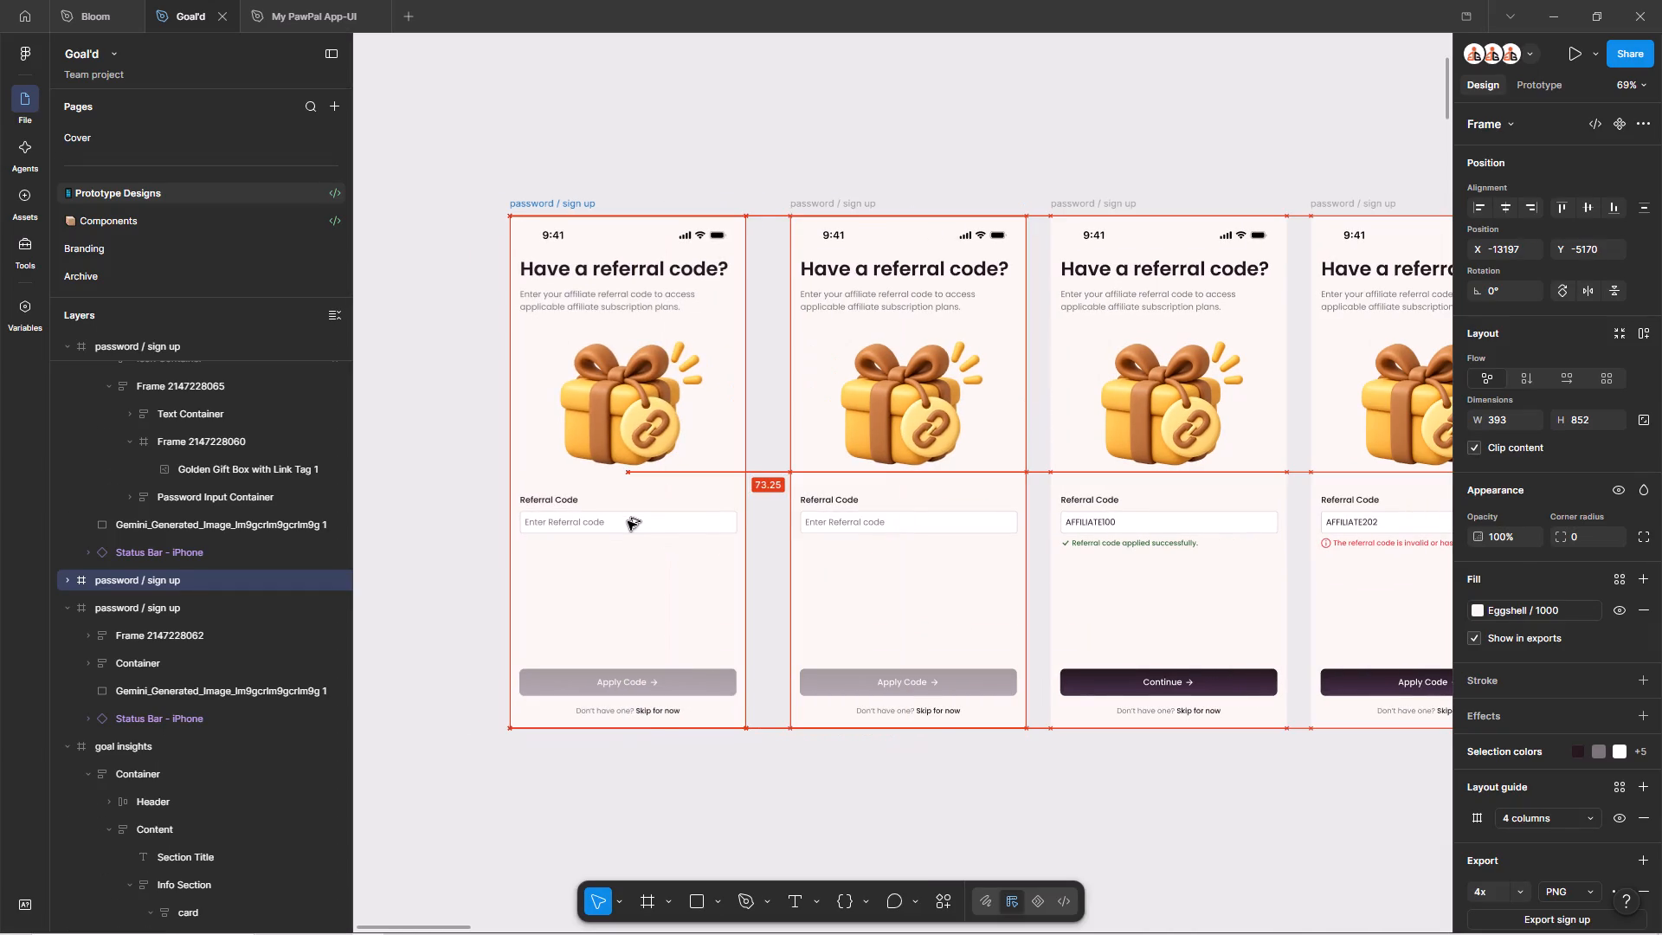
# Detach the Eggshell / 1000 fill from the duplicated referral code screen and set its fill to FFFFFF.
pyautogui.scroll(-4, 1535, 738)
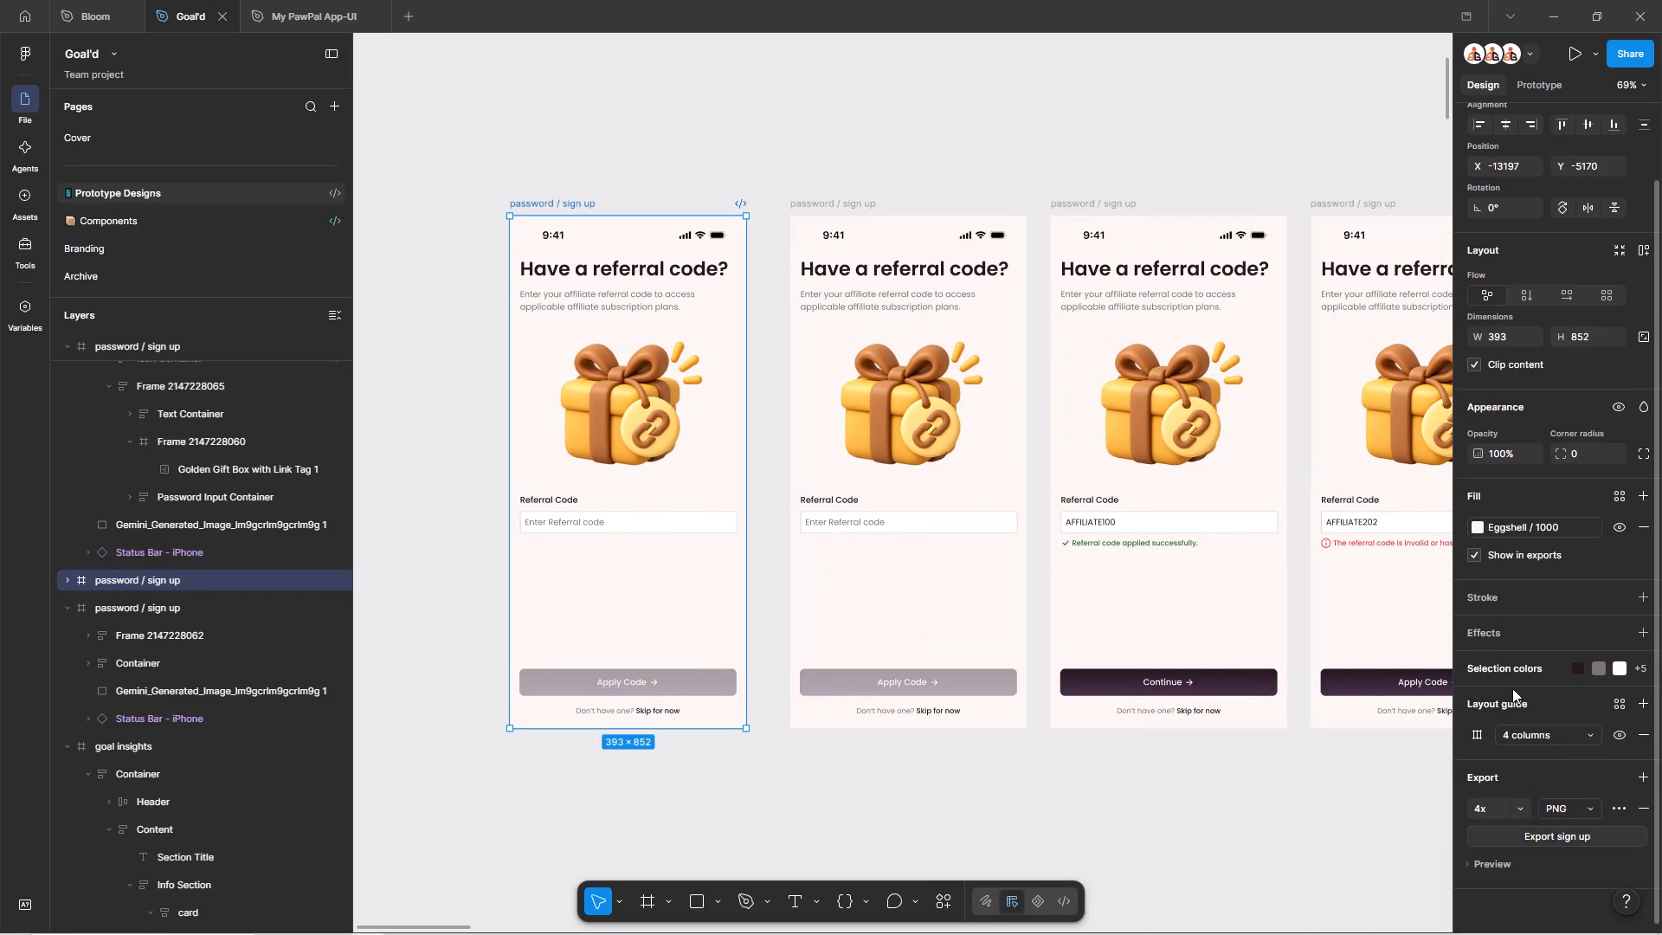
pyautogui.click(1585, 525)
pyautogui.click(1525, 535)
pyautogui.write('ff')
pyautogui.press('Return')
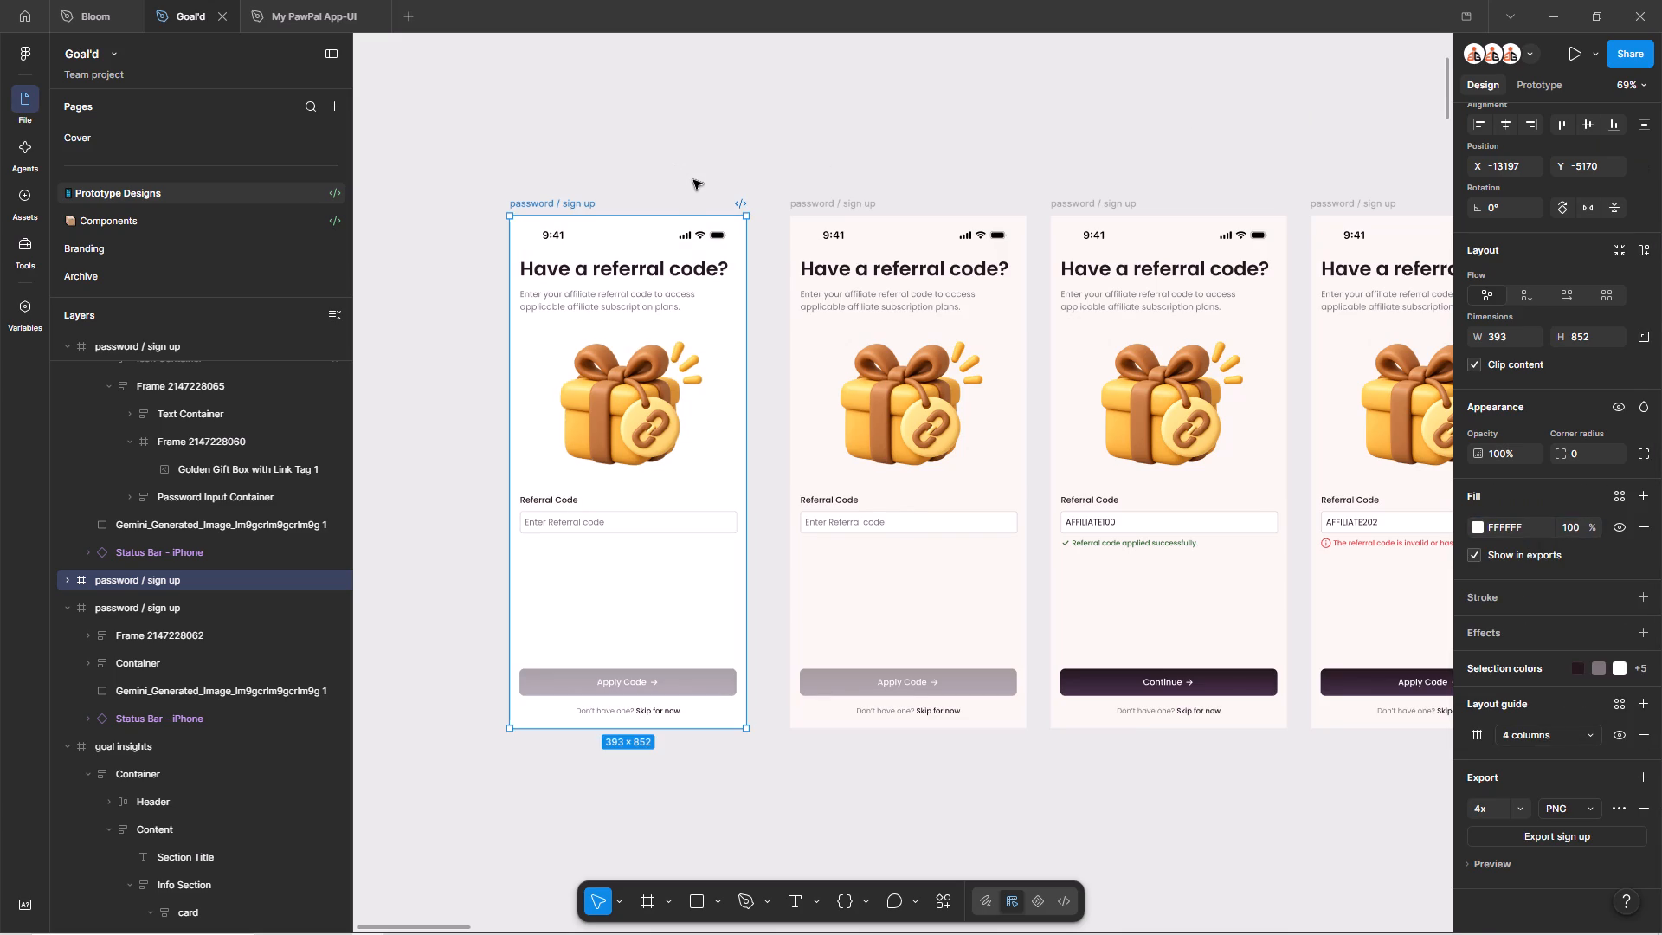
# Copy the white referral code screen onto the Archive page, into the empty canvas beside the 4 Nov 2032 frame.
pyautogui.hotkey('ctrl', 'c')
pyautogui.click(170, 278)
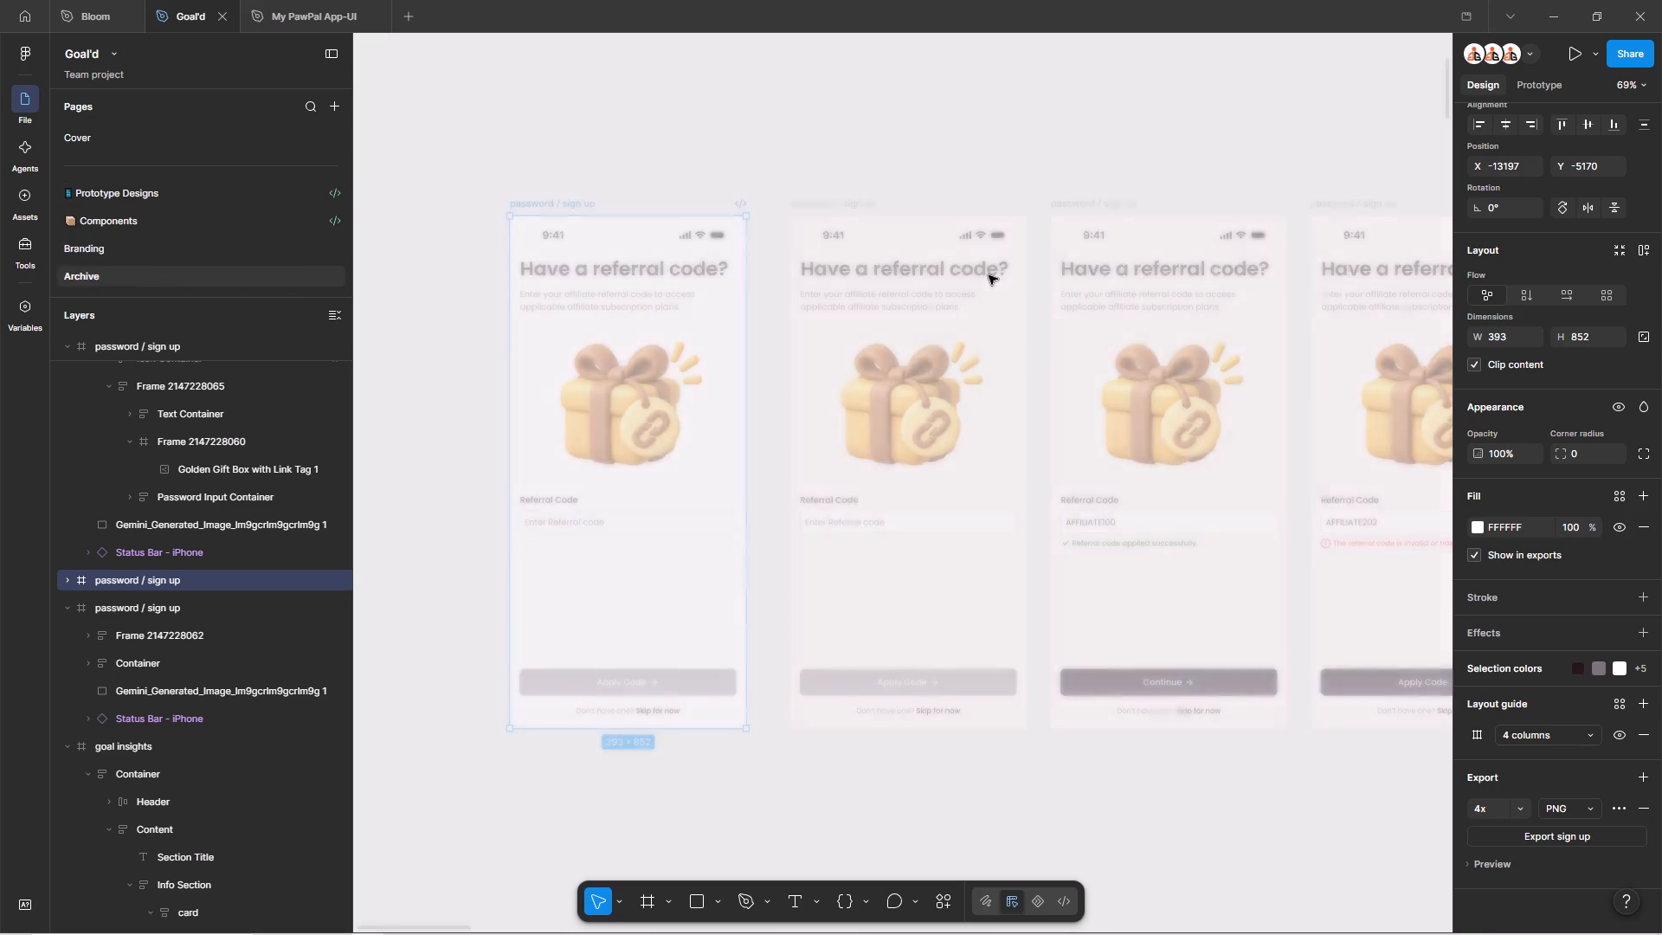
pyautogui.hotkey('ctrl', '\\')
pyautogui.keyDown('ctrl'); pyautogui.scroll(-5, 1073, 510); pyautogui.keyUp('ctrl')
pyautogui.click(1182, 693)
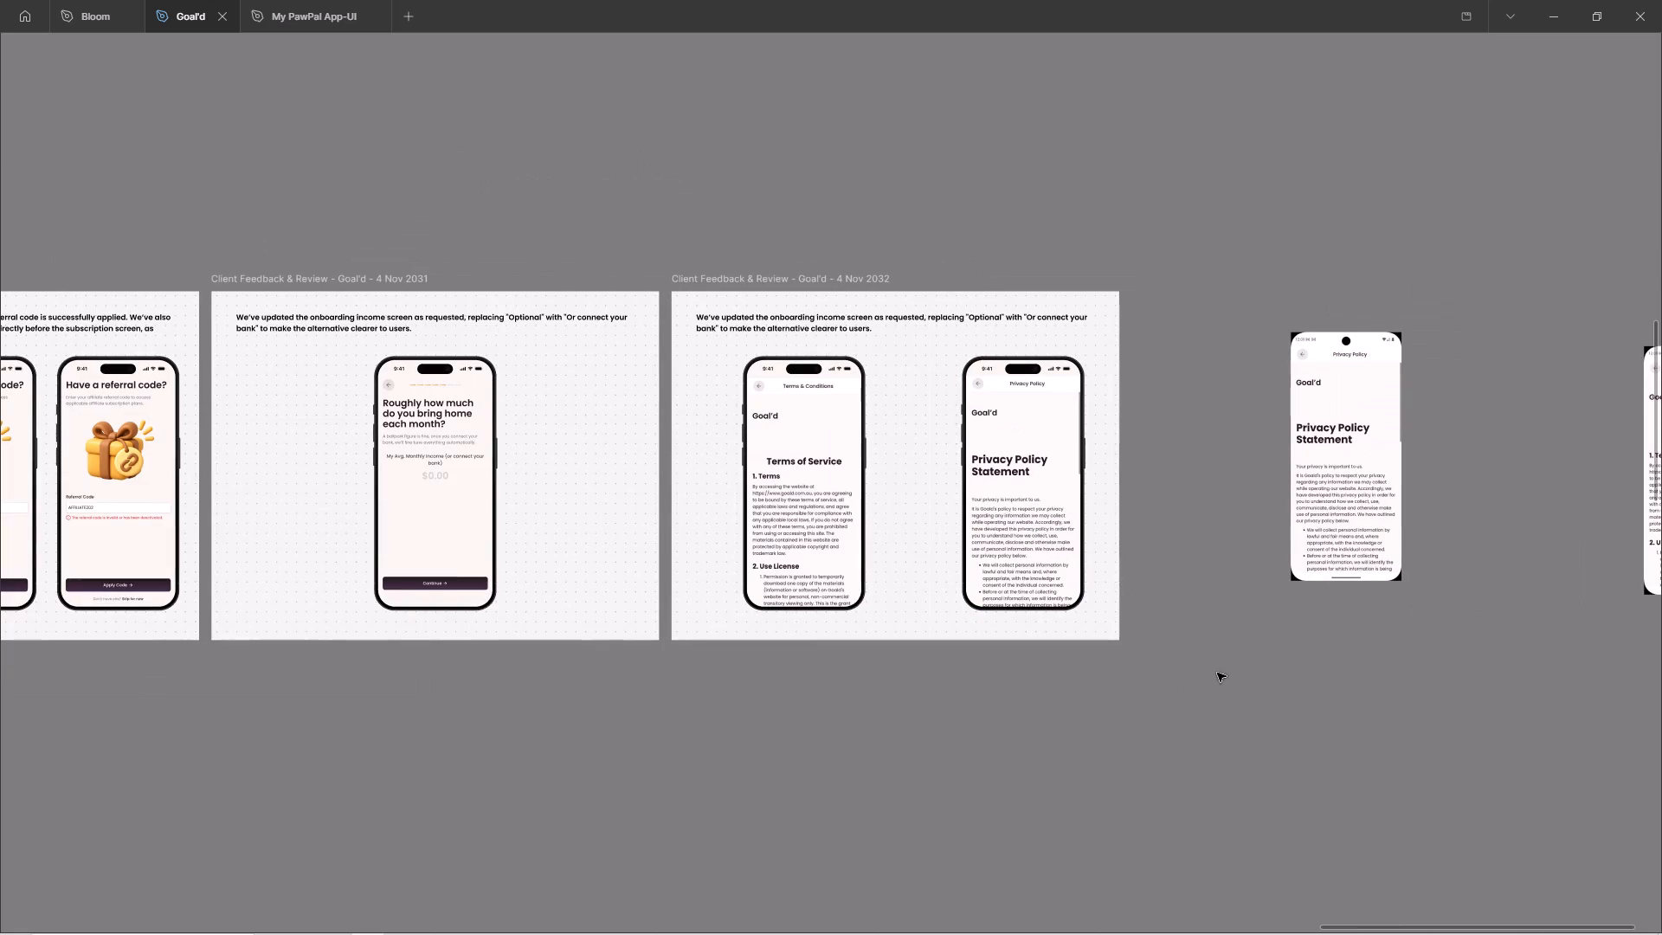
pyautogui.rightClick(1203, 668)
pyautogui.click(1266, 675)
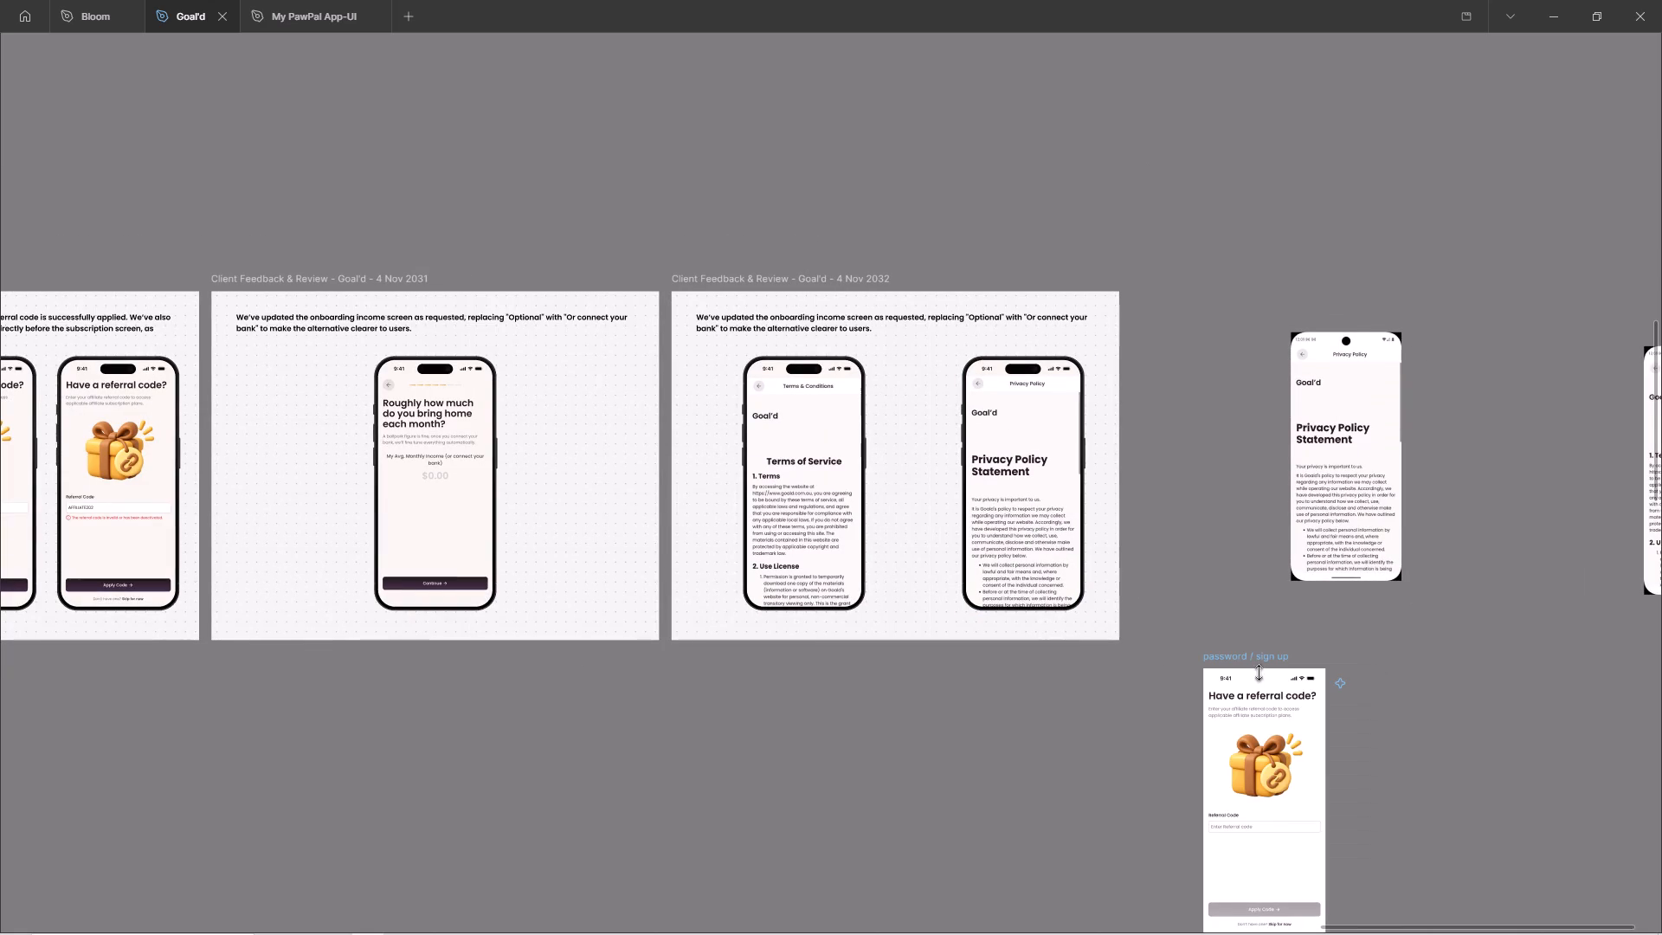
# Copy the white referral code frame as a PNG and paste the image onto empty canvas near the review frames.
pyautogui.hotkey('ctrl', 'shift', 'c')
pyautogui.hotkey('ctrl', '\\')
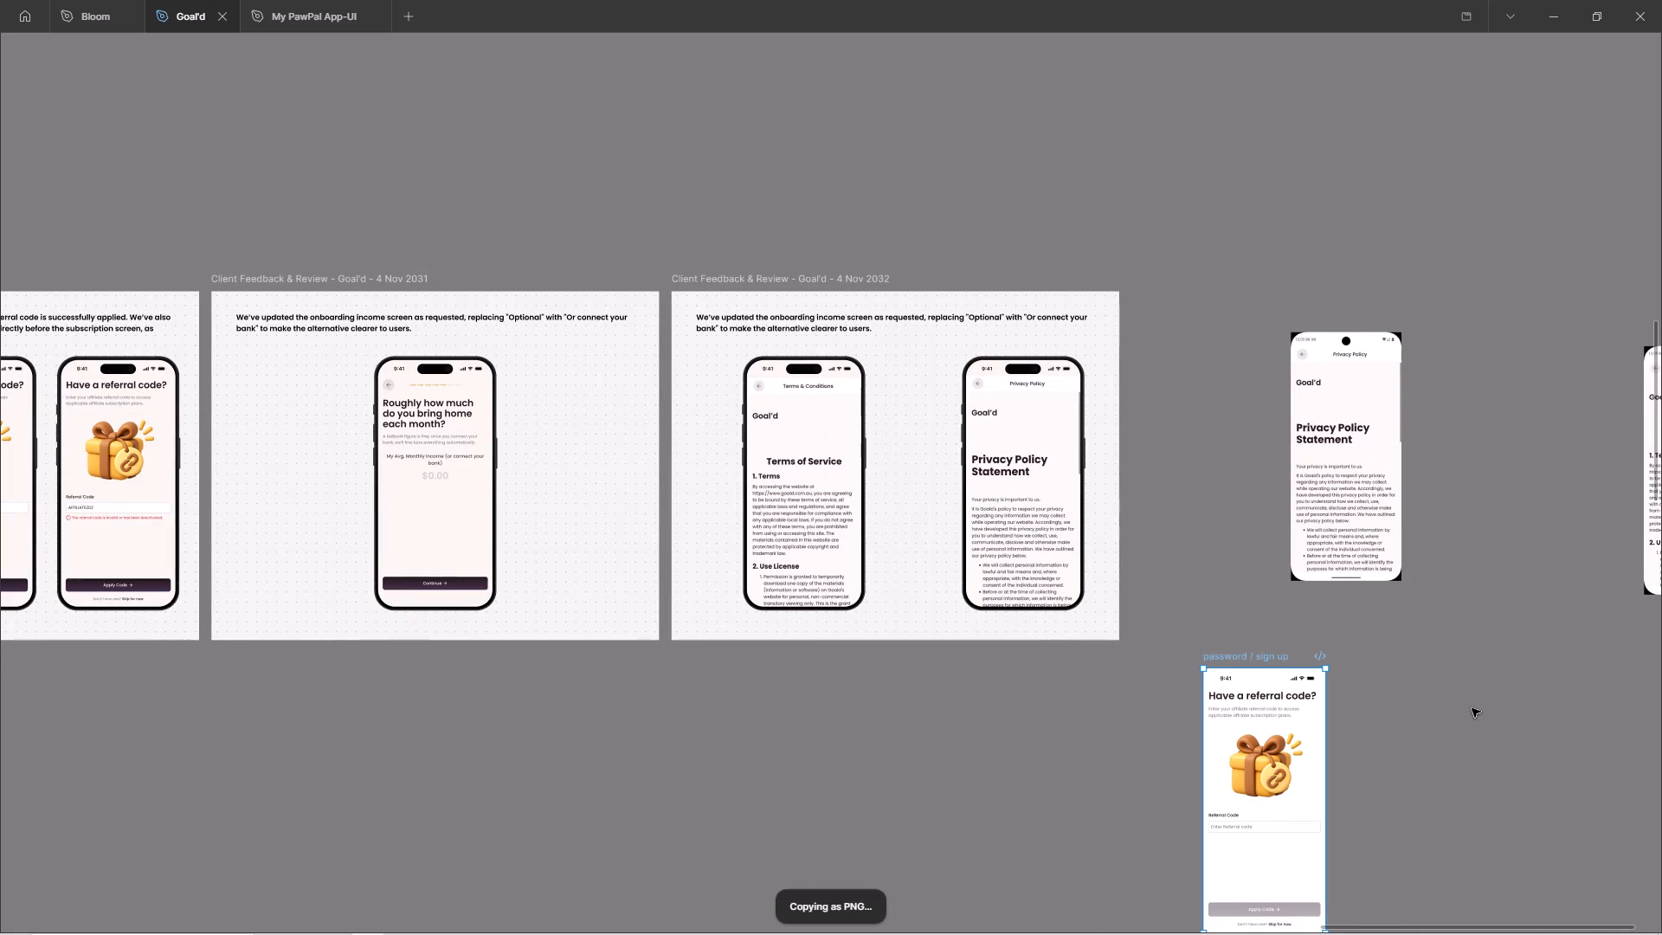
pyautogui.scroll(-6, 1498, 711)
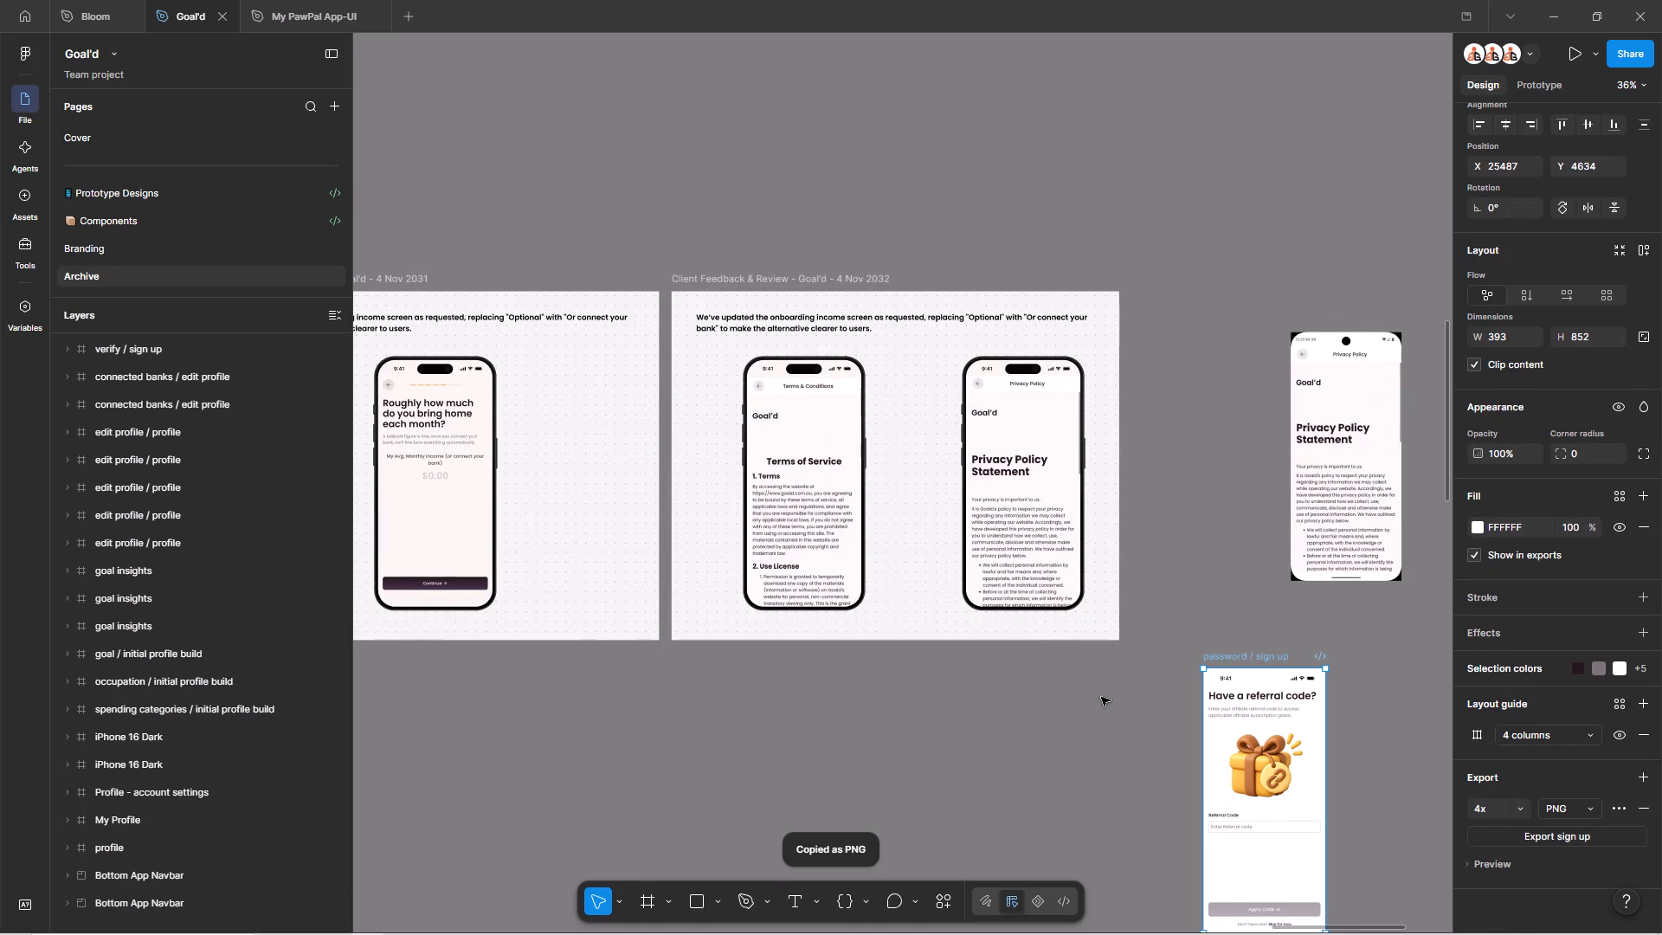
pyautogui.hotkey('ctrl', '\\')
pyautogui.click(1407, 701)
pyautogui.press('space')
pyautogui.moveTo(1499, 730); pyautogui.dragTo(1066, 554)
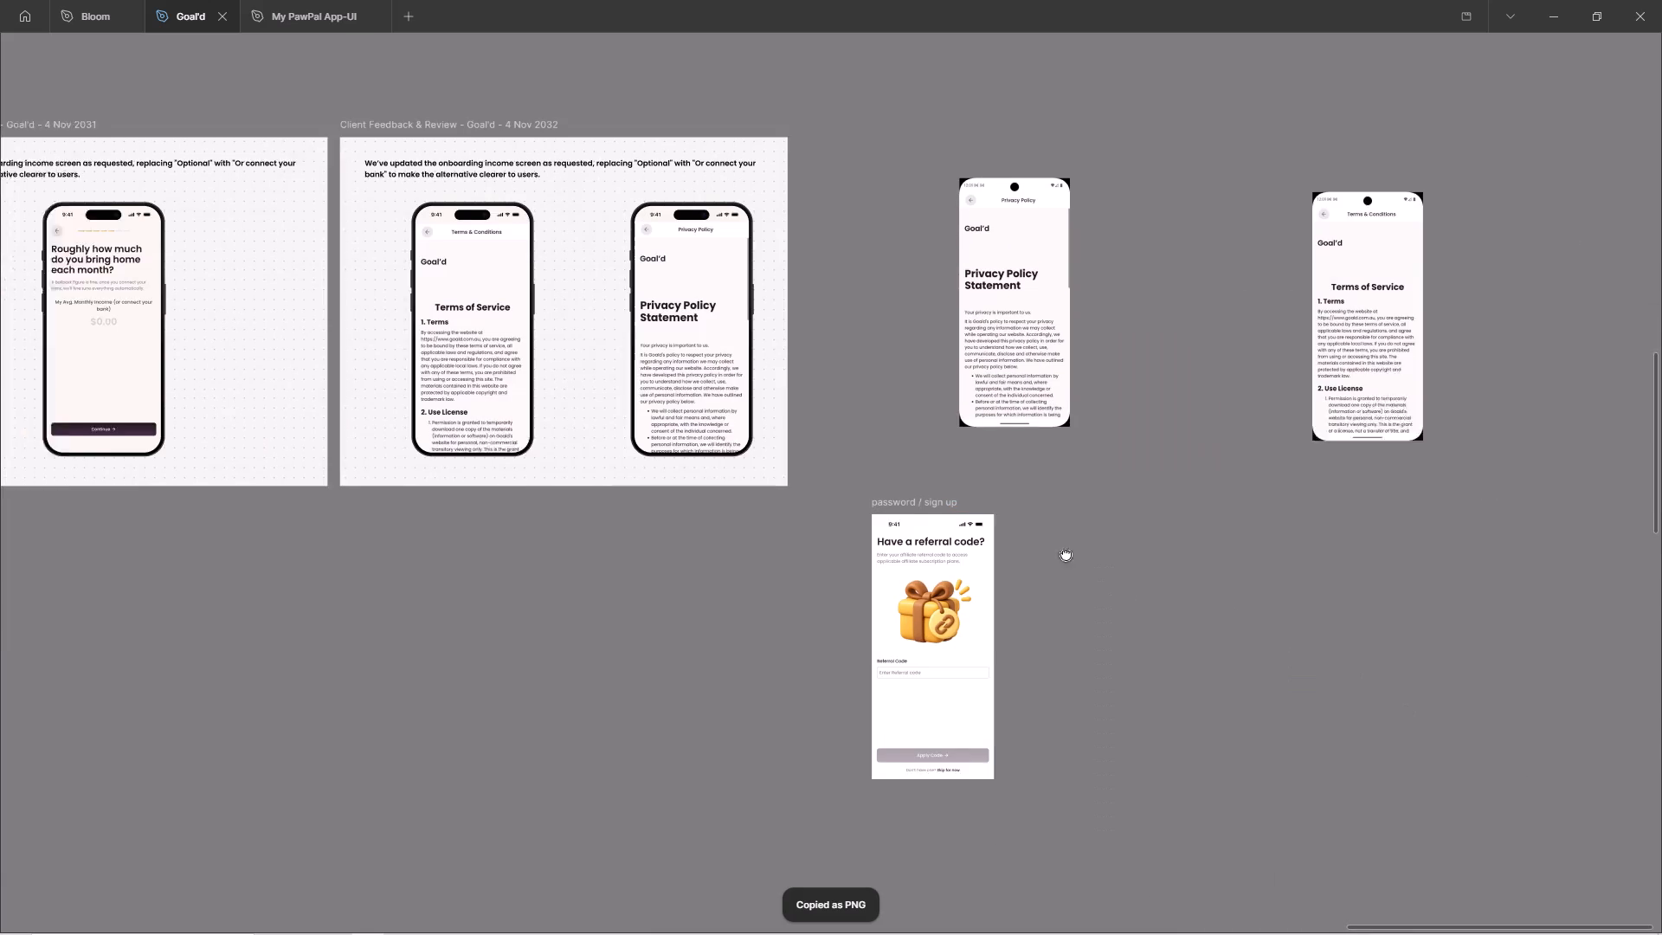
pyautogui.moveTo(1066, 554); pyautogui.dragTo(1059, 551)
pyautogui.click(1322, 643)
pyautogui.hotkey('ctrl', 'v')
pyautogui.moveTo(924, 516); pyautogui.dragTo(1275, 713)
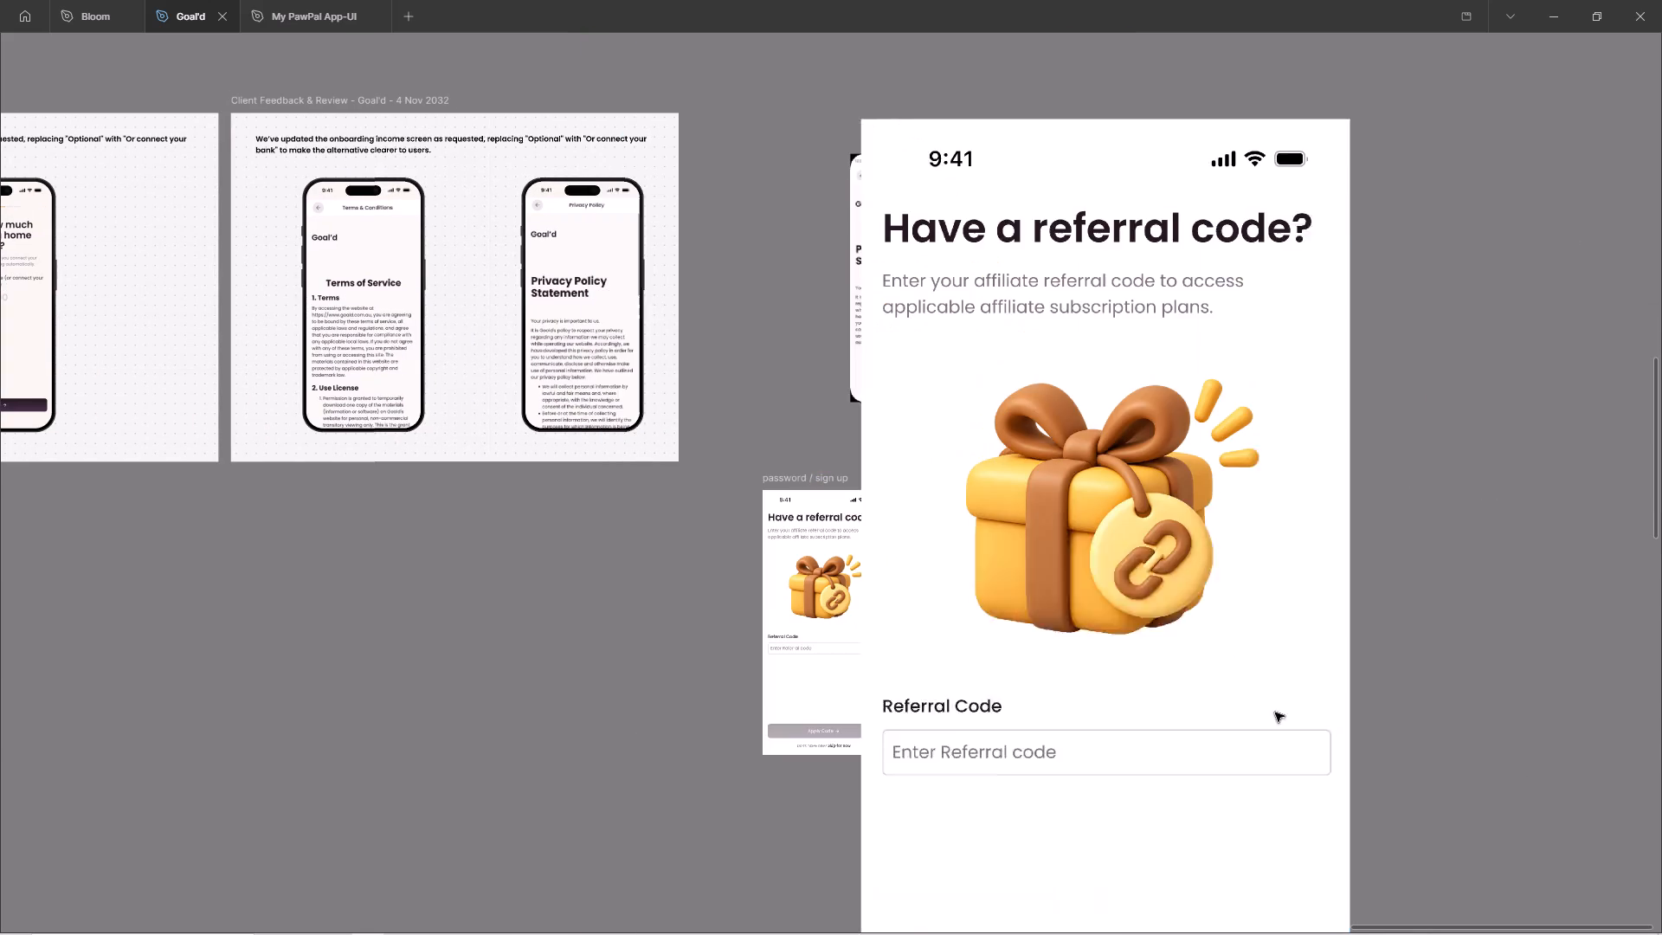
pyautogui.moveTo(1275, 713); pyautogui.dragTo(1289, 718)
# Copy the white referral code image's properties onto the status bar strip of the Terms & Conditions phone.
pyautogui.hotkey('ctrl', 'alt', 'c')
pyautogui.keyDown('ctrl'); pyautogui.scroll(6, 254, 147); pyautogui.keyUp('ctrl')
pyautogui.keyDown('ctrl'); pyautogui.scroll(3, 401, 230); pyautogui.keyUp('ctrl')
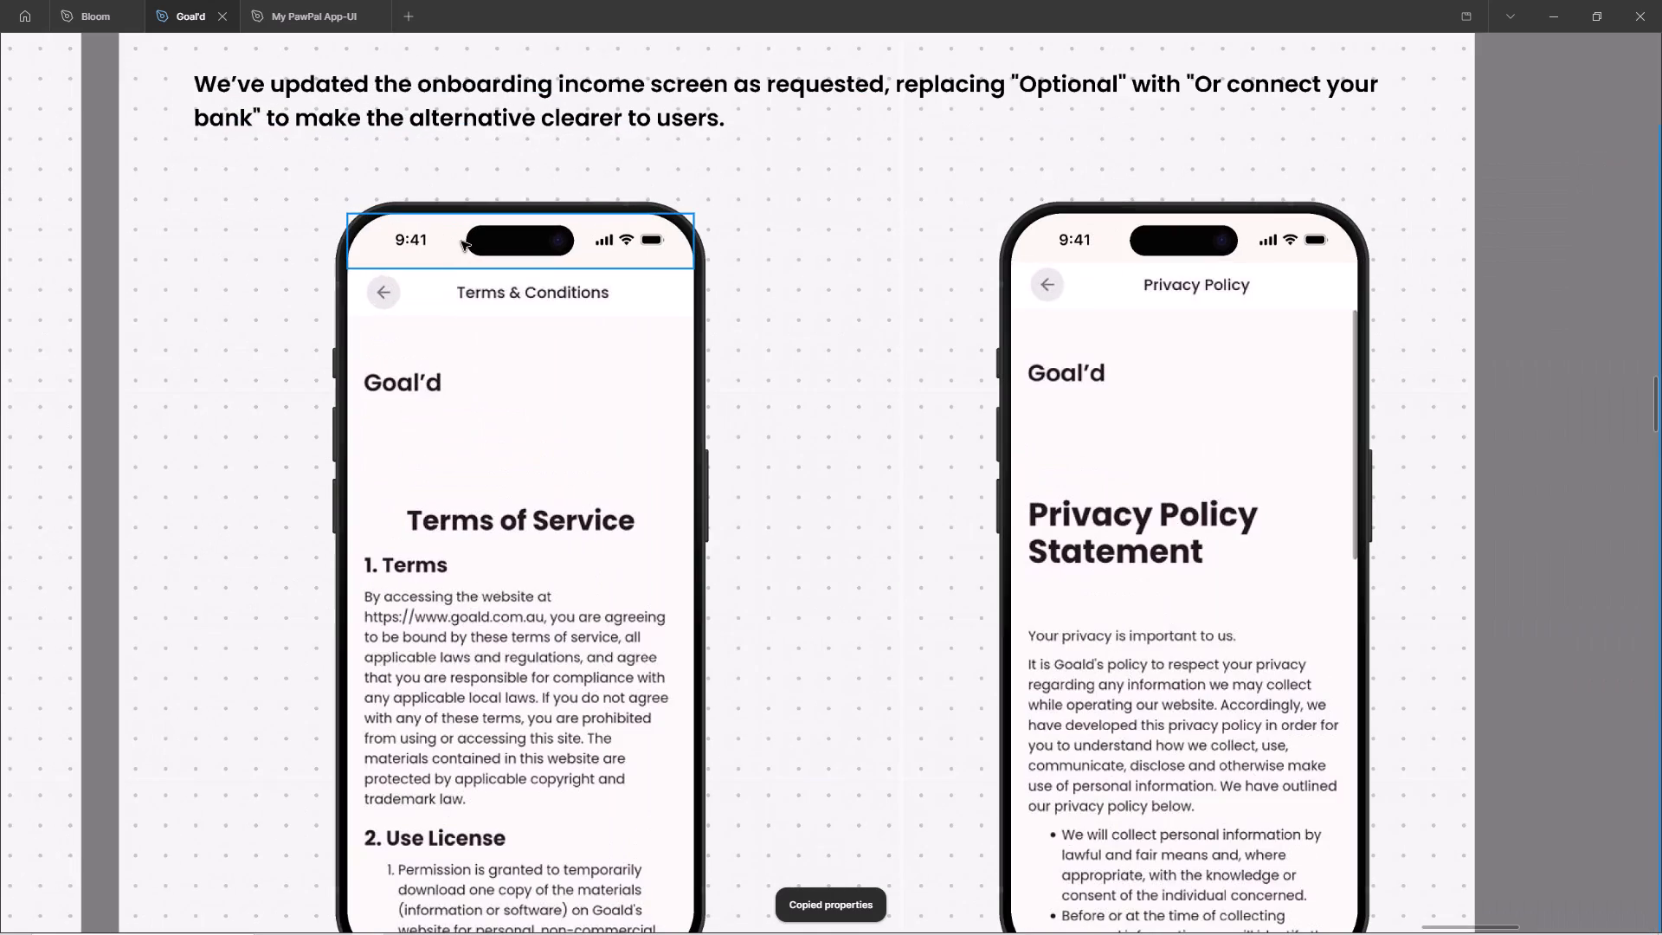
pyautogui.keyDown('ctrl'); pyautogui.click(461, 242); pyautogui.keyUp('ctrl')
pyautogui.hotkey('ctrl', 'v')
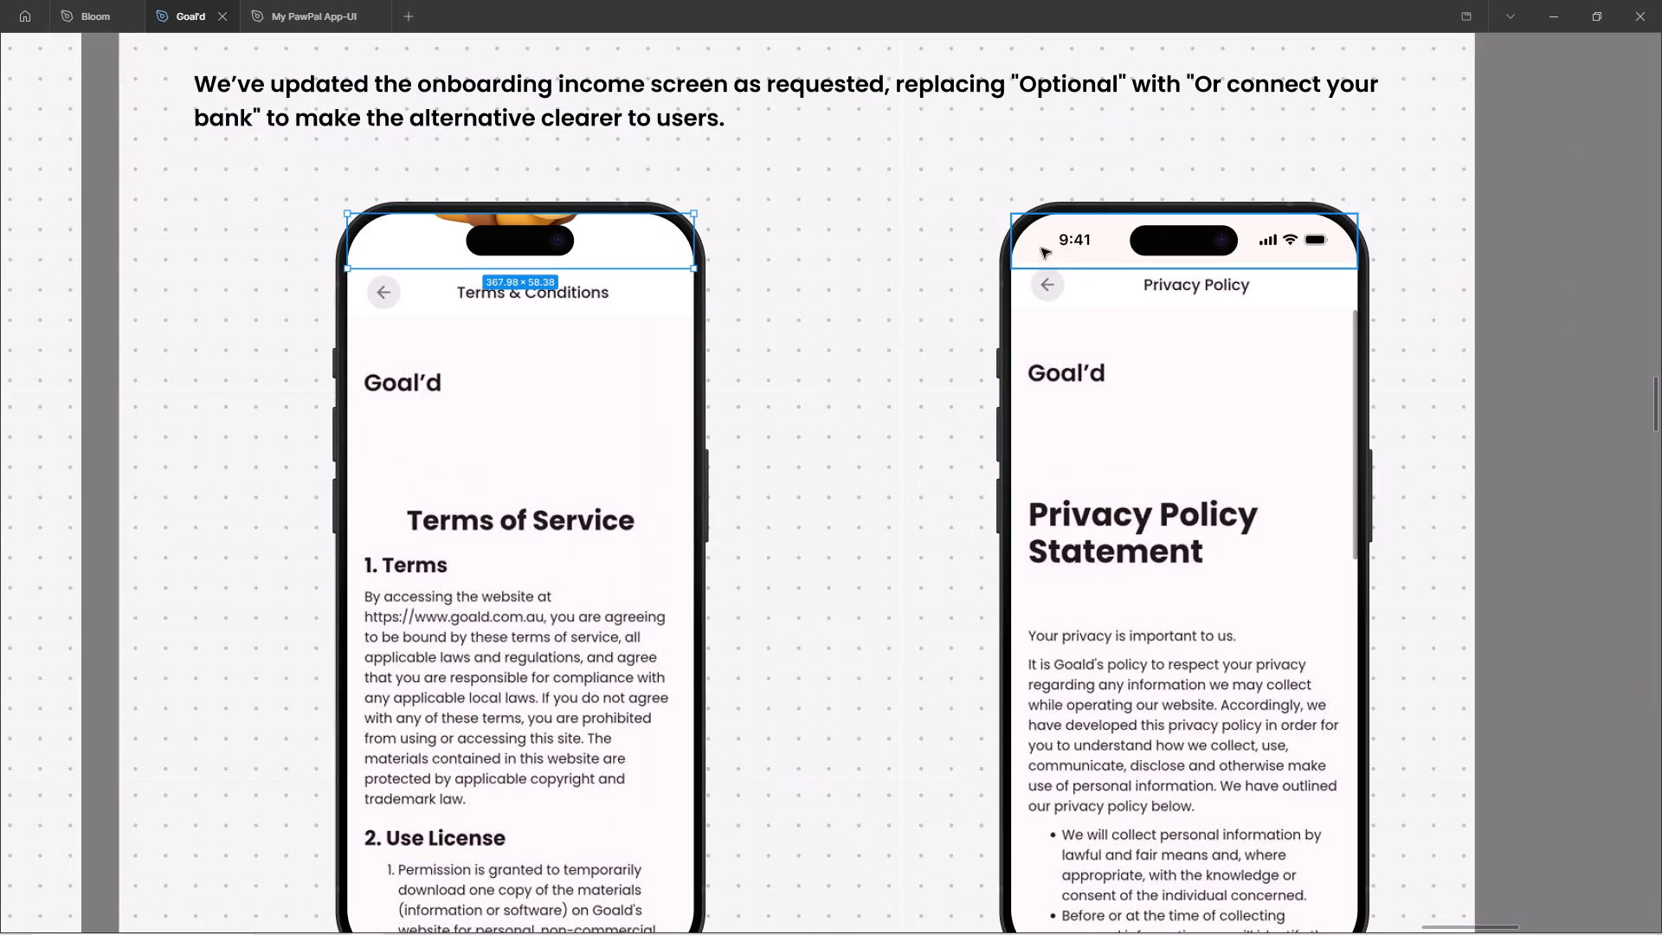
# Set the strip's image fill to Crop and reposition it so the white 9:41 status bar fills the top of the phone.
pyautogui.hotkey('ctrl', '\\')
pyautogui.doubleClick(419, 244)
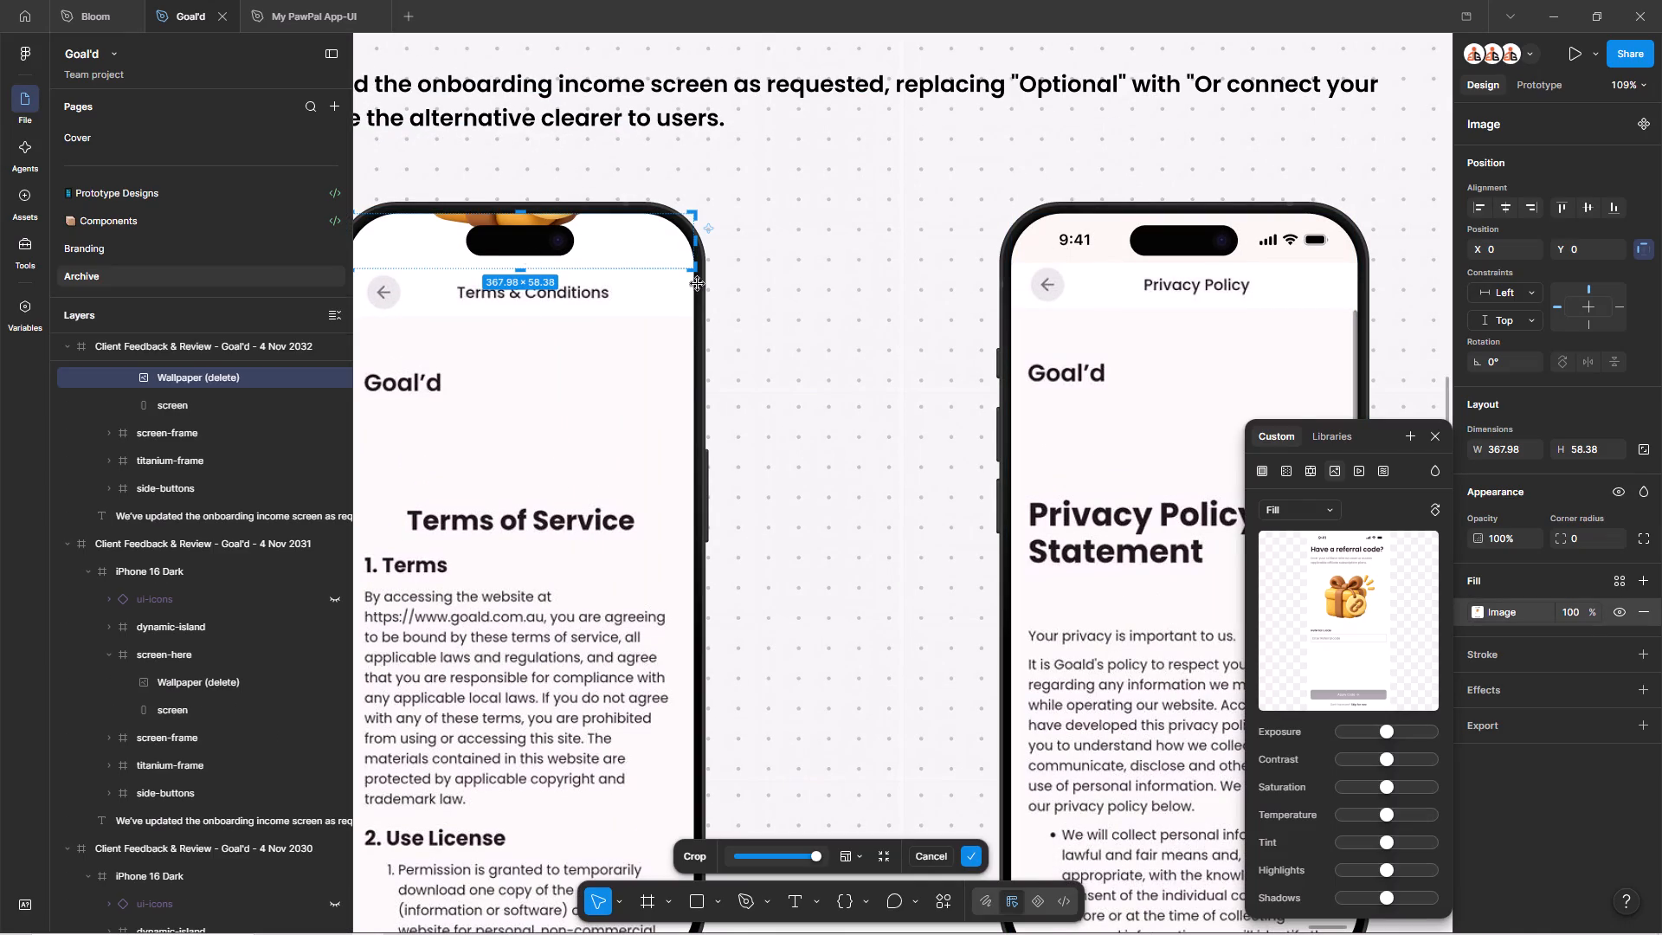
pyautogui.click(1304, 501)
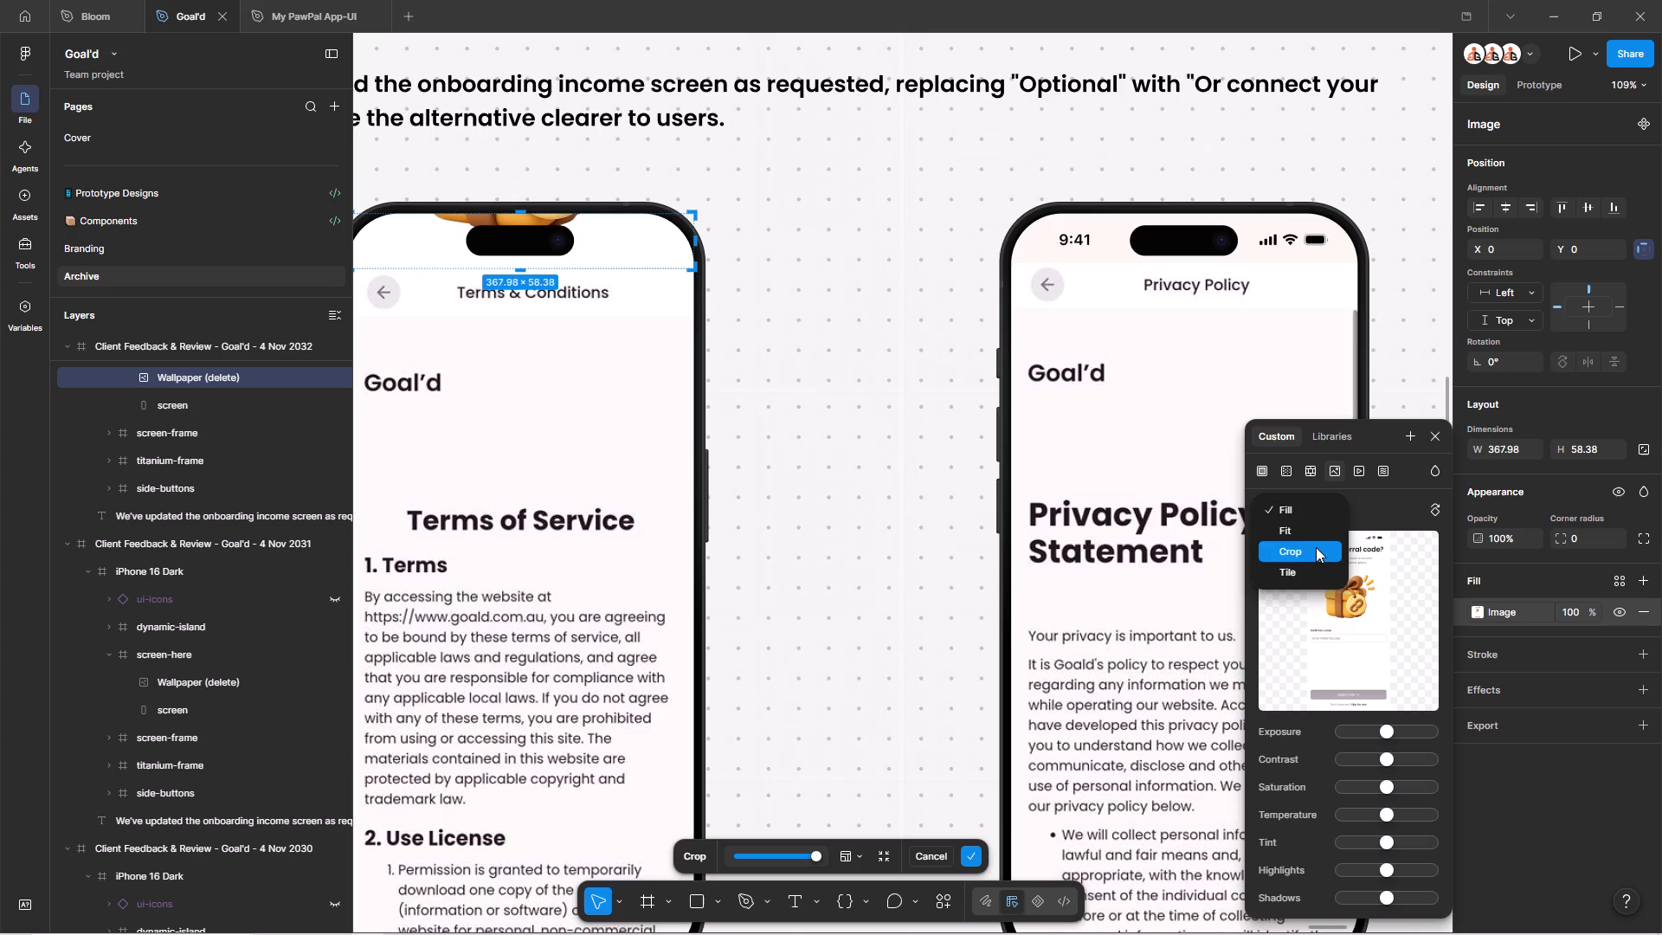
pyautogui.click(1316, 547)
pyautogui.keyDown('shift'); pyautogui.moveTo(561, 245); pyautogui.dragTo(541, 367); pyautogui.keyUp('shift')
pyautogui.keyDown('shift'); pyautogui.moveTo(589, 258); pyautogui.dragTo(587, 420); pyautogui.keyUp('shift')
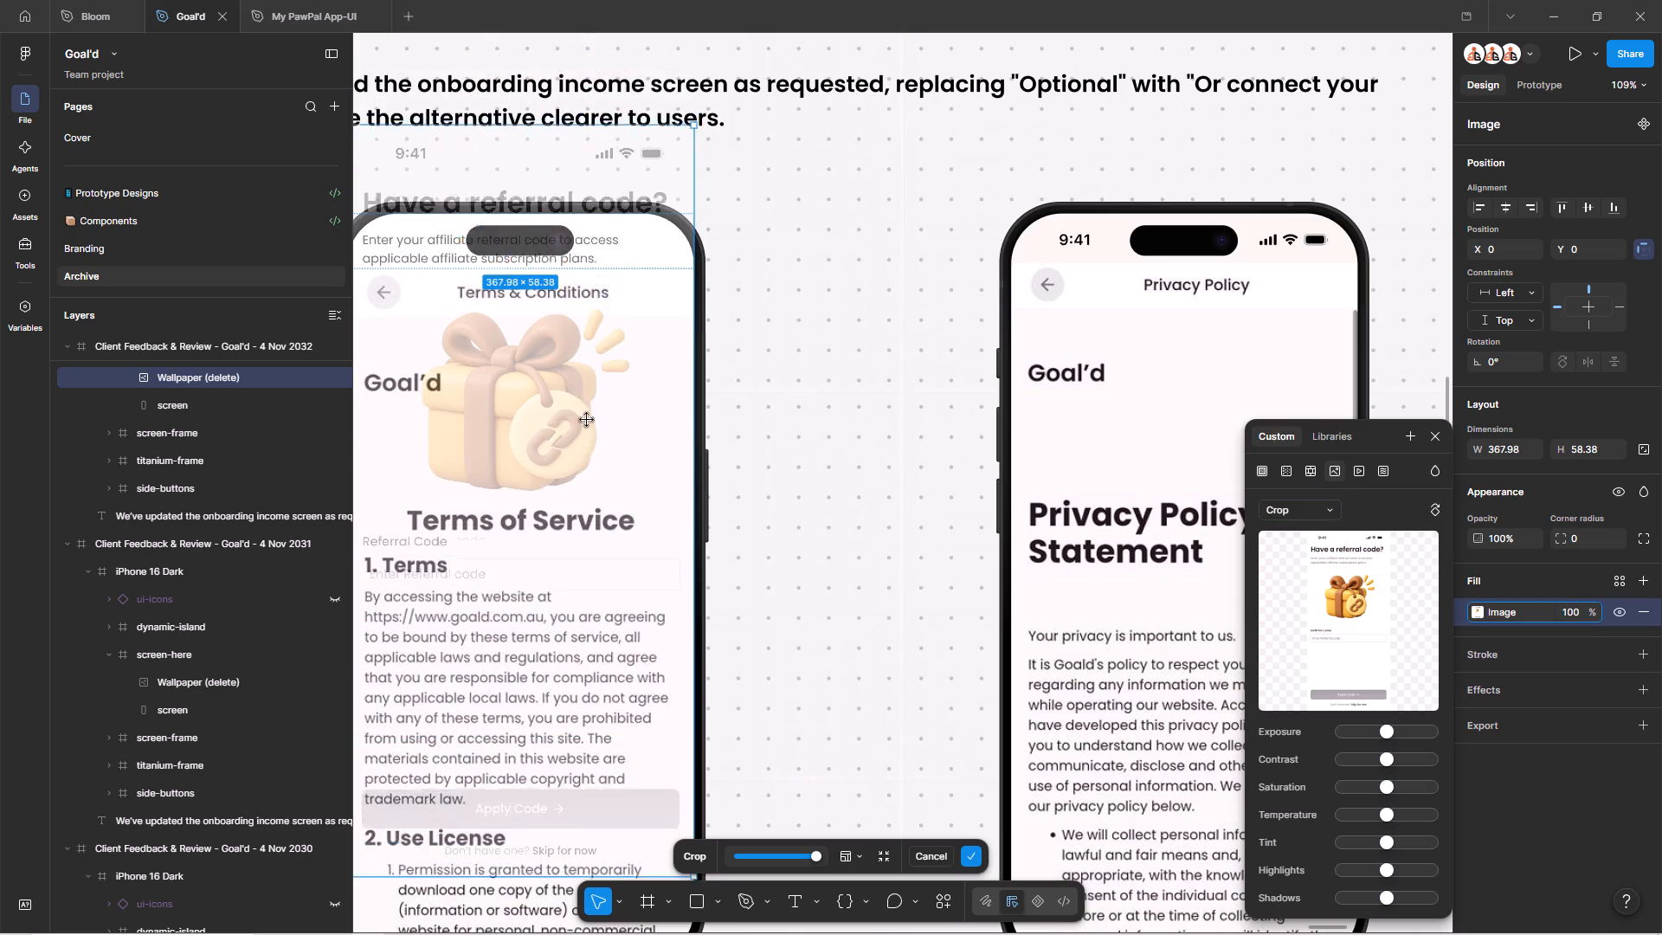
pyautogui.keyDown('shift'); pyautogui.moveTo(587, 420); pyautogui.dragTo(588, 426); pyautogui.keyUp('shift')
pyautogui.keyDown('shift'); pyautogui.moveTo(617, 254); pyautogui.dragTo(615, 309); pyautogui.keyUp('shift')
pyautogui.doubleClick(780, 296)
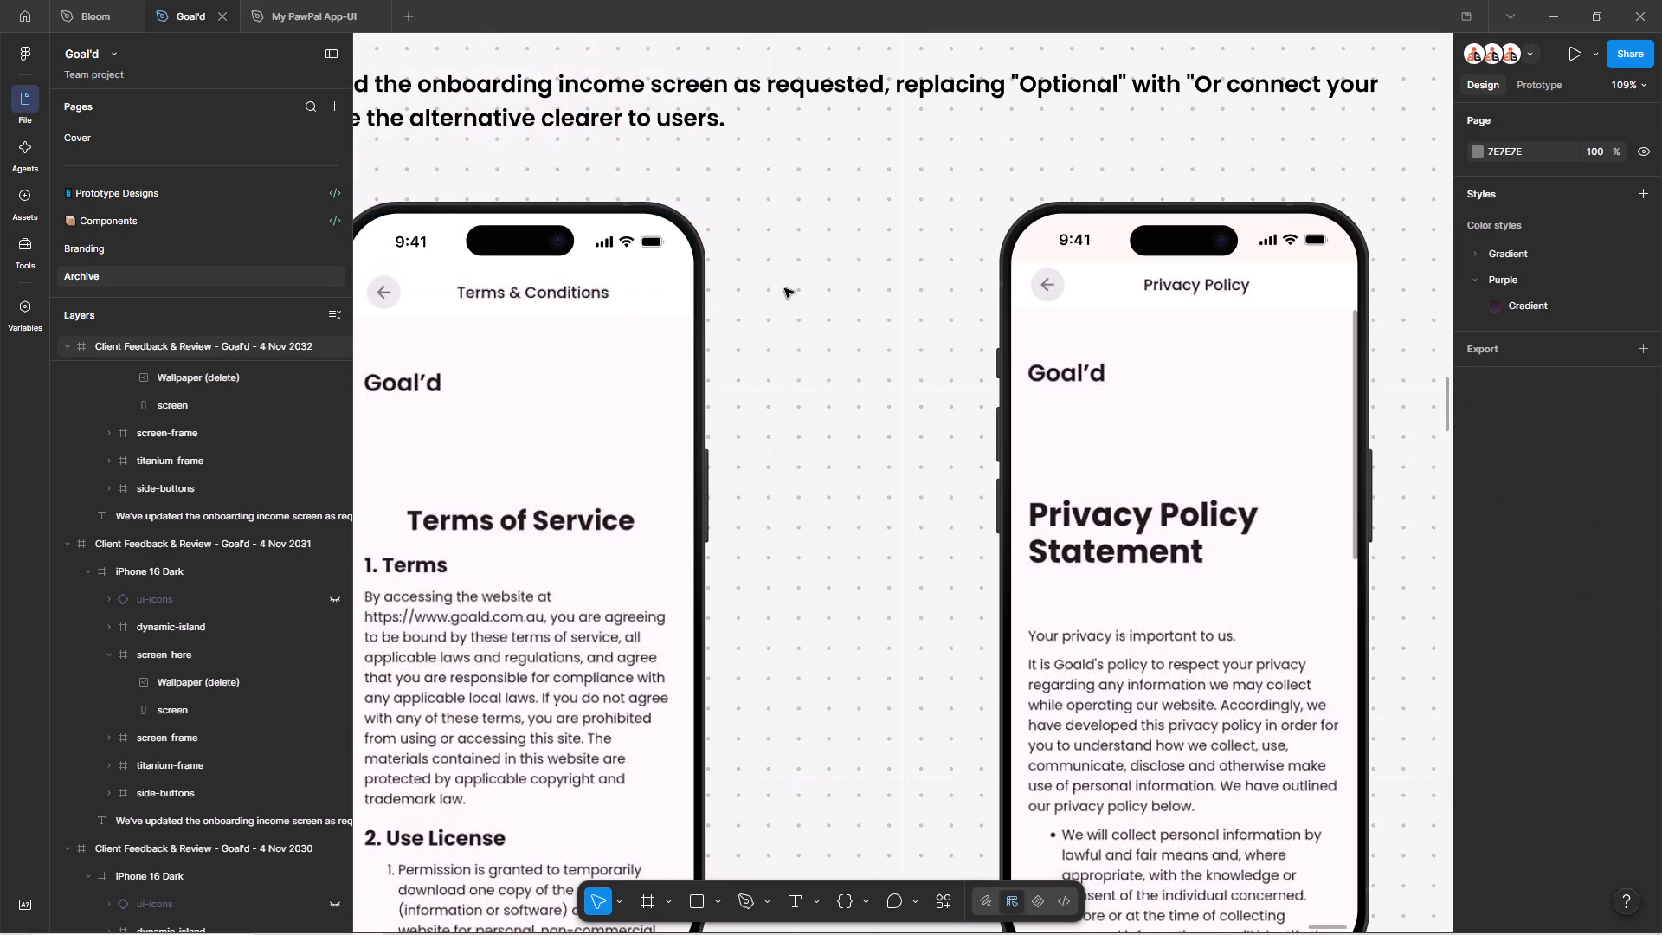
# Replace the Privacy Policy phone's status bar strip with a copy of the white one from the Terms & Conditions phone.
pyautogui.keyDown('ctrl'); pyautogui.scroll(-2, 789, 279); pyautogui.keyUp('ctrl')
pyautogui.keyDown('ctrl'); pyautogui.click(671, 249); pyautogui.keyUp('ctrl')
pyautogui.hotkey('ctrl', 'c')
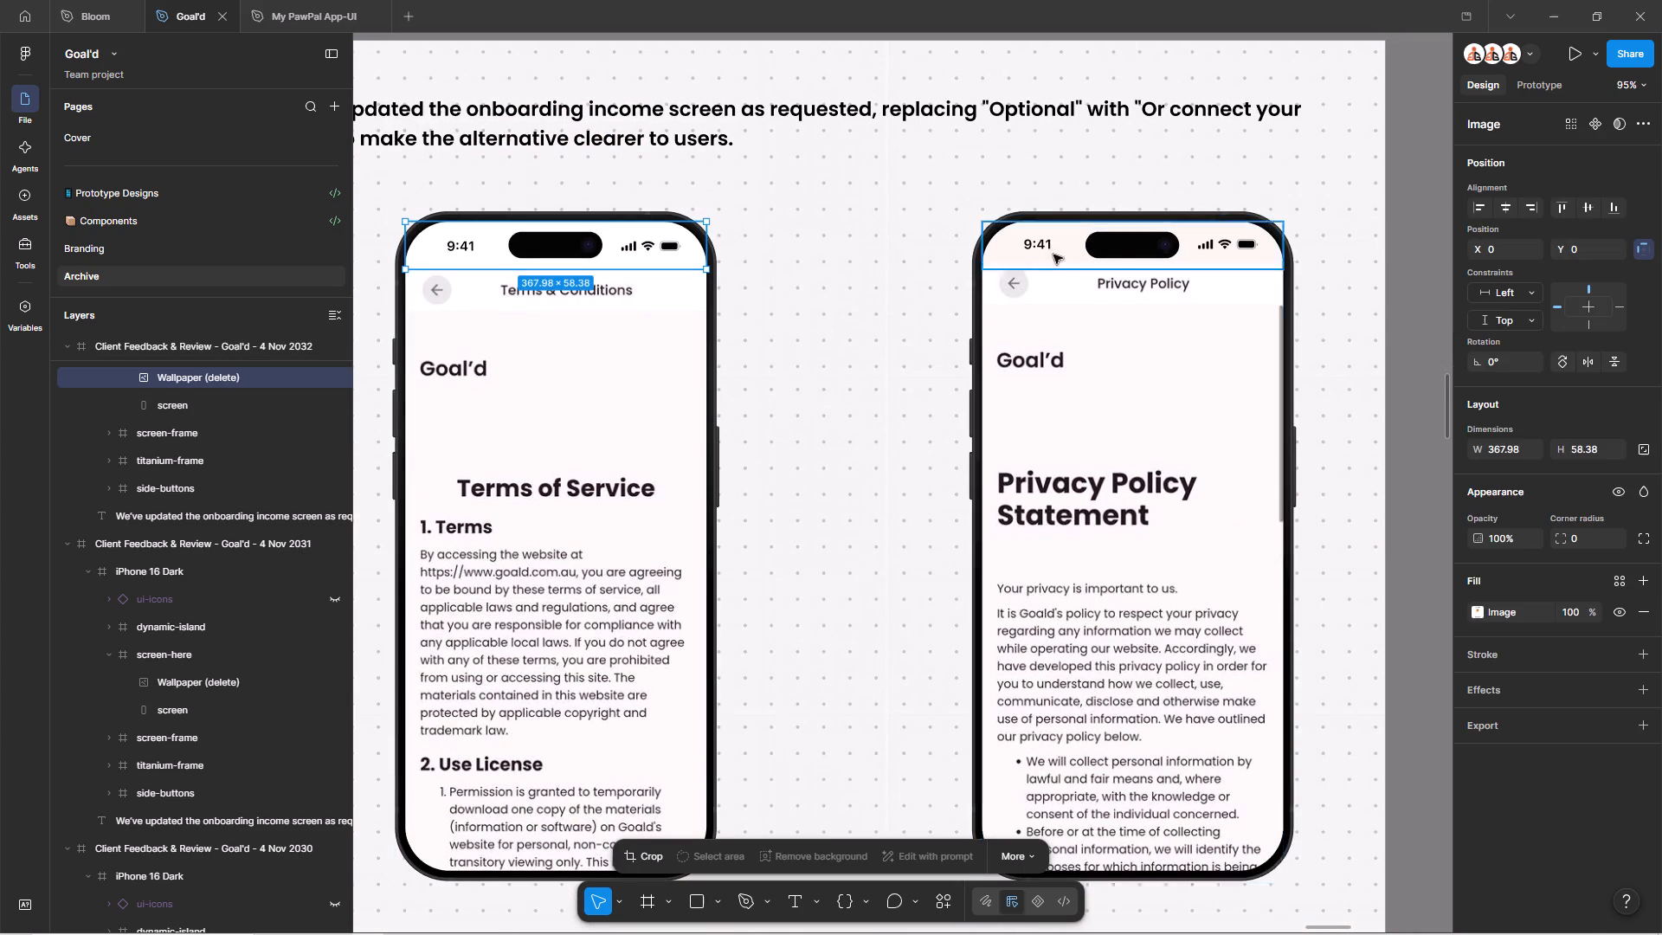
pyautogui.keyDown('ctrl'); pyautogui.click(1046, 252); pyautogui.keyUp('ctrl')
pyautogui.hotkey('ctrl', 'shift', 'r')
pyautogui.hotkey('ctrl', '\\')
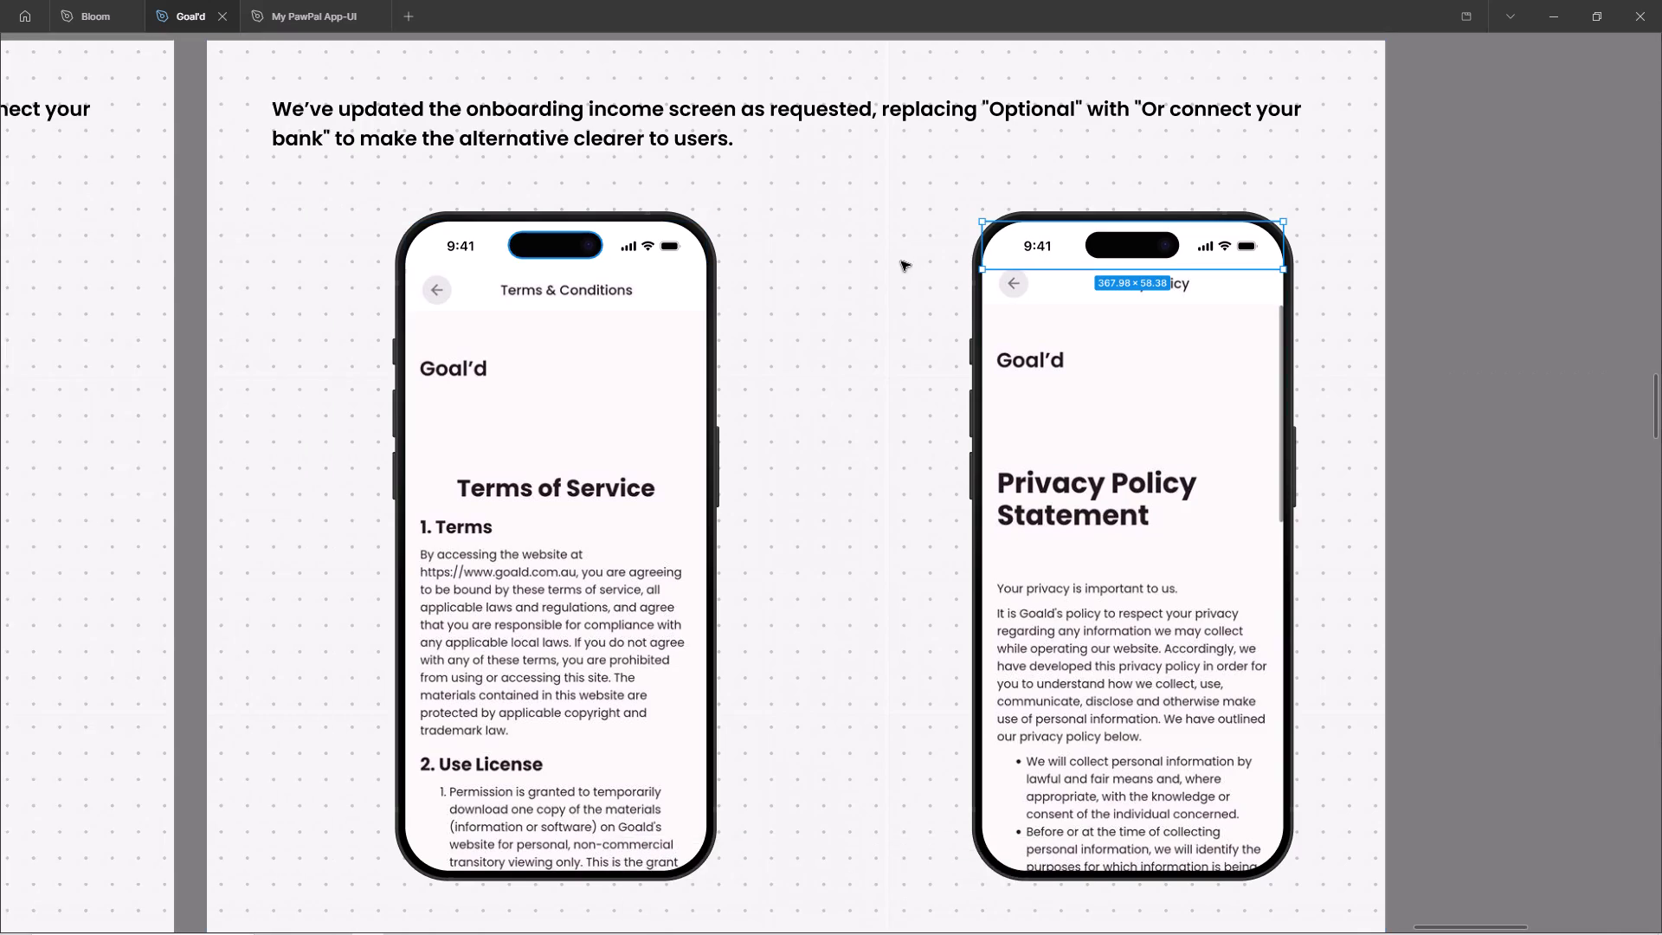
# Delete the enlarged referral code image and the pasted password / sign up frame beside the review frames.
pyautogui.keyDown('ctrl'); pyautogui.scroll(-5, 914, 271); pyautogui.keyUp('ctrl')
pyautogui.keyDown('ctrl'); pyautogui.click(1338, 383); pyautogui.keyUp('ctrl')
pyautogui.keyDown('ctrl'); pyautogui.scroll(-5, 1254, 313); pyautogui.keyUp('ctrl')
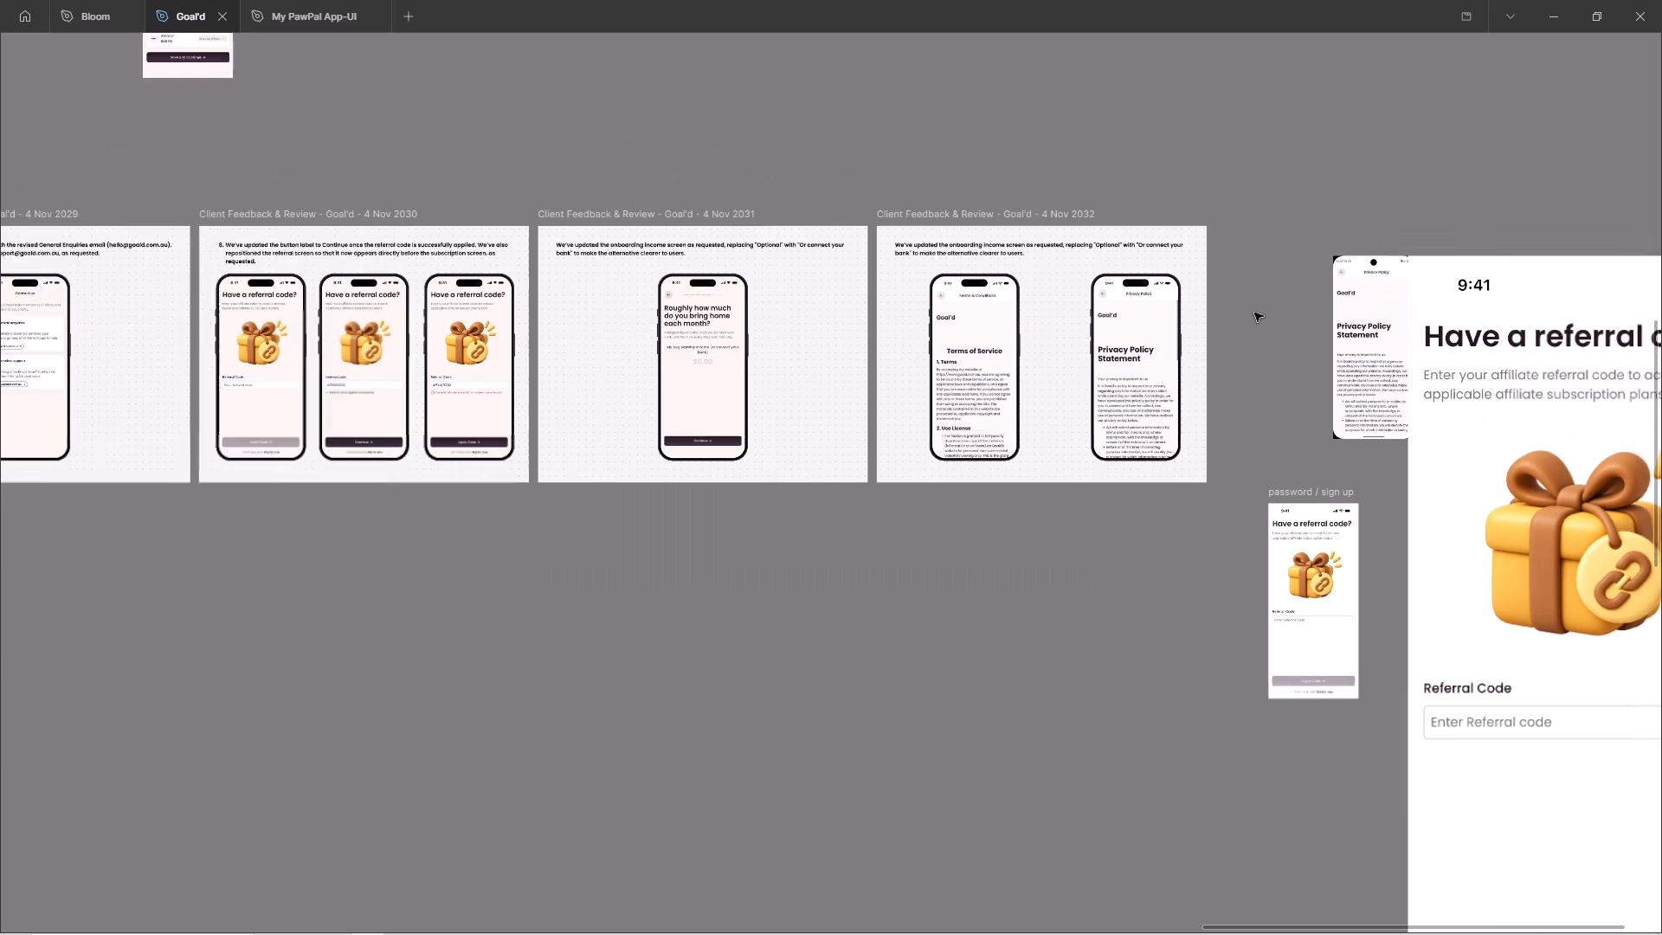
pyautogui.keyDown('ctrl'); pyautogui.scroll(-6, 1236, 439); pyautogui.keyUp('ctrl')
pyautogui.keyDown('ctrl'); pyautogui.click(1470, 586); pyautogui.keyUp('ctrl')
pyautogui.press('Delete')
pyautogui.keyDown('ctrl'); pyautogui.scroll(5, 1407, 553); pyautogui.keyUp('ctrl')
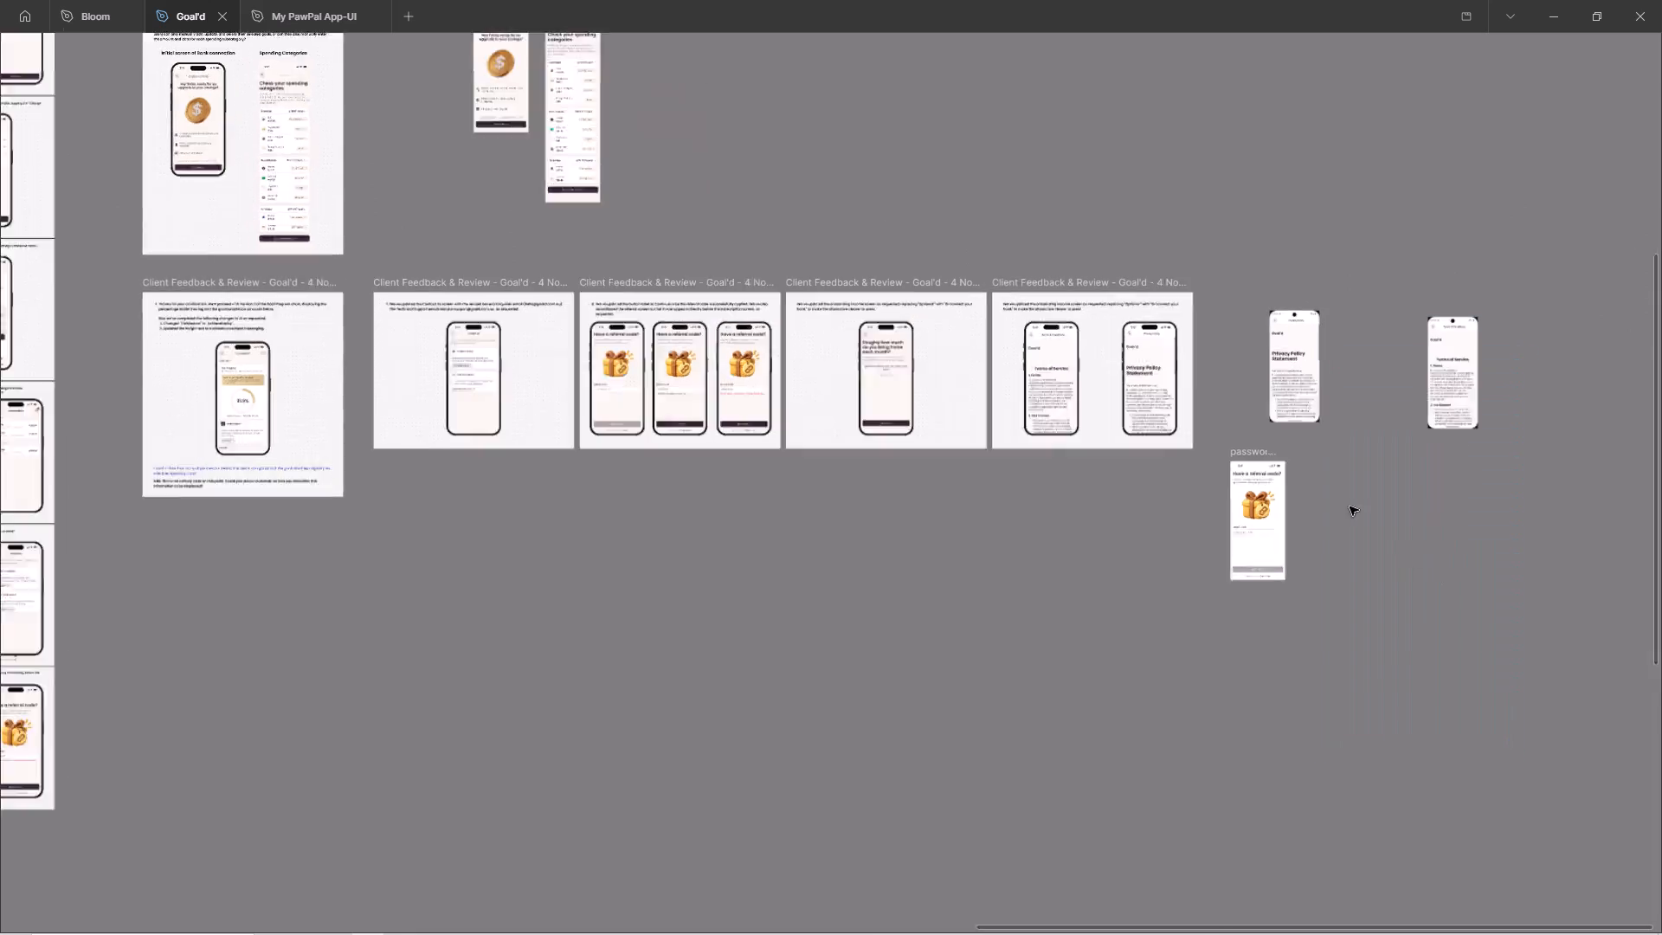
pyautogui.click(1163, 392)
pyautogui.press('Delete')
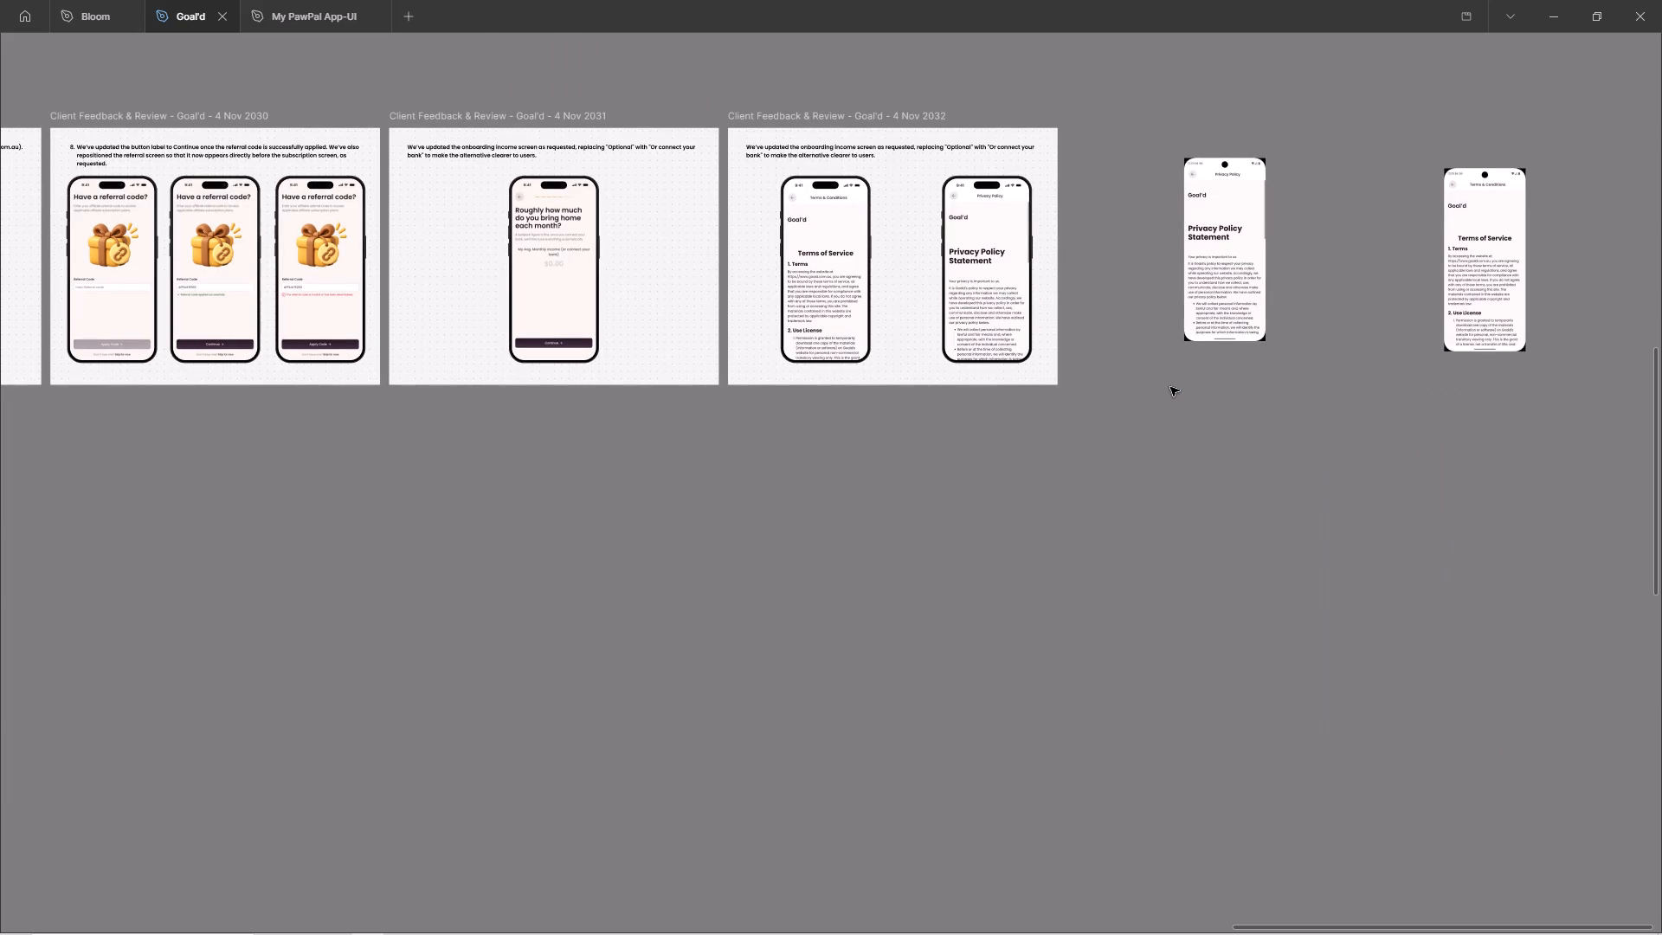
# Delete the leftover Privacy Policy and Terms & Conditions screenshots beside the 4 Nov 2032 frame.
pyautogui.moveTo(1652, 545); pyautogui.dragTo(1648, 537)
pyautogui.moveTo(1560, 490); pyautogui.dragTo(1201, 114)
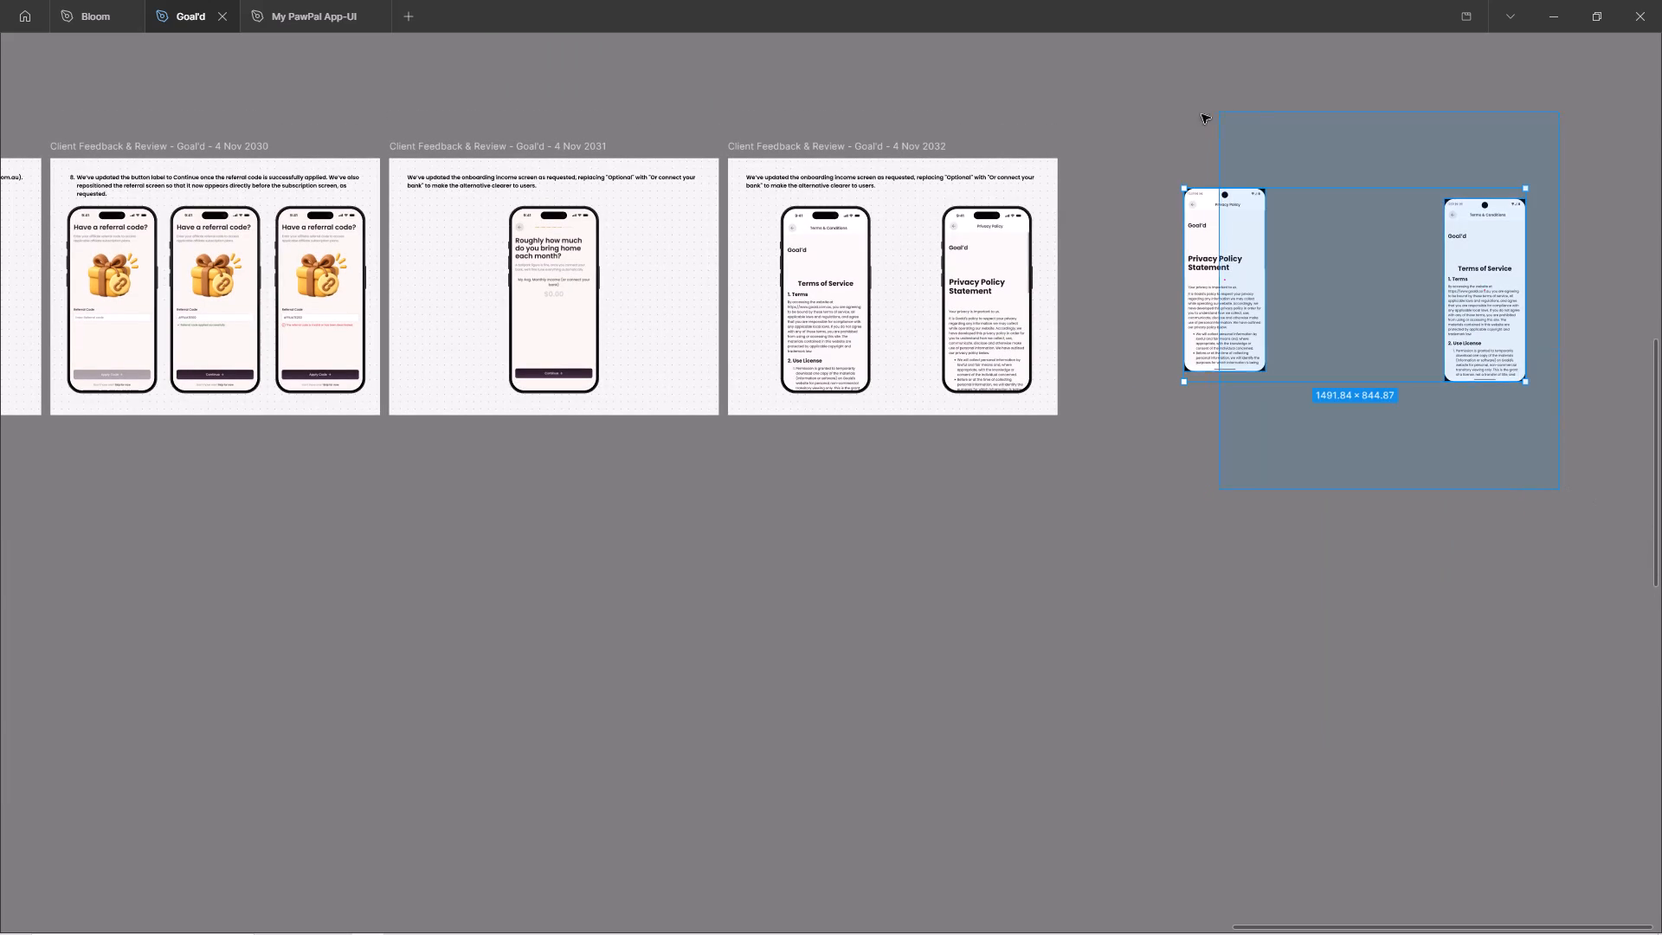
pyautogui.moveTo(1201, 114); pyautogui.dragTo(1150, 120)
pyautogui.press('Delete')
# Delete the white duplicate of the referral code screen from the Prototype Designs page.
pyautogui.hotkey('ctrl', '\\')
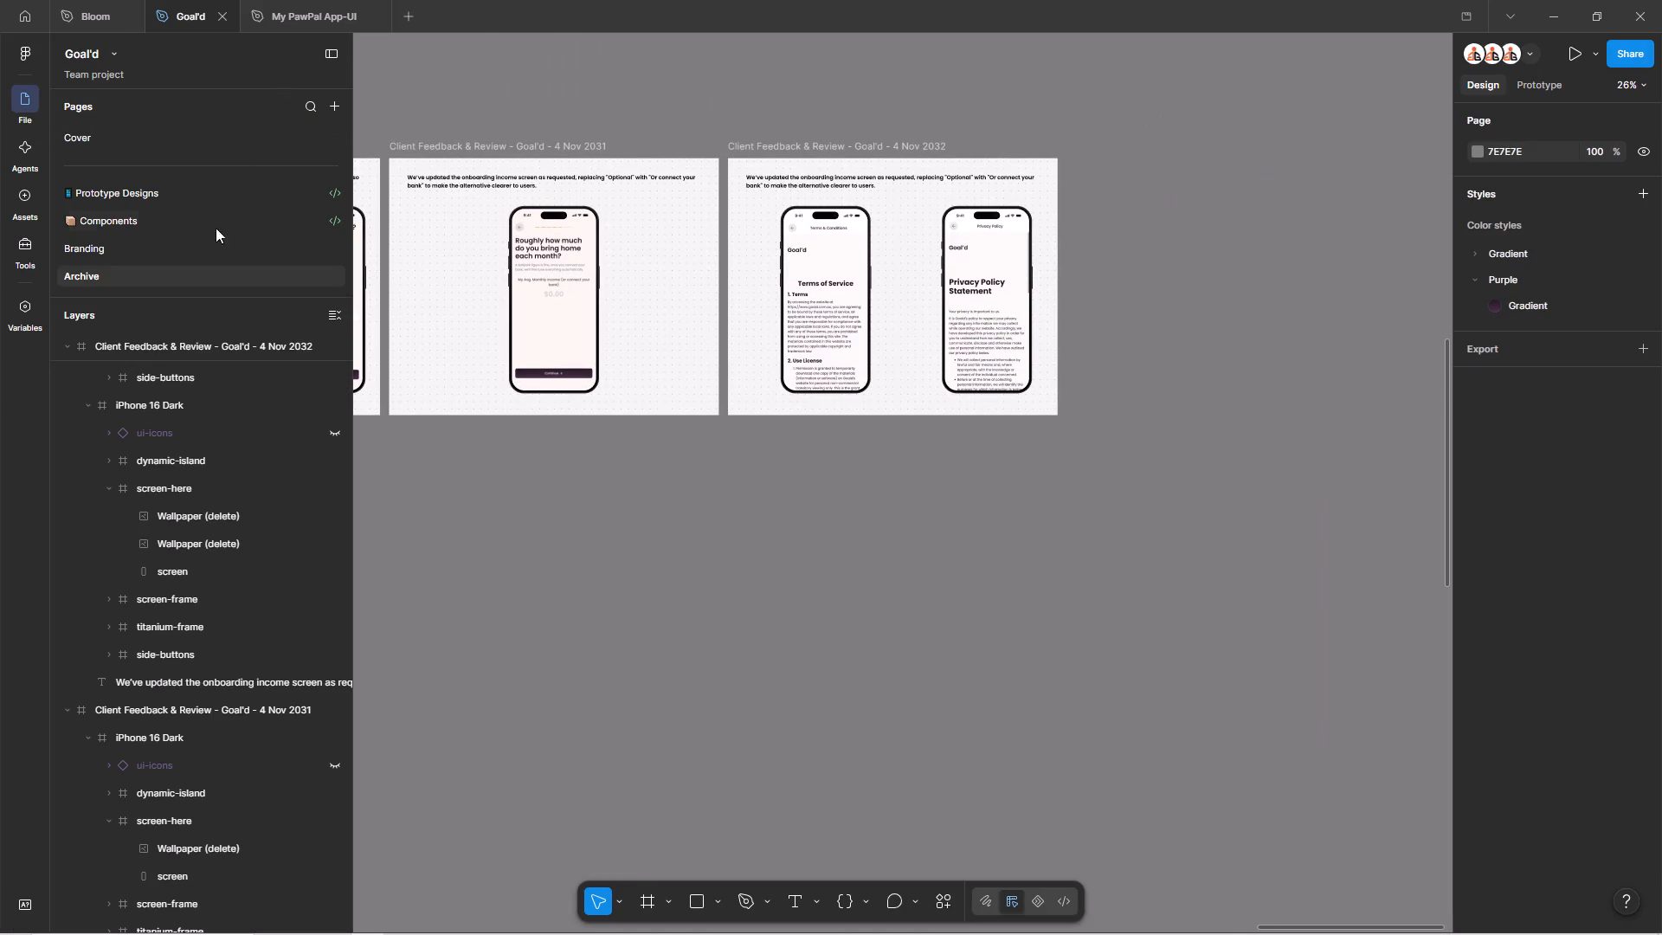
pyautogui.click(219, 200)
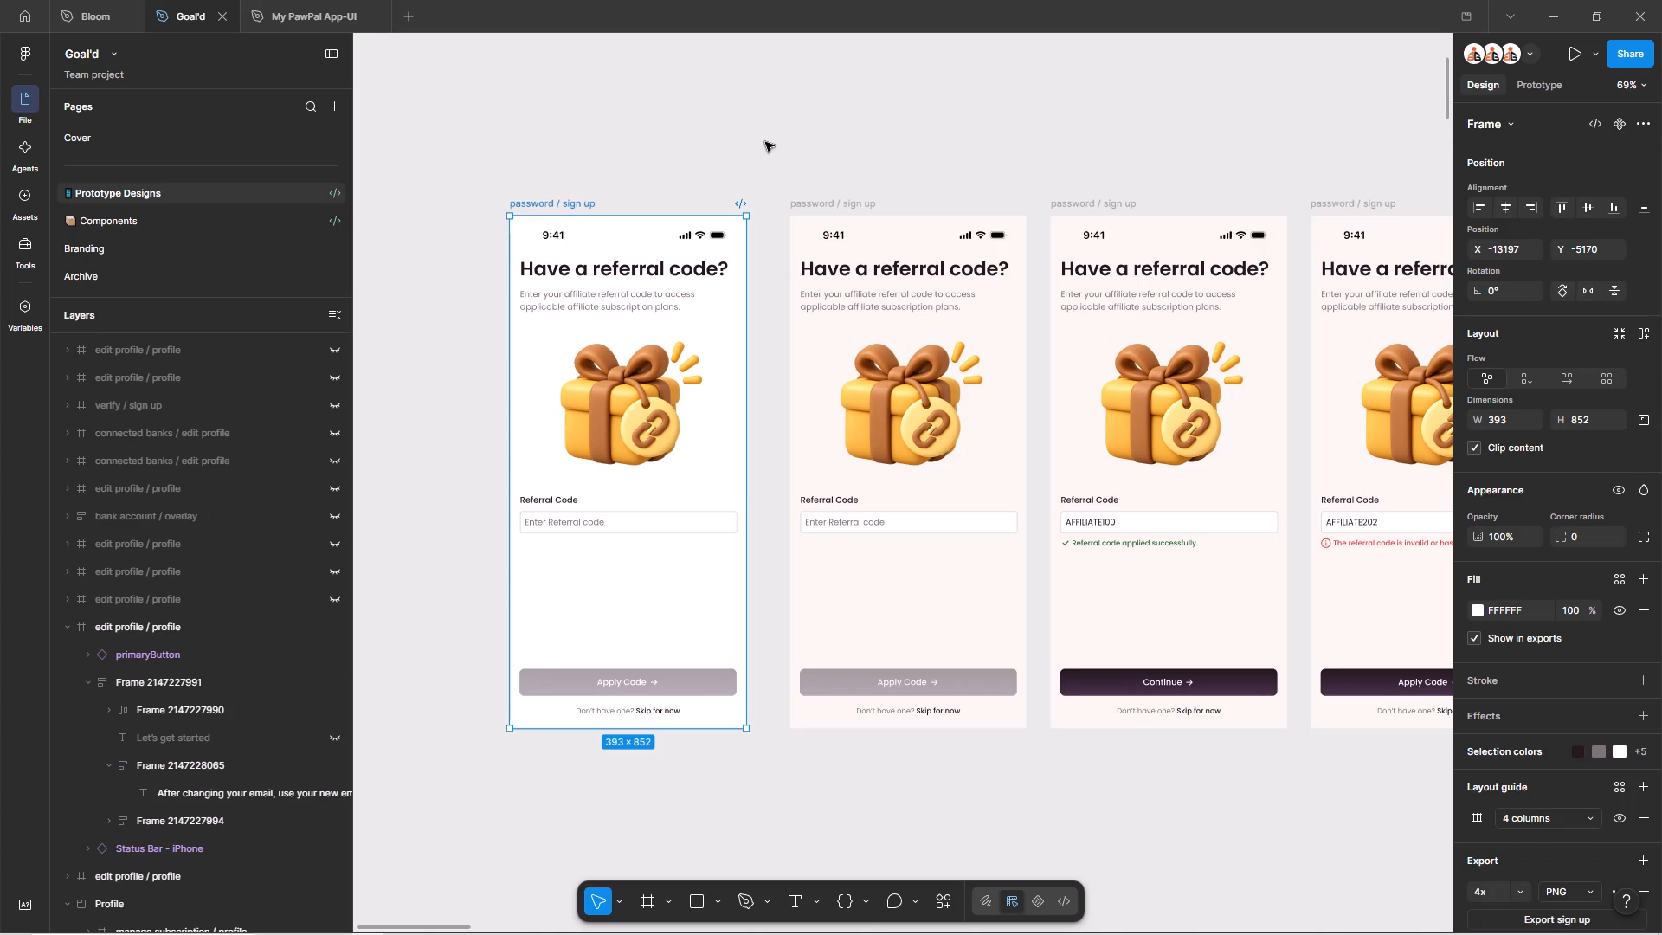
pyautogui.hotkey('ctrl', '\\')
pyautogui.click(736, 133)
pyautogui.click(564, 204)
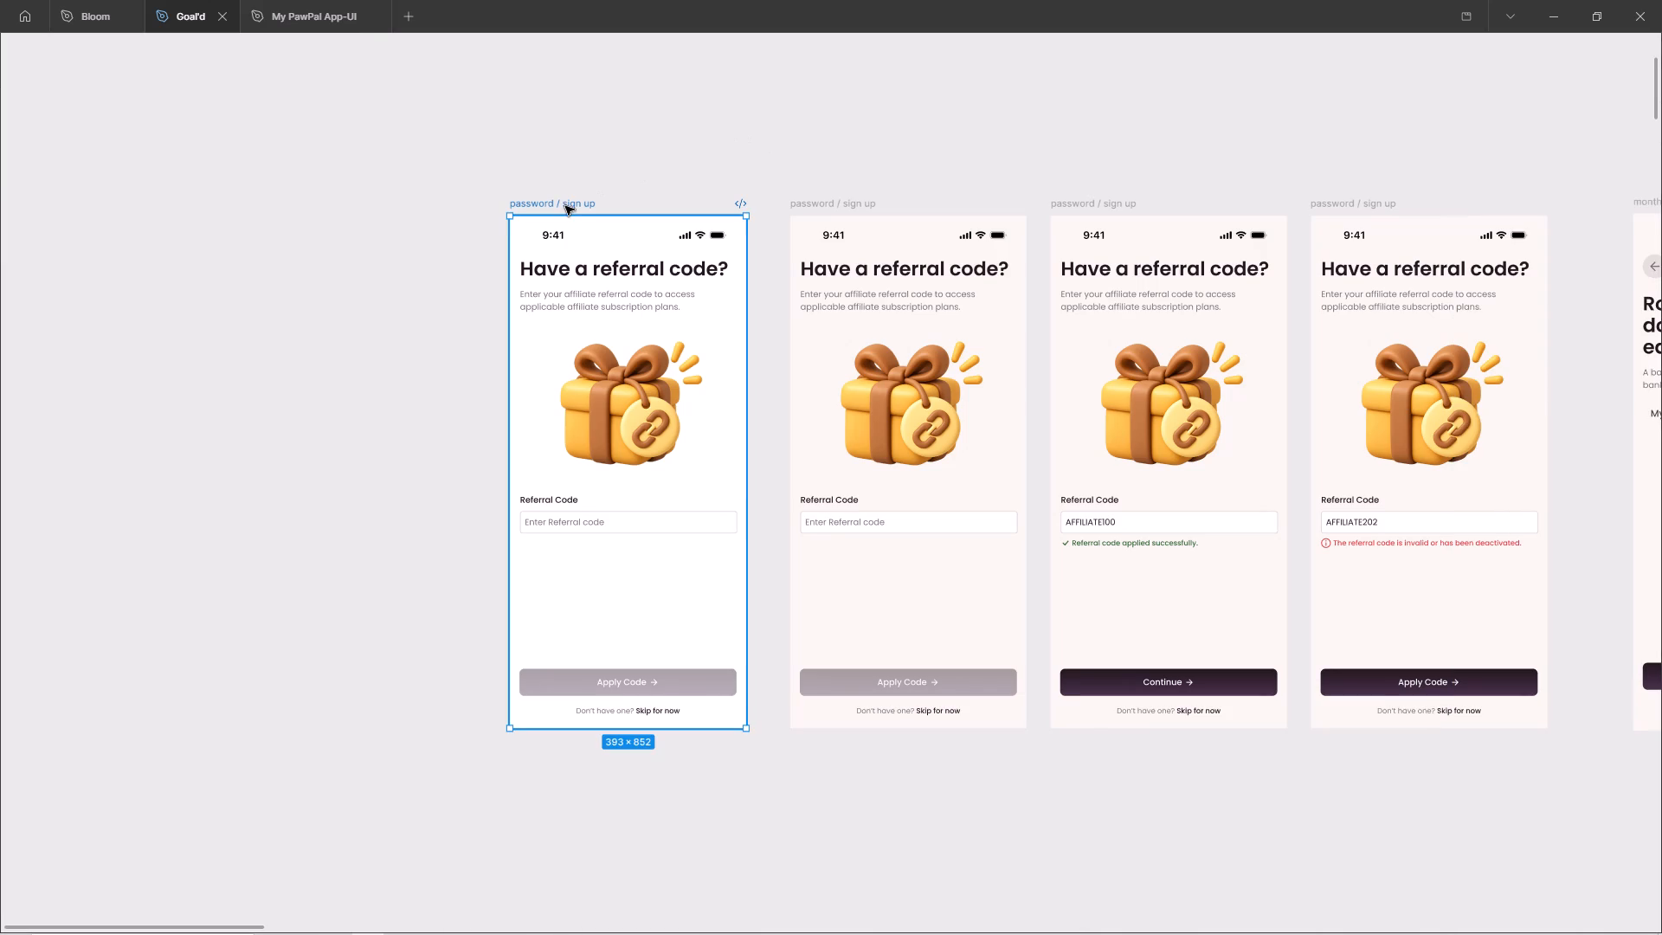
pyautogui.press('Delete')
pyautogui.keyDown('ctrl'); pyautogui.scroll(-3, 558, 210); pyautogui.keyUp('ctrl')
pyautogui.keyDown('ctrl'); pyautogui.scroll(-4, 526, 418); pyautogui.keyUp('ctrl')
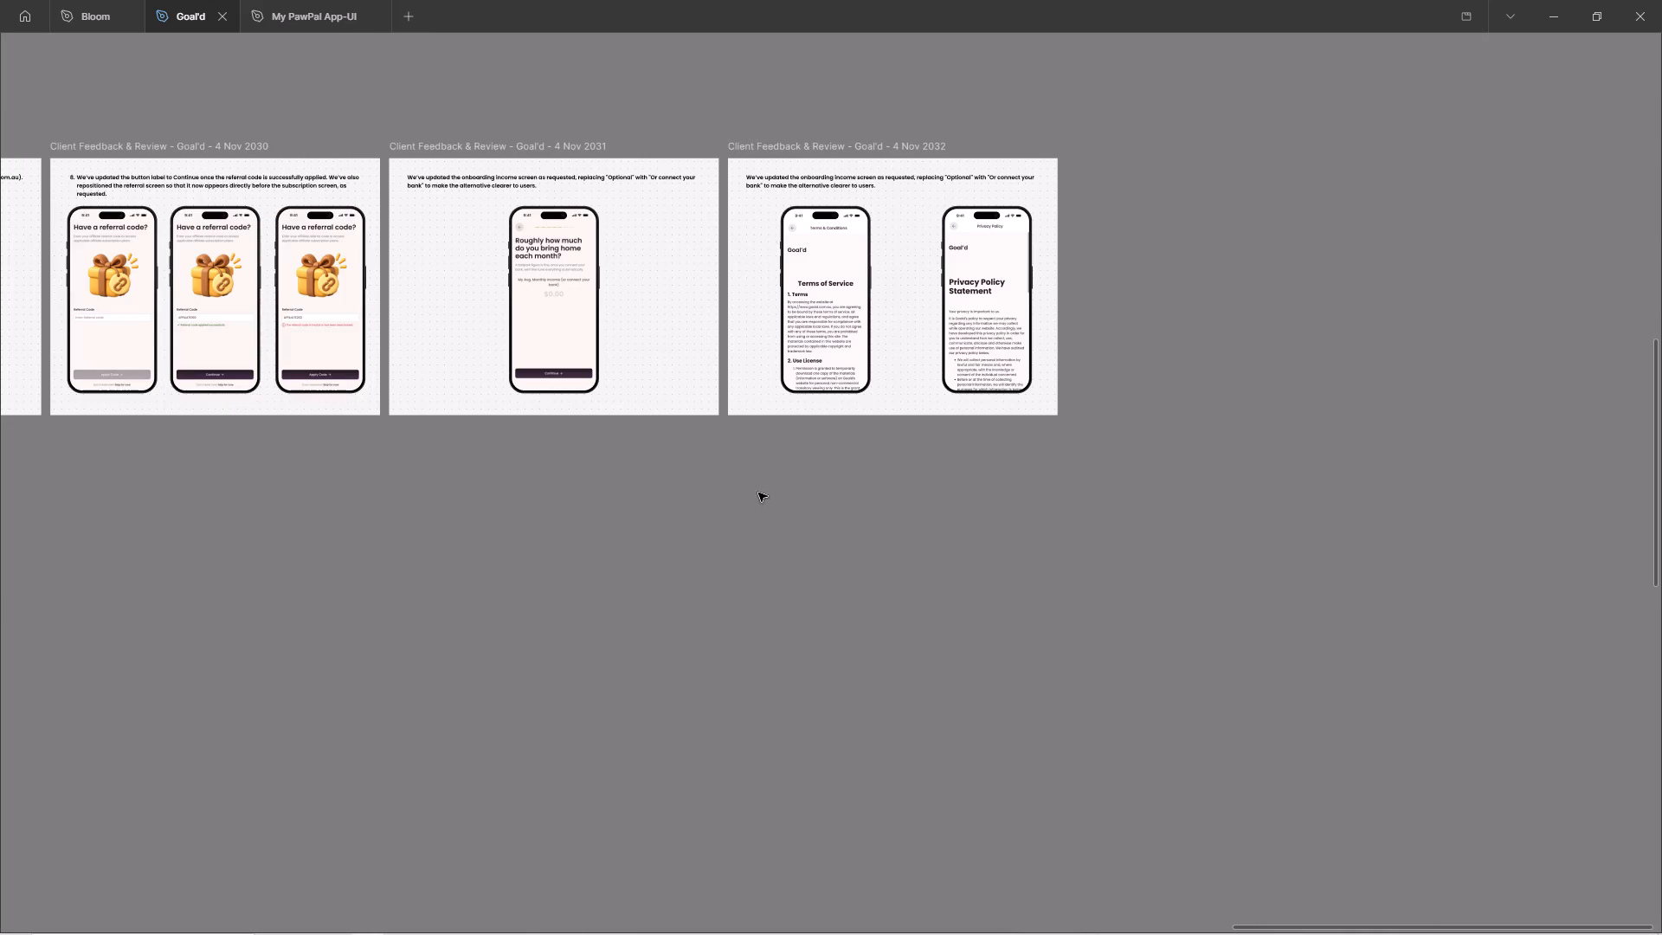
pyautogui.click(1066, 469)
pyautogui.press('space')
pyautogui.moveTo(1234, 289); pyautogui.dragTo(1117, 425)
pyautogui.rightClick(1150, 264)
pyautogui.click(1200, 291)
pyautogui.click(1210, 275)
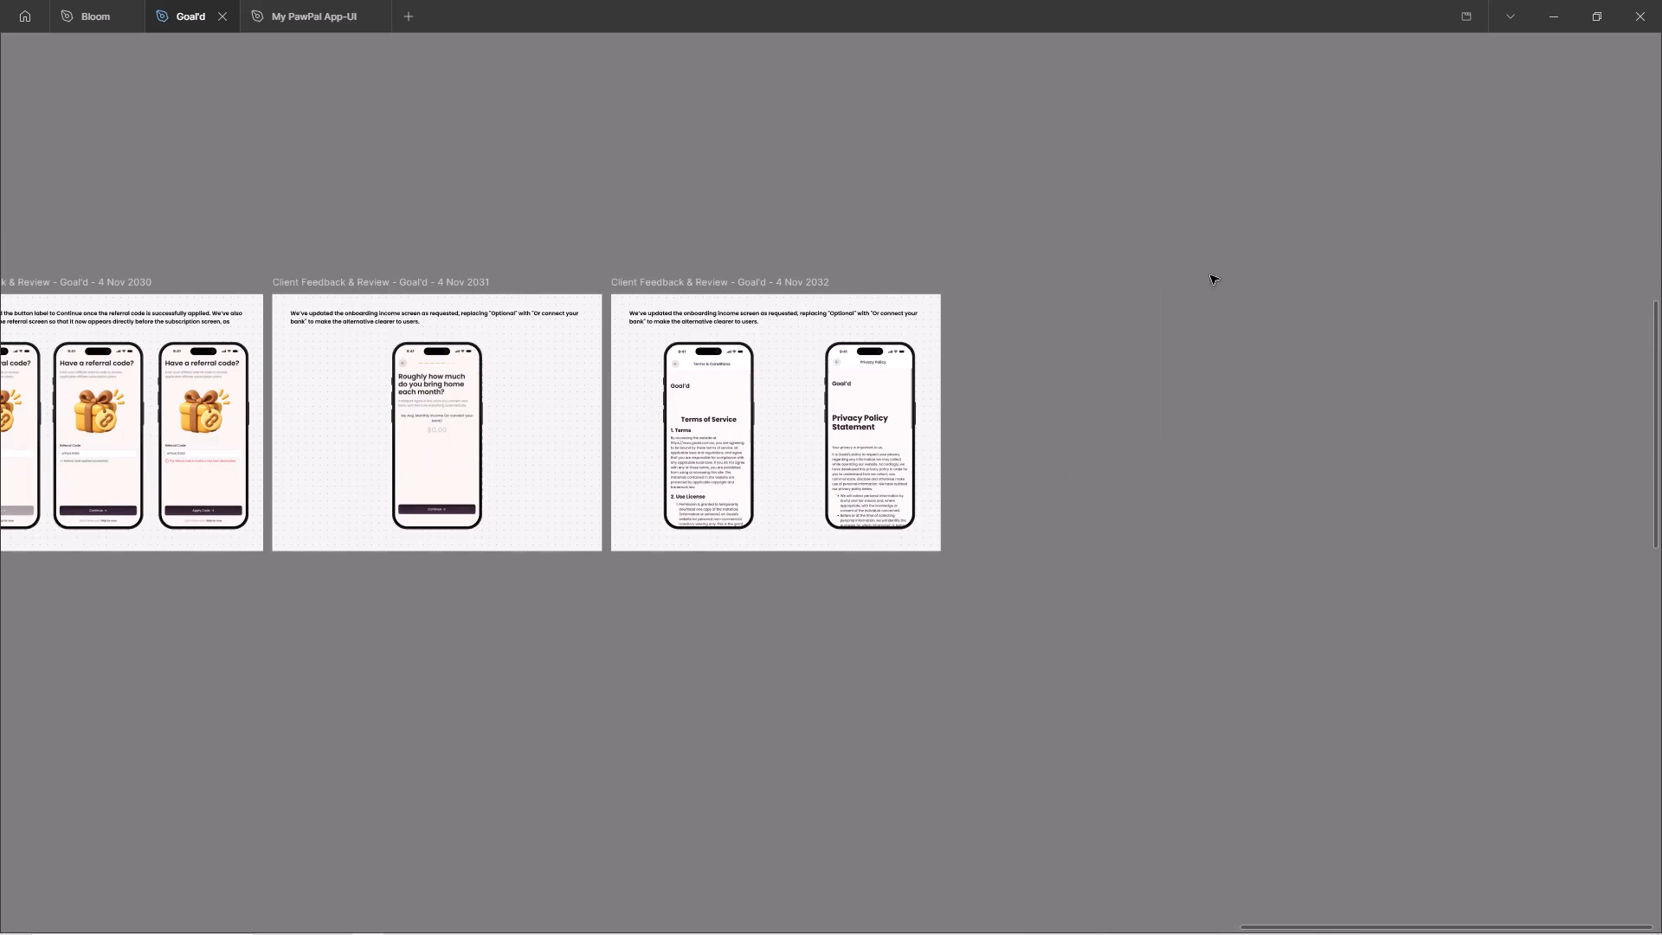
pyautogui.moveTo(1195, 381); pyautogui.dragTo(1012, 180)
pyautogui.click(1238, 314)
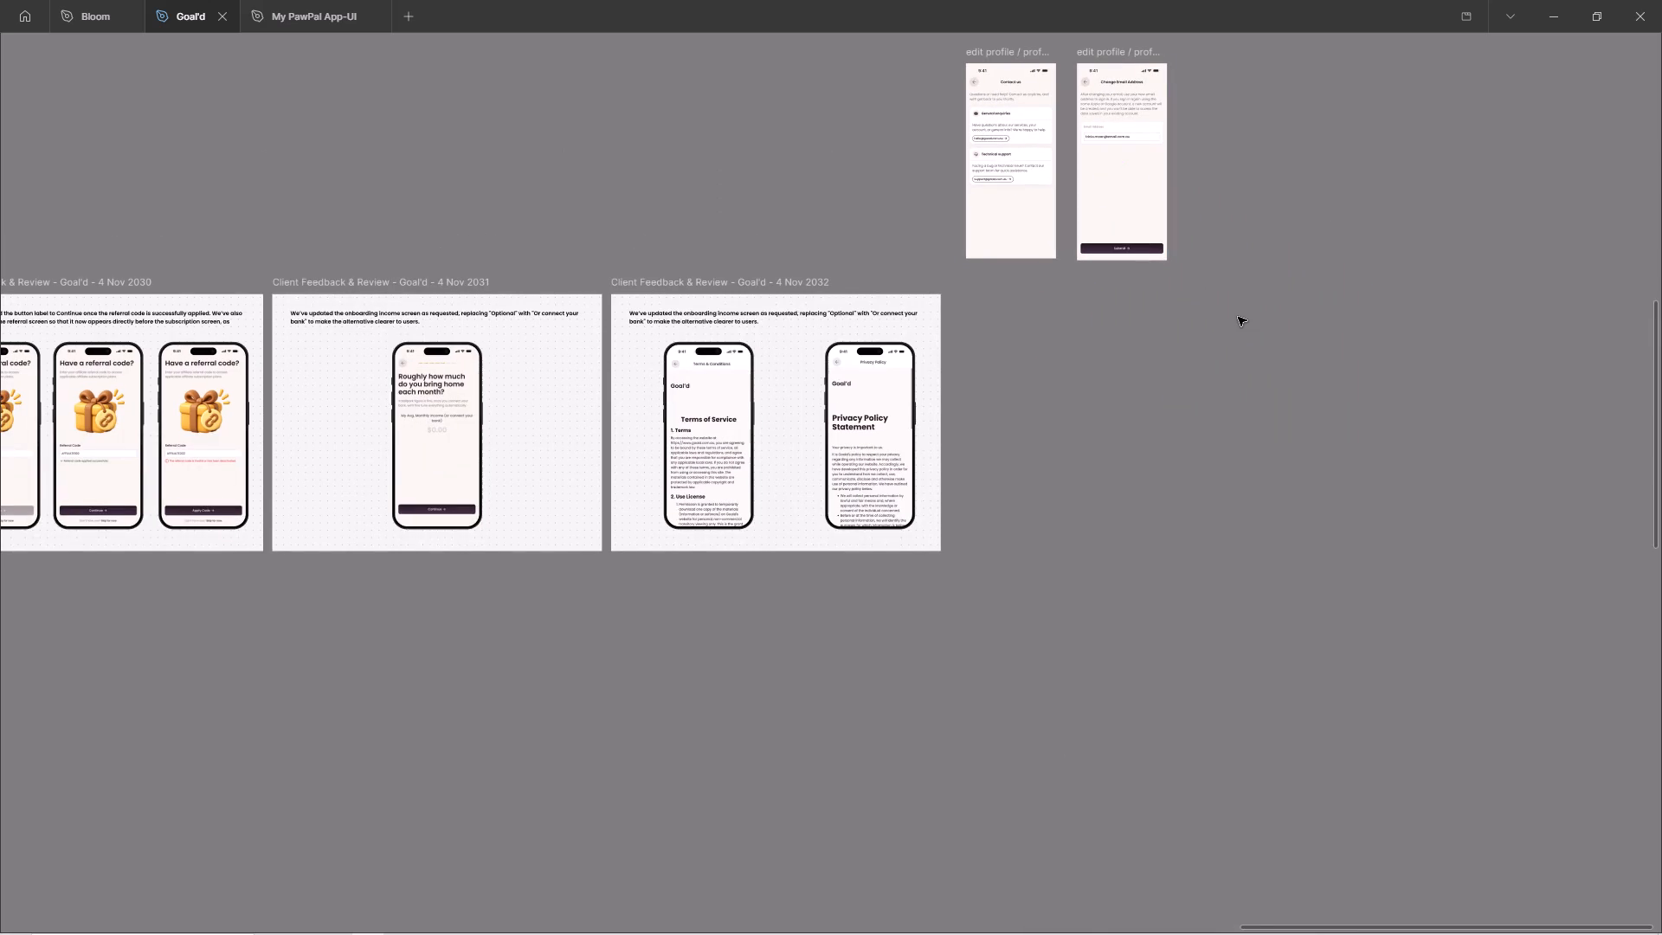
# Copy the Delete account overlay from the Profile section of the Prototype Designs page.
pyautogui.hotkey('ctrl', '\\')
pyautogui.click(145, 189)
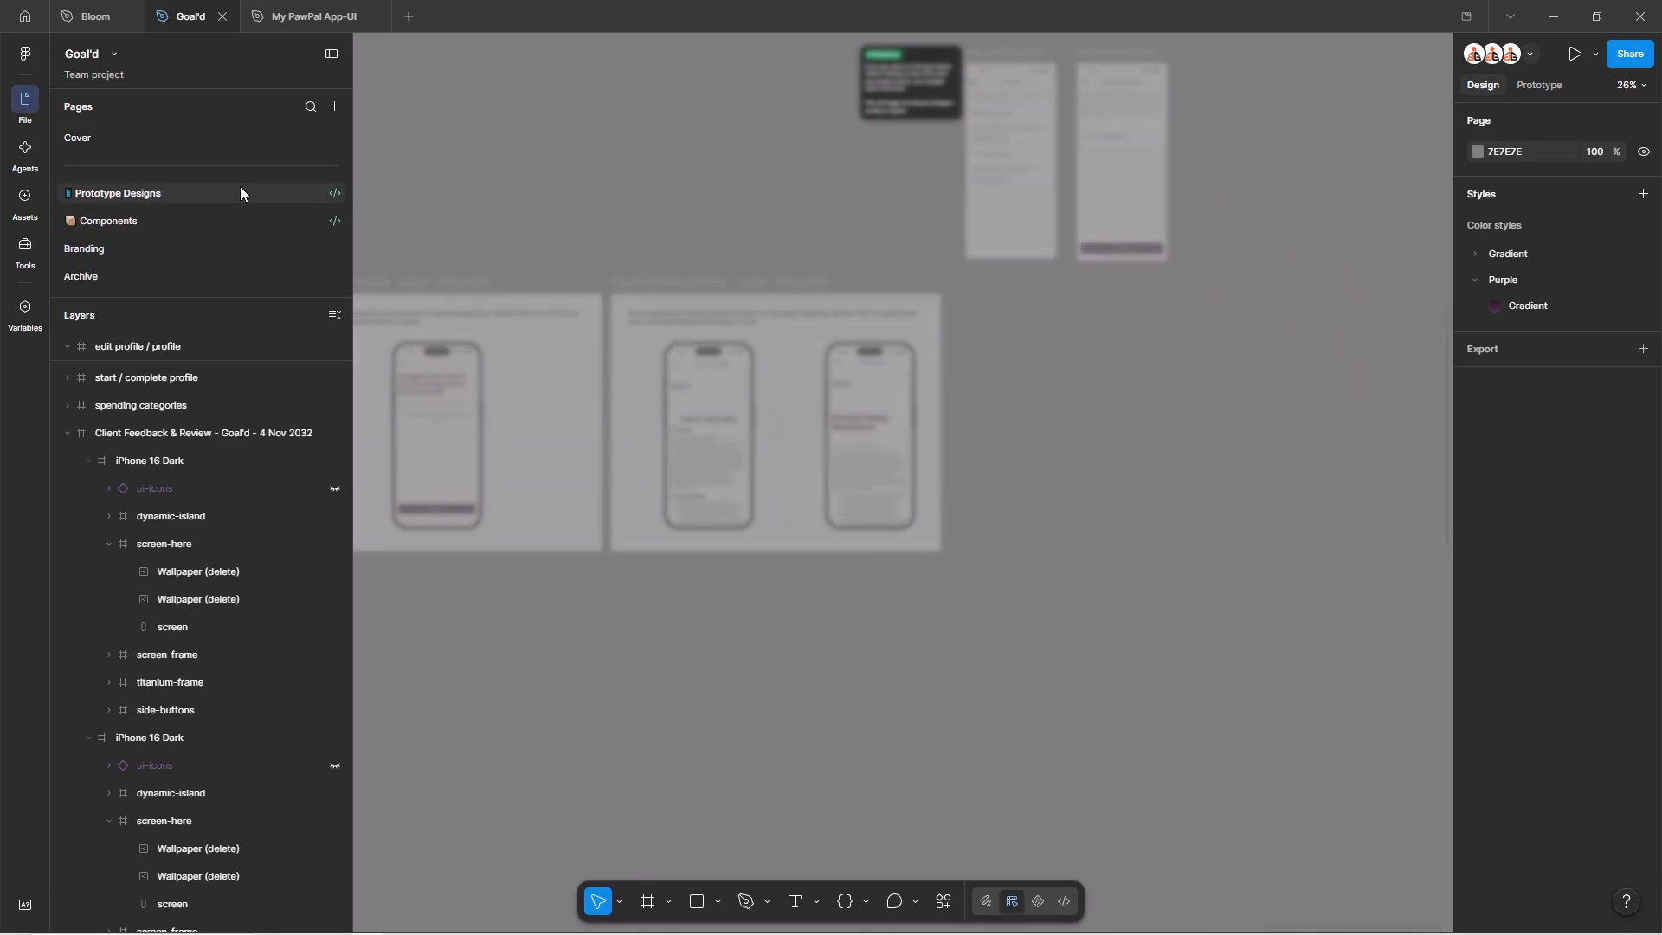
pyautogui.hotkey('ctrl', '\\')
pyautogui.hotkey('shift', '!')
pyautogui.keyDown('ctrl'); pyautogui.scroll(-7, 431, 499); pyautogui.keyUp('ctrl')
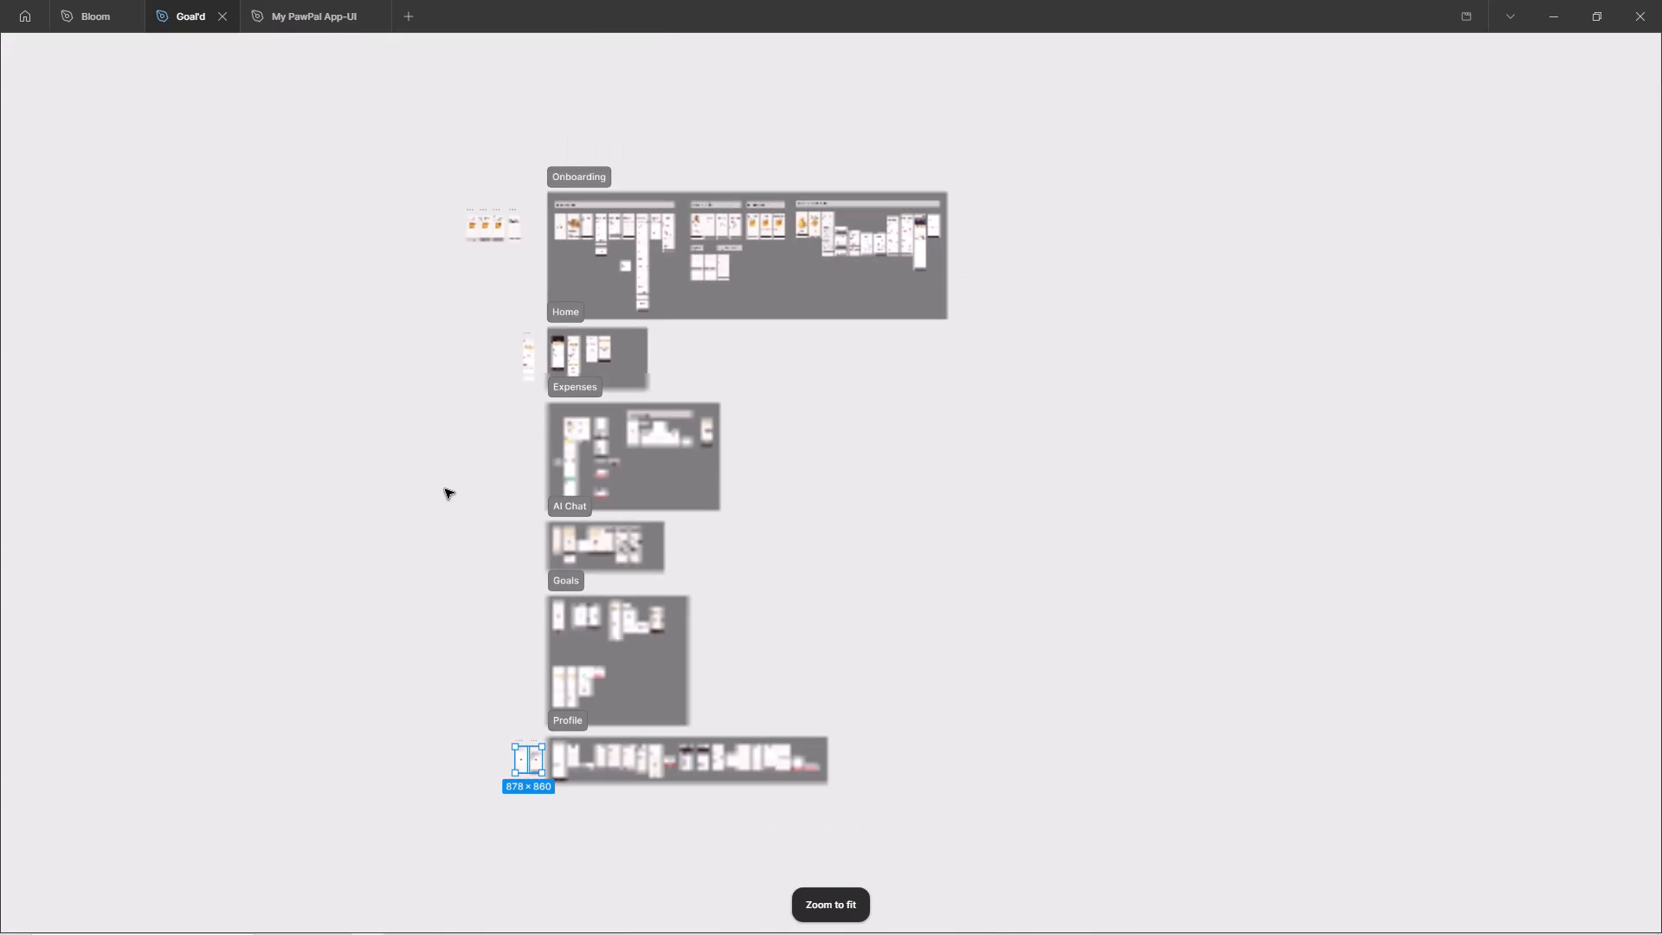
pyautogui.keyDown('ctrl'); pyautogui.scroll(14, 716, 672); pyautogui.keyUp('ctrl')
pyautogui.scroll(-4, 940, 747)
pyautogui.keyDown('ctrl'); pyautogui.scroll(7, 1150, 609); pyautogui.keyUp('ctrl')
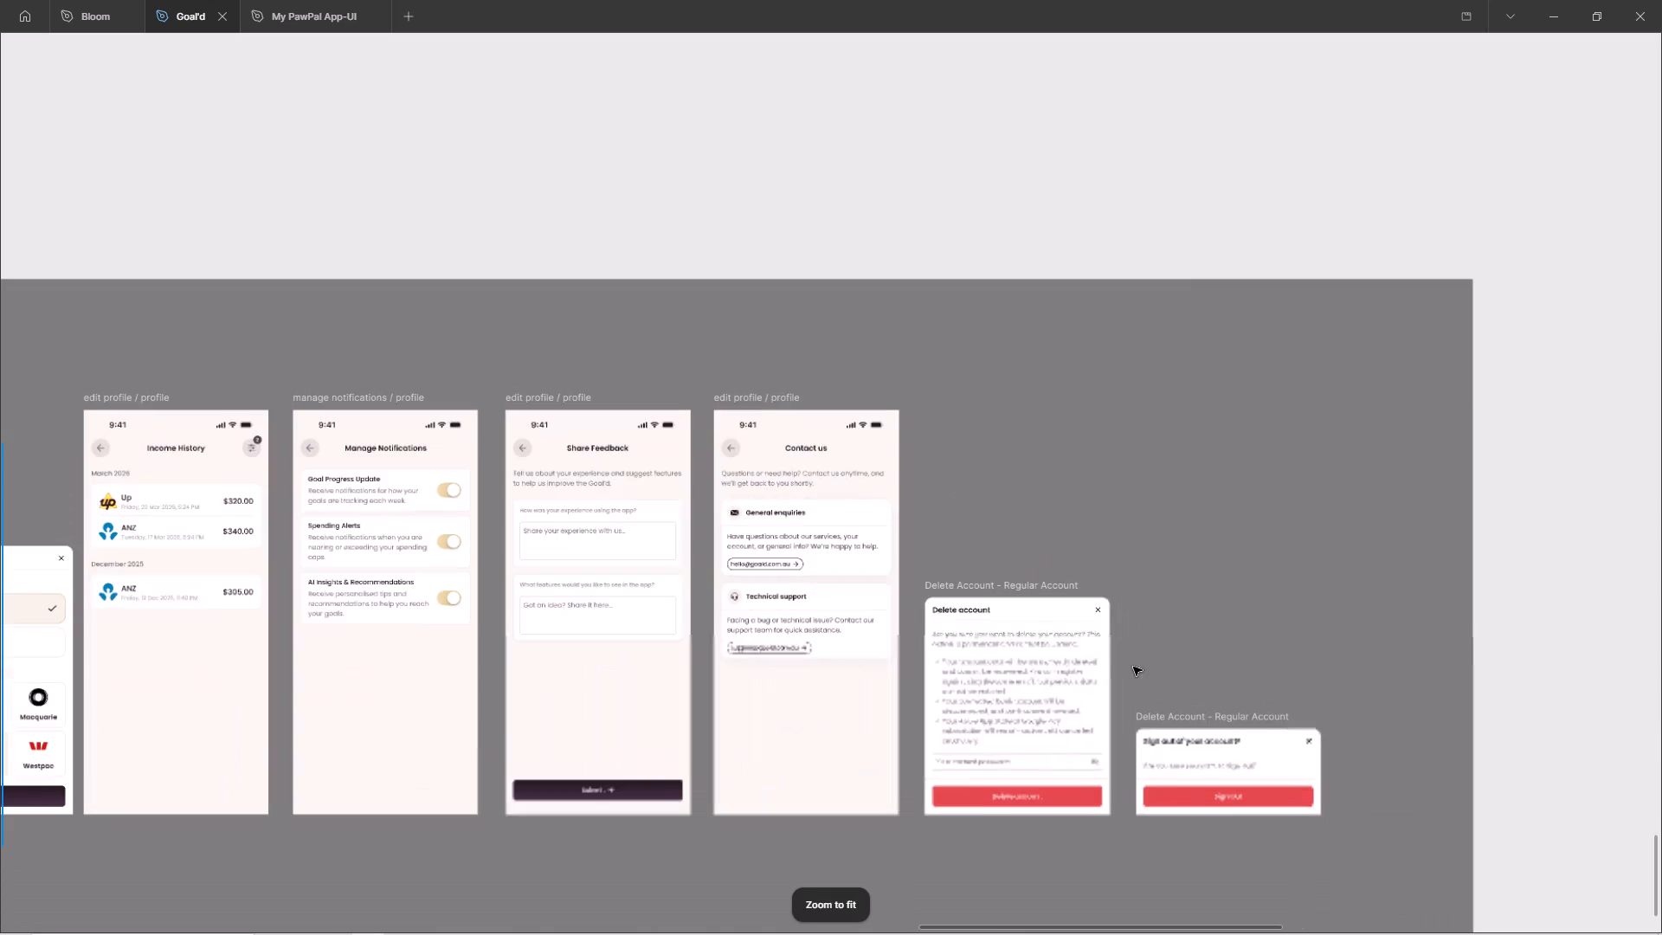
pyautogui.click(1020, 583)
pyautogui.keyDown('ctrl'); pyautogui.scroll(-13, 1349, 510); pyautogui.keyUp('ctrl')
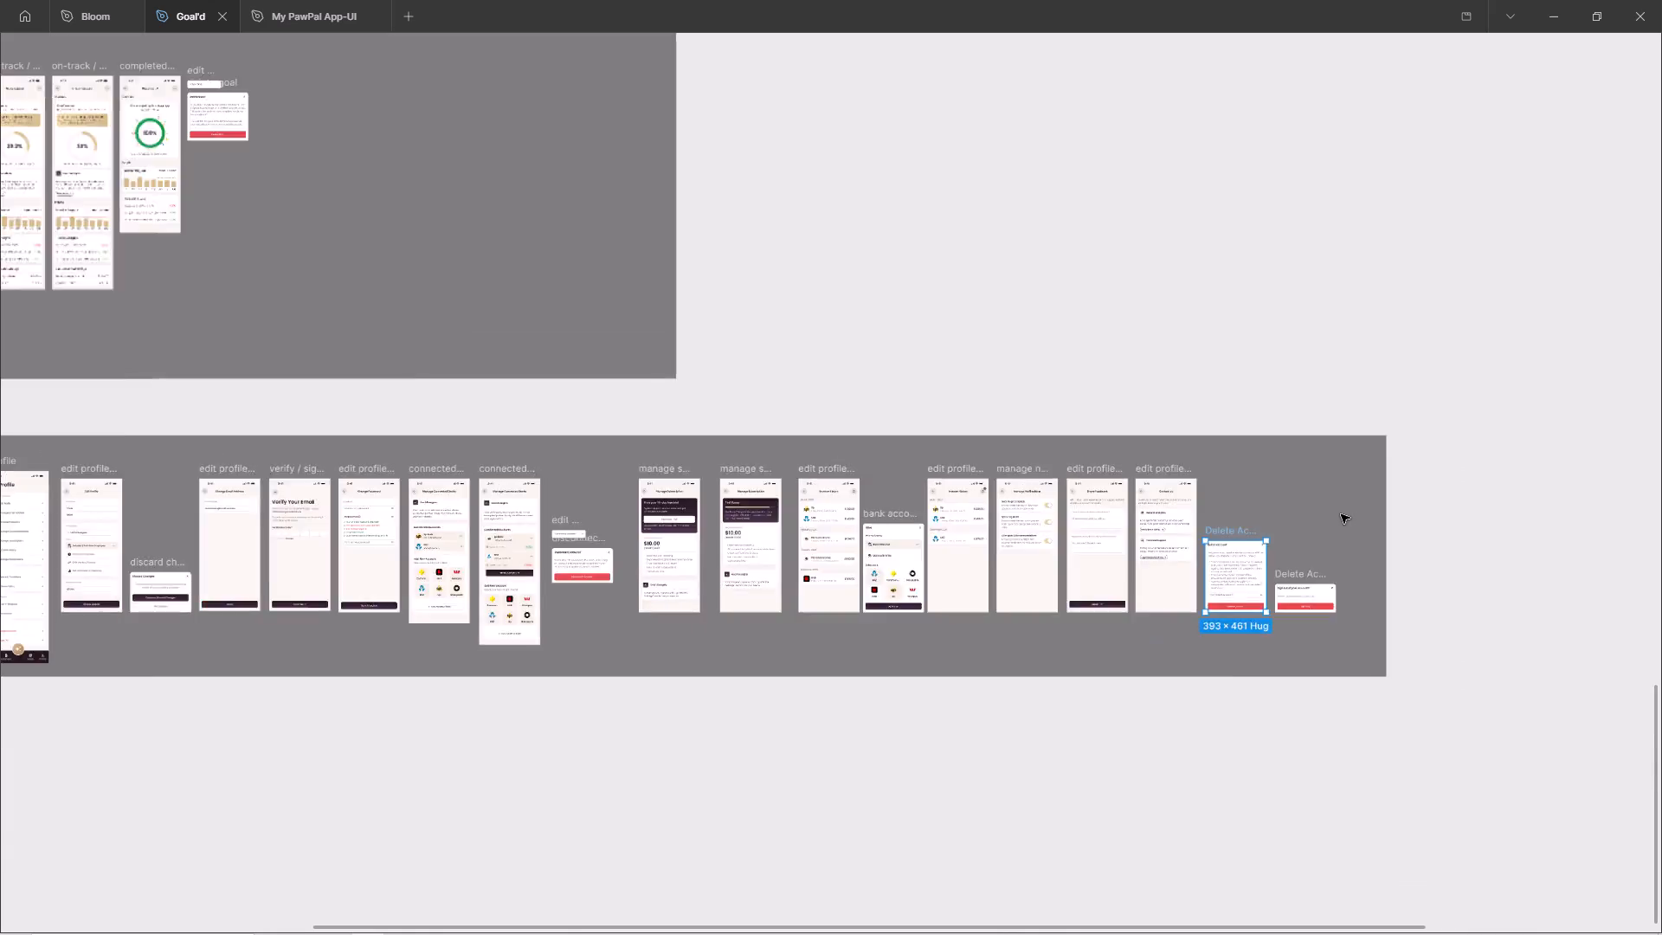
pyautogui.keyDown('ctrl'); pyautogui.scroll(-4, 1341, 514); pyautogui.keyUp('ctrl')
pyautogui.hotkey('ctrl', 'c')
# Paste the Delete account overlay onto the Archive page and place it beside the Change Email Address screen.
pyautogui.hotkey('ctrl', '\\')
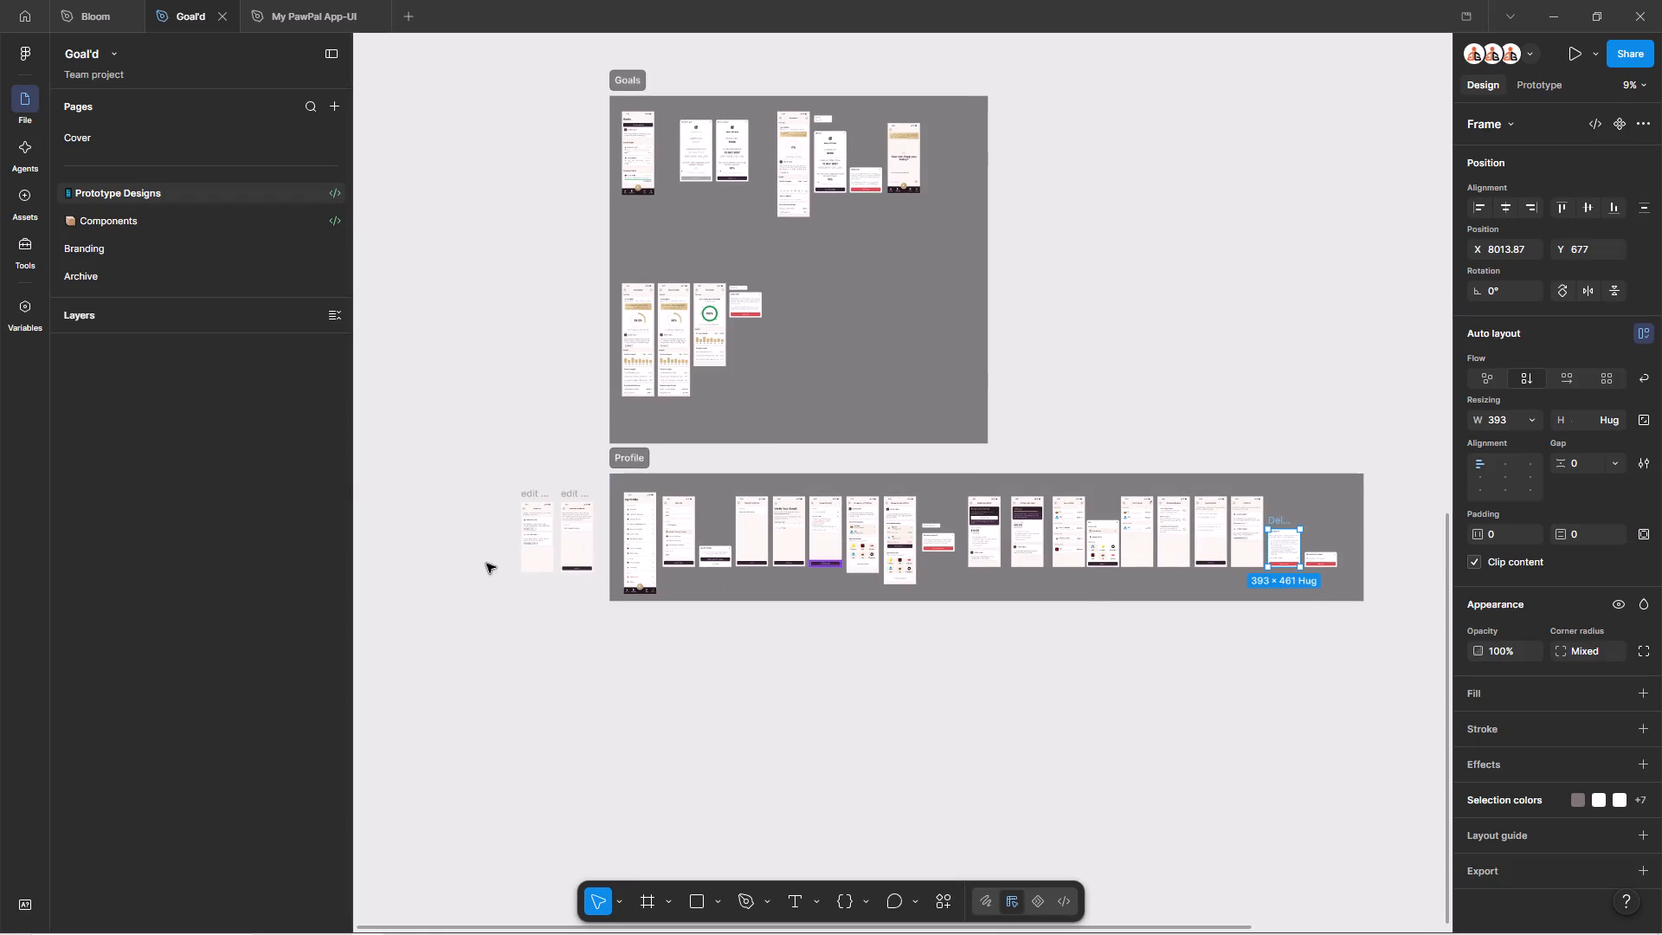
pyautogui.click(131, 276)
pyautogui.hotkey('ctrl', '\\')
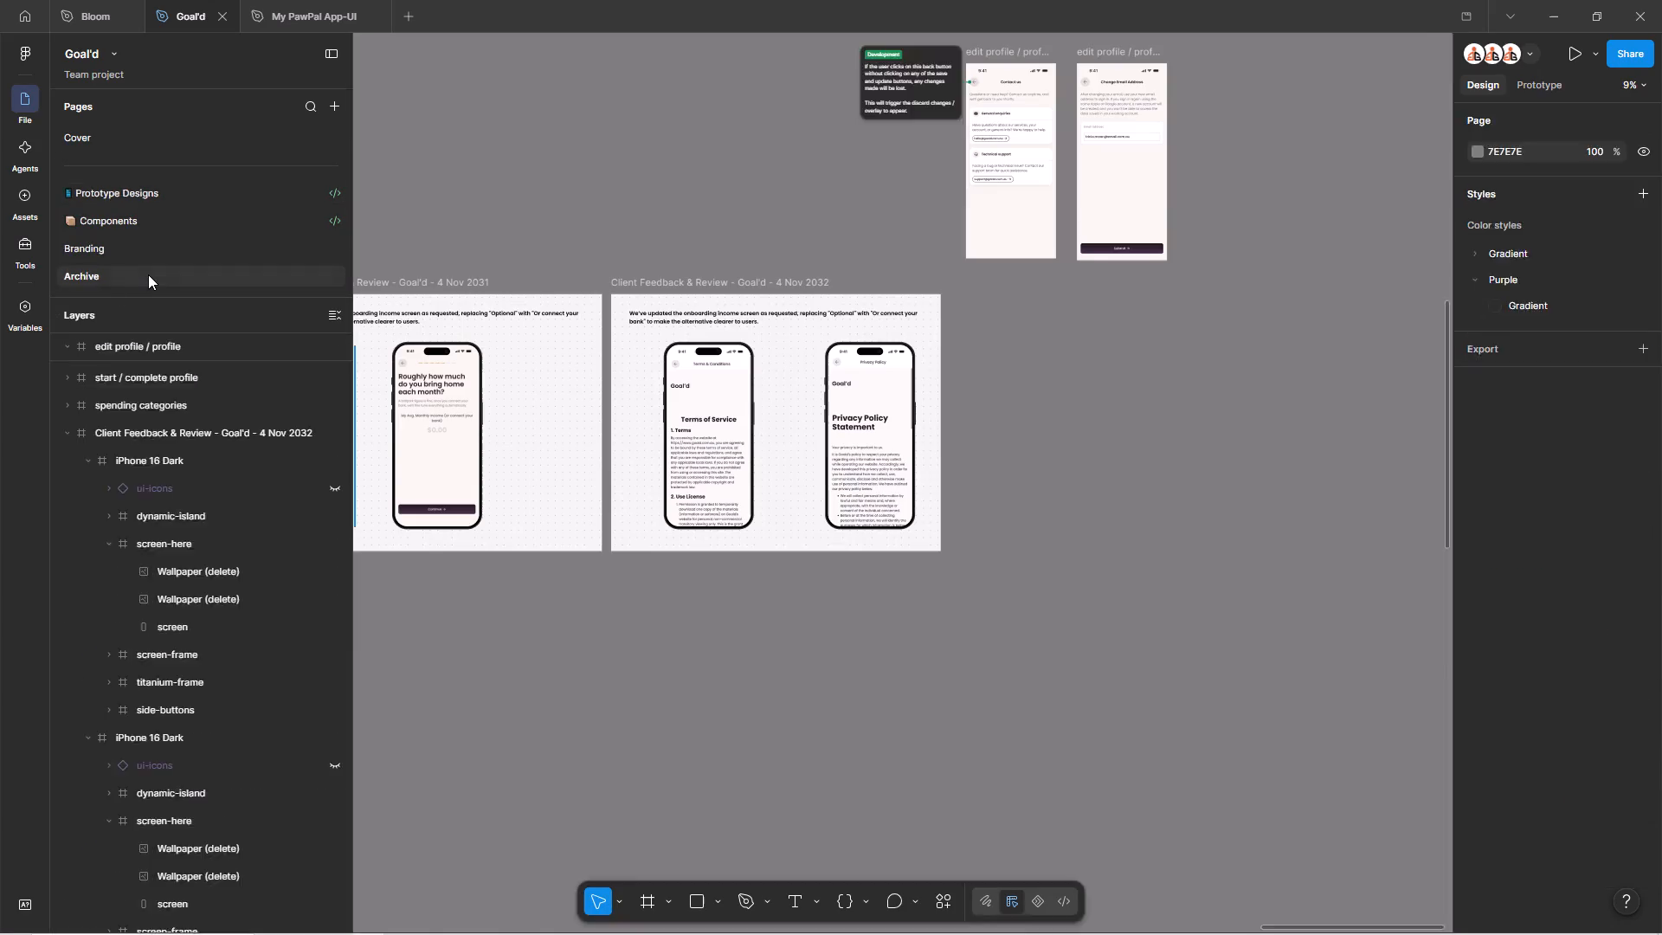
pyautogui.click(1008, 495)
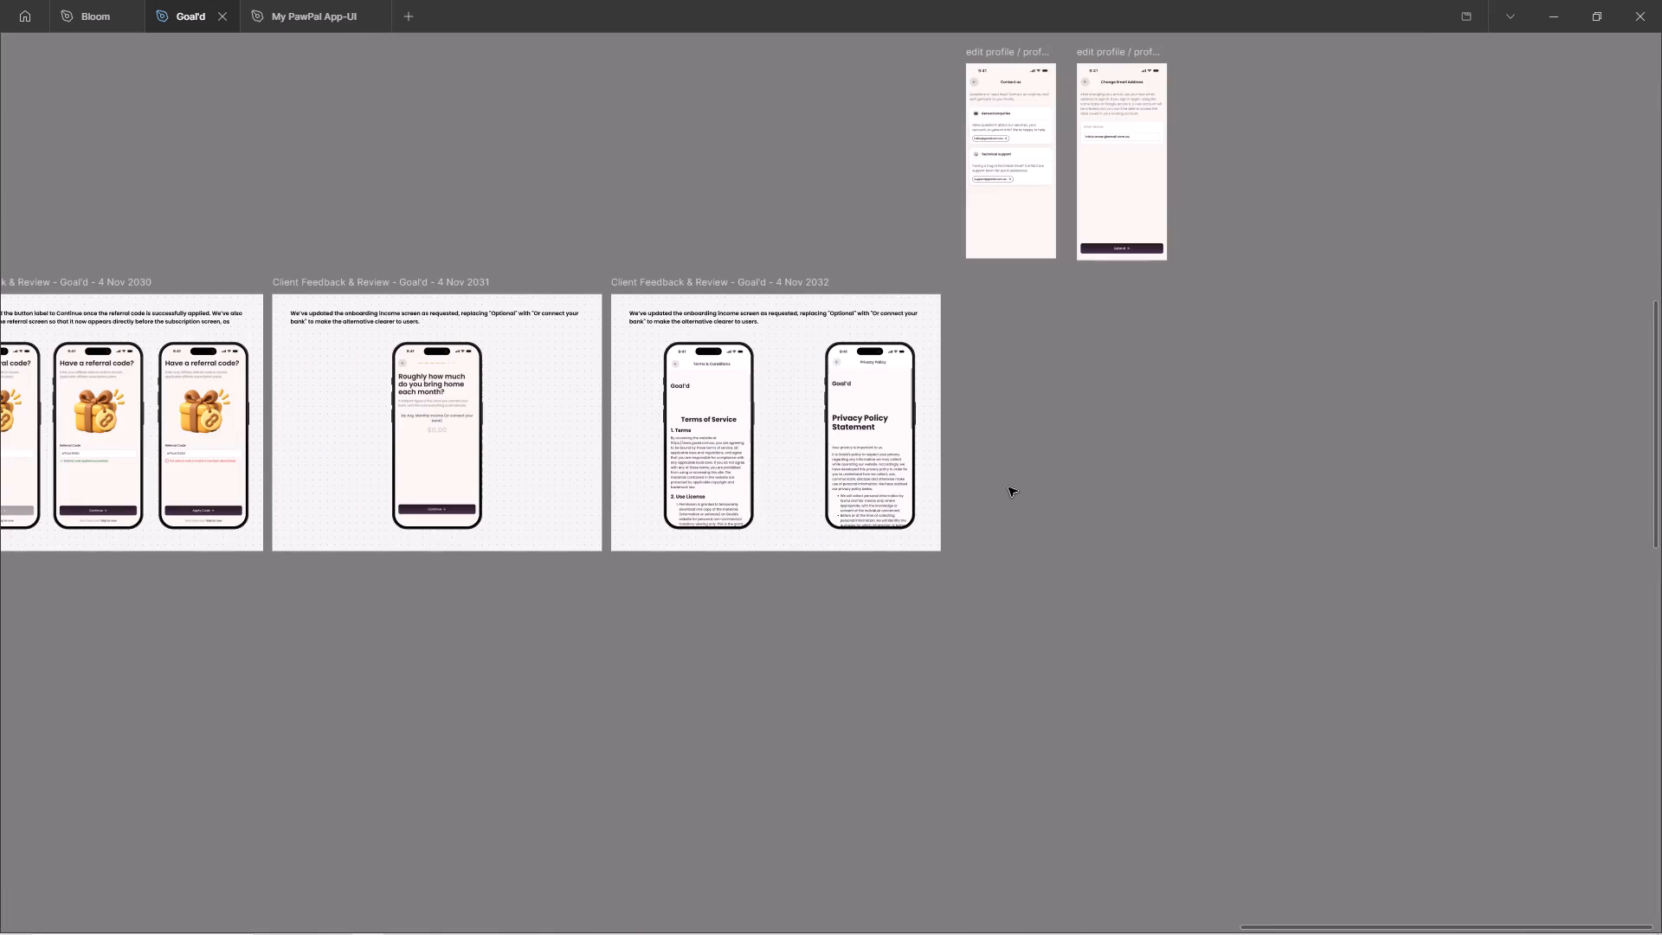
pyautogui.rightClick(1032, 466)
pyautogui.click(1098, 477)
pyautogui.moveTo(1073, 518); pyautogui.dragTo(1263, 169)
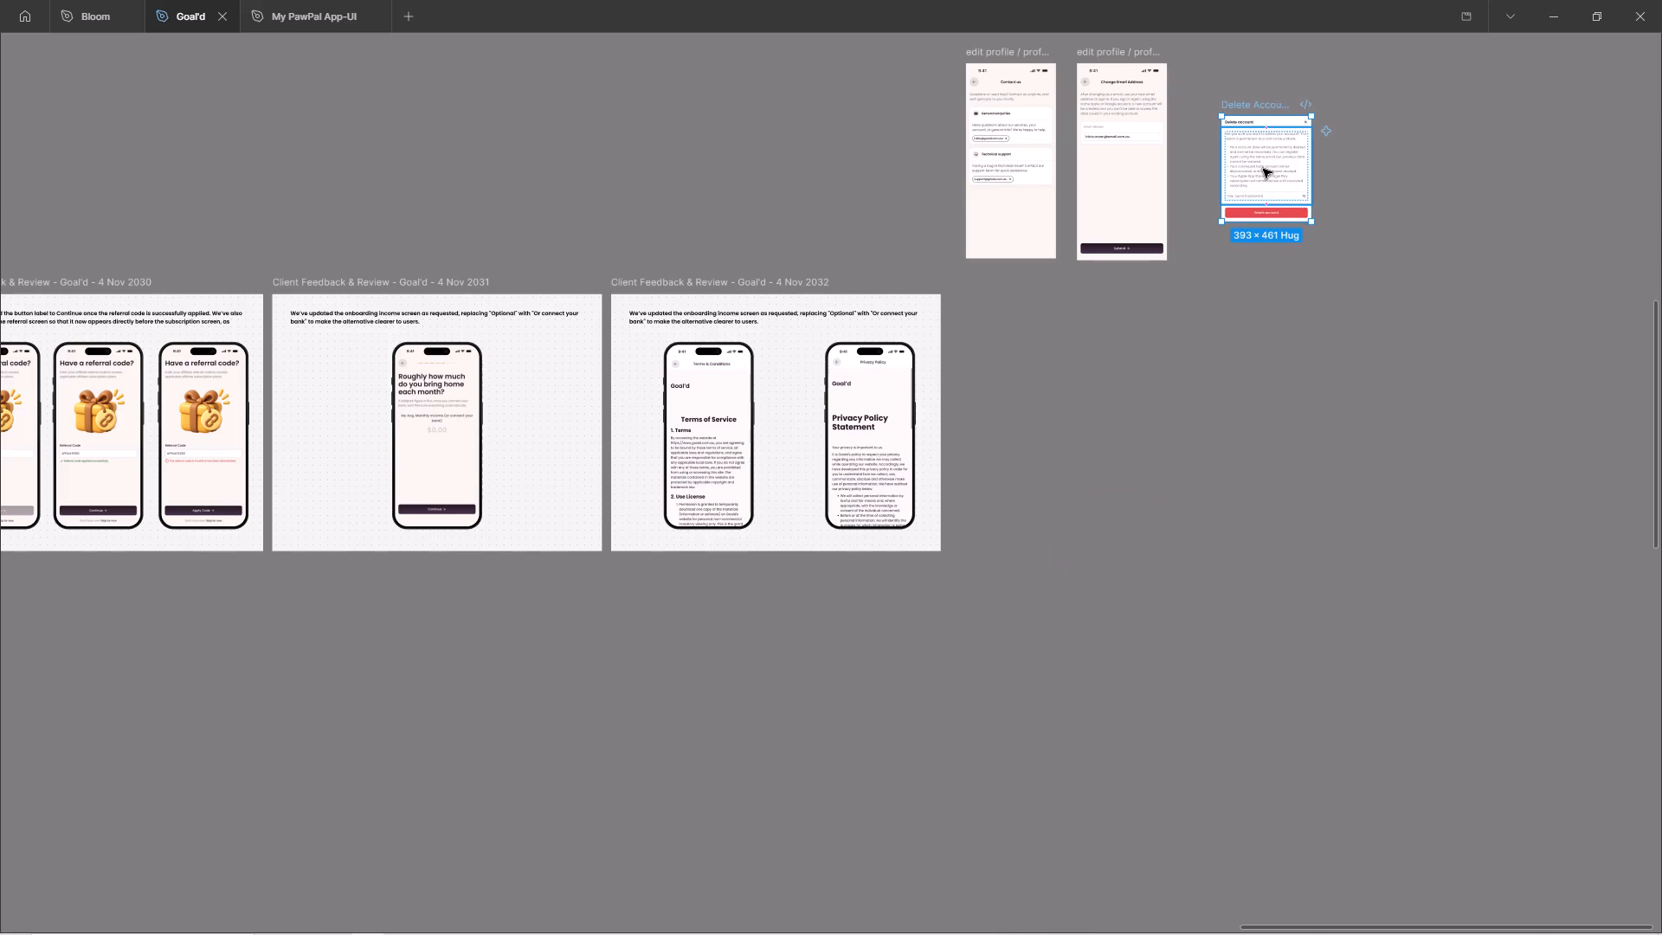
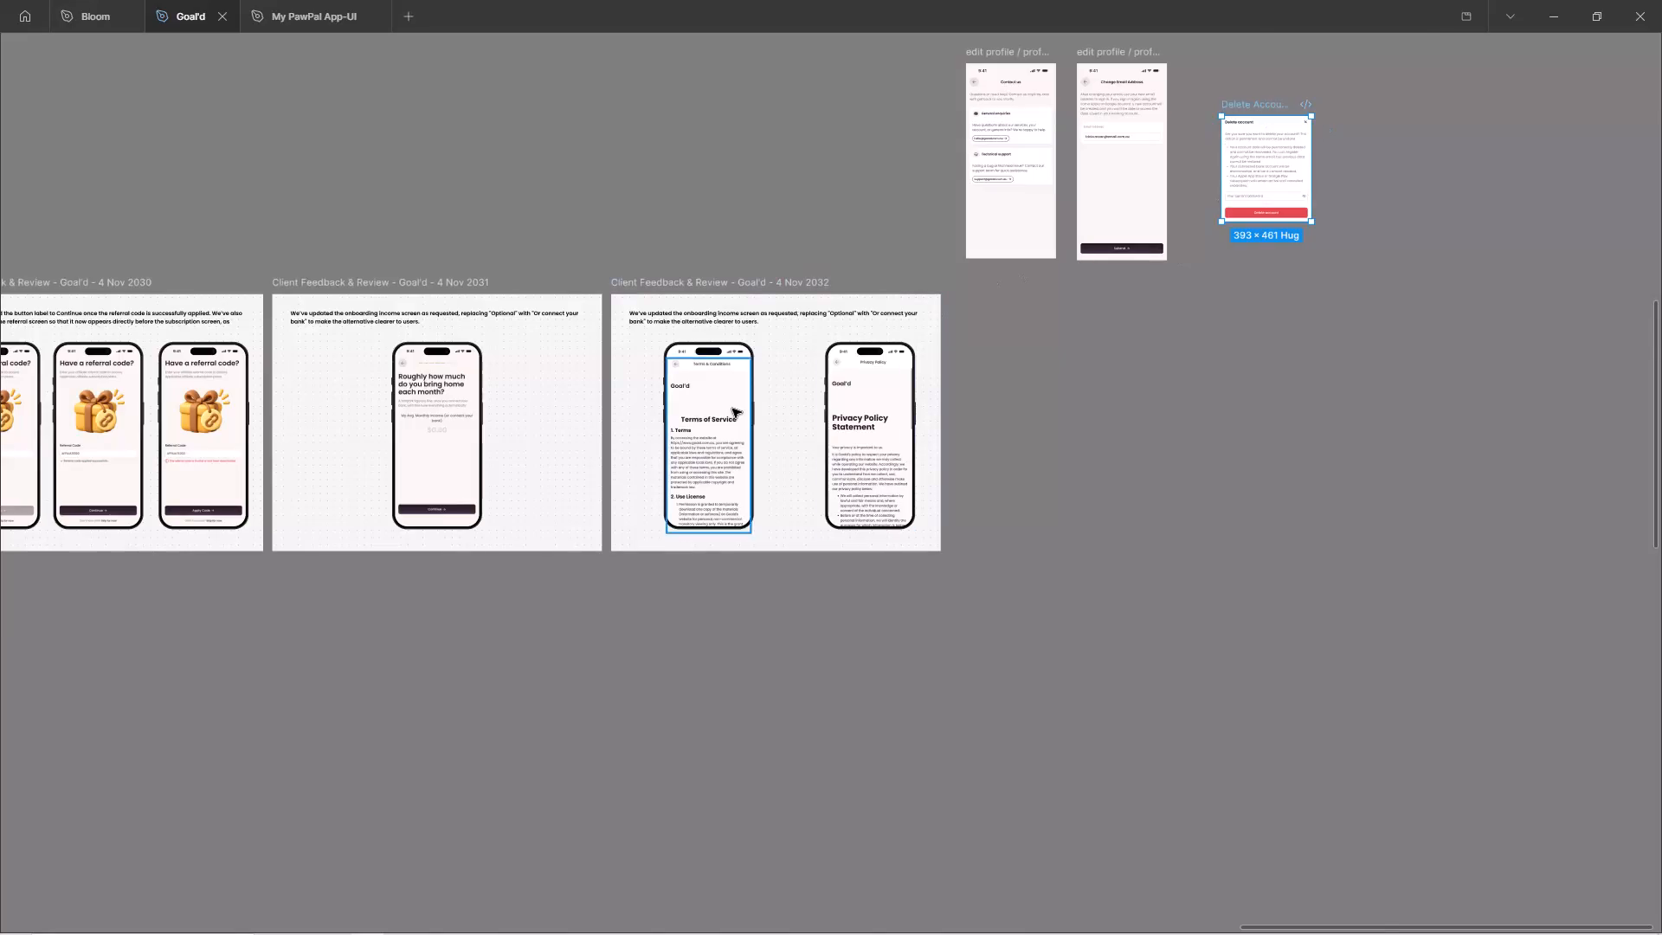
# Move the Terms & Conditions and Privacy Policy phone mockups closer together as a centred pair in the 4 Nov 2032 review frame.
pyautogui.keyDown('ctrl'); pyautogui.scroll(5, 724, 433); pyautogui.keyUp('ctrl')
pyautogui.click(667, 493)
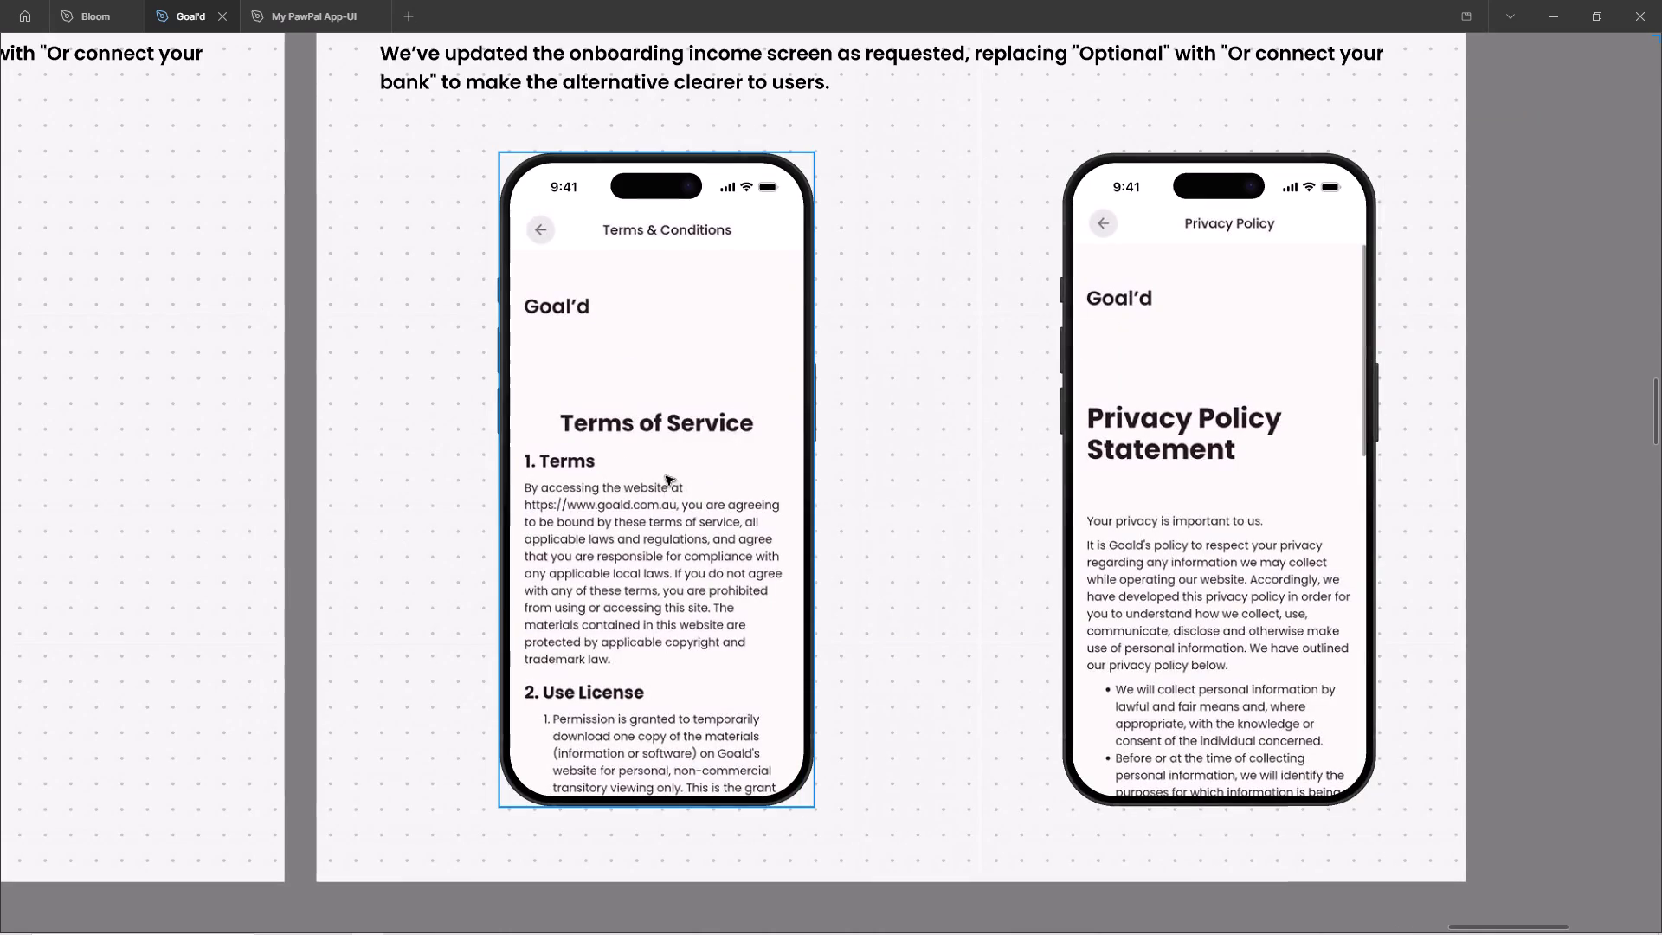
pyautogui.keyDown('ctrl'); pyautogui.scroll(-3, 670, 467); pyautogui.keyUp('ctrl')
pyautogui.keyDown('shift'); pyautogui.moveTo(660, 487); pyautogui.dragTo(744, 476); pyautogui.keyUp('shift')
pyautogui.keyDown('shift'); pyautogui.moveTo(738, 473); pyautogui.dragTo(699, 474); pyautogui.keyUp('shift')
pyautogui.click(1064, 467)
pyautogui.keyDown('shift'); pyautogui.moveTo(1085, 472); pyautogui.dragTo(978, 464); pyautogui.keyUp('shift')
pyautogui.click(1461, 483)
# Nudge the Terms & Conditions mockup slightly to fine-tune its spacing beside the Privacy Policy mockup in the 4 Nov 2032 frame.
pyautogui.keyDown('ctrl'); pyautogui.scroll(-5, 1398, 403); pyautogui.keyUp('ctrl')
pyautogui.press('space')
pyautogui.moveTo(1383, 660); pyautogui.dragTo(1189, 666)
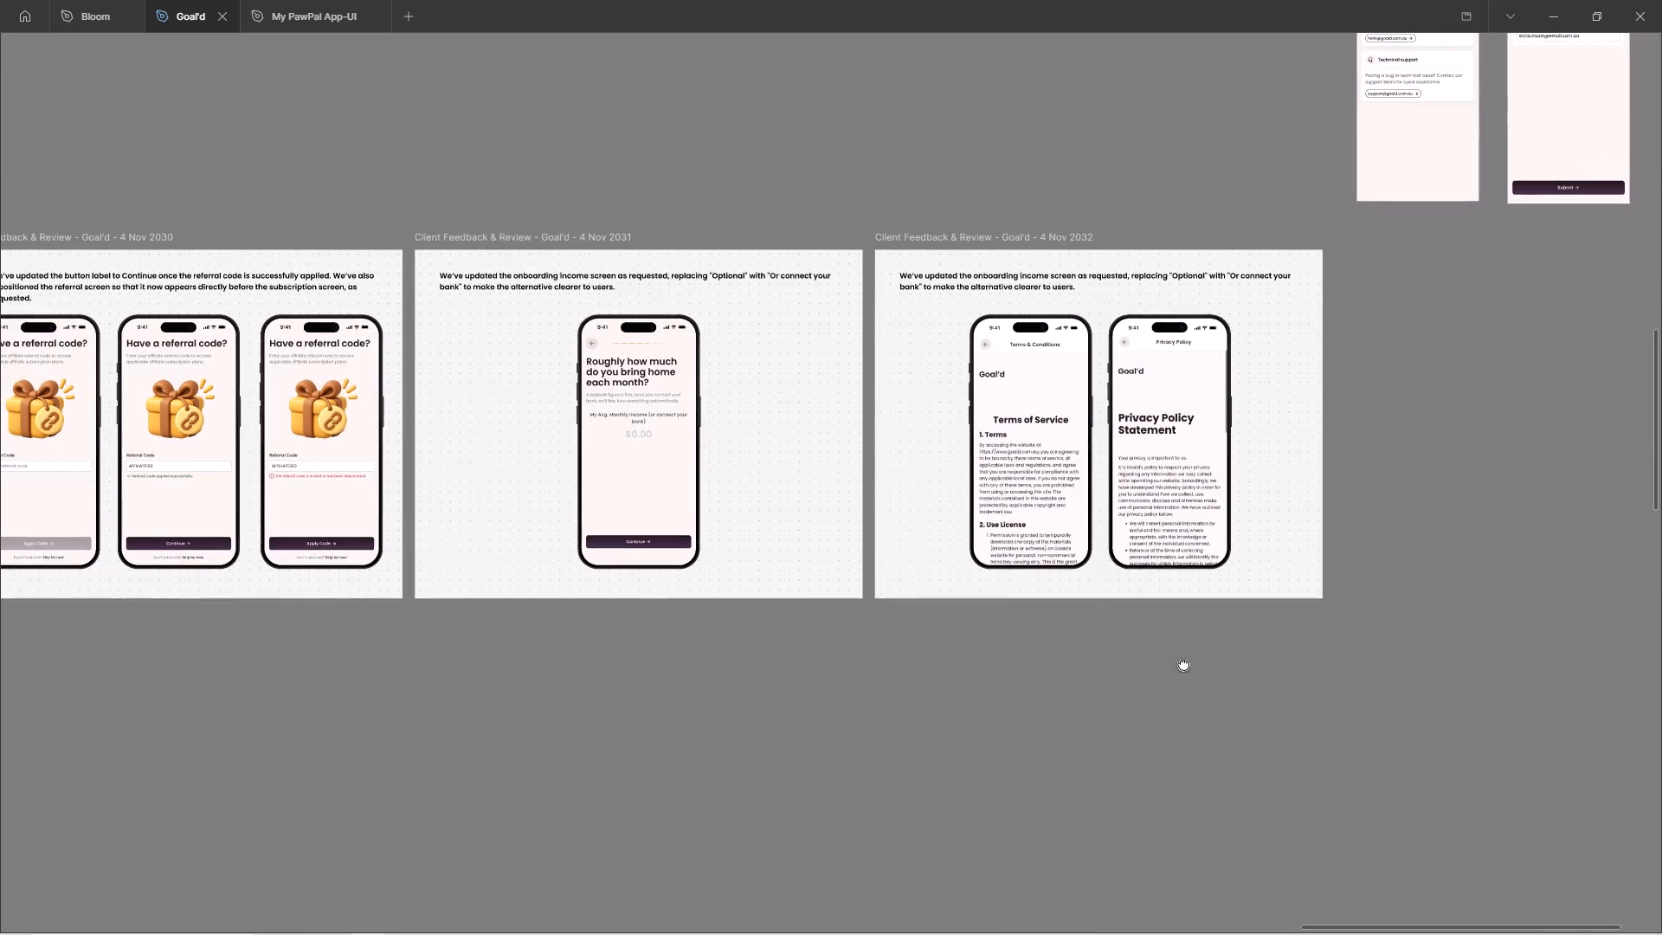
pyautogui.click(1007, 493)
pyautogui.keyDown('ctrl'); pyautogui.scroll(4, 968, 462); pyautogui.keyUp('ctrl')
pyautogui.keyDown('shift'); pyautogui.moveTo(988, 446); pyautogui.dragTo(980, 446); pyautogui.keyUp('shift')
pyautogui.click(1272, 484)
pyautogui.keyDown('ctrl'); pyautogui.scroll(-3, 1272, 484); pyautogui.keyUp('ctrl')
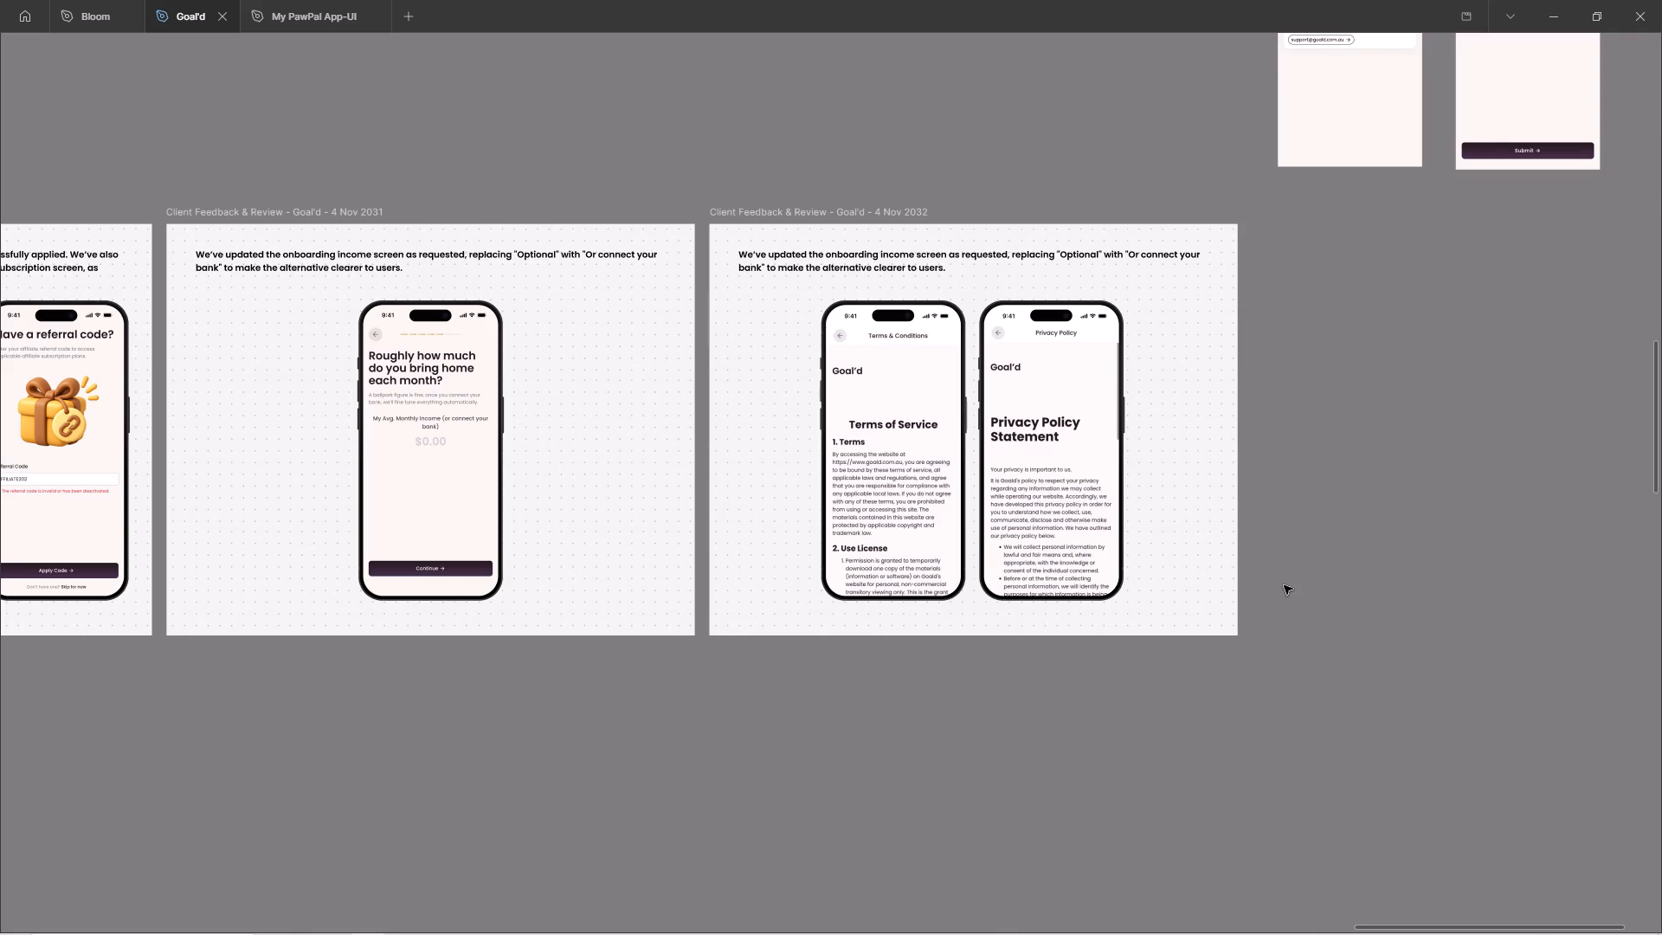
pyautogui.click(1298, 728)
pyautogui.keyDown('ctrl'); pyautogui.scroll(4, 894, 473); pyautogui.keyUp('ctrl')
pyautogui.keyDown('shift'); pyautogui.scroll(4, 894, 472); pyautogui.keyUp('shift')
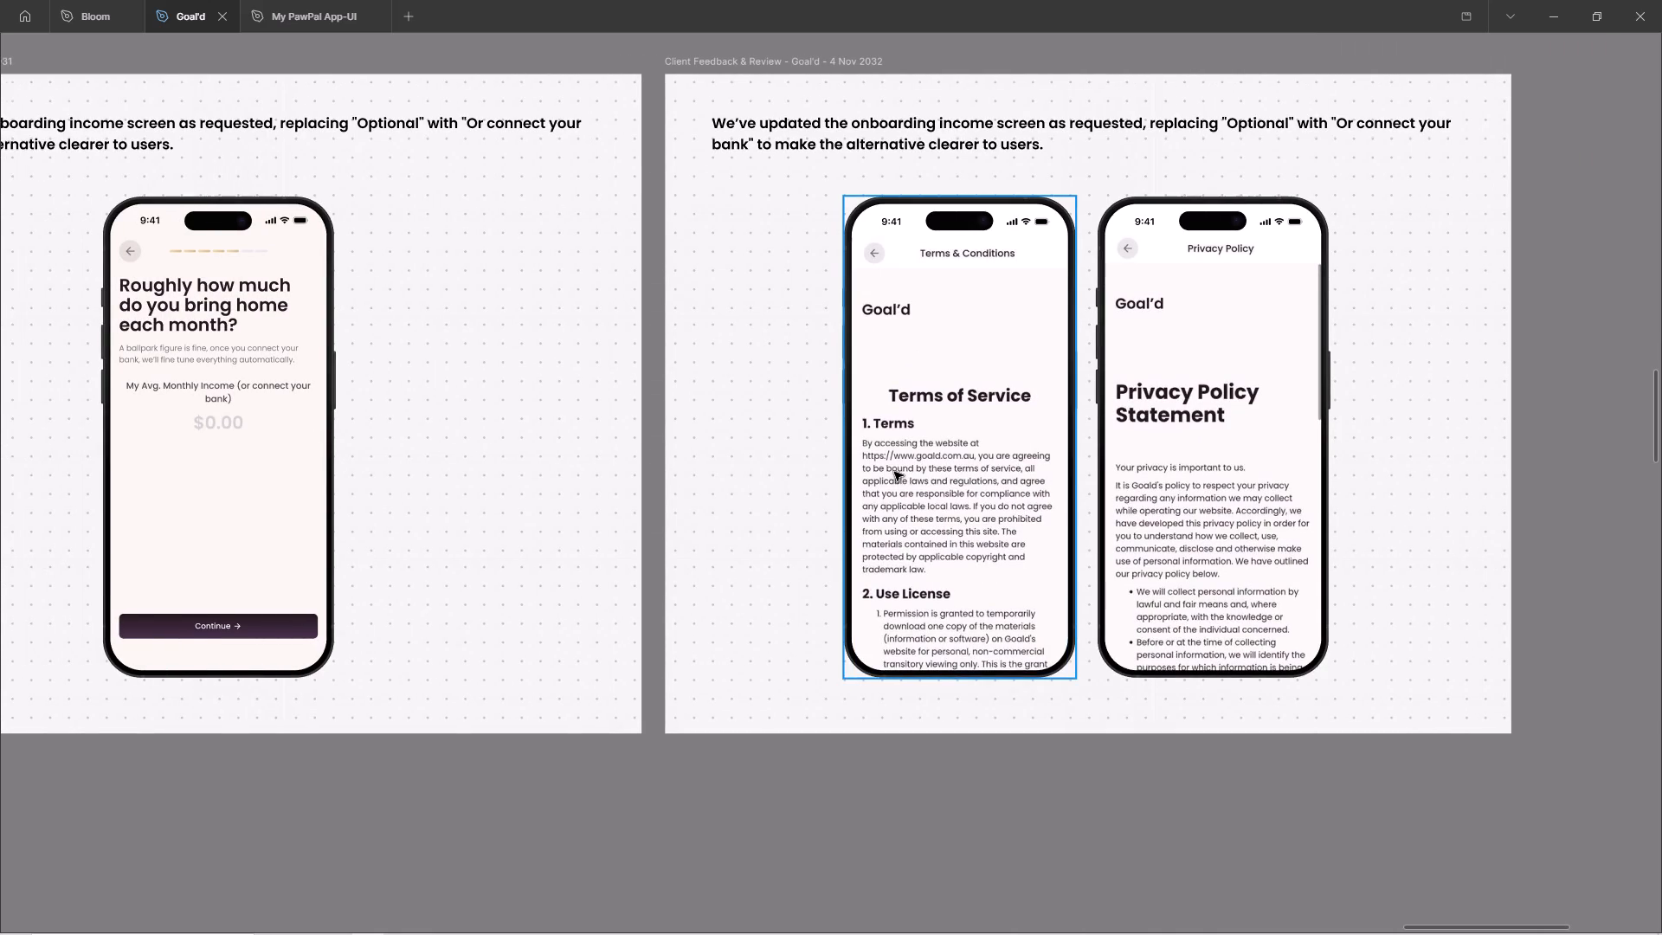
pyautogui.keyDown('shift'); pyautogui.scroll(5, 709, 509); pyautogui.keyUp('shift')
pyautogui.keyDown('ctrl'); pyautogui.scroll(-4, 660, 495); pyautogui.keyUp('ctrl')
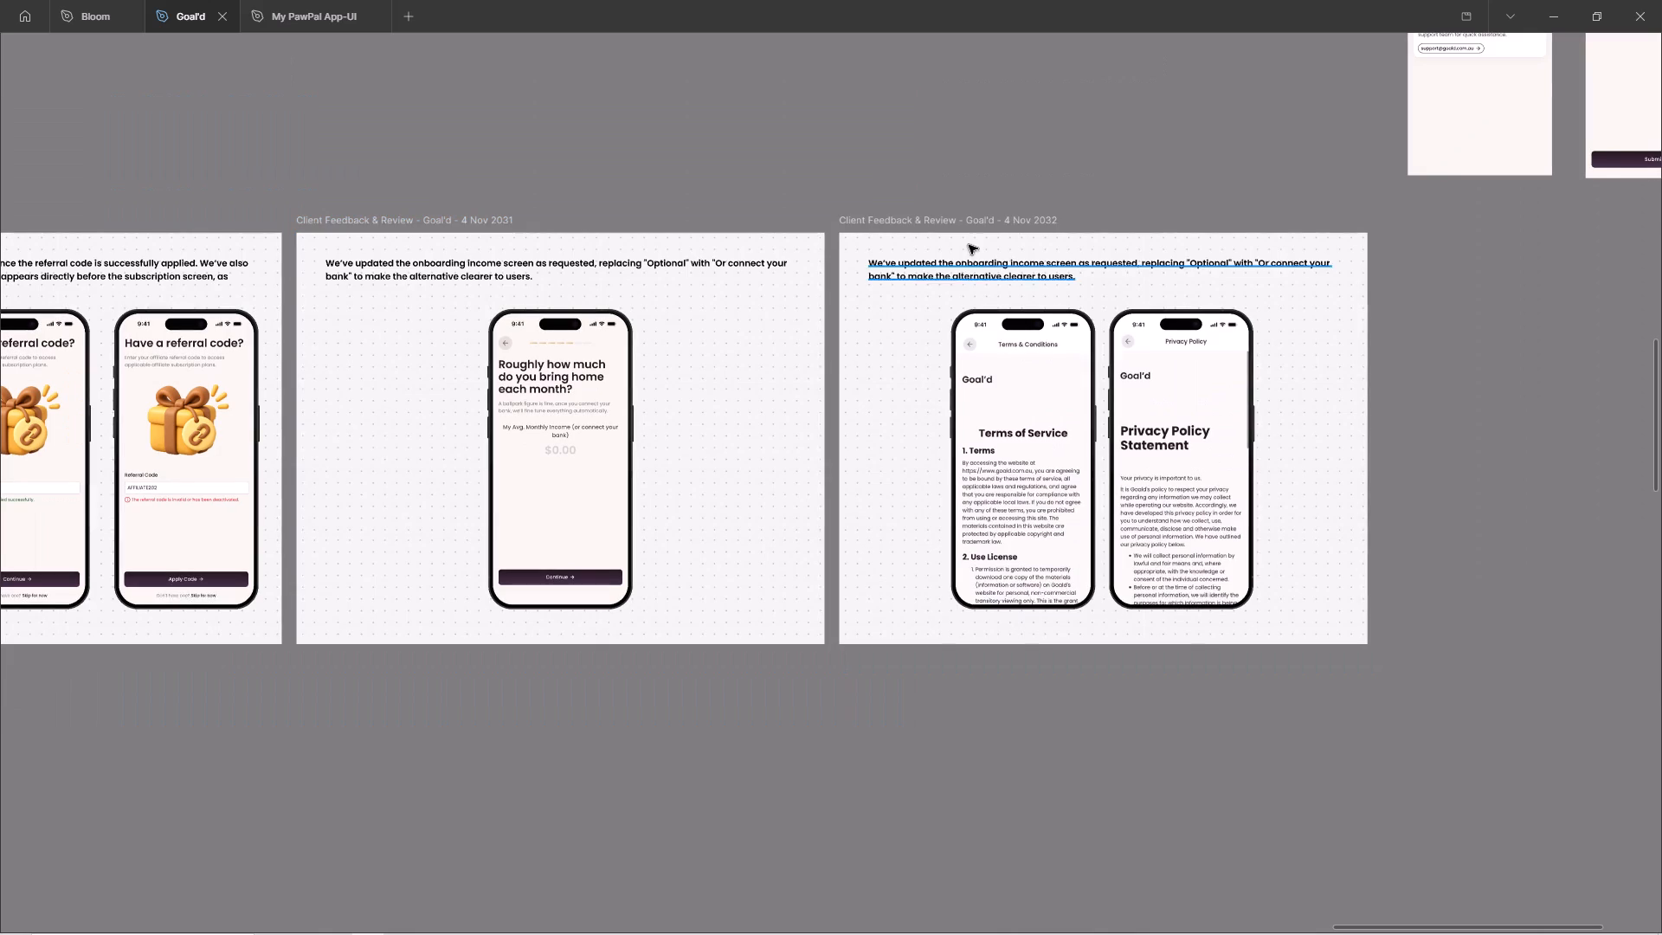
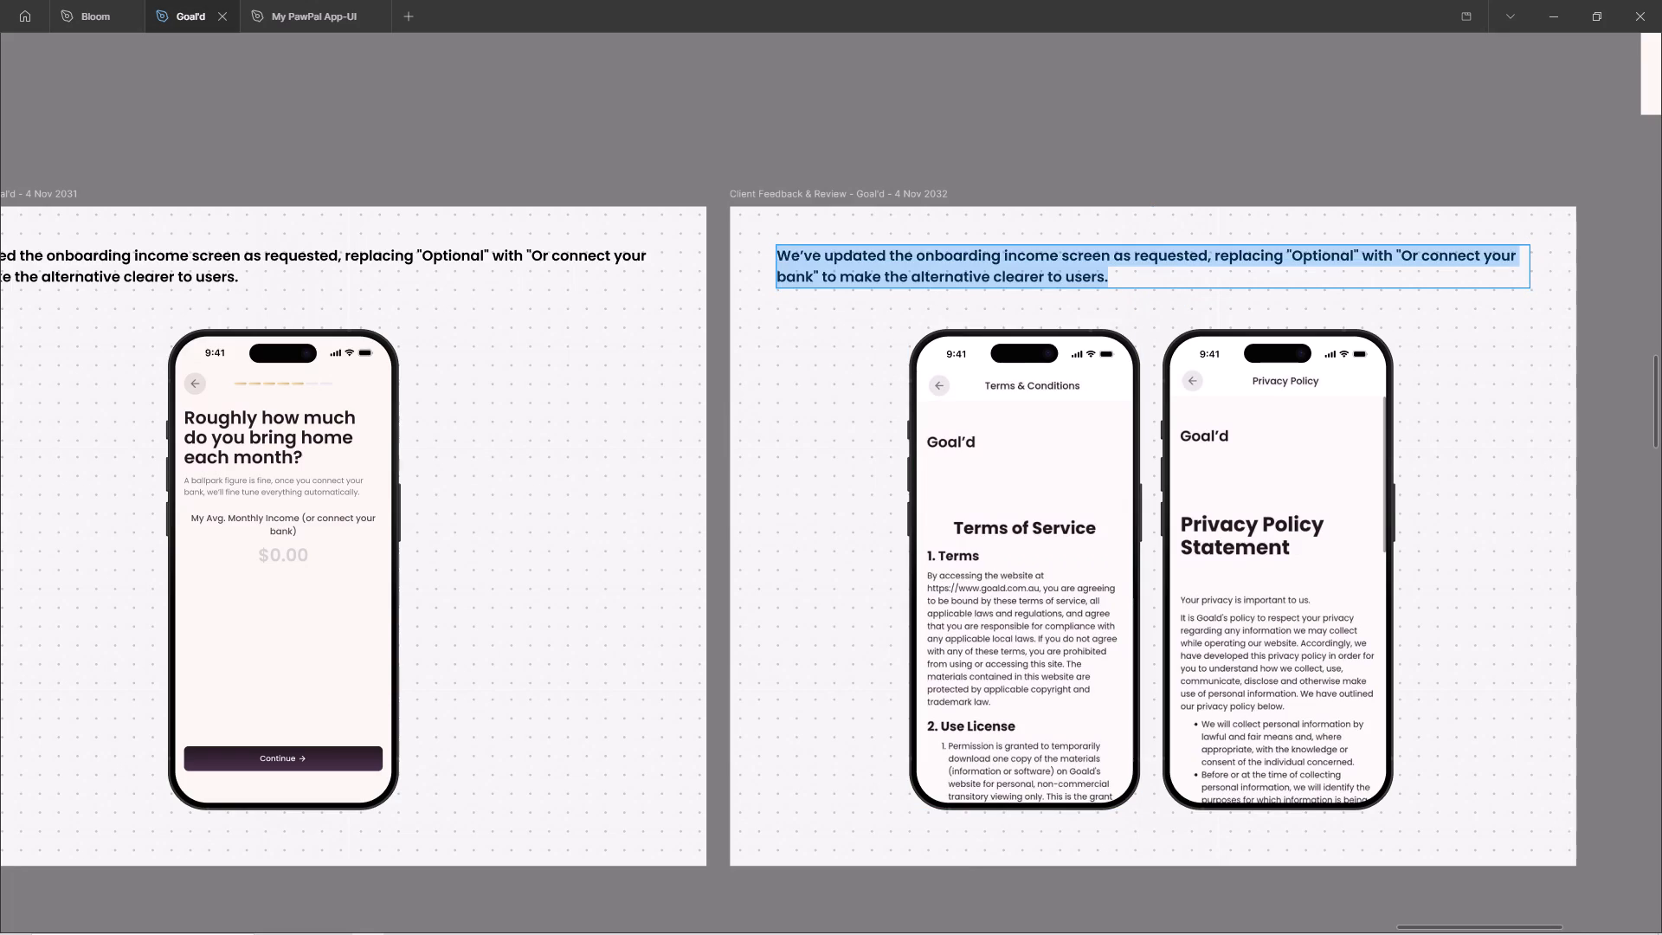
# Replace the heading in the 4 Nov 2032 frame with "Terms & Conditions" and set its text box to auto width.
pyautogui.write('Terms & Confd')
pyautogui.press('BackSpace')
pyautogui.press('BackSpace')
pyautogui.write('ditions')
pyautogui.click(935, 159)
pyautogui.hotkey('ctrl', '\\')
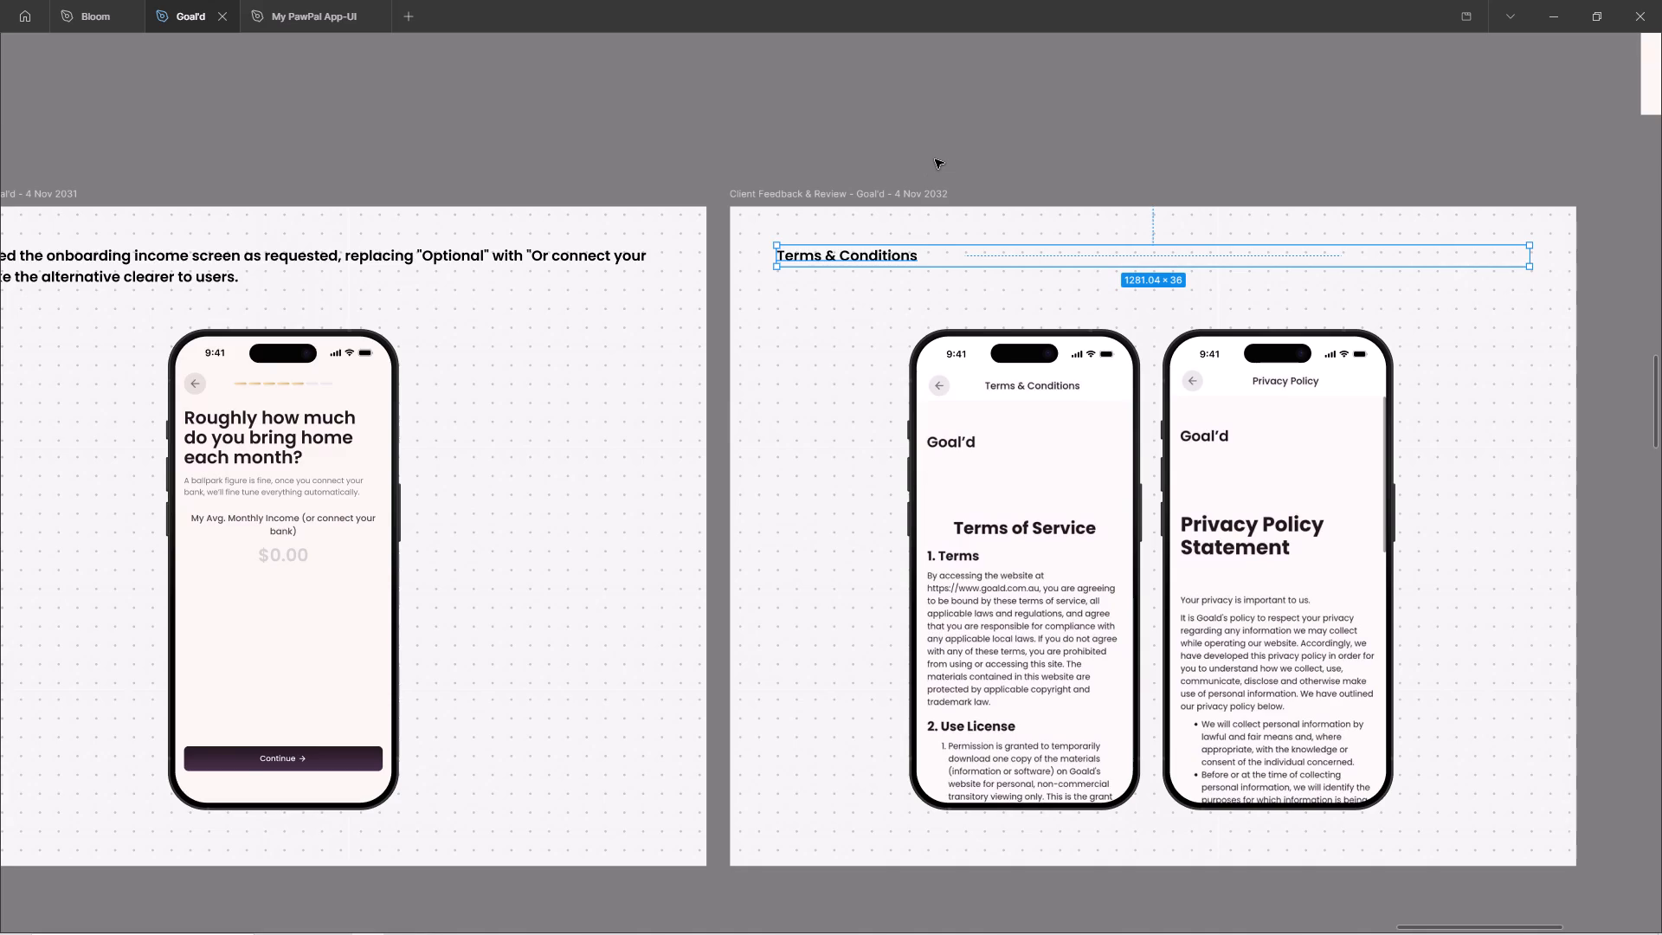
pyautogui.click(1494, 454)
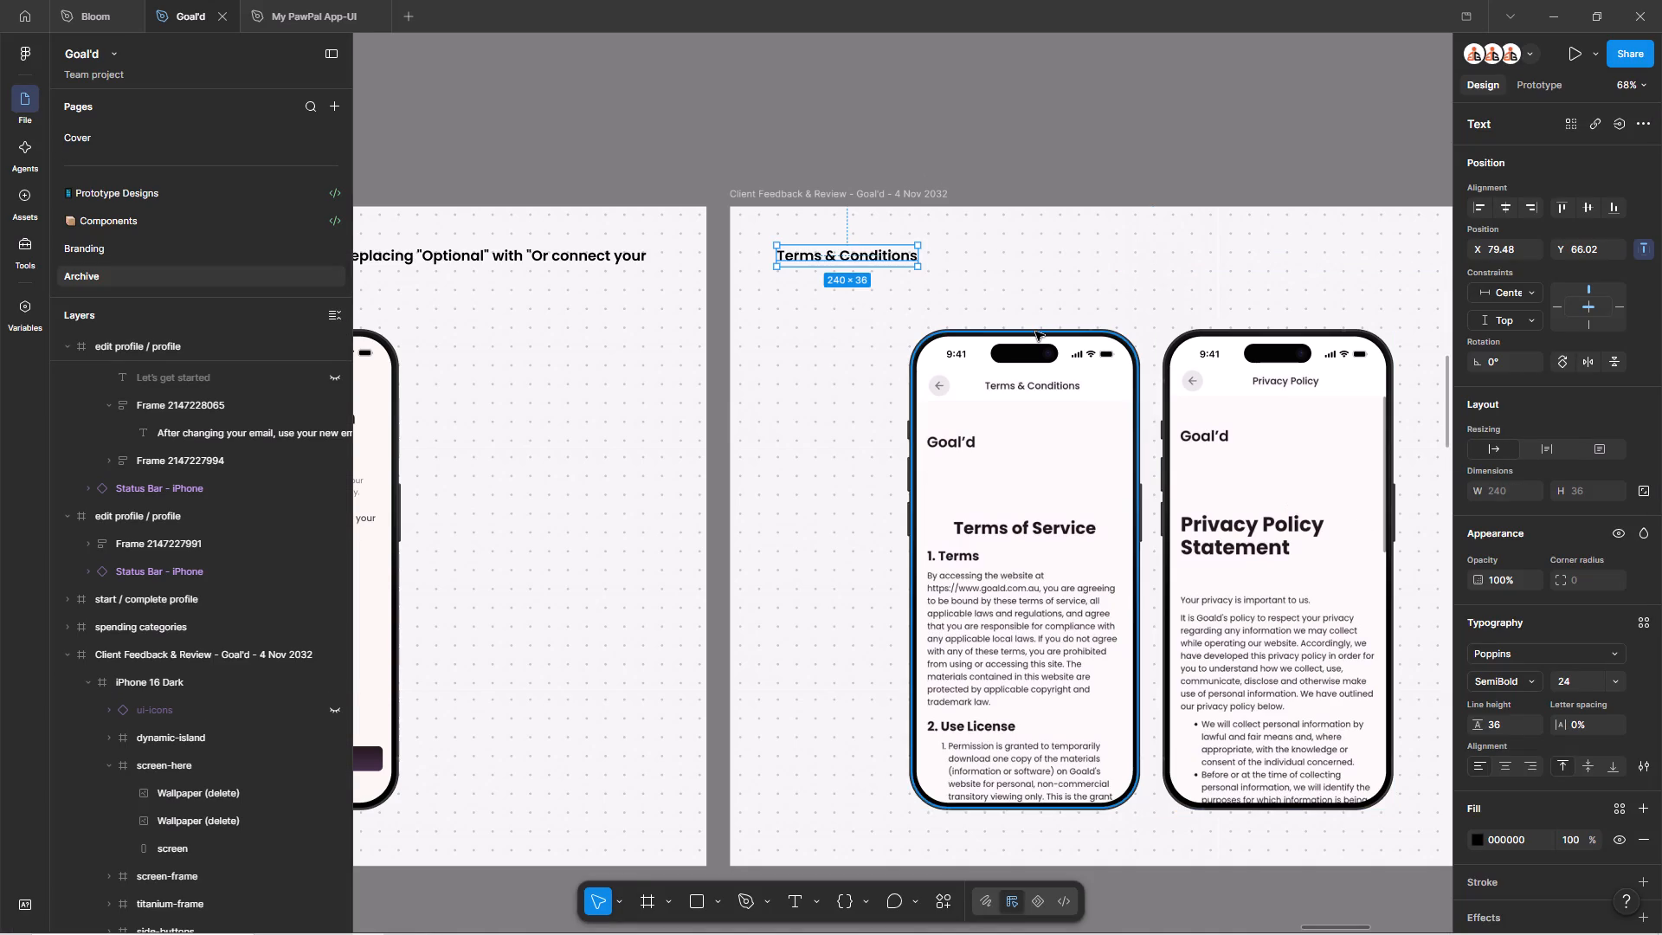
pyautogui.hotkey('ctrl', '\\')
# Move the "Terms & Conditions" label to just above the Terms & Conditions phone mockup.
pyautogui.moveTo(872, 257); pyautogui.dragTo(998, 284)
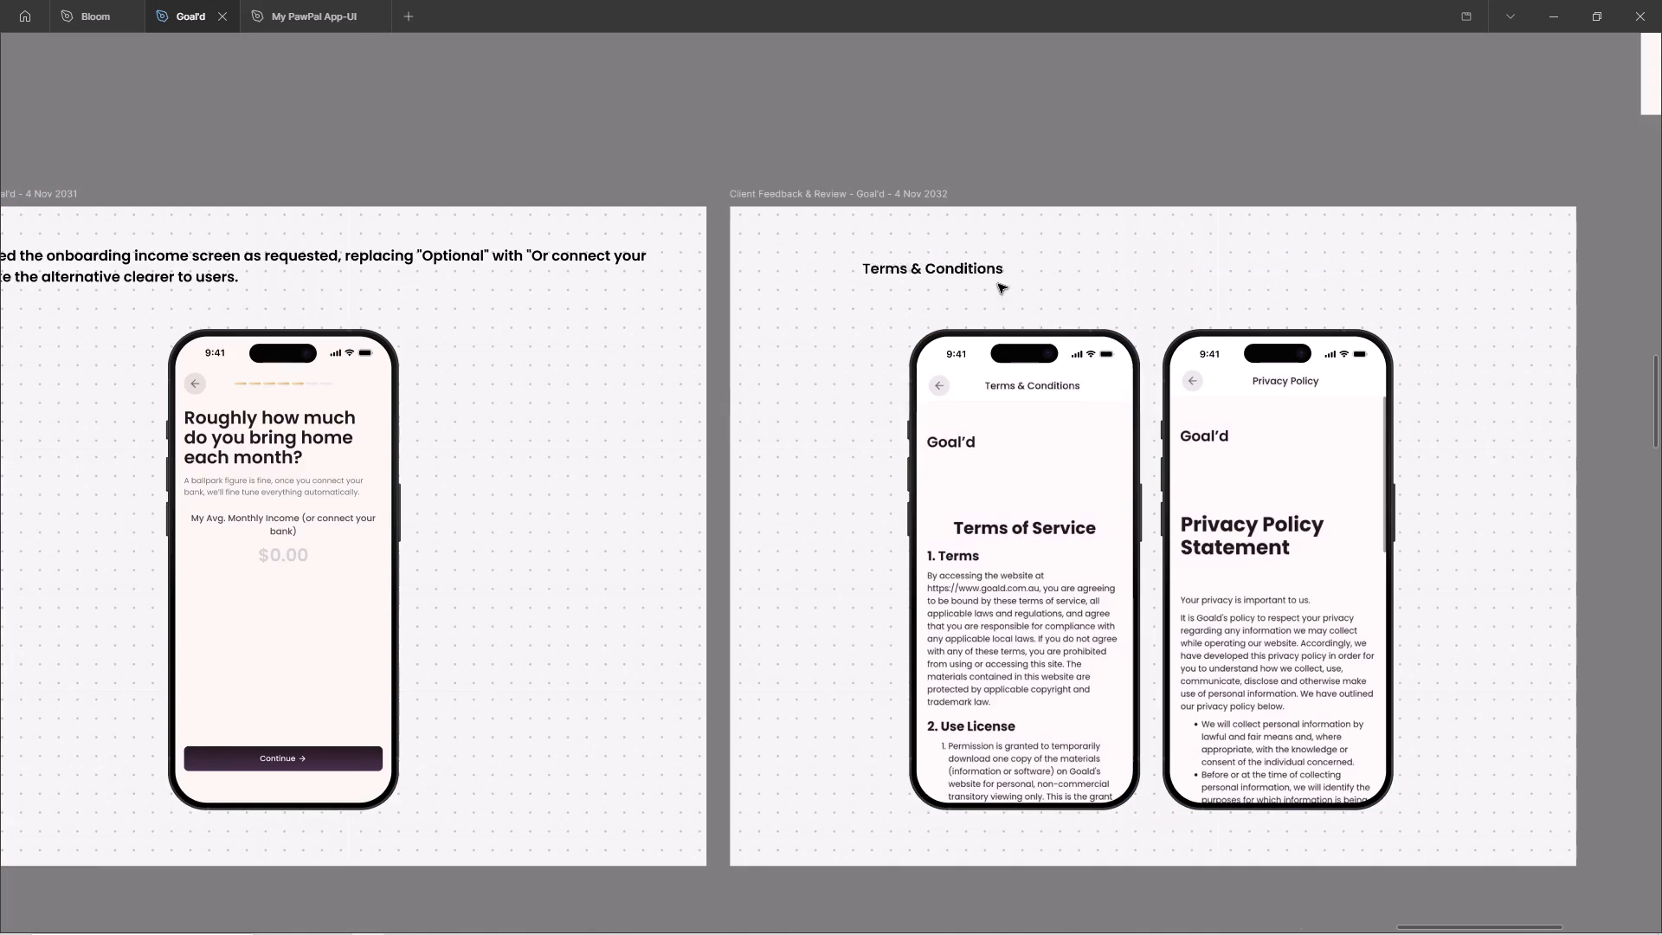
pyautogui.moveTo(998, 284); pyautogui.dragTo(1041, 310)
# Duplicate the label, place the copy above the Privacy Policy mockup and change its text to "Privacy Policy".
pyautogui.hotkey('ctrl', 'd')
pyautogui.keyDown('shift'); pyautogui.moveTo(1011, 308); pyautogui.dragTo(1272, 303); pyautogui.keyUp('shift')
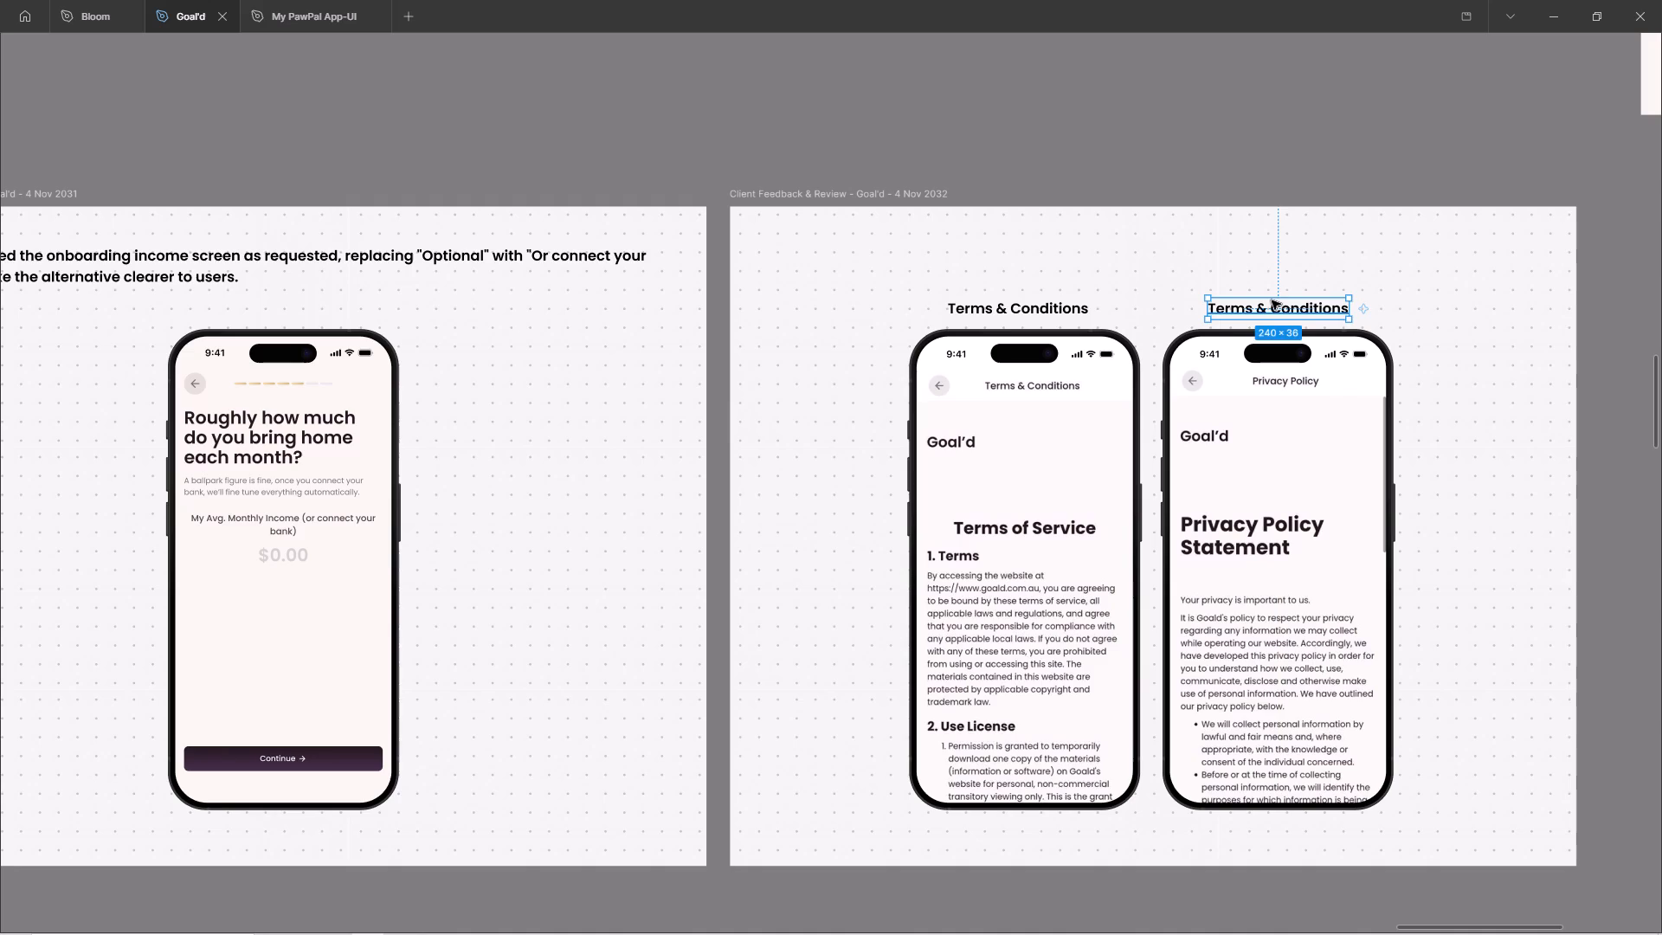
pyautogui.press('Return')
pyautogui.write('Pr')
pyautogui.write('ivacy Plo')
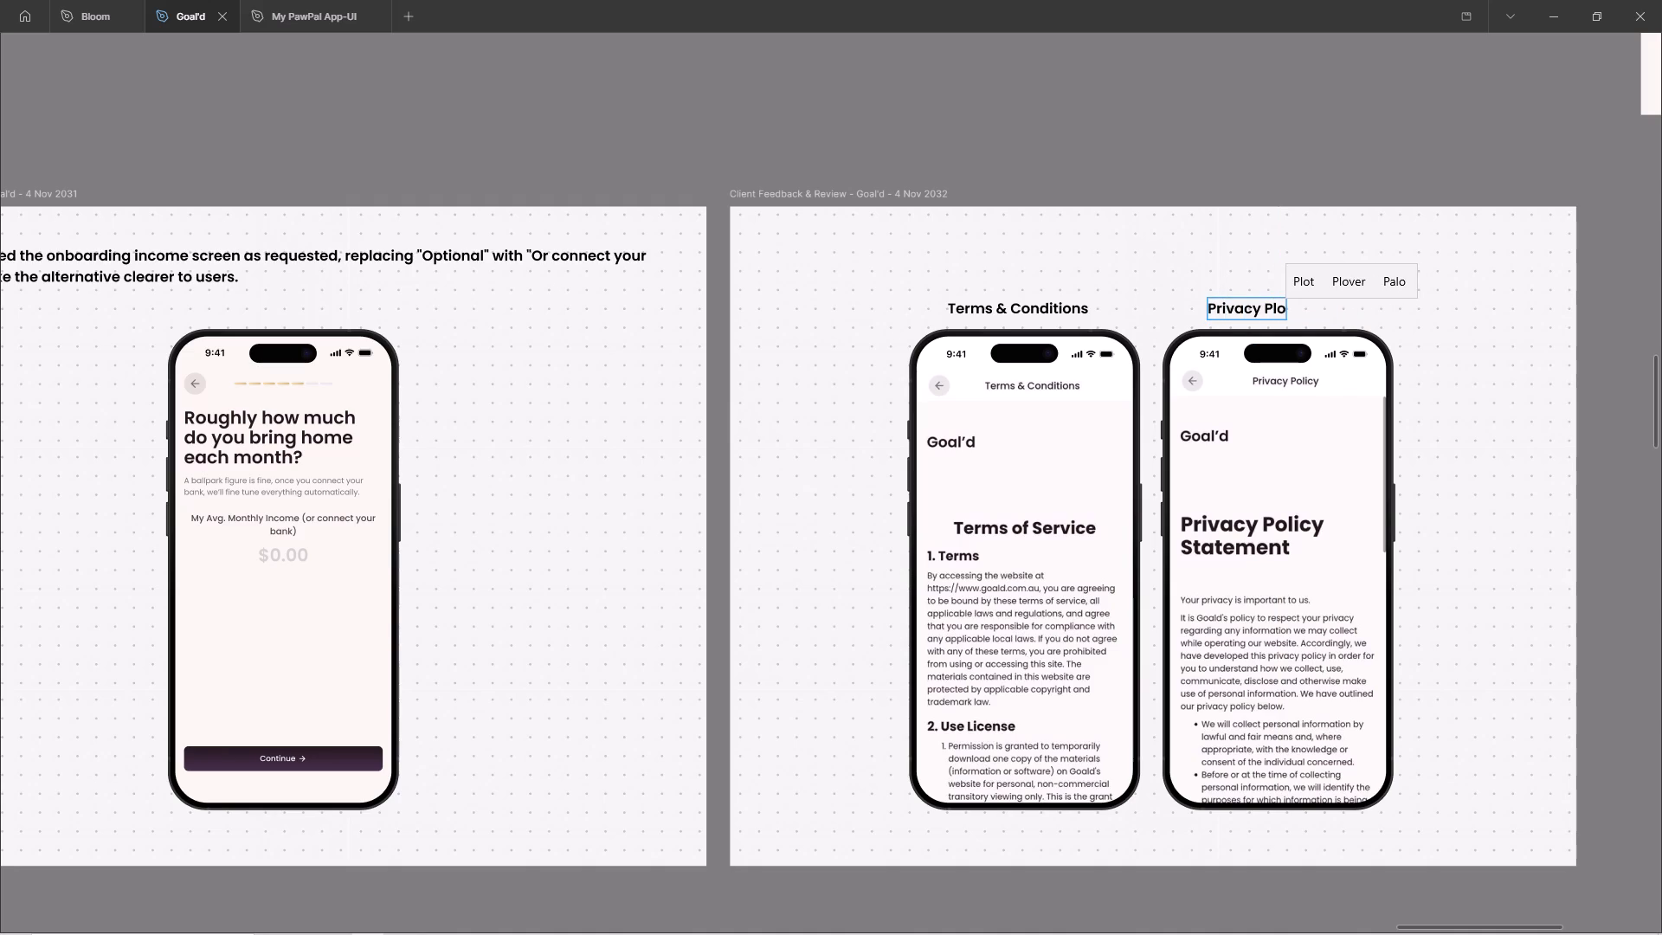
pyautogui.press('BackSpace')
pyautogui.press('BackSpace')
pyautogui.write('olo')
pyautogui.press('BackSpace')
pyautogui.write('icy')
pyautogui.click(1229, 164)
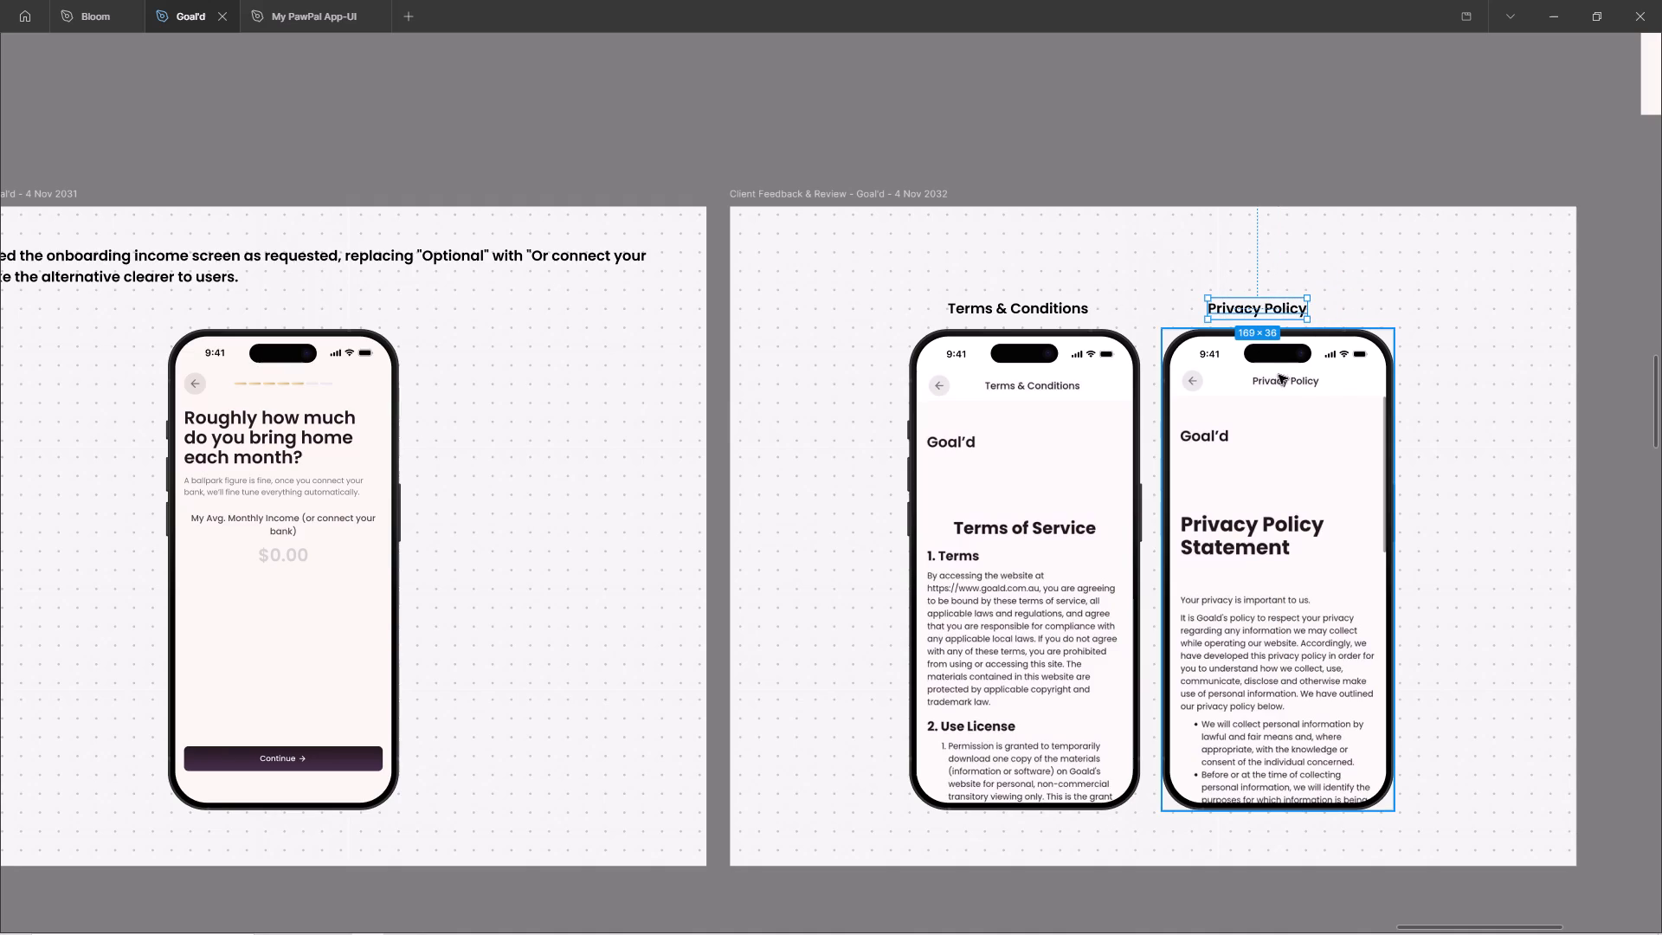
# Raise both labels to the same height and centre each one horizontally over its own phone mockup.
pyautogui.hotkey('shift', 'Up')
pyautogui.hotkey('shift', 'Up')
pyautogui.hotkey('shift', 'Up')
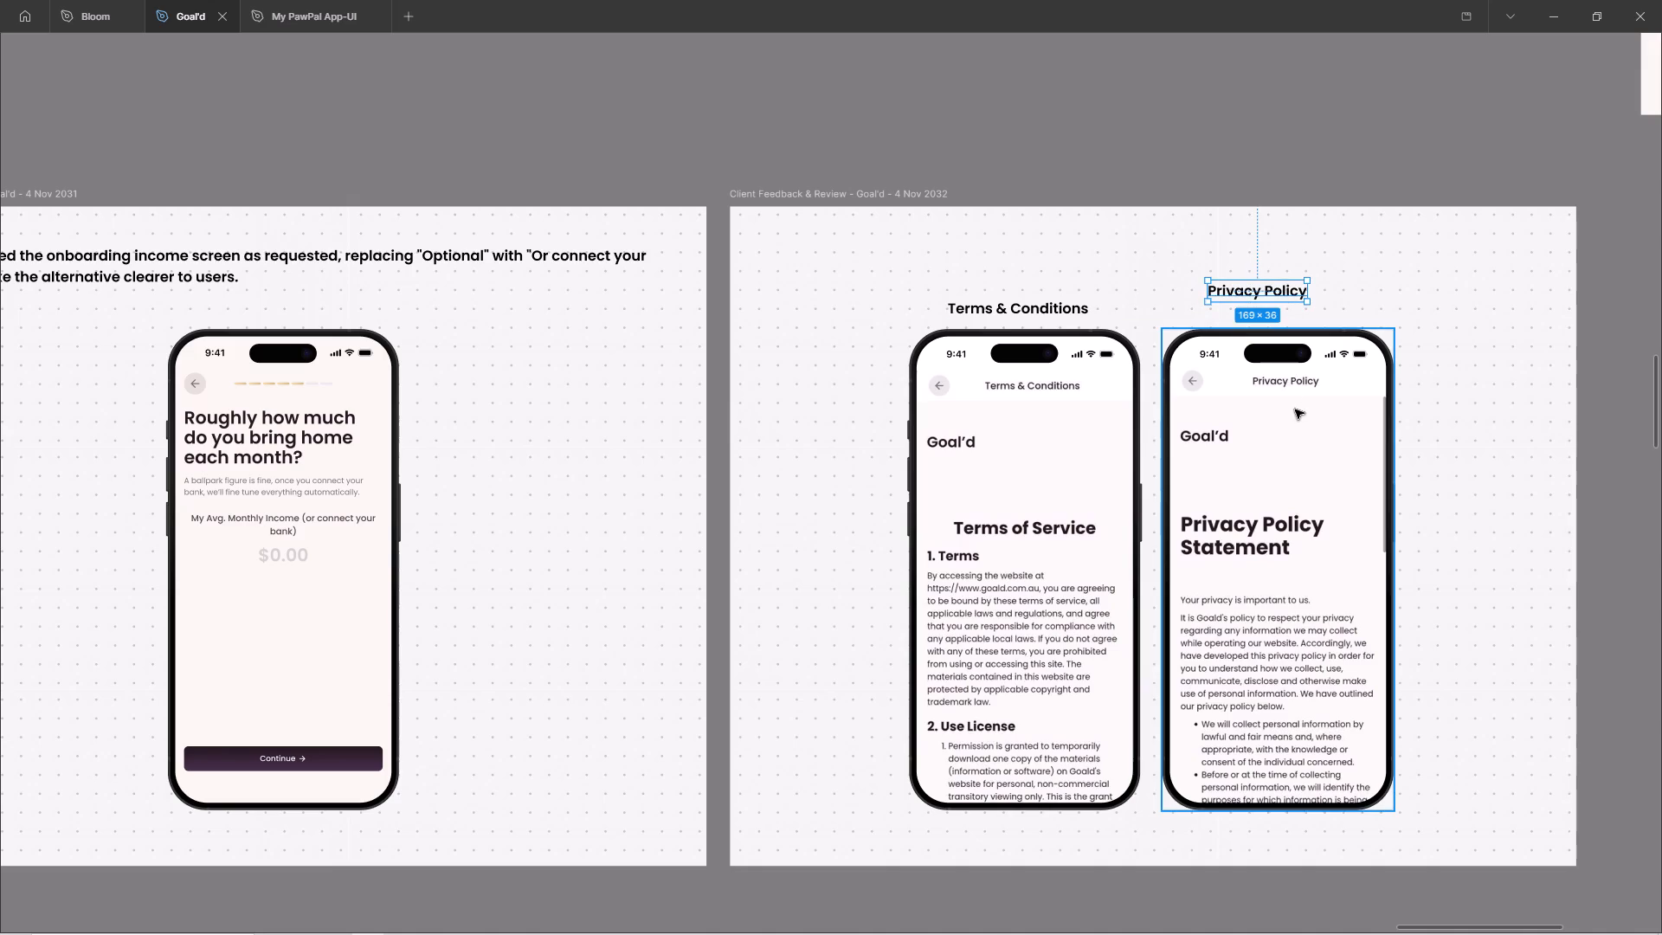
pyautogui.keyDown('shift'); pyautogui.click(1295, 409); pyautogui.keyUp('shift')
pyautogui.hotkey('alt', 'h')
pyautogui.keyDown('ctrl'); pyautogui.click(1048, 313); pyautogui.keyUp('ctrl')
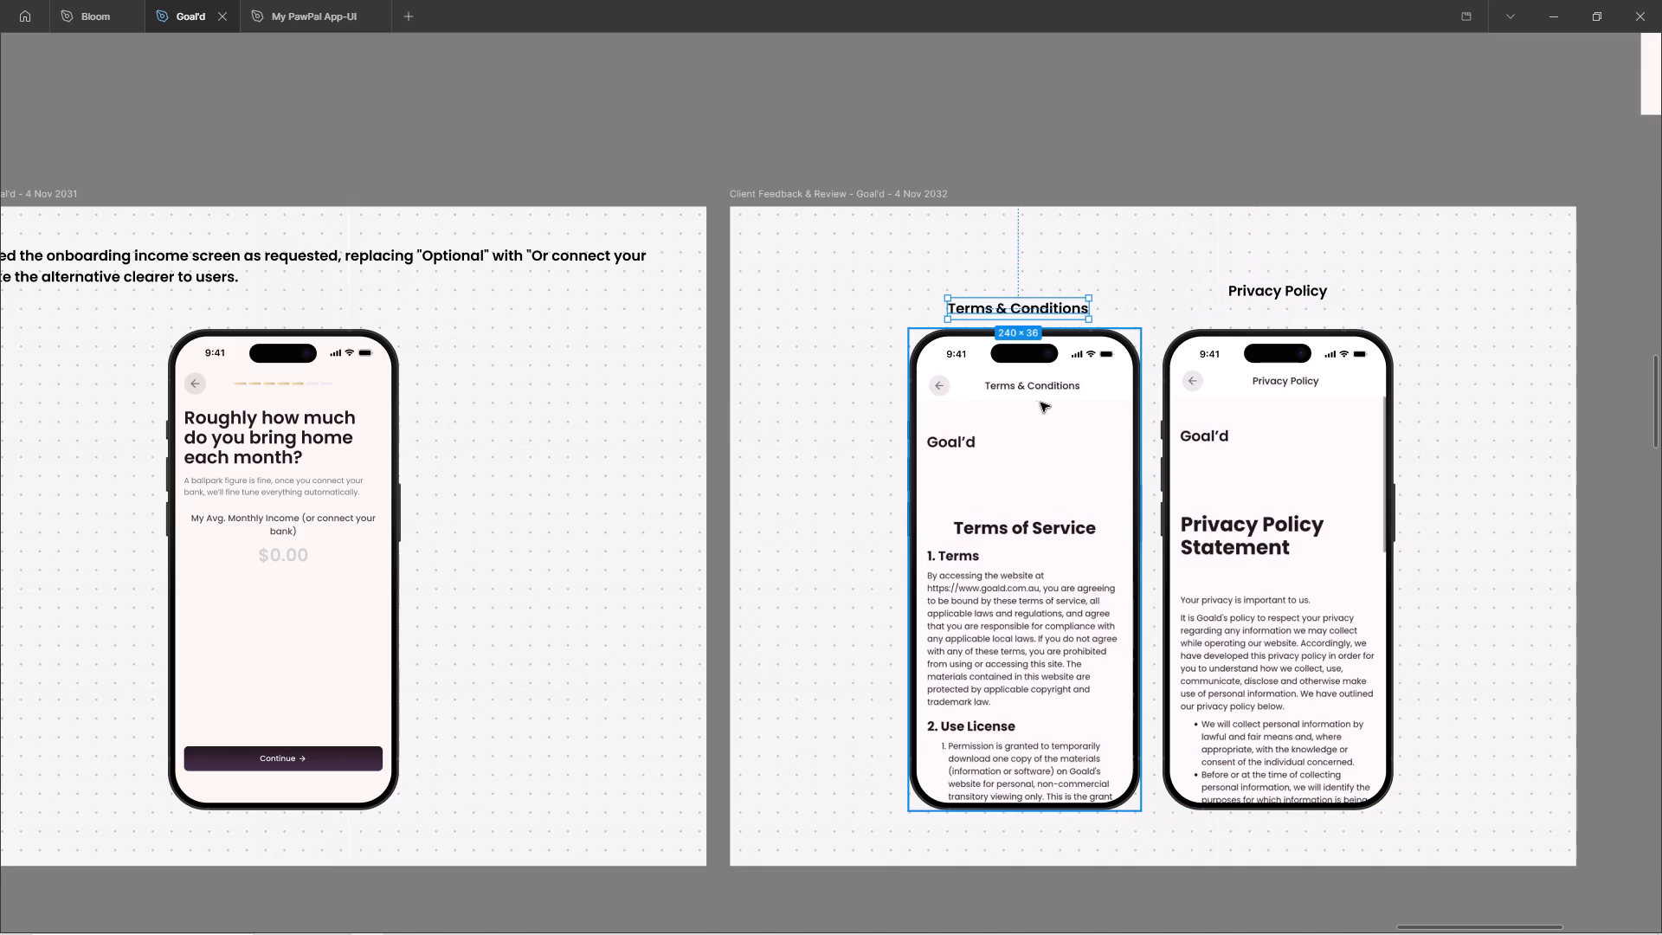
pyautogui.click(1321, 297)
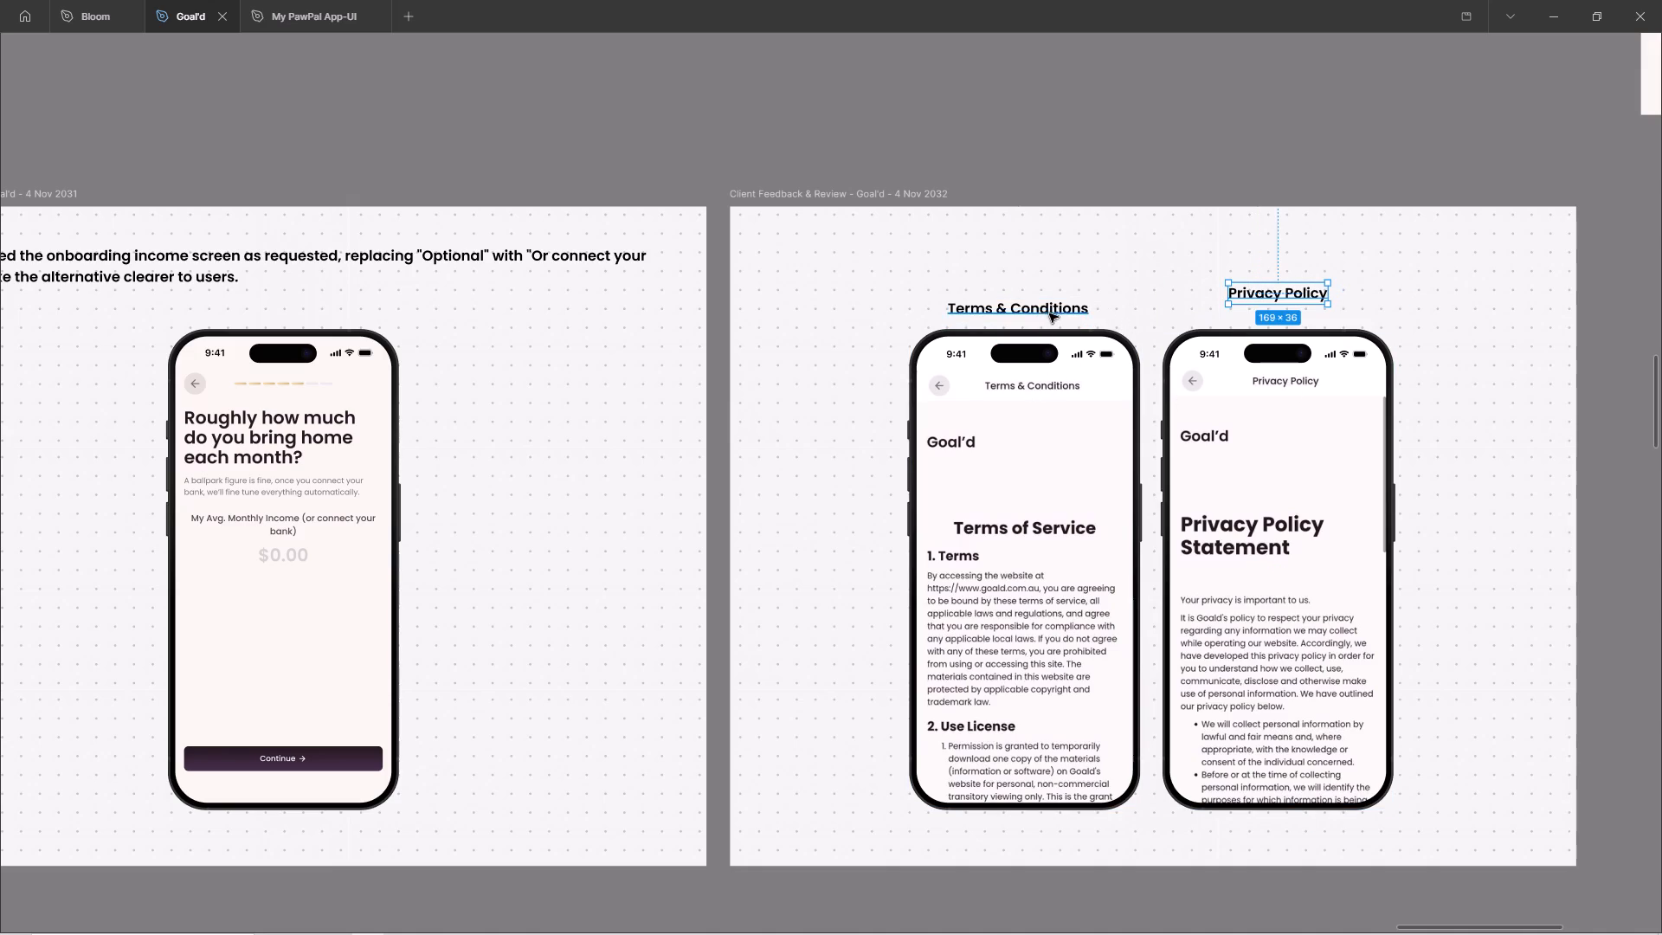
pyautogui.keyDown('shift'); pyautogui.click(1042, 313); pyautogui.keyUp('shift')
pyautogui.hotkey('alt', 'w')
pyautogui.click(1045, 383)
pyautogui.keyDown('shift'); pyautogui.click(1027, 298); pyautogui.keyUp('shift')
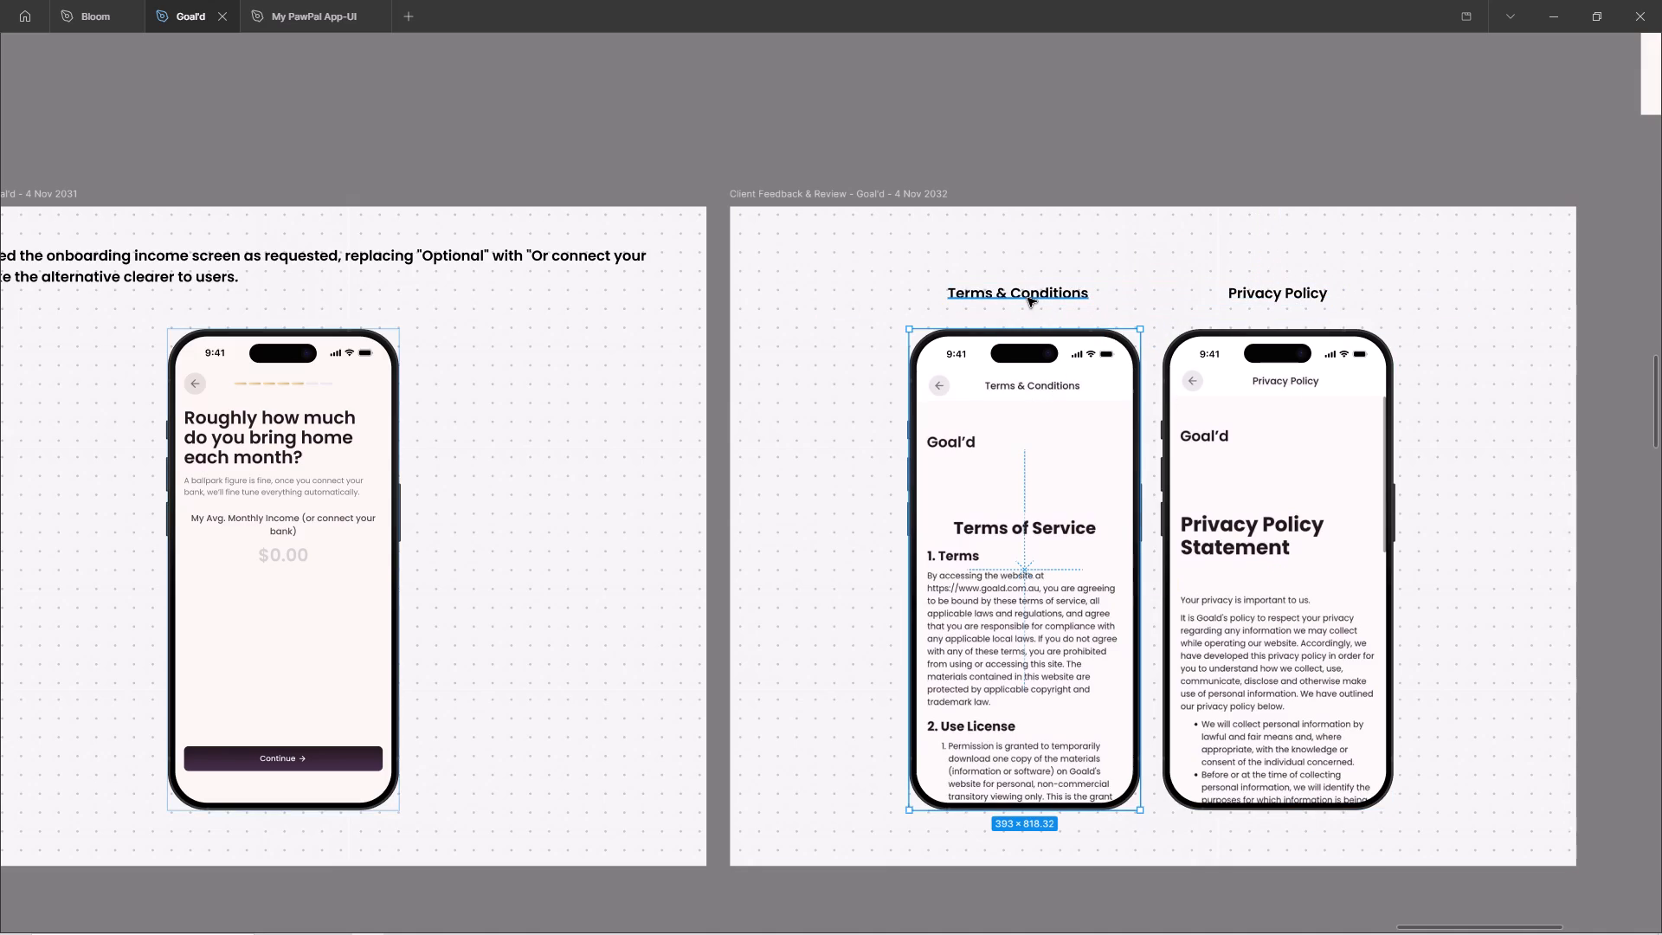
pyautogui.hotkey('alt', 'h')
pyautogui.click(1078, 156)
# Move both labels and both phone mockups slightly higher together in the 4 Nov 2032 frame.
pyautogui.keyDown('ctrl'); pyautogui.scroll(-4, 1078, 163); pyautogui.keyUp('ctrl')
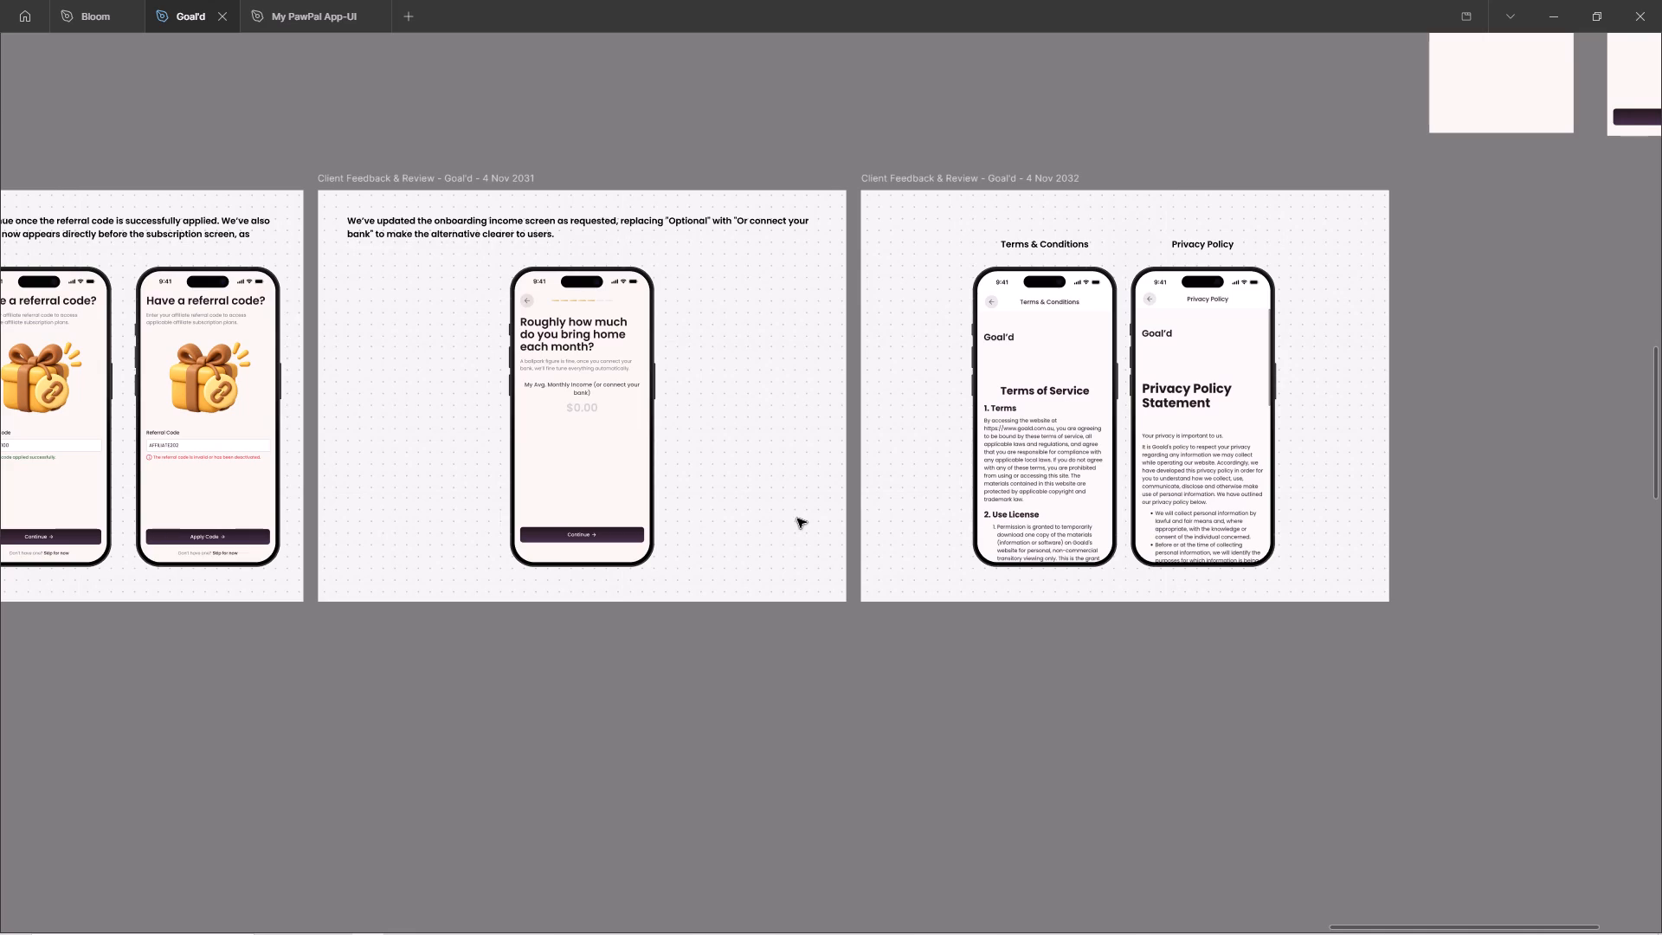
pyautogui.click(1237, 681)
pyautogui.keyDown('ctrl'); pyautogui.scroll(-2, 1324, 642); pyautogui.keyUp('ctrl')
pyautogui.press('space')
pyautogui.press('space')
pyautogui.press('space')
pyautogui.press('space')
pyautogui.press('space')
pyautogui.press('space')
pyautogui.press('space')
pyautogui.press('space')
pyautogui.press('space')
pyautogui.press('space')
pyautogui.press('space')
pyautogui.press('space')
pyautogui.moveTo(1381, 646); pyautogui.dragTo(860, 670)
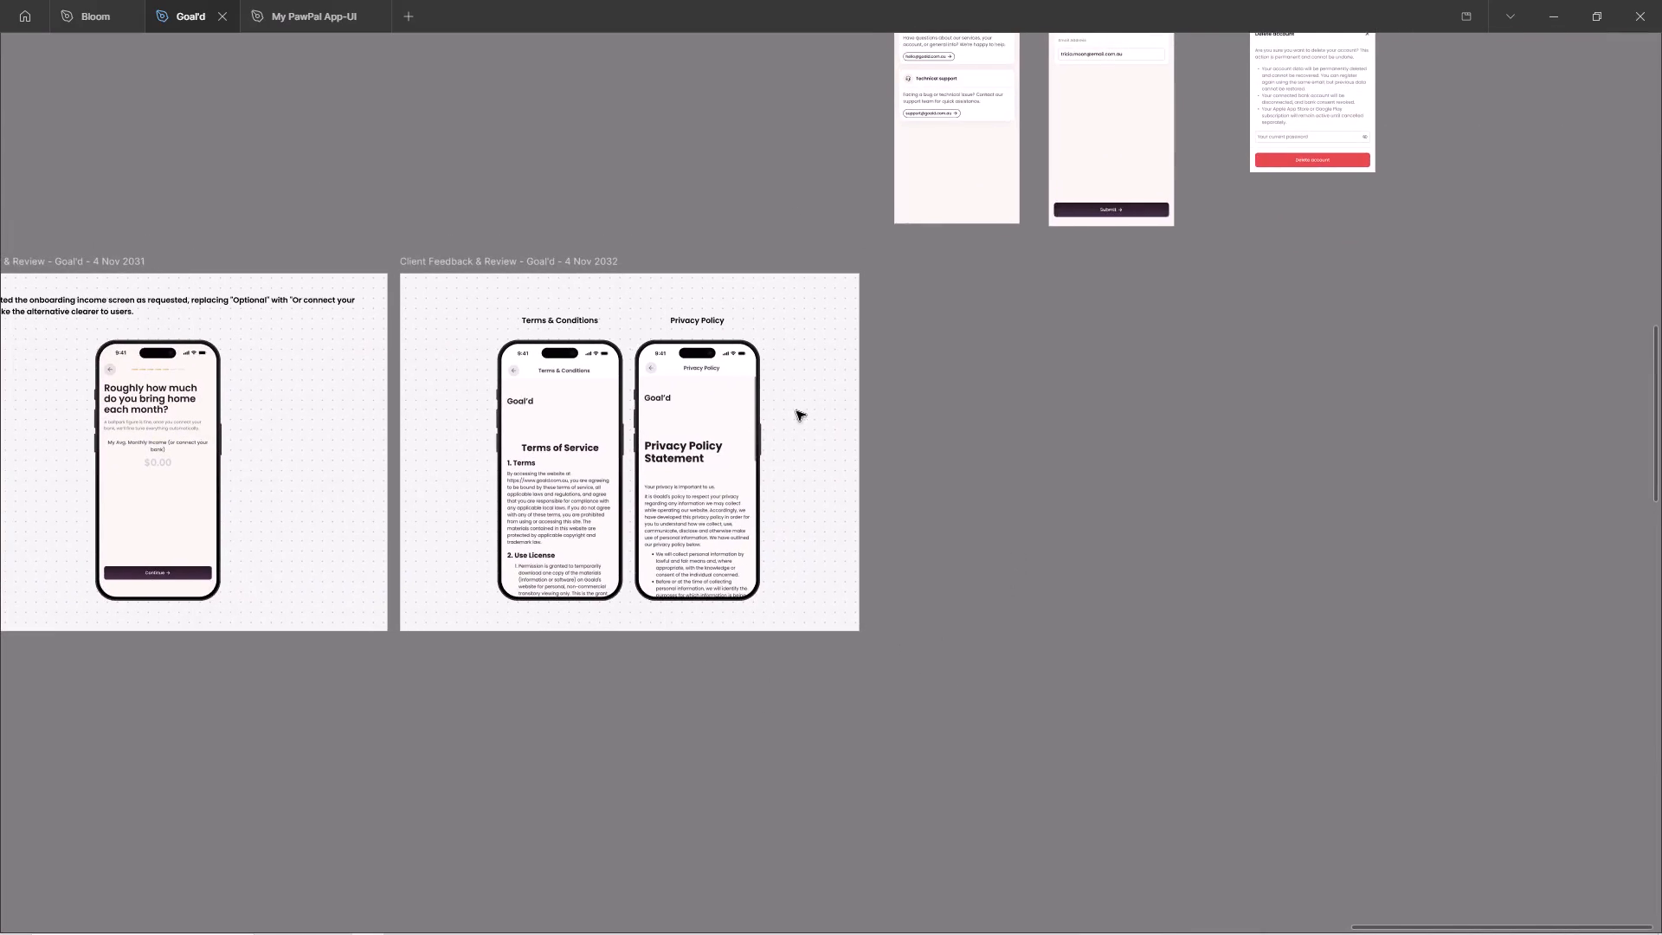
pyautogui.keyDown('ctrl'); pyautogui.scroll(-1, 976, 461); pyautogui.keyUp('ctrl')
pyautogui.press('space')
pyautogui.moveTo(1120, 480); pyautogui.dragTo(1007, 622)
pyautogui.keyDown('ctrl'); pyautogui.scroll(-2, 998, 597); pyautogui.keyUp('ctrl')
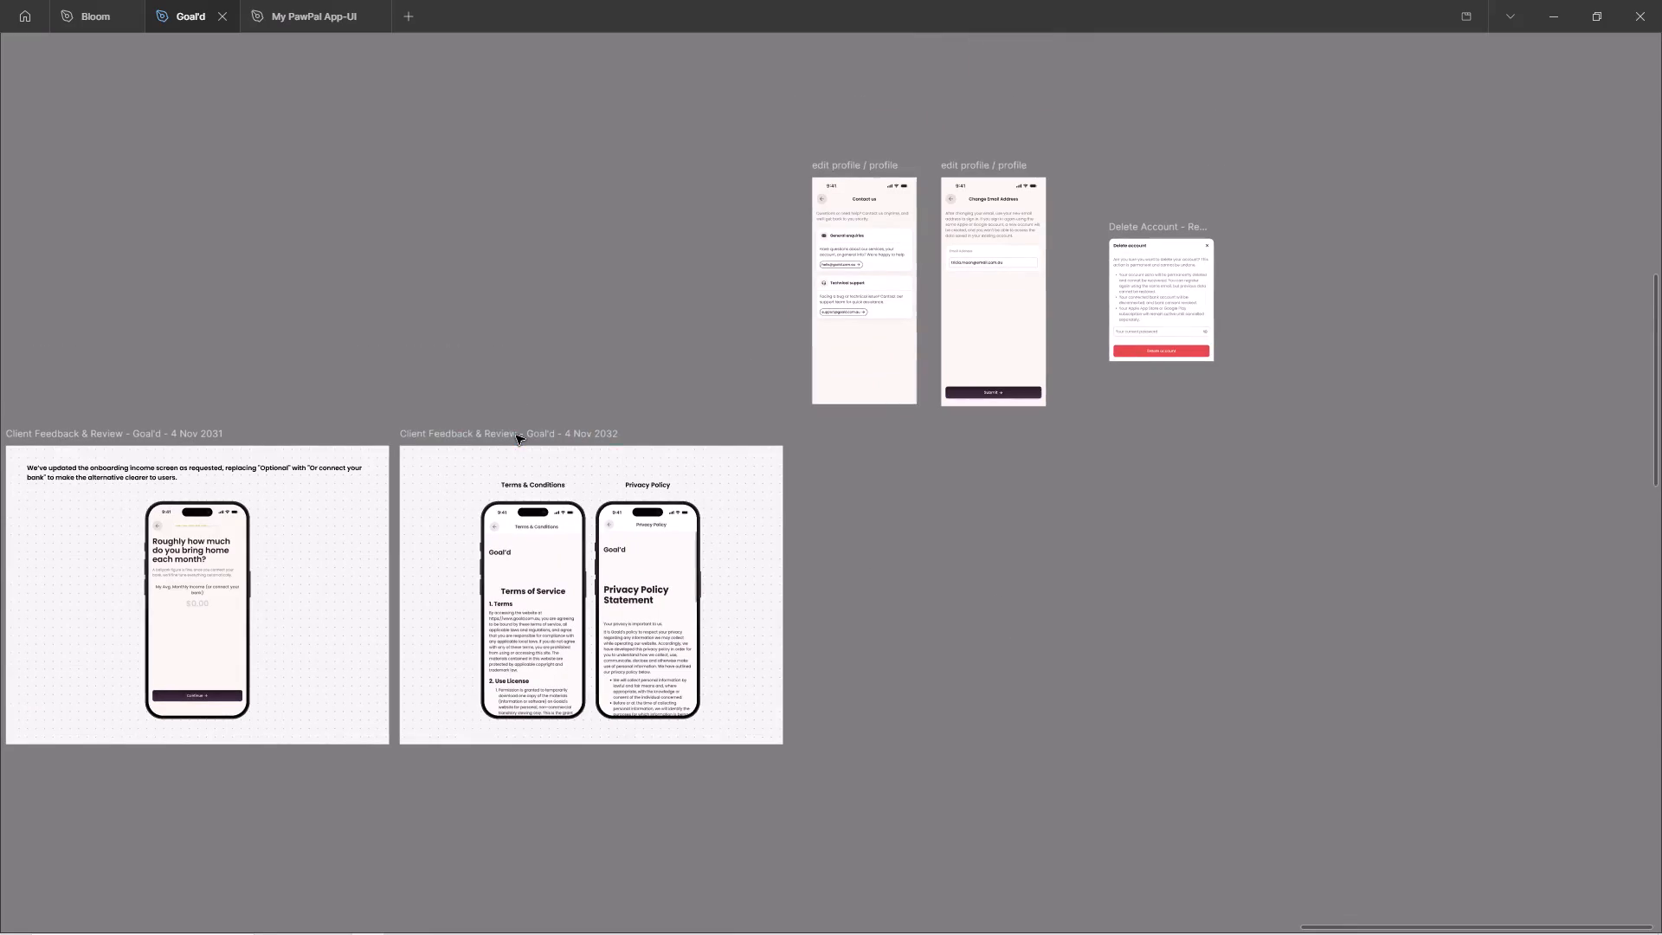
pyautogui.click(516, 435)
pyautogui.keyDown('ctrl'); pyautogui.scroll(3, 486, 467); pyautogui.keyUp('ctrl')
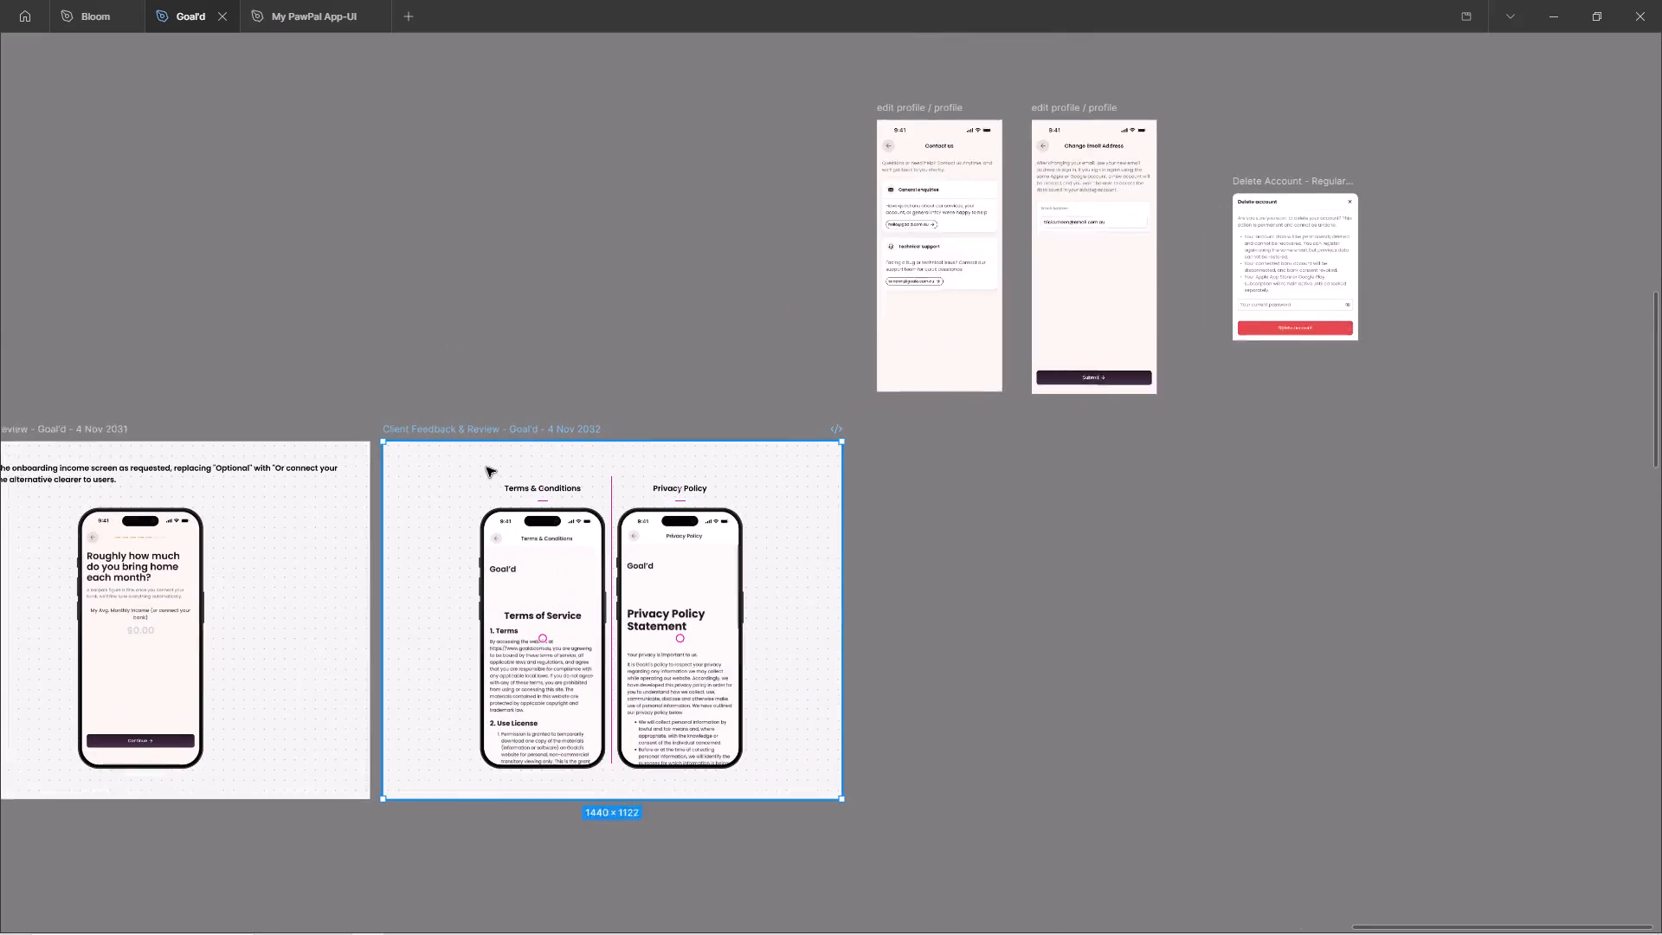
pyautogui.keyDown('ctrl'); pyautogui.scroll(1, 486, 467); pyautogui.keyUp('ctrl')
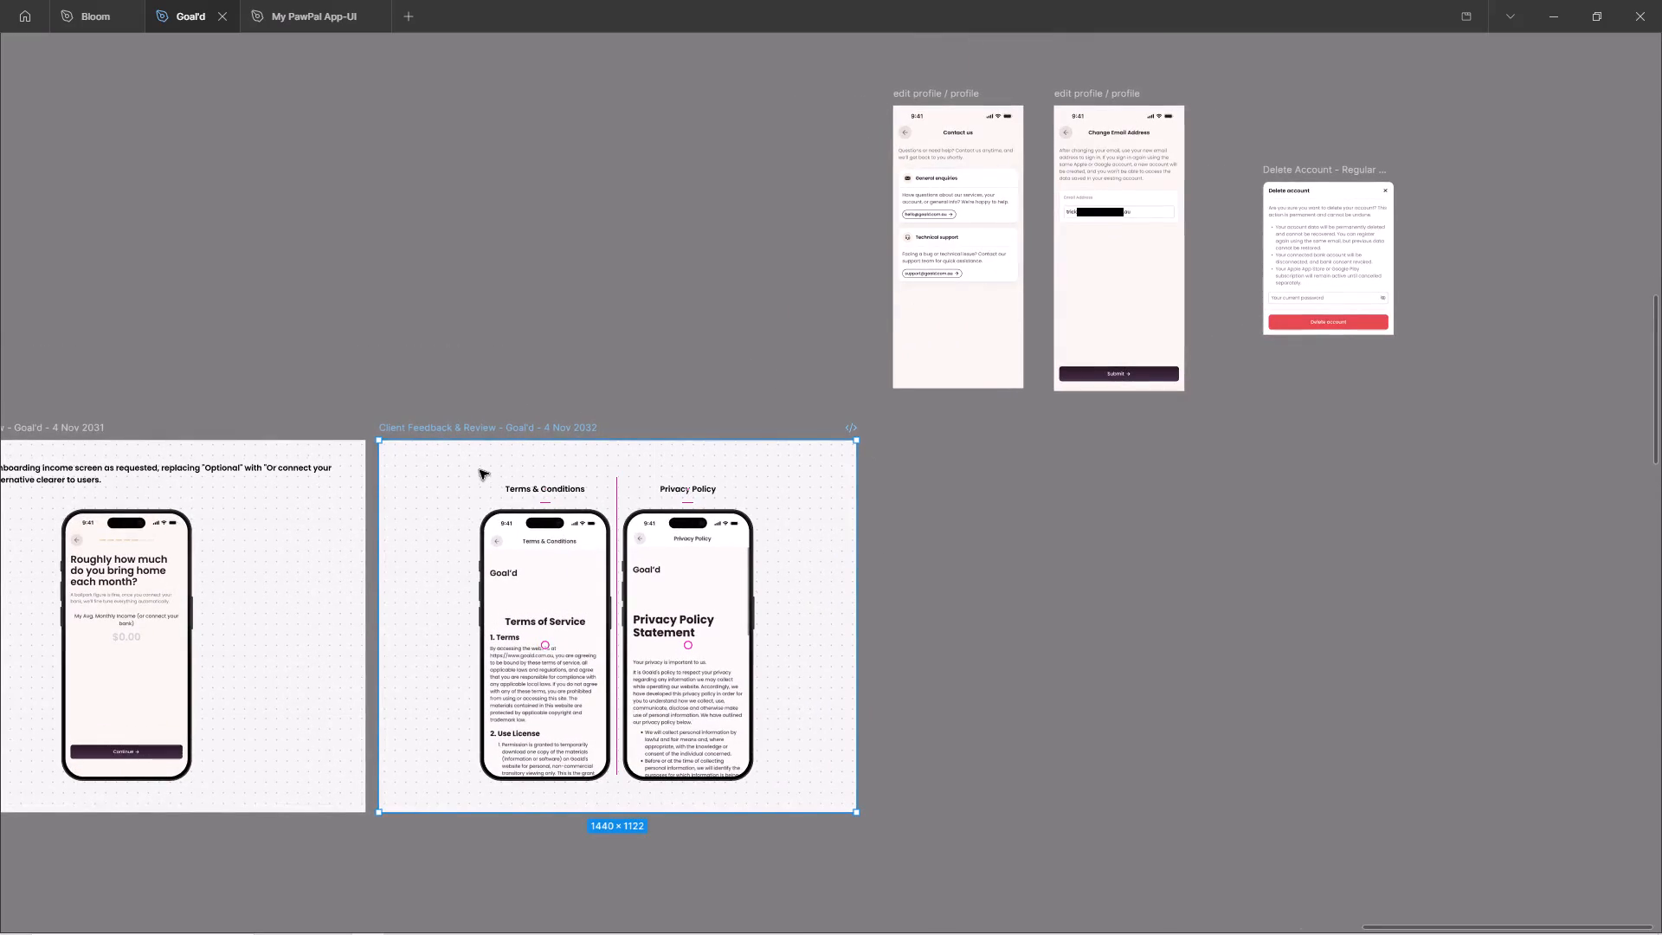
pyautogui.click(538, 485)
pyautogui.keyDown('shift'); pyautogui.click(698, 489); pyautogui.keyUp('shift')
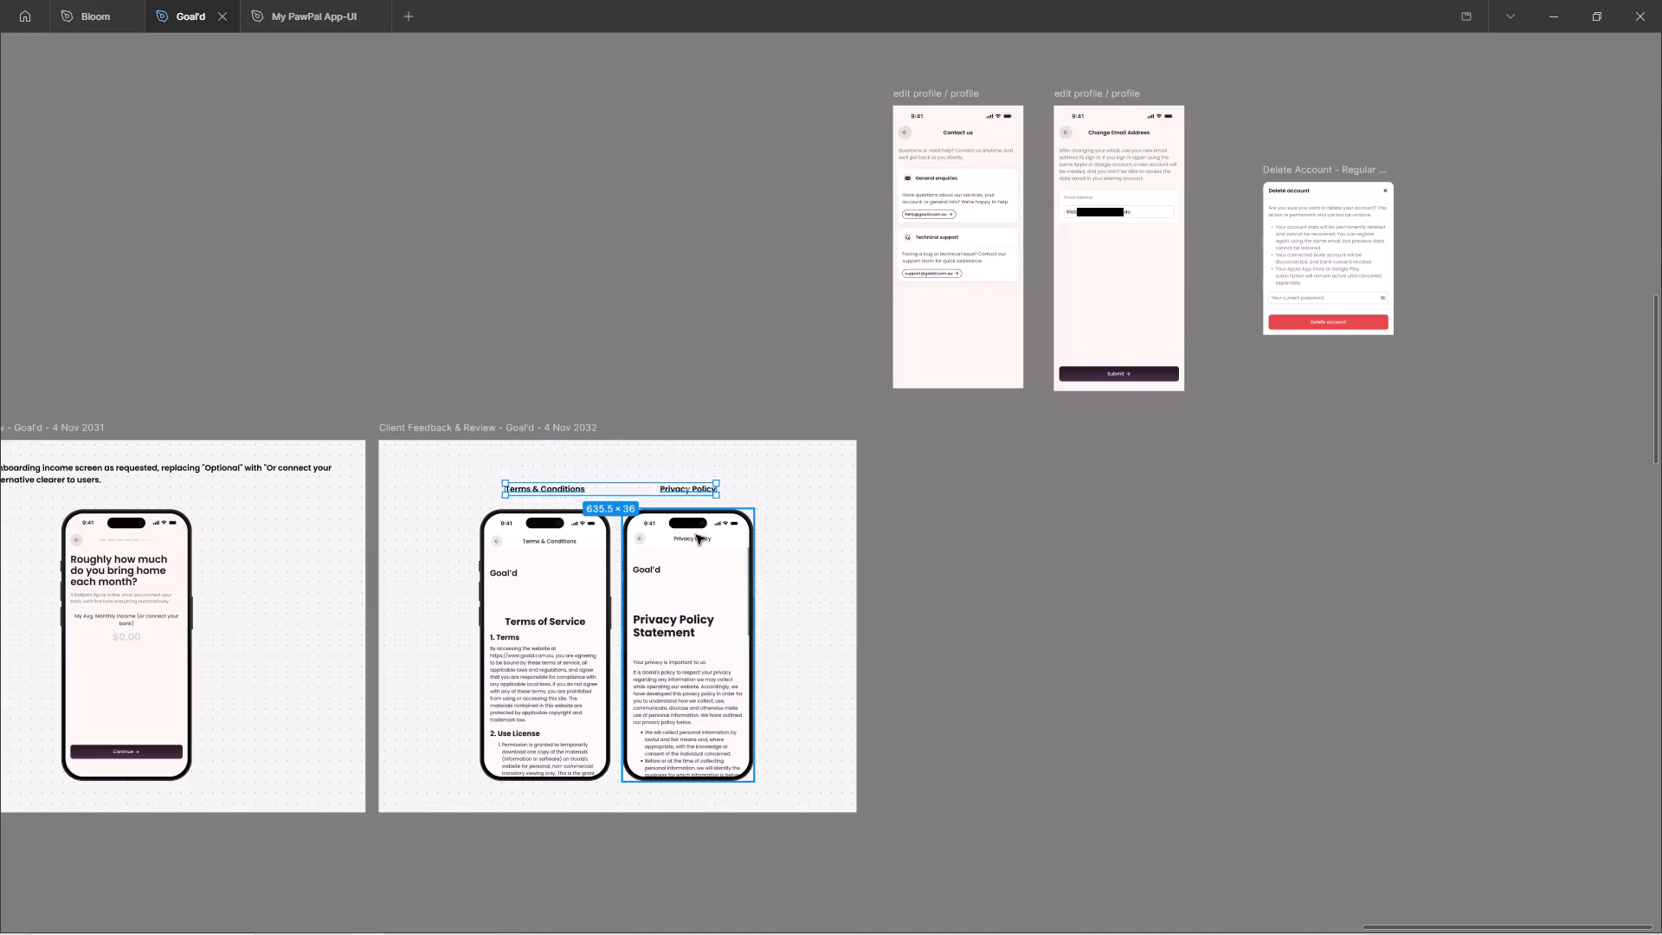
pyautogui.keyDown('shift'); pyautogui.click(681, 558); pyautogui.keyUp('shift')
pyautogui.keyDown('shift'); pyautogui.click(557, 558); pyautogui.keyUp('shift')
pyautogui.keyDown('shift'); pyautogui.moveTo(573, 560); pyautogui.dragTo(573, 546); pyautogui.keyUp('shift')
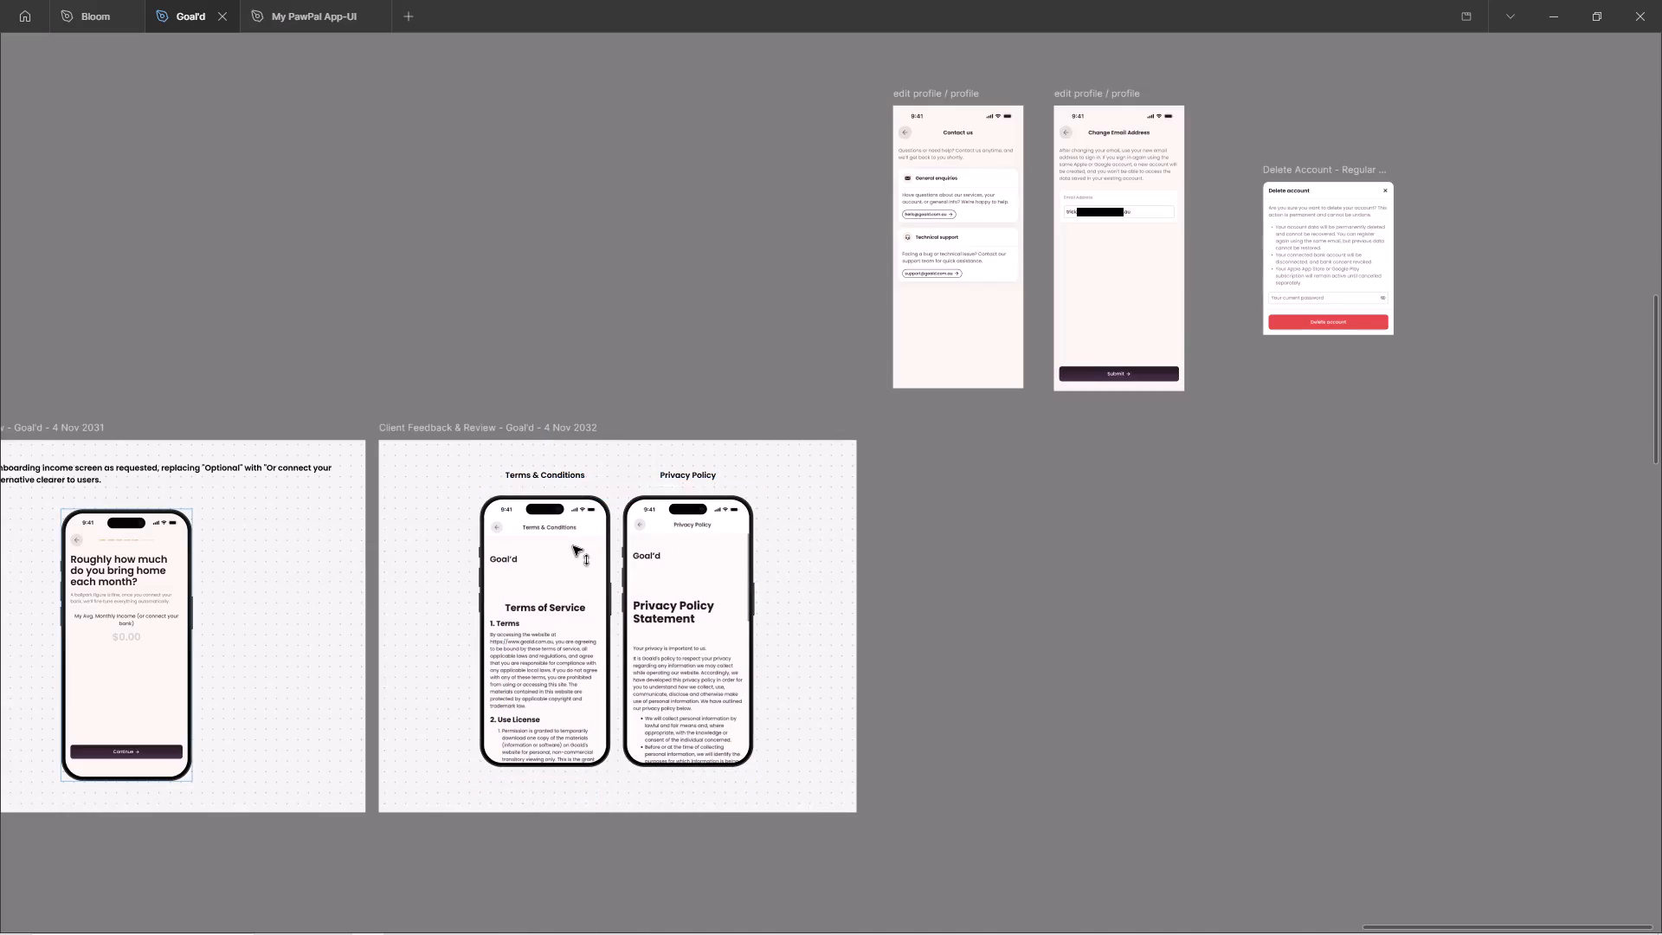
pyautogui.keyDown('shift'); pyautogui.moveTo(573, 546); pyautogui.dragTo(573, 543); pyautogui.keyUp('shift')
pyautogui.click(630, 414)
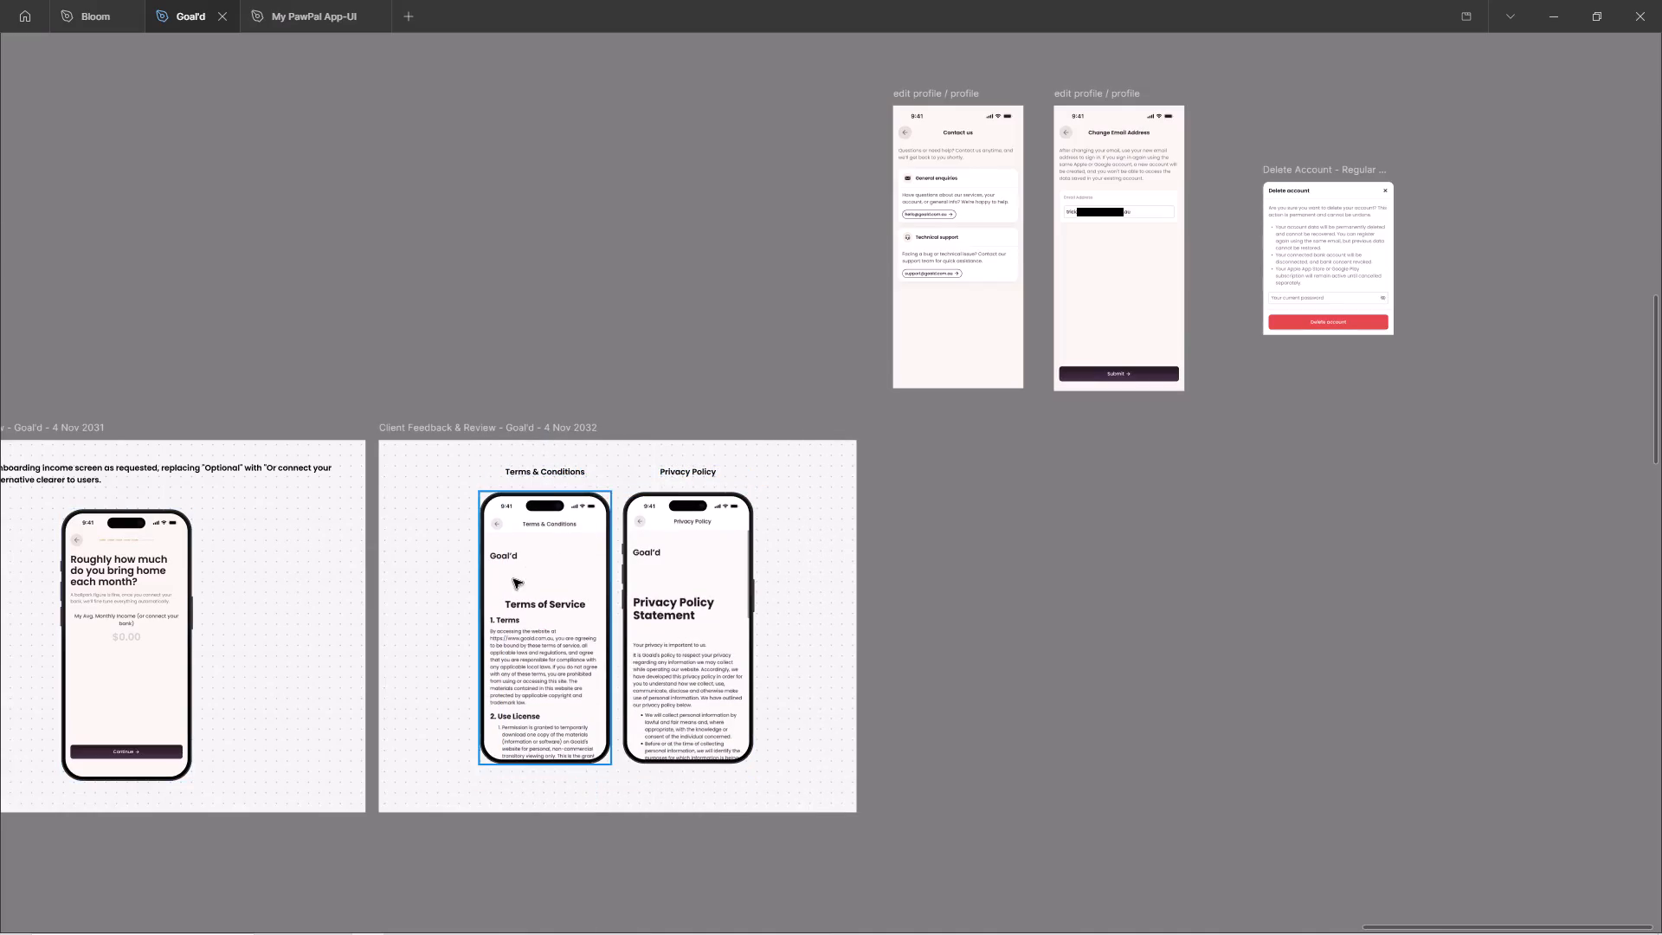
# Widen the gap between the two phone mockups by moving each one outward together with its label.
pyautogui.click(513, 579)
pyautogui.keyDown('shift'); pyautogui.click(552, 473); pyautogui.keyUp('shift')
pyautogui.keyDown('shift'); pyautogui.moveTo(538, 532); pyautogui.dragTo(519, 534); pyautogui.keyUp('shift')
pyautogui.click(723, 557)
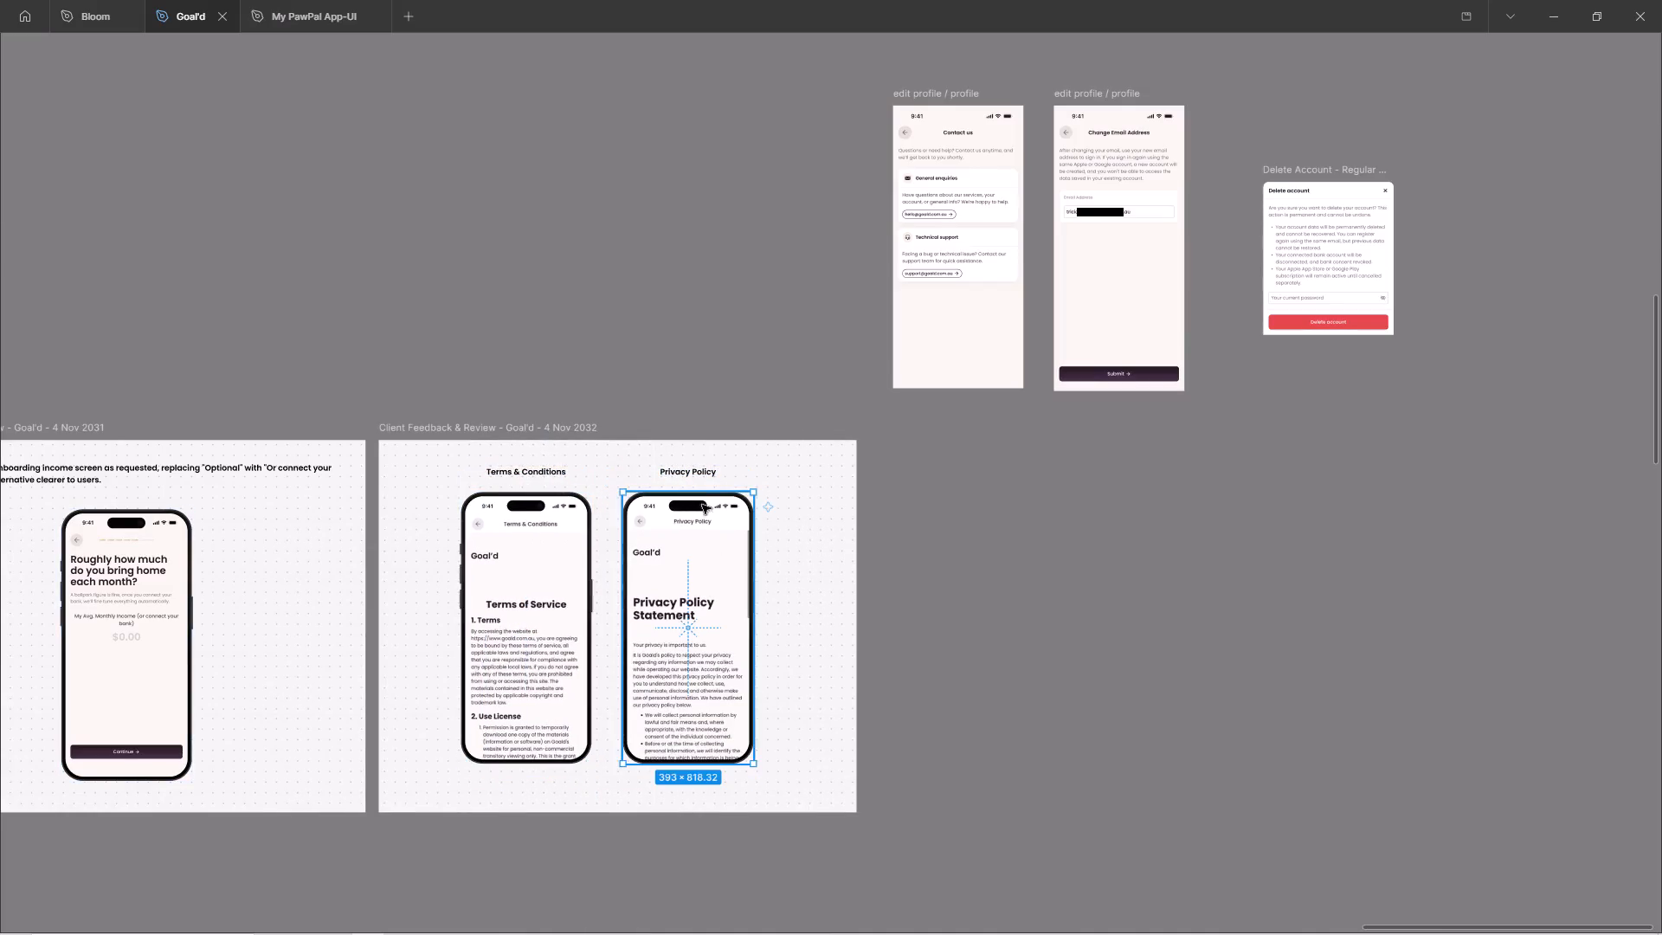
pyautogui.keyDown('shift'); pyautogui.click(698, 478); pyautogui.keyUp('shift')
pyautogui.keyDown('shift'); pyautogui.moveTo(679, 548); pyautogui.dragTo(701, 551); pyautogui.keyUp('shift')
pyautogui.click(668, 380)
# Duplicate the finished 4 Nov 2032 review frame to start another review frame.
pyautogui.click(526, 423)
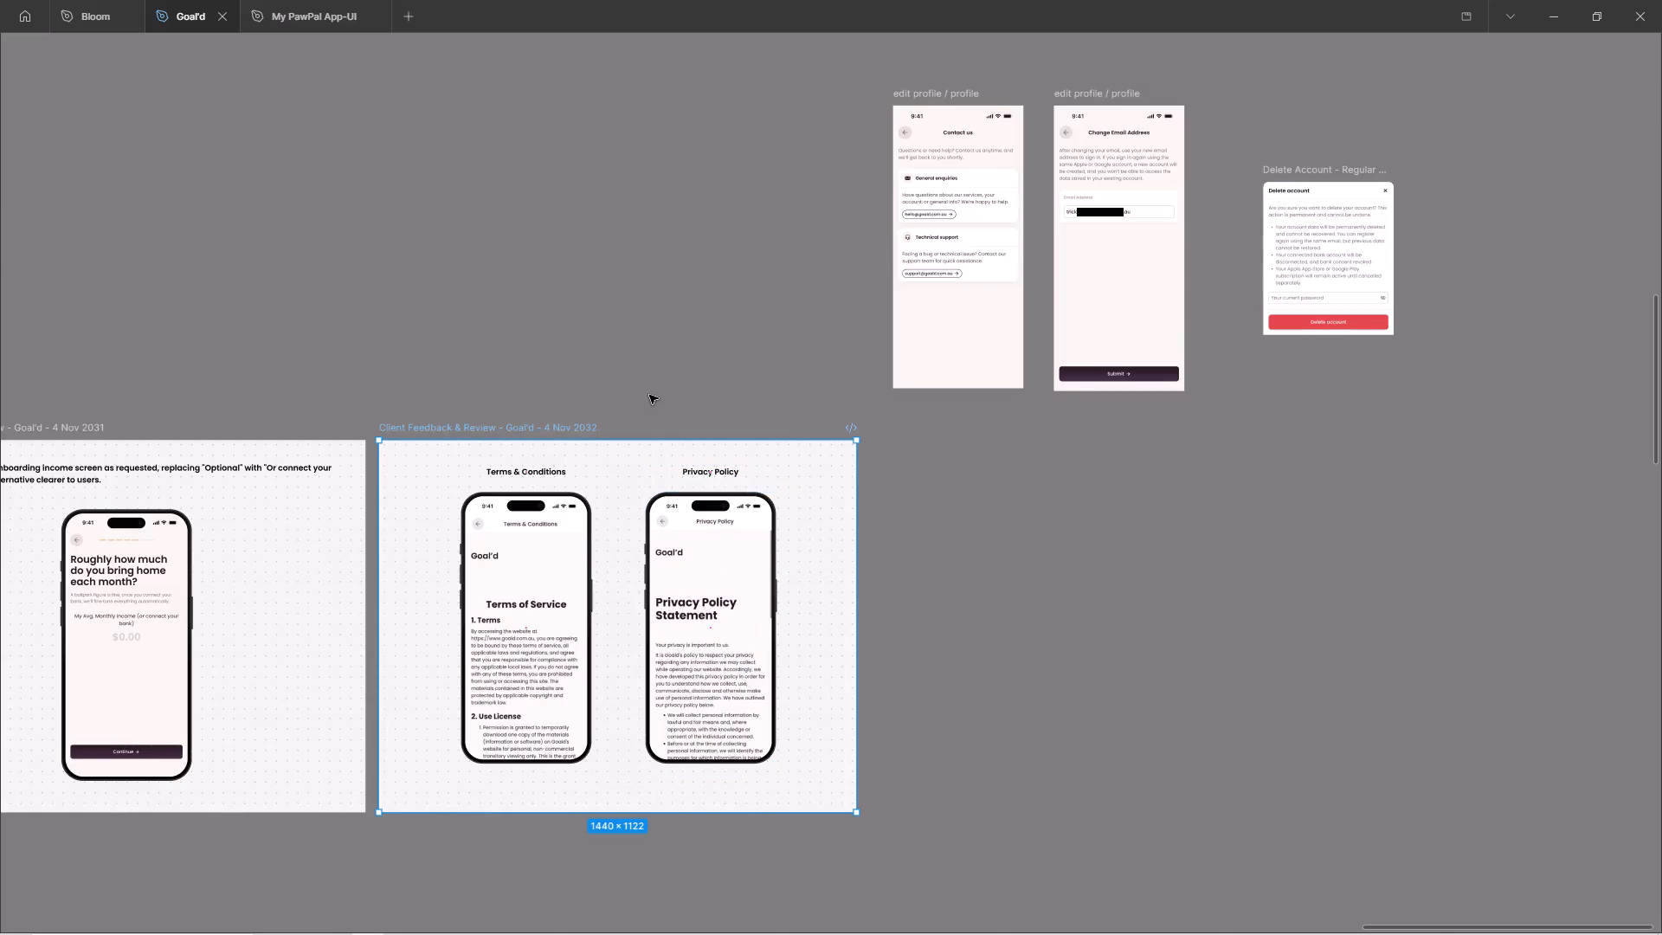
pyautogui.hotkey('ctrl', 'd')
pyautogui.click(668, 340)
# Cut the Contact us screen from the canvas and replace the Terms & Conditions mockup in the 4 Nov 2033 frame with it.
pyautogui.keyDown('ctrl'); pyautogui.scroll(2, 1098, 285); pyautogui.keyUp('ctrl')
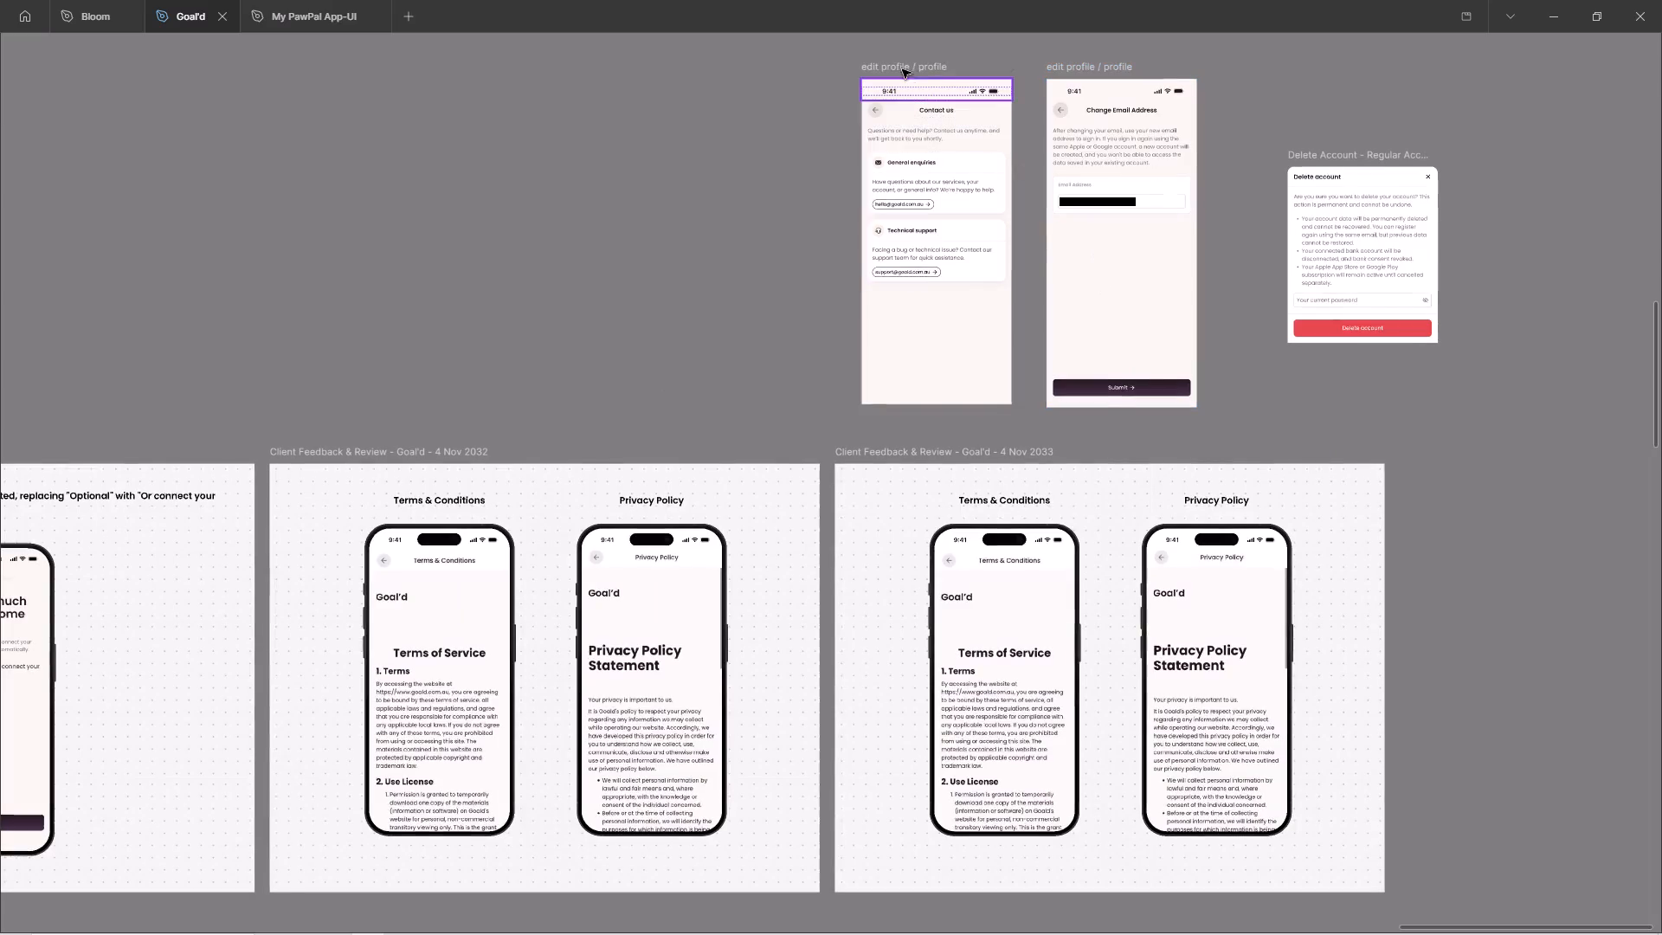
pyautogui.click(1096, 62)
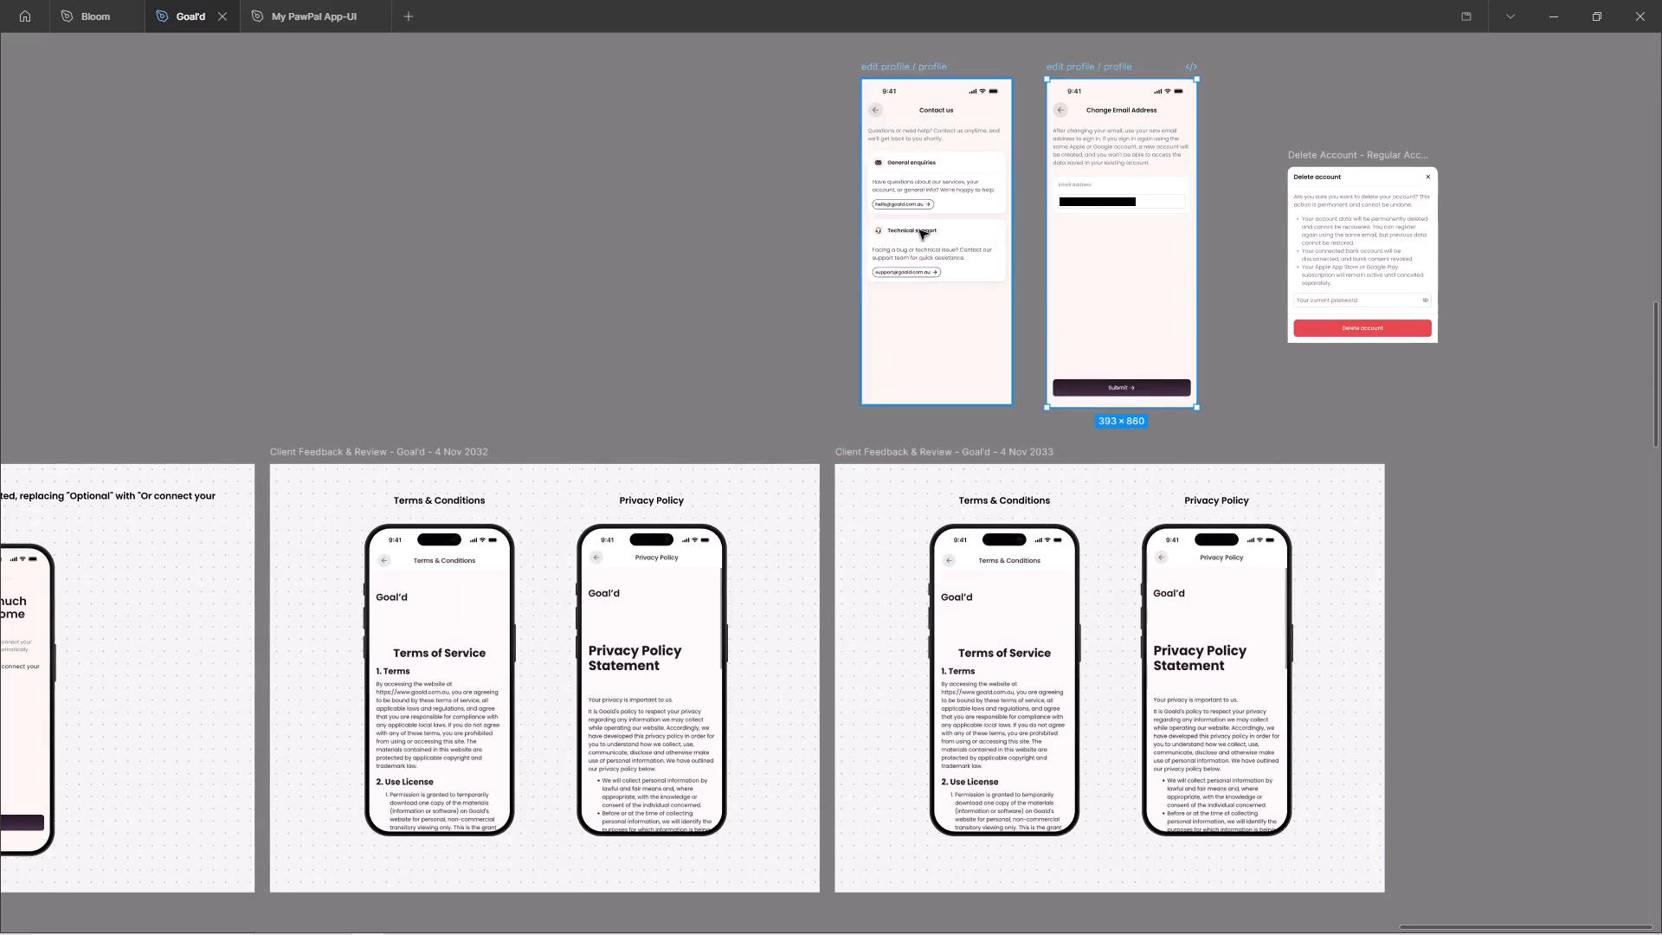
pyautogui.click(883, 61)
pyautogui.hotkey('ctrl', 'x')
pyautogui.click(1012, 626)
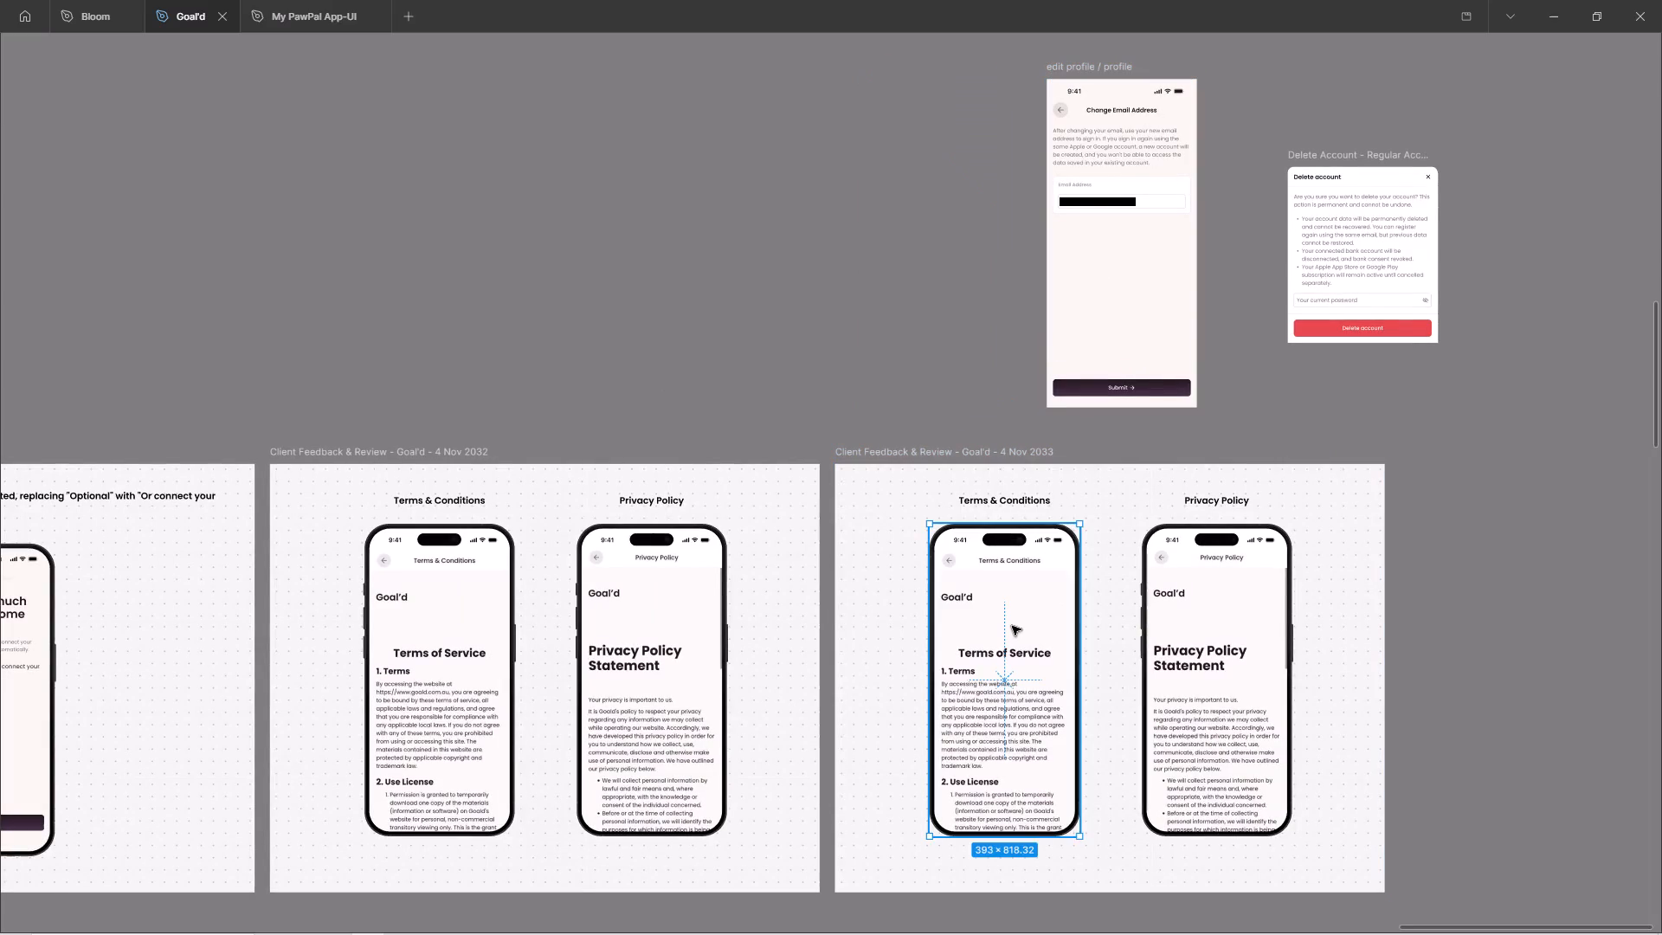
pyautogui.hotkey('ctrl', 'shift', 'r')
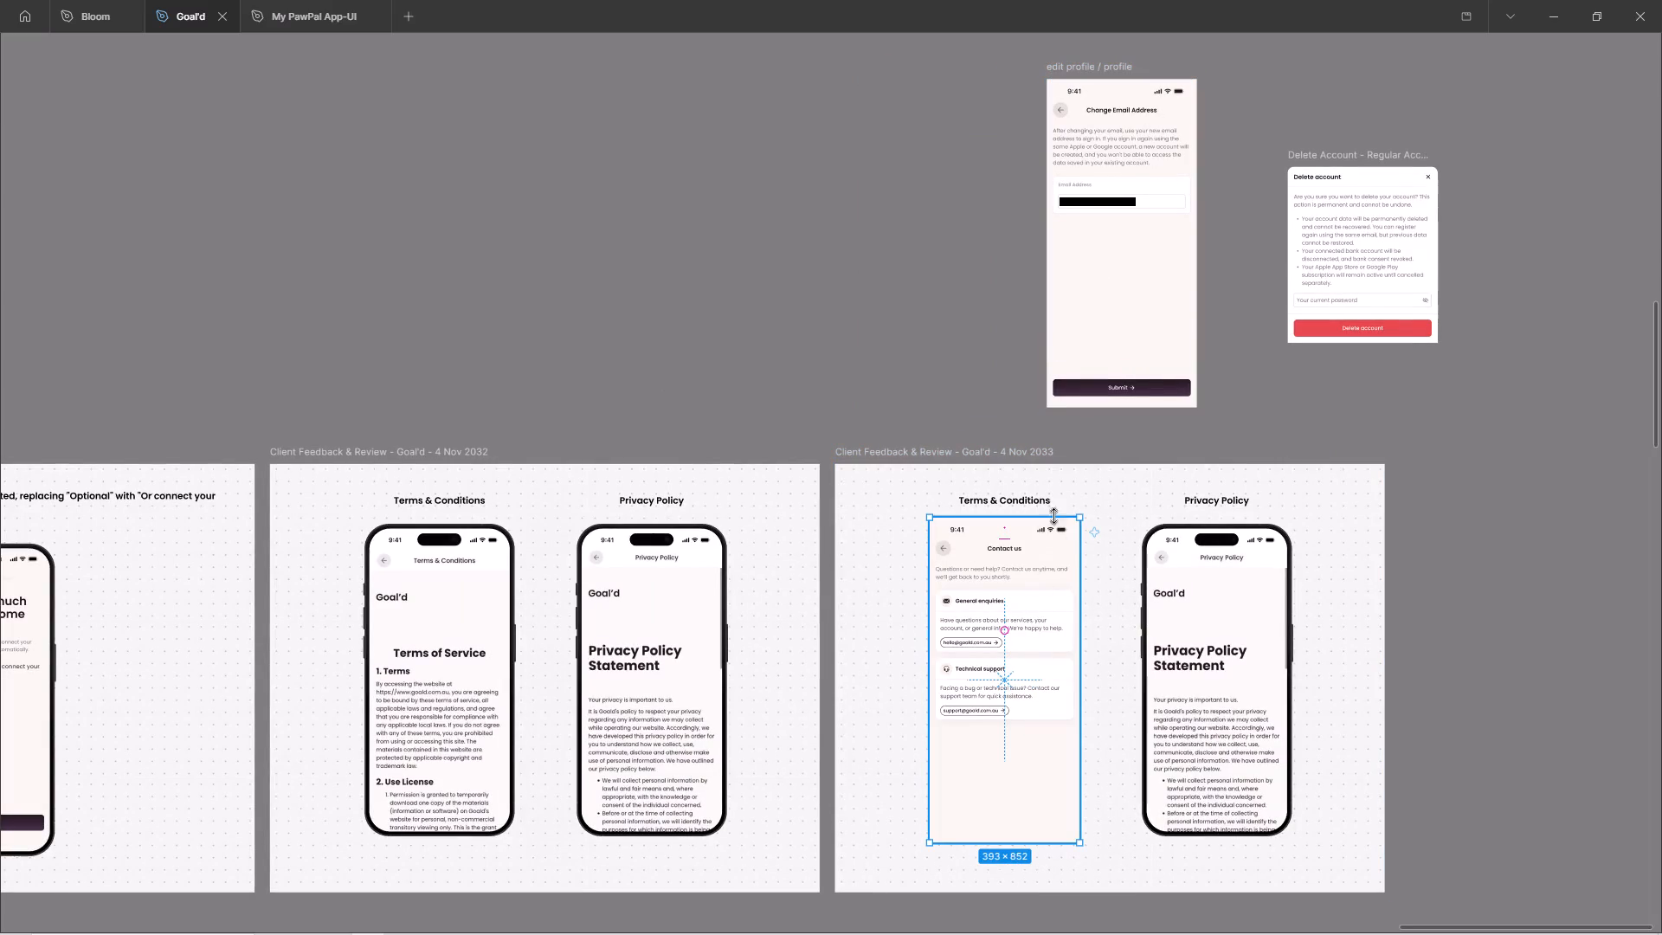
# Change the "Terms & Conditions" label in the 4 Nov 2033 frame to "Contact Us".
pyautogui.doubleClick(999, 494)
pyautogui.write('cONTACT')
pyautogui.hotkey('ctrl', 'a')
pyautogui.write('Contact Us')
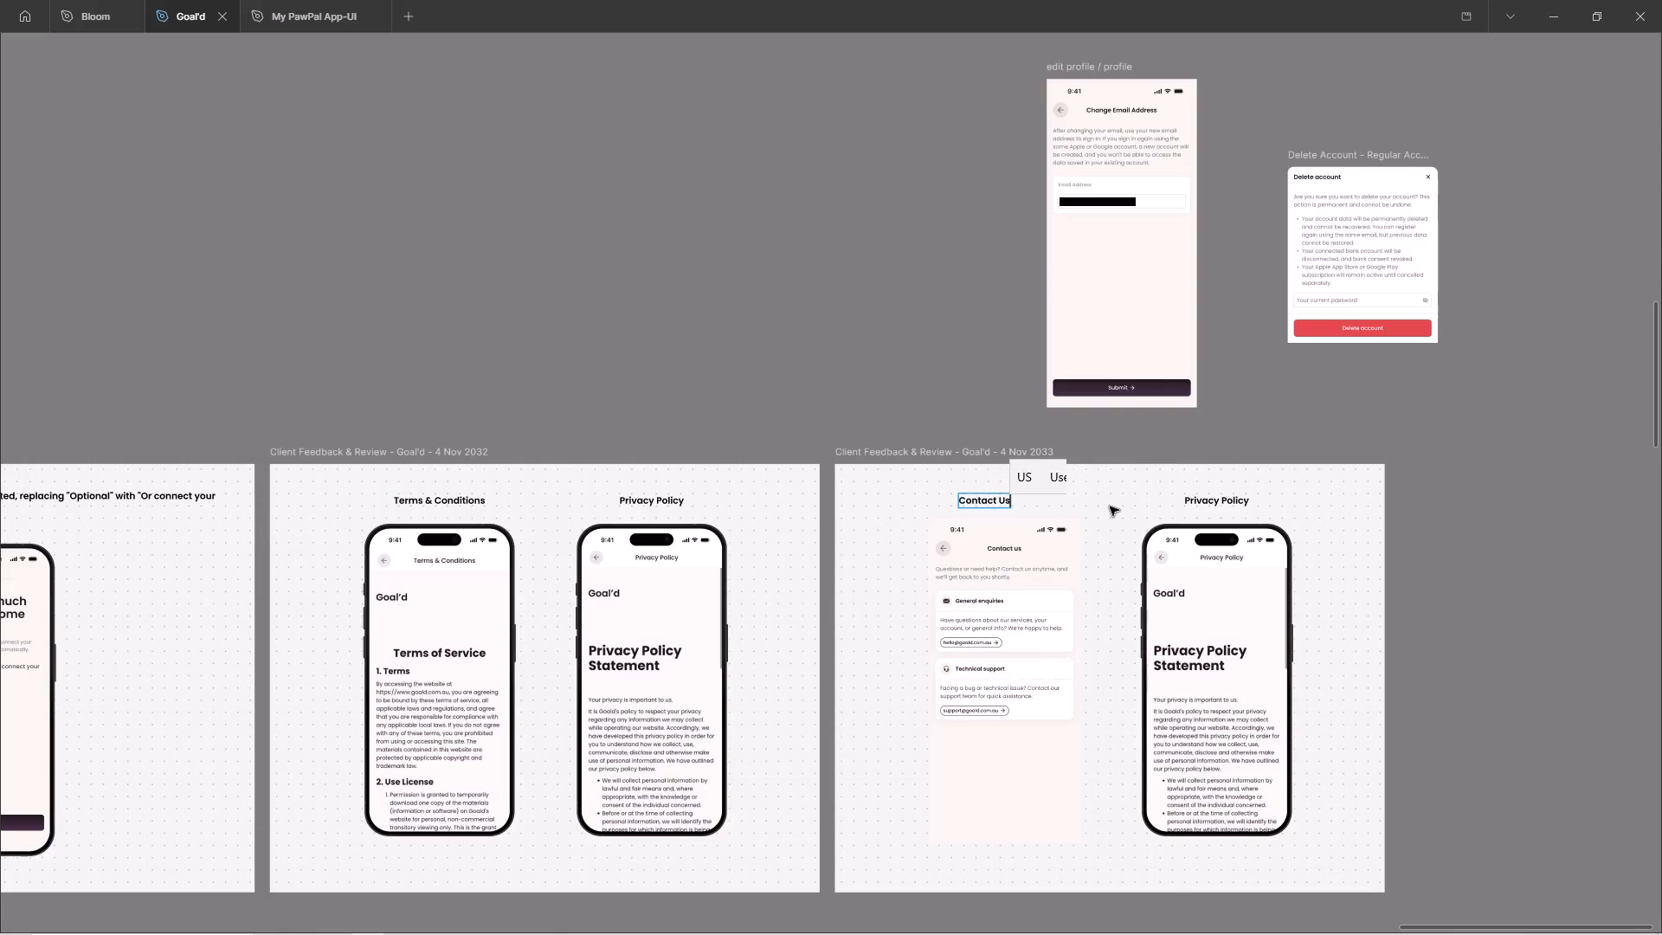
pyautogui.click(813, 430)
# Look through the earlier client review frames to check how the Contact us feedback was already covered.
pyautogui.keyDown('shift'); pyautogui.scroll(1, 813, 430); pyautogui.keyUp('shift')
pyautogui.keyDown('shift'); pyautogui.scroll(-1, 813, 430); pyautogui.keyUp('shift')
pyautogui.keyDown('shift'); pyautogui.scroll(8, 813, 430); pyautogui.keyUp('shift')
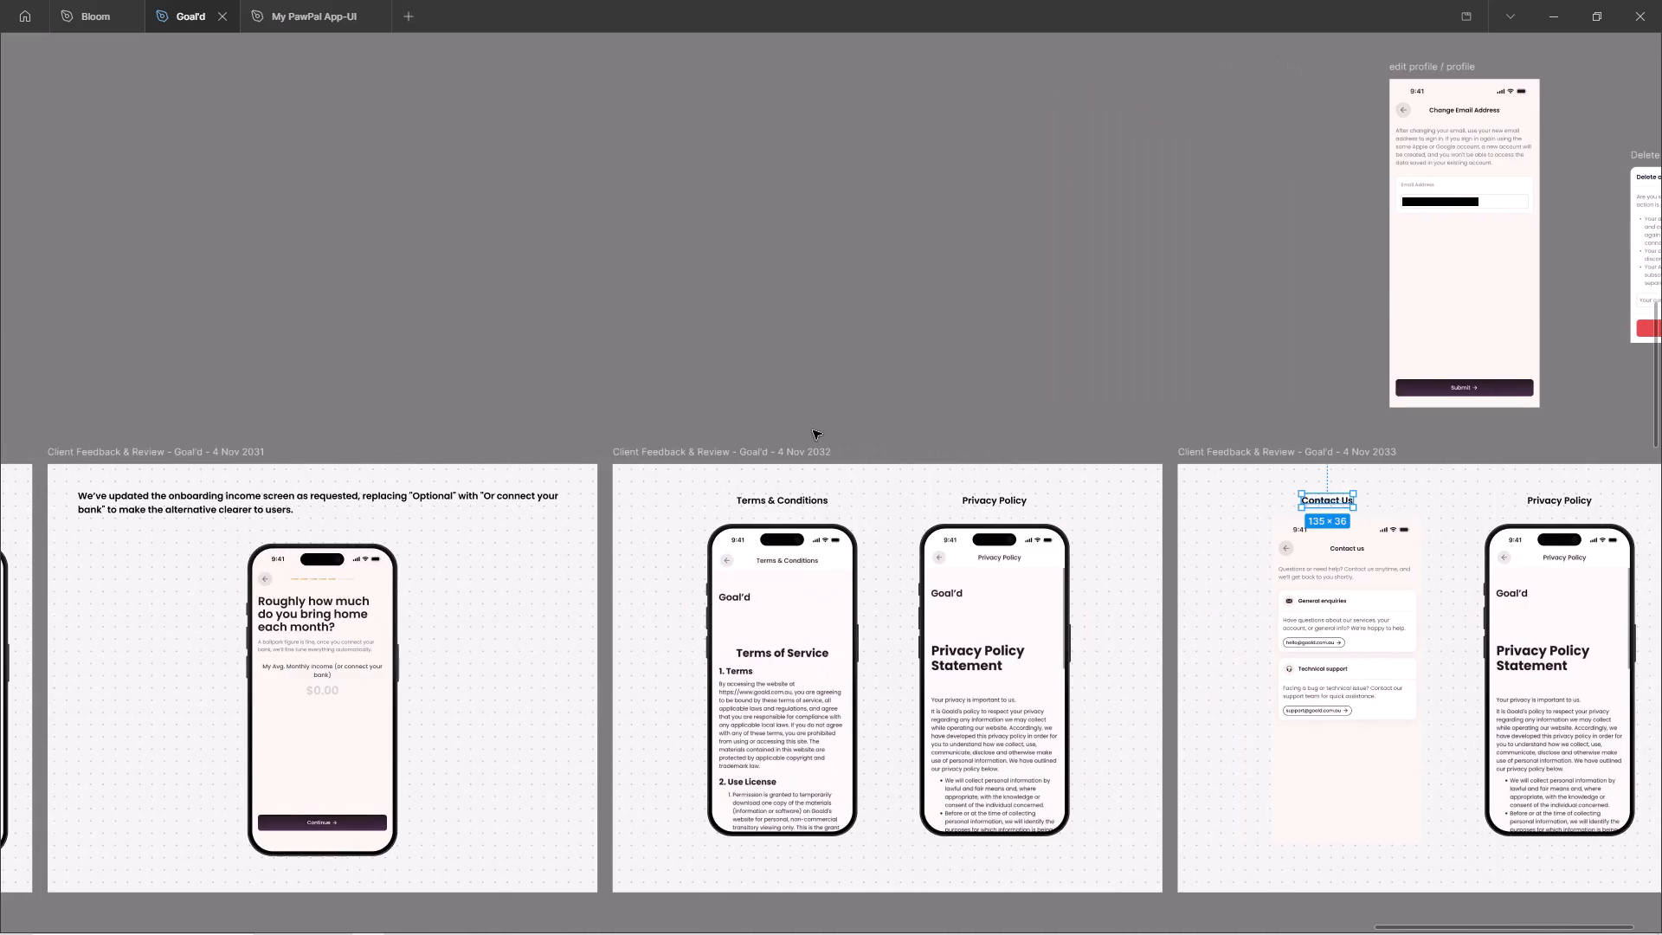
pyautogui.keyDown('shift'); pyautogui.scroll(20, 813, 430); pyautogui.keyUp('shift')
pyautogui.keyDown('shift'); pyautogui.scroll(1, 813, 430); pyautogui.keyUp('shift')
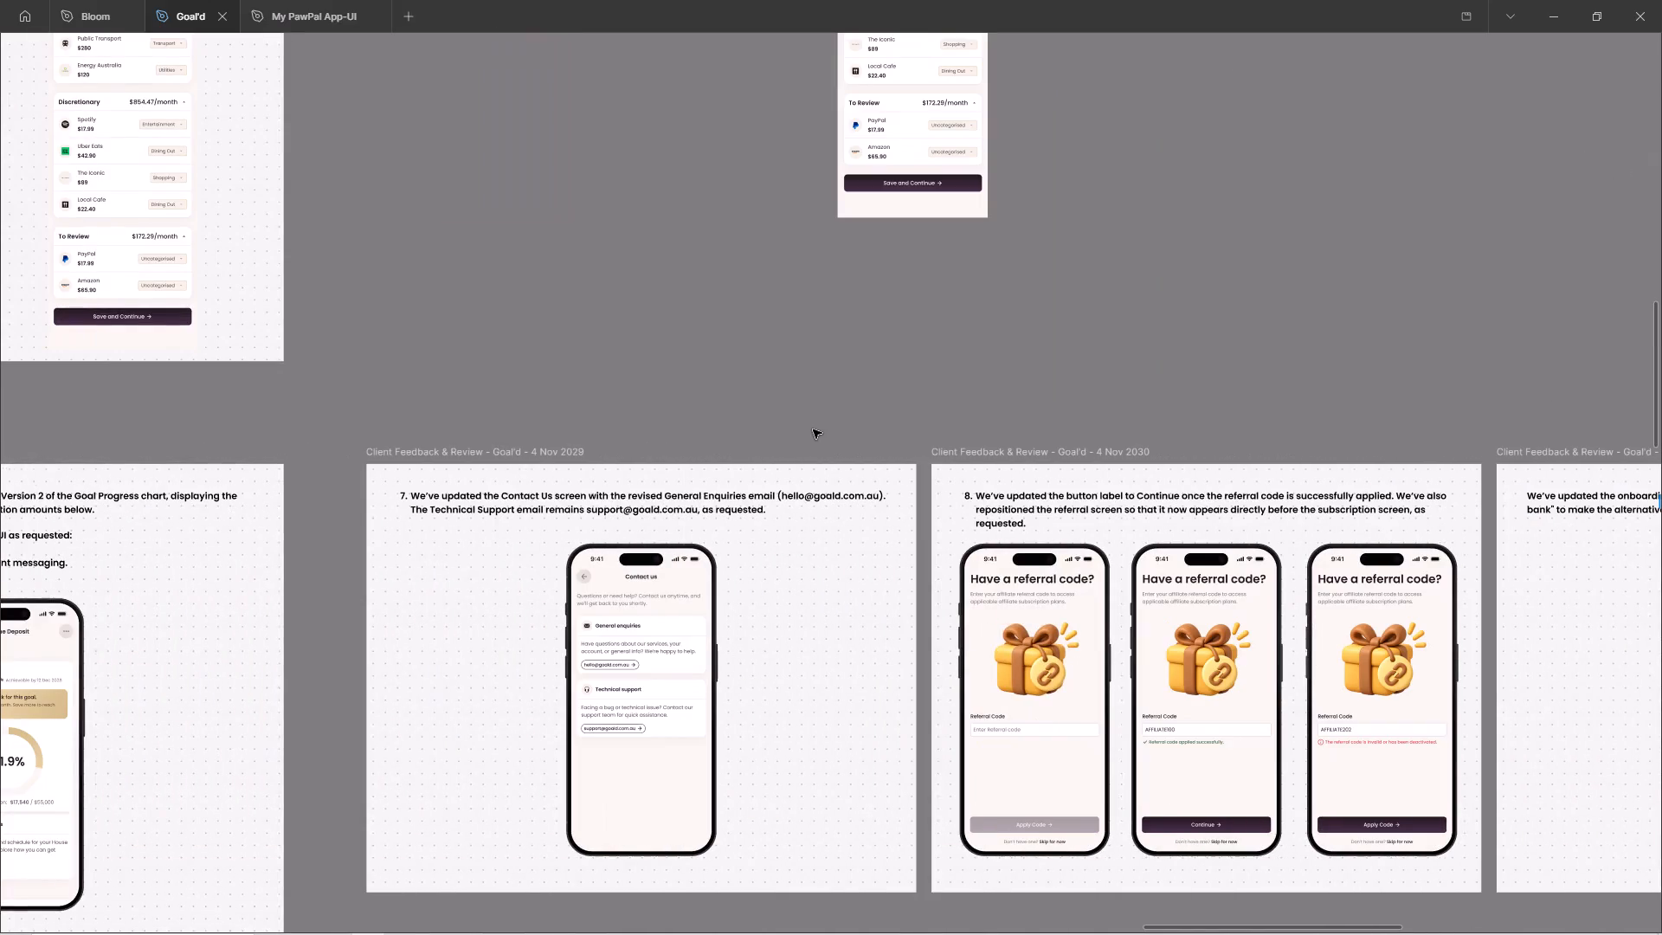
pyautogui.keyDown('ctrl'); pyautogui.scroll(-5, 435, 510); pyautogui.keyUp('ctrl')
pyautogui.keyDown('shift'); pyautogui.scroll(-20, 435, 510); pyautogui.keyUp('shift')
pyautogui.keyDown('shift'); pyautogui.scroll(-1, 435, 510); pyautogui.keyUp('shift')
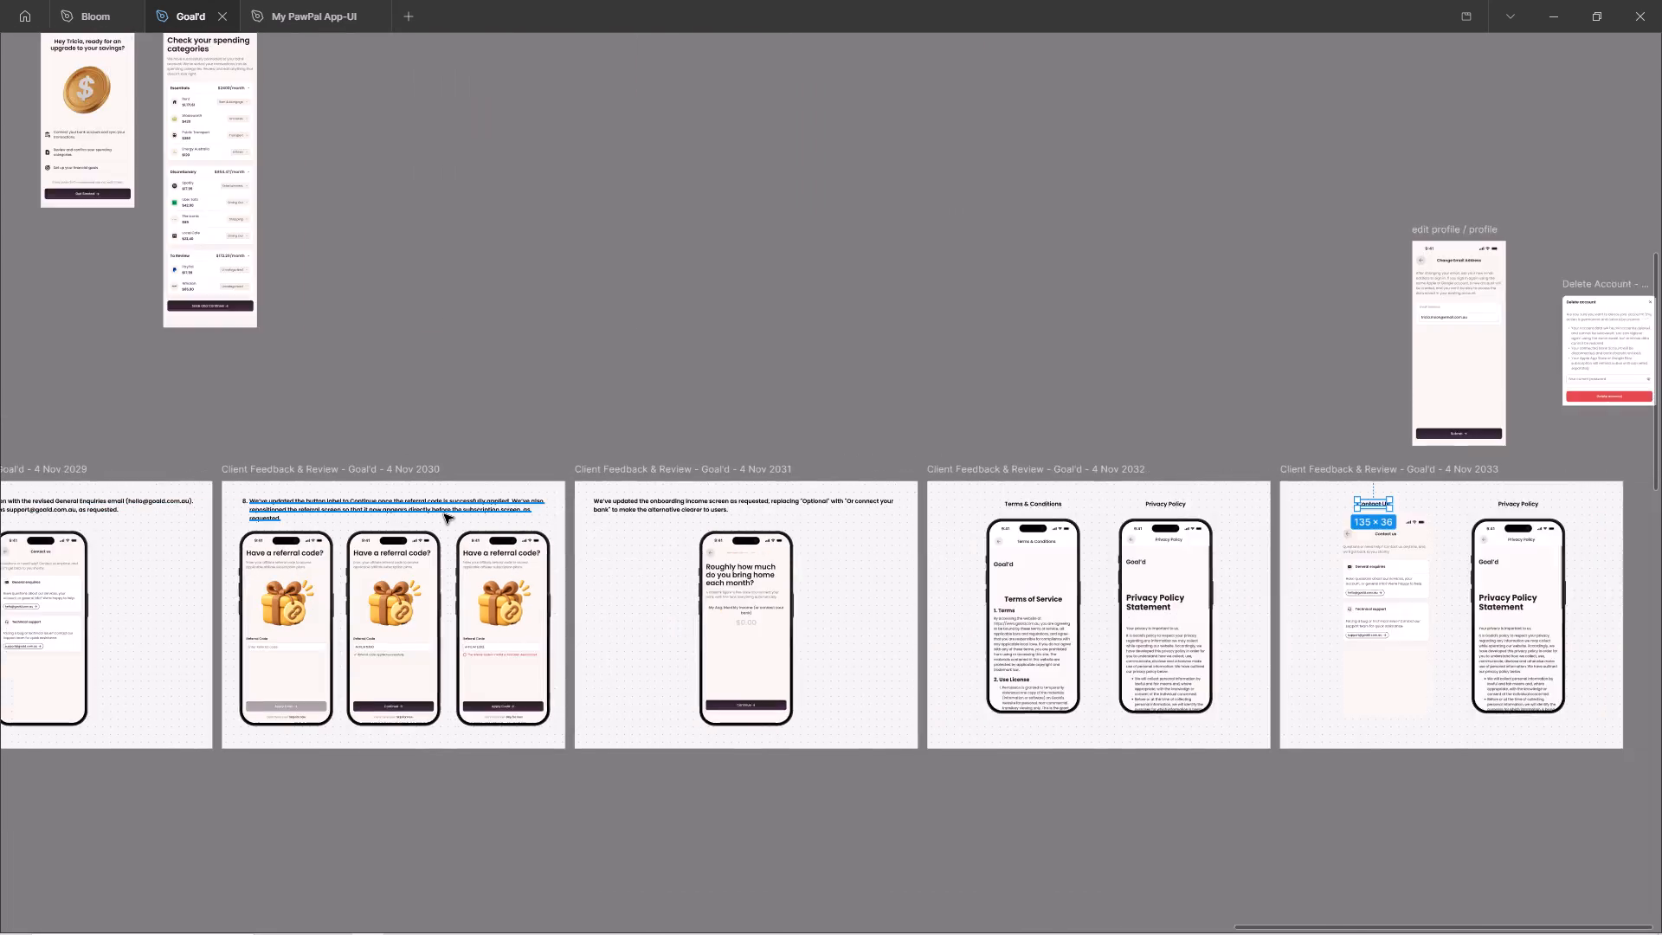
pyautogui.keyDown('shift'); pyautogui.scroll(-3, 444, 514); pyautogui.keyUp('shift')
# Delete the "Contact Us" label and the Contact us screen from the 4 Nov 2033 frame.
pyautogui.keyDown('ctrl'); pyautogui.scroll(6, 1075, 586); pyautogui.keyUp('ctrl')
pyautogui.press('Delete')
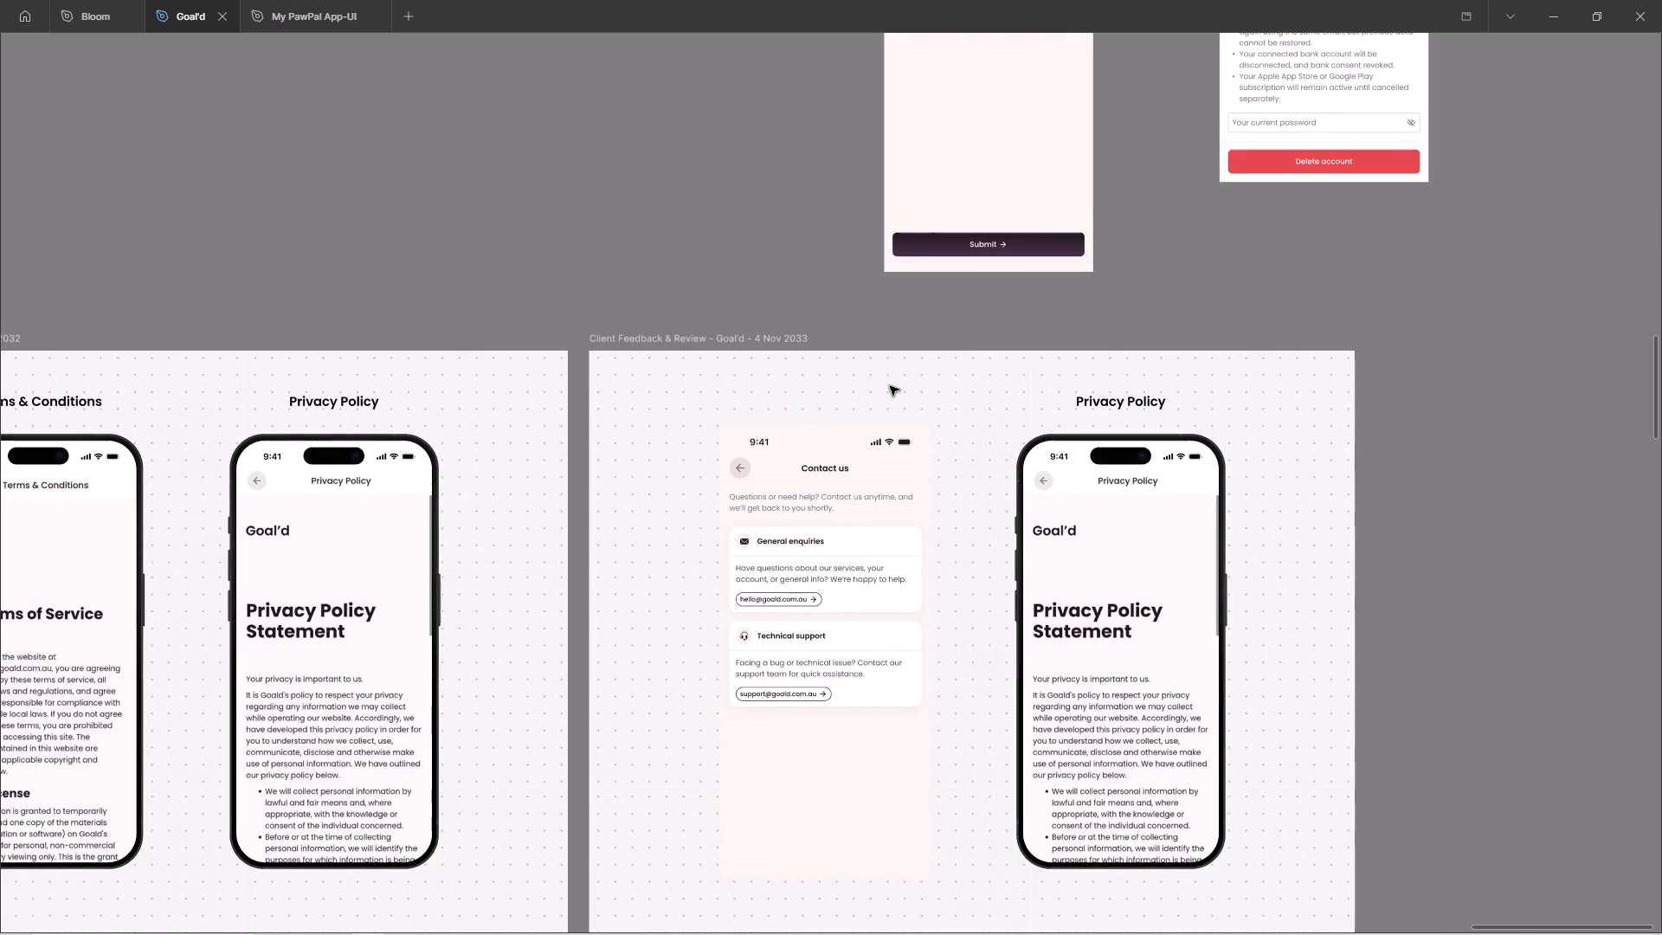
pyautogui.click(833, 527)
pyautogui.press('Delete')
# Set up a 4x PNG export for the Change Email Address screen.
pyautogui.keyDown('ctrl'); pyautogui.scroll(-5, 998, 468); pyautogui.keyUp('ctrl')
pyautogui.keyDown('ctrl'); pyautogui.scroll(1, 1004, 498); pyautogui.keyUp('ctrl')
pyautogui.keyDown('ctrl'); pyautogui.scroll(-3, 1004, 499); pyautogui.keyUp('ctrl')
pyautogui.click(973, 68)
pyautogui.hotkey('ctrl', '\\')
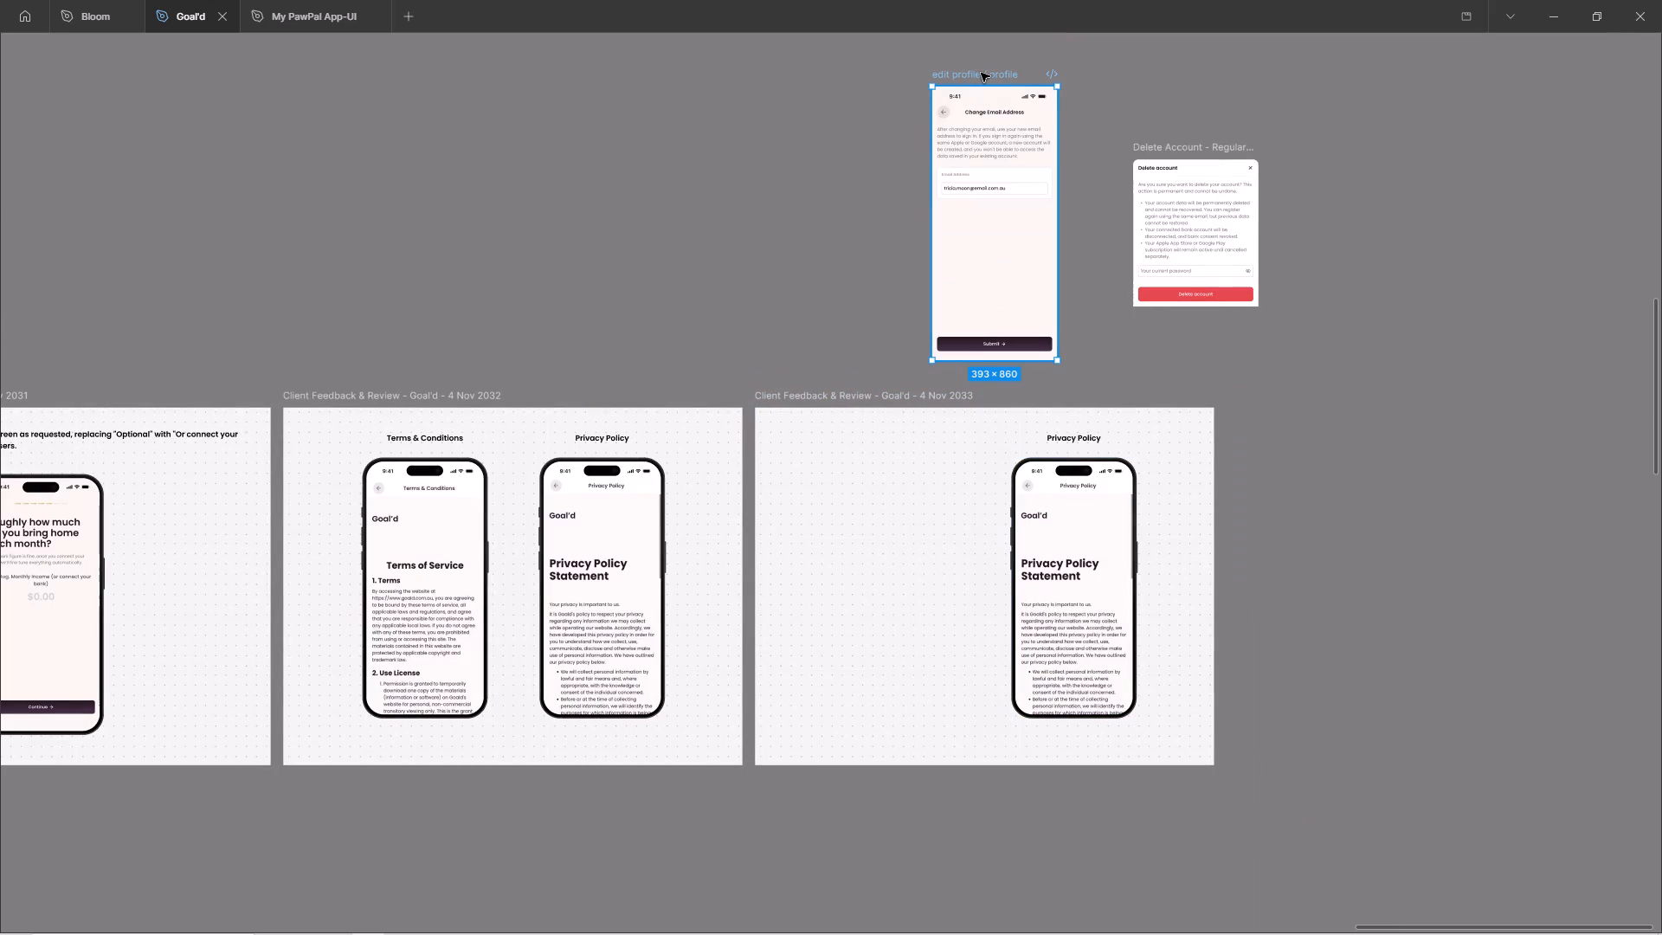
pyautogui.click(1559, 847)
pyautogui.scroll(-4, 1583, 829)
pyautogui.click(1522, 820)
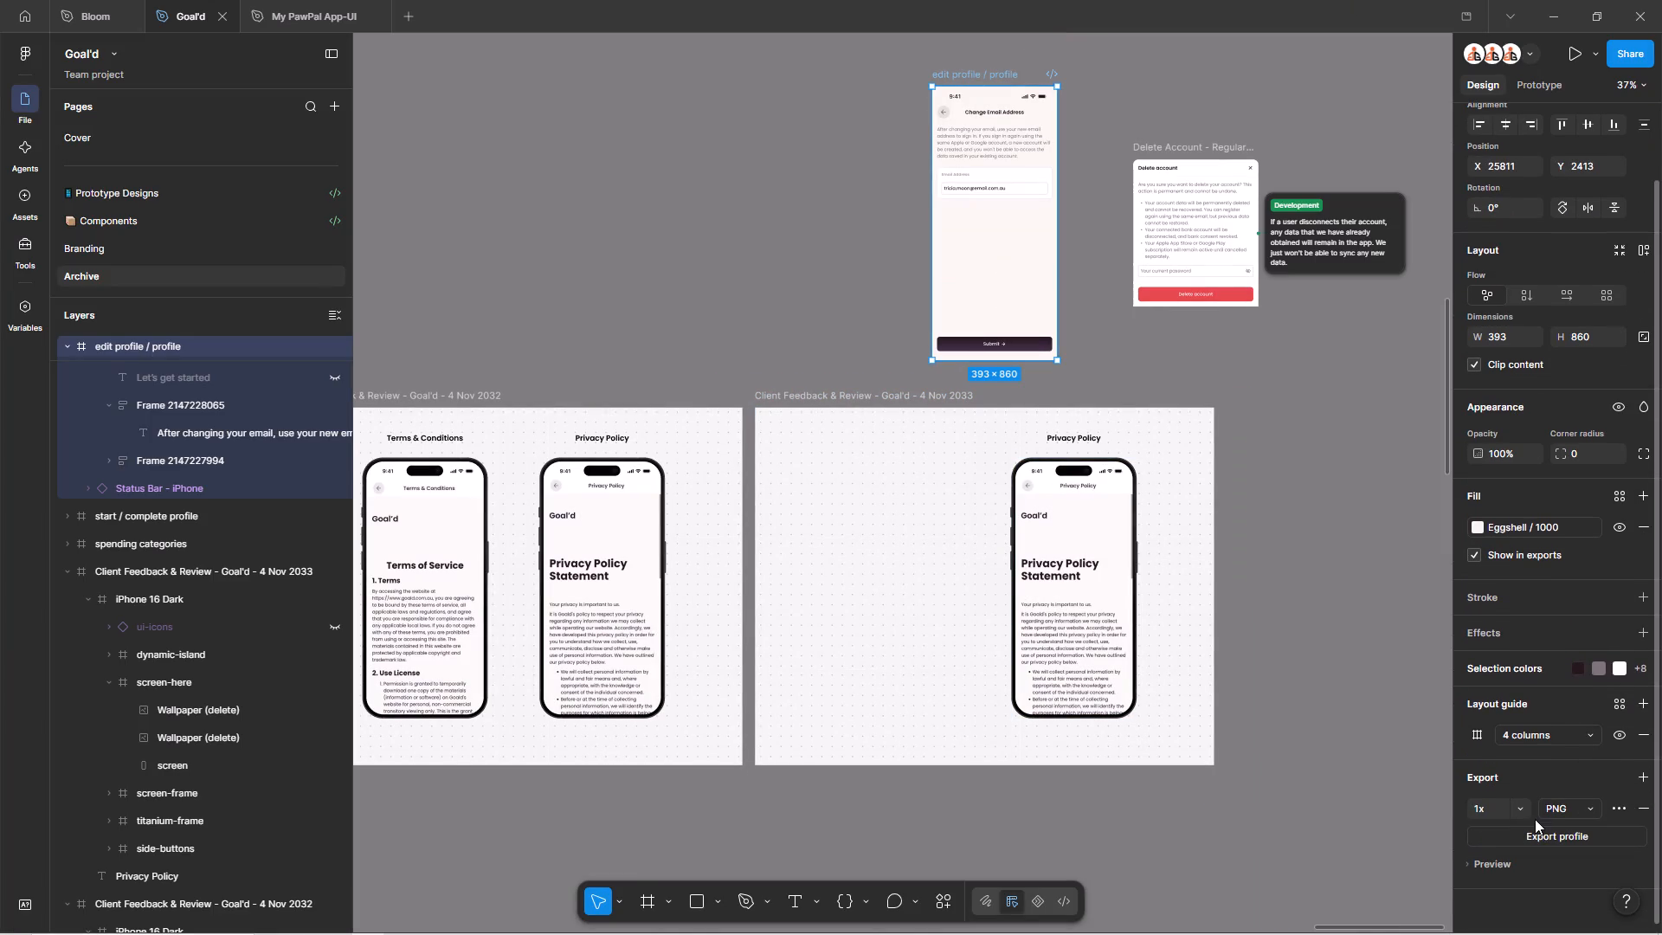
pyautogui.click(1521, 806)
pyautogui.click(1502, 738)
pyautogui.hotkey('ctrl', '\\')
# Copy the Change Email Address screen to the clipboard as a PNG.
pyautogui.hotkey('ctrl', 'shift', 'c')
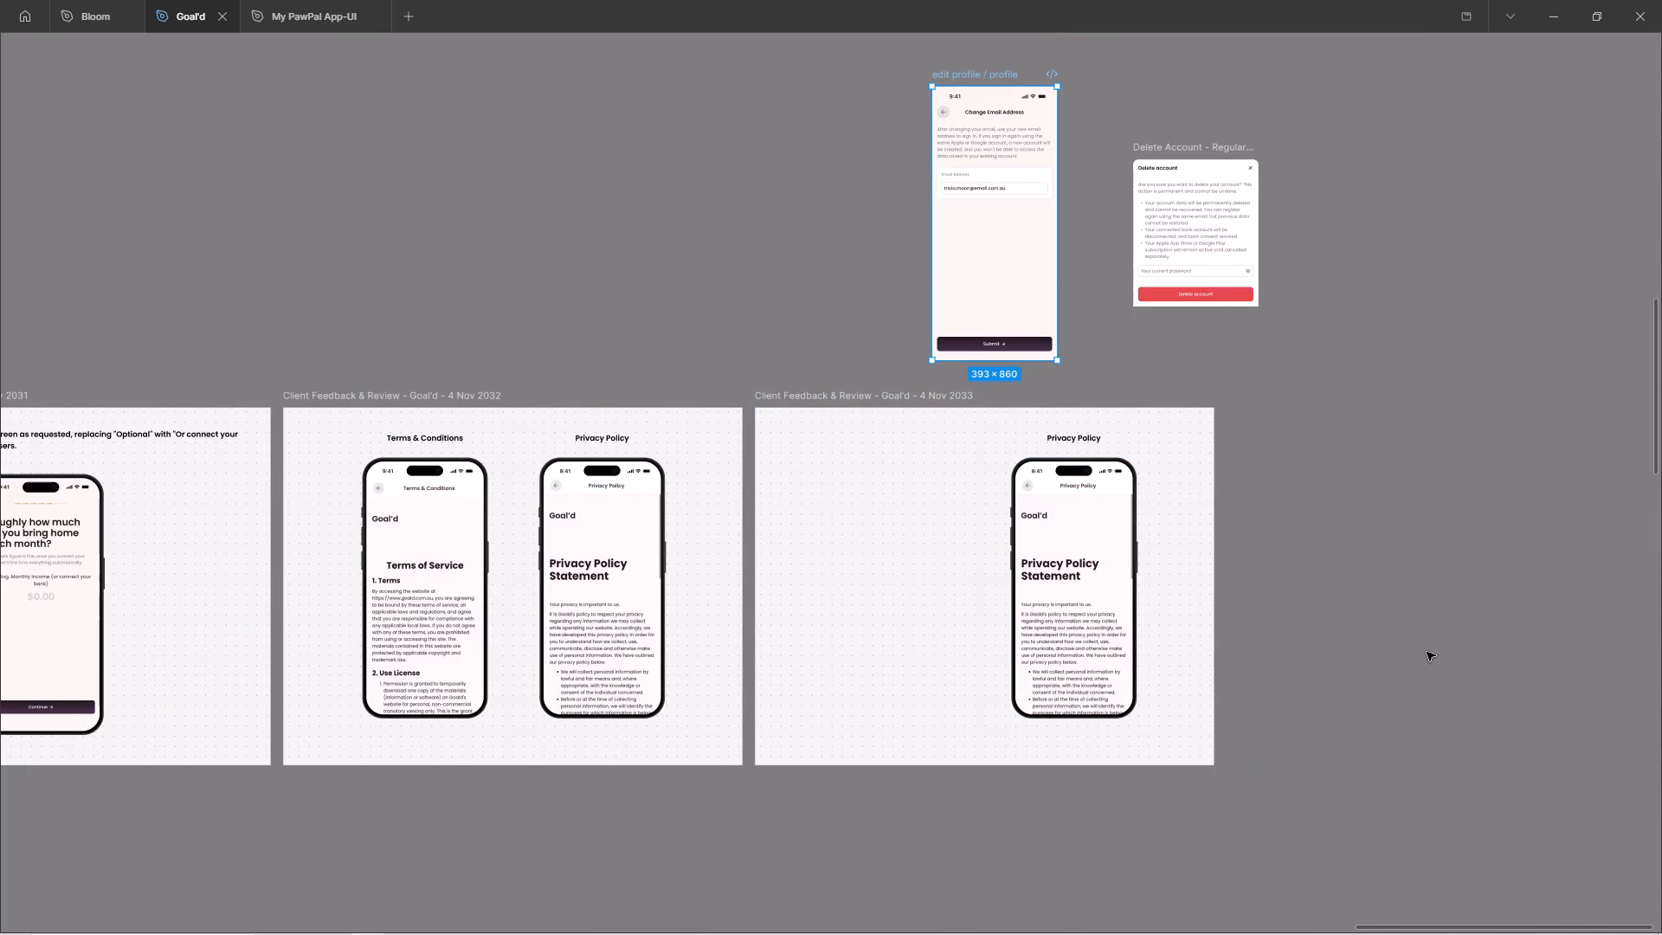
pyautogui.click(1427, 652)
pyautogui.moveTo(1427, 652); pyautogui.dragTo(1443, 635)
pyautogui.click(1449, 630)
pyautogui.rightClick(1428, 457)
pyautogui.click(1463, 474)
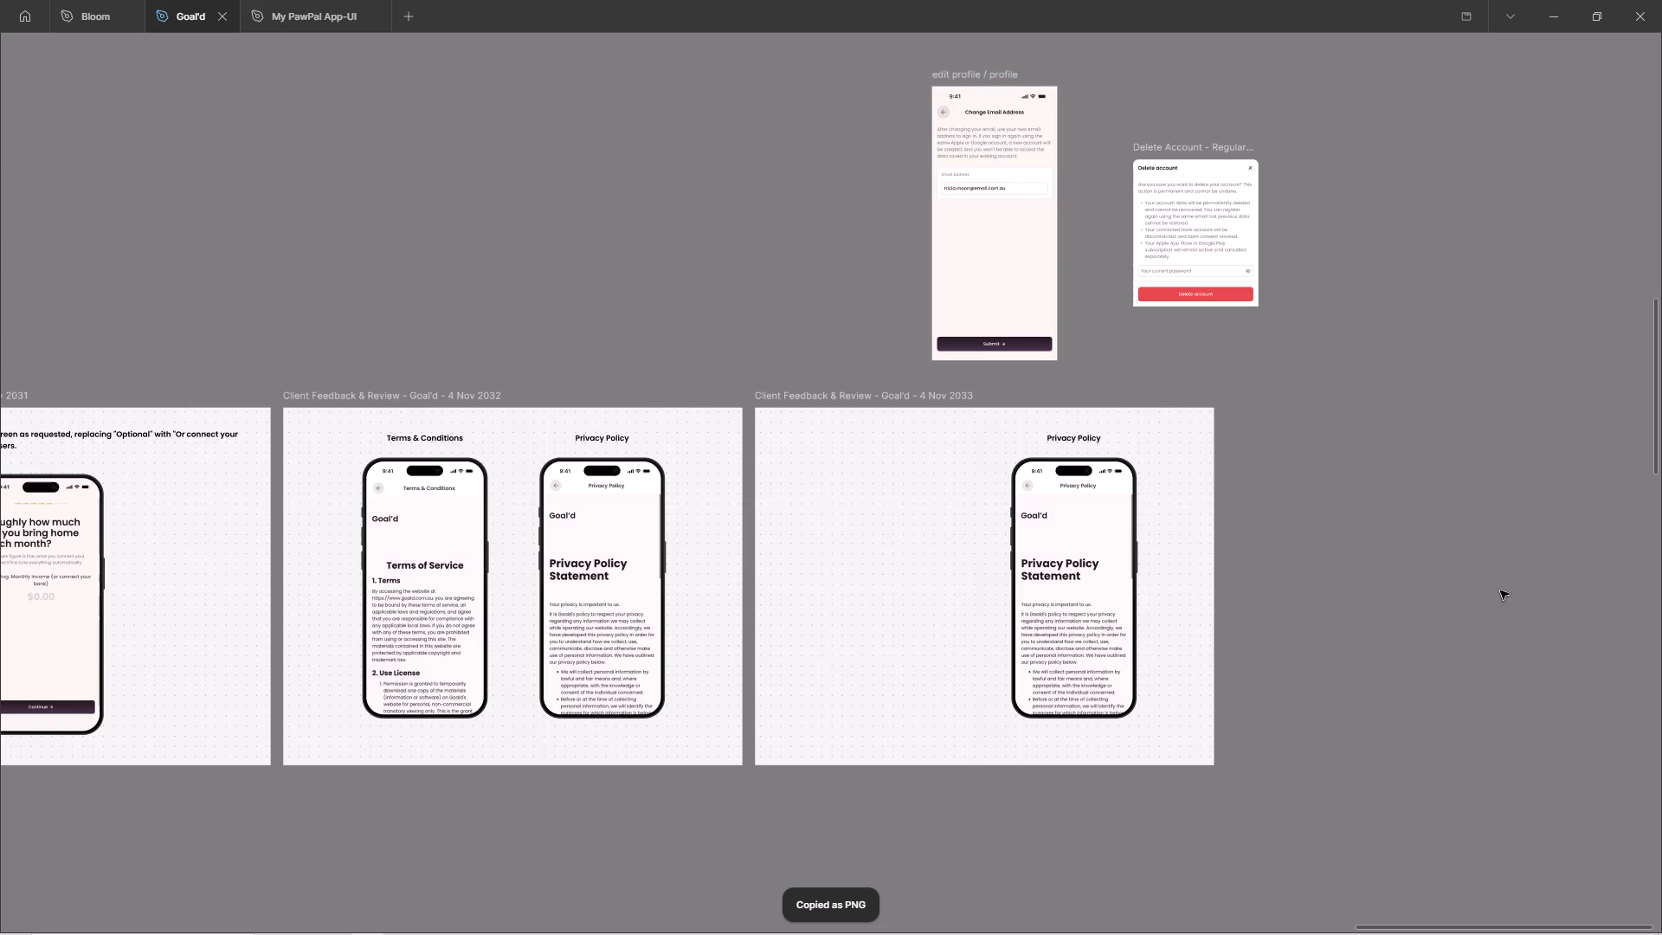
# Place the pasted Change Email Address image on the empty canvas beside the 4 Nov 2033 frame.
pyautogui.keyDown('ctrl'); pyautogui.scroll(-6, 1165, 577); pyautogui.keyUp('ctrl')
pyautogui.moveTo(899, 493); pyautogui.dragTo(948, 474)
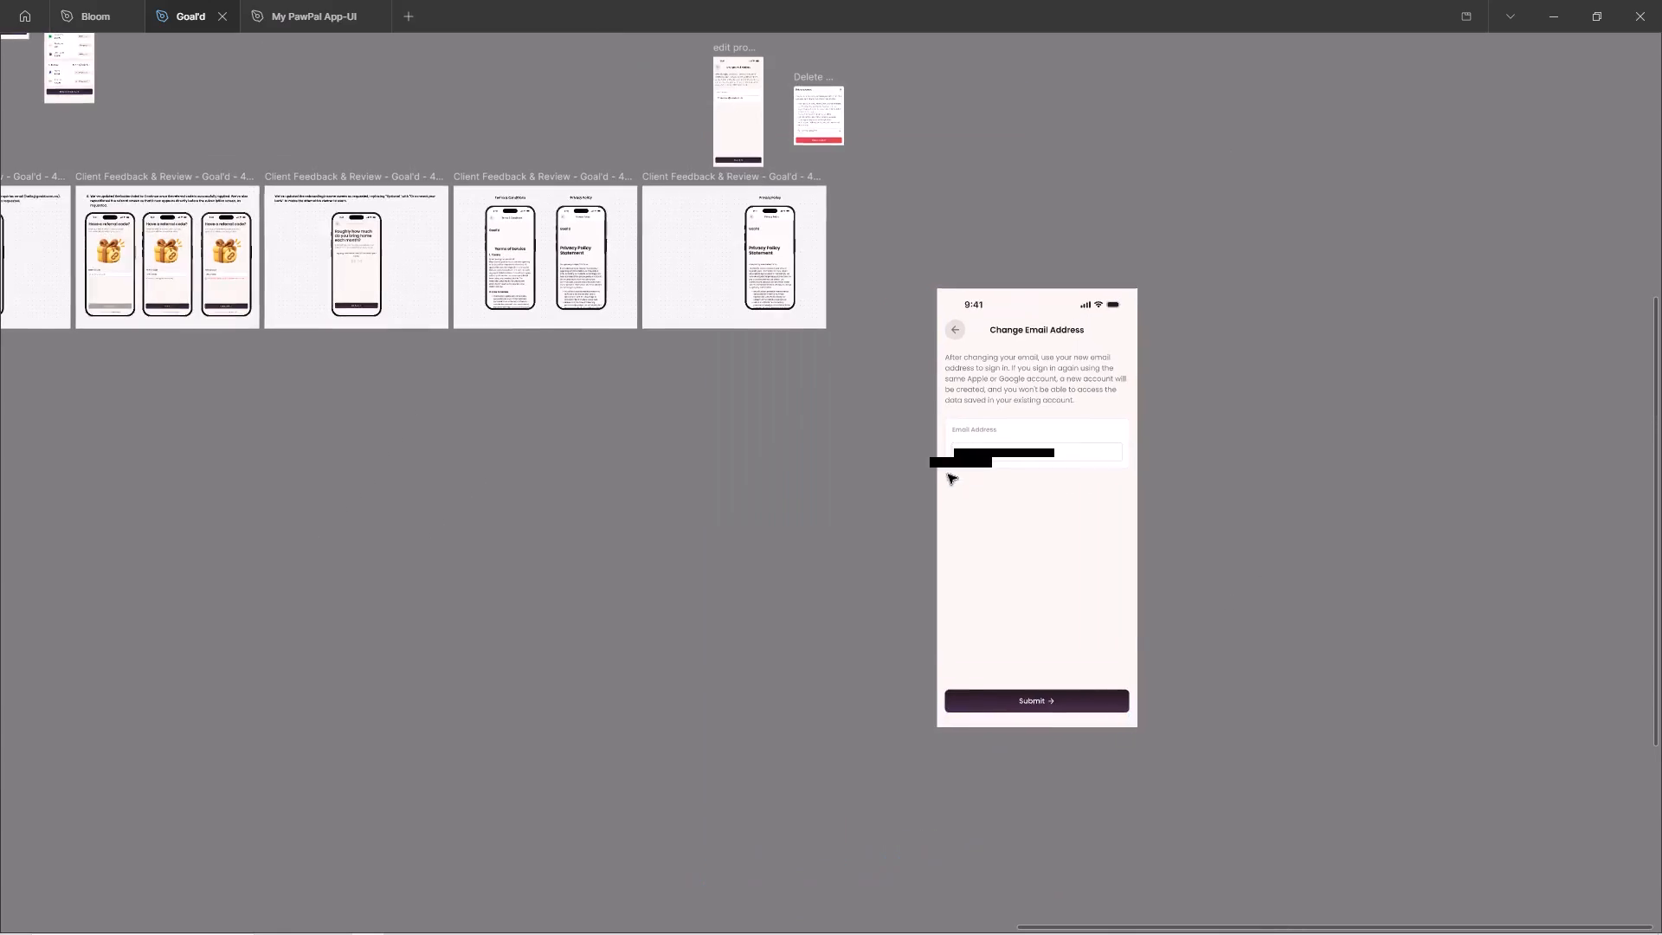
pyautogui.moveTo(948, 474); pyautogui.dragTo(928, 388)
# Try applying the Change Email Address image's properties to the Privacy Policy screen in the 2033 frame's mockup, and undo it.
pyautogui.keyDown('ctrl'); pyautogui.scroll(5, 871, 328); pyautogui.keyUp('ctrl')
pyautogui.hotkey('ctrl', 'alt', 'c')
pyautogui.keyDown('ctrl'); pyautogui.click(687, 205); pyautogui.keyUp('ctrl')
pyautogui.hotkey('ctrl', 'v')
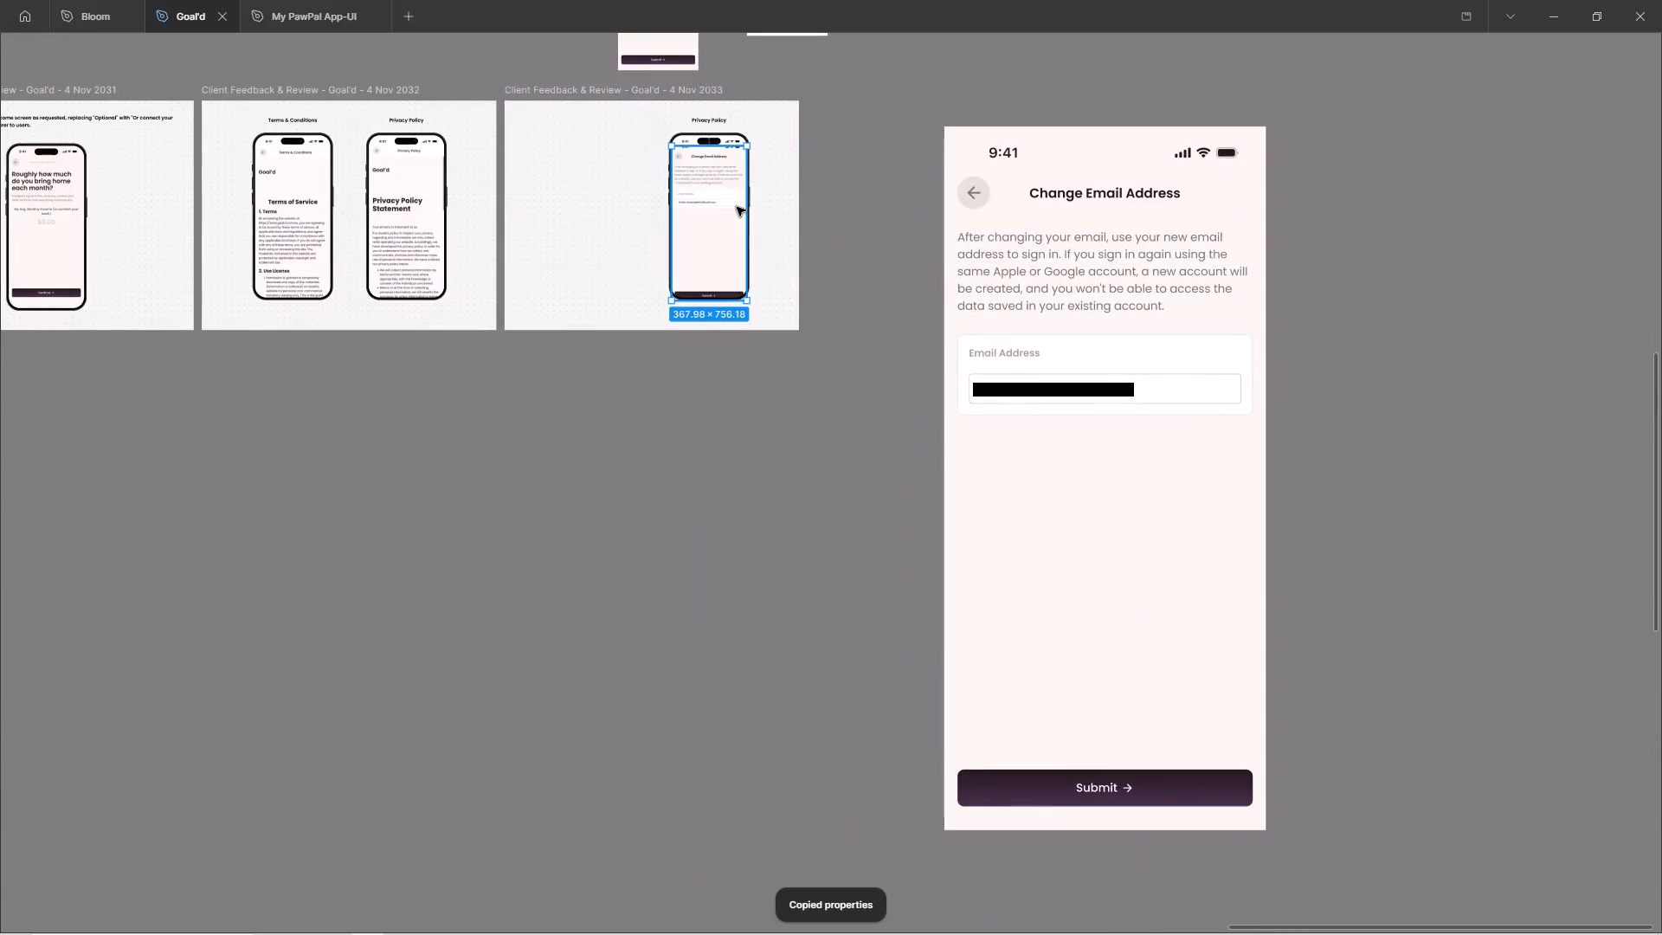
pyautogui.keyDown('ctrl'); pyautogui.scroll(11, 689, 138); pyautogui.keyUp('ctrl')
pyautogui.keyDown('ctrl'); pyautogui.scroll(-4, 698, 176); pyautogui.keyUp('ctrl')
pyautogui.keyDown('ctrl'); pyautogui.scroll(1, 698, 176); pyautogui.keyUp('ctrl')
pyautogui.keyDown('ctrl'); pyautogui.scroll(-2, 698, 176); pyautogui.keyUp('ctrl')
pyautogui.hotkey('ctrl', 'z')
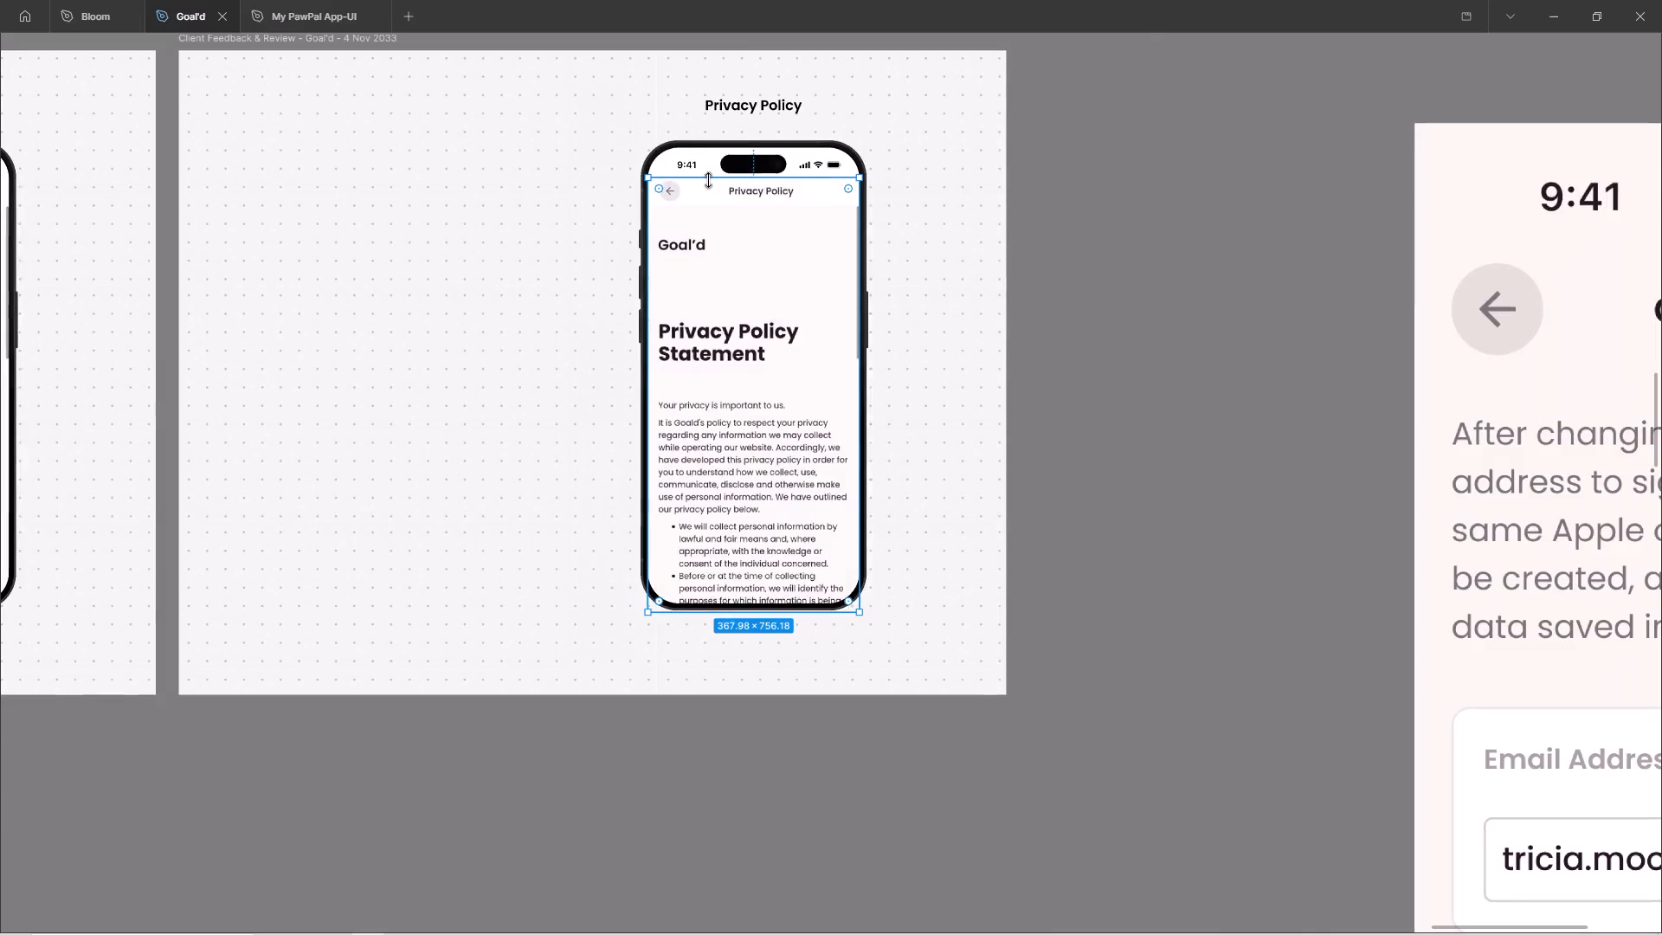
# Delete the separate 9:41 status bar above the Privacy Policy screen in the 2033 frame's phone mockup.
pyautogui.keyDown('ctrl'); pyautogui.click(698, 145); pyautogui.keyUp('ctrl')
pyautogui.press('Delete')
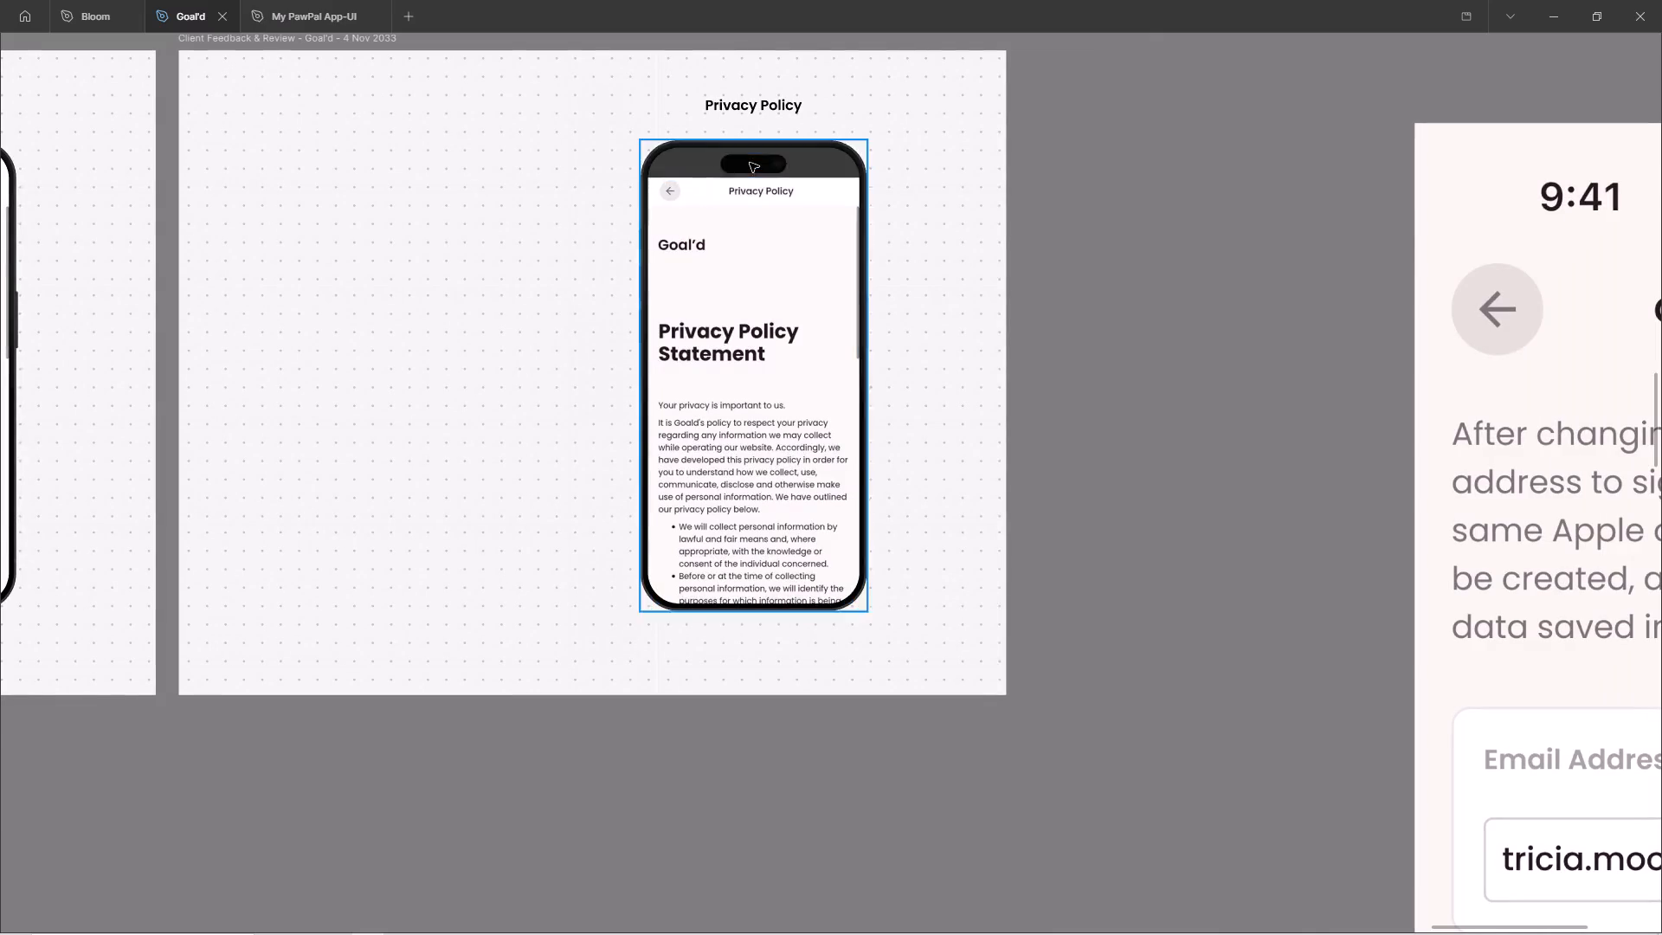
# Extend the Privacy Policy screen upward to fill the 2033 phone mockup, making it about 368 × 818.
pyautogui.keyDown('ctrl'); pyautogui.click(722, 229); pyautogui.keyUp('ctrl')
pyautogui.keyDown('ctrl'); pyautogui.moveTo(736, 176); pyautogui.dragTo(737, 145); pyautogui.keyUp('ctrl')
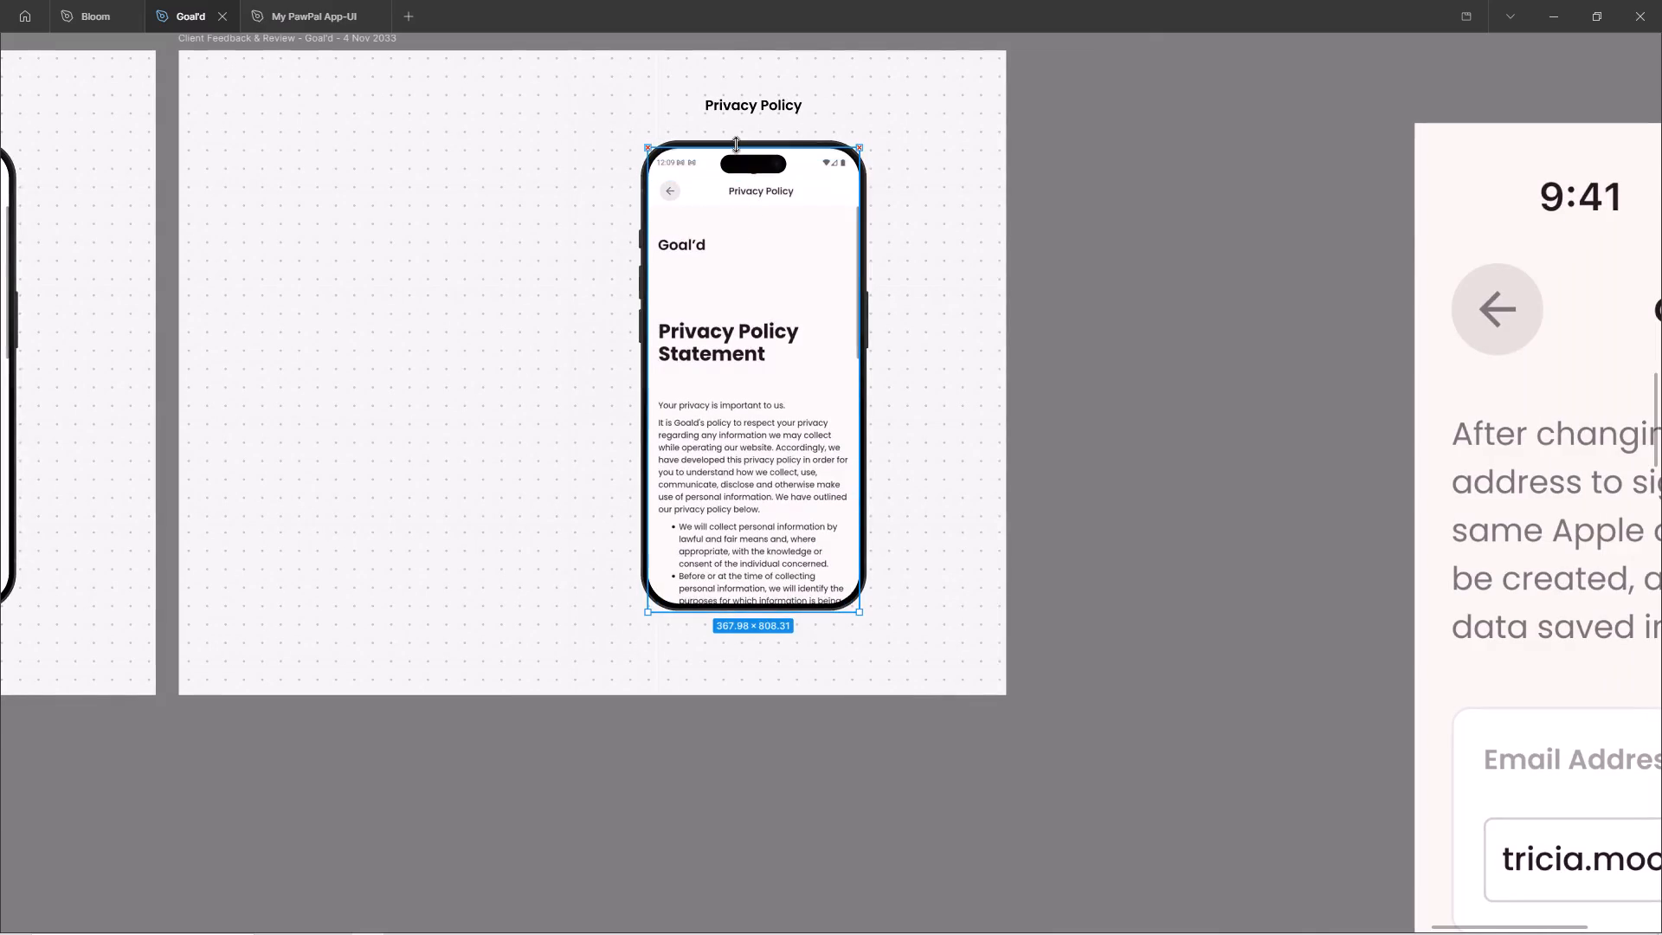
pyautogui.keyDown('ctrl'); pyautogui.moveTo(737, 145); pyautogui.dragTo(739, 142); pyautogui.keyUp('ctrl')
pyautogui.keyDown('ctrl'); pyautogui.scroll(-3, 698, 150); pyautogui.keyUp('ctrl')
pyautogui.keyDown('ctrl'); pyautogui.click(1031, 346); pyautogui.keyUp('ctrl')
pyautogui.keyDown('ctrl'); pyautogui.scroll(-2, 1015, 337); pyautogui.keyUp('ctrl')
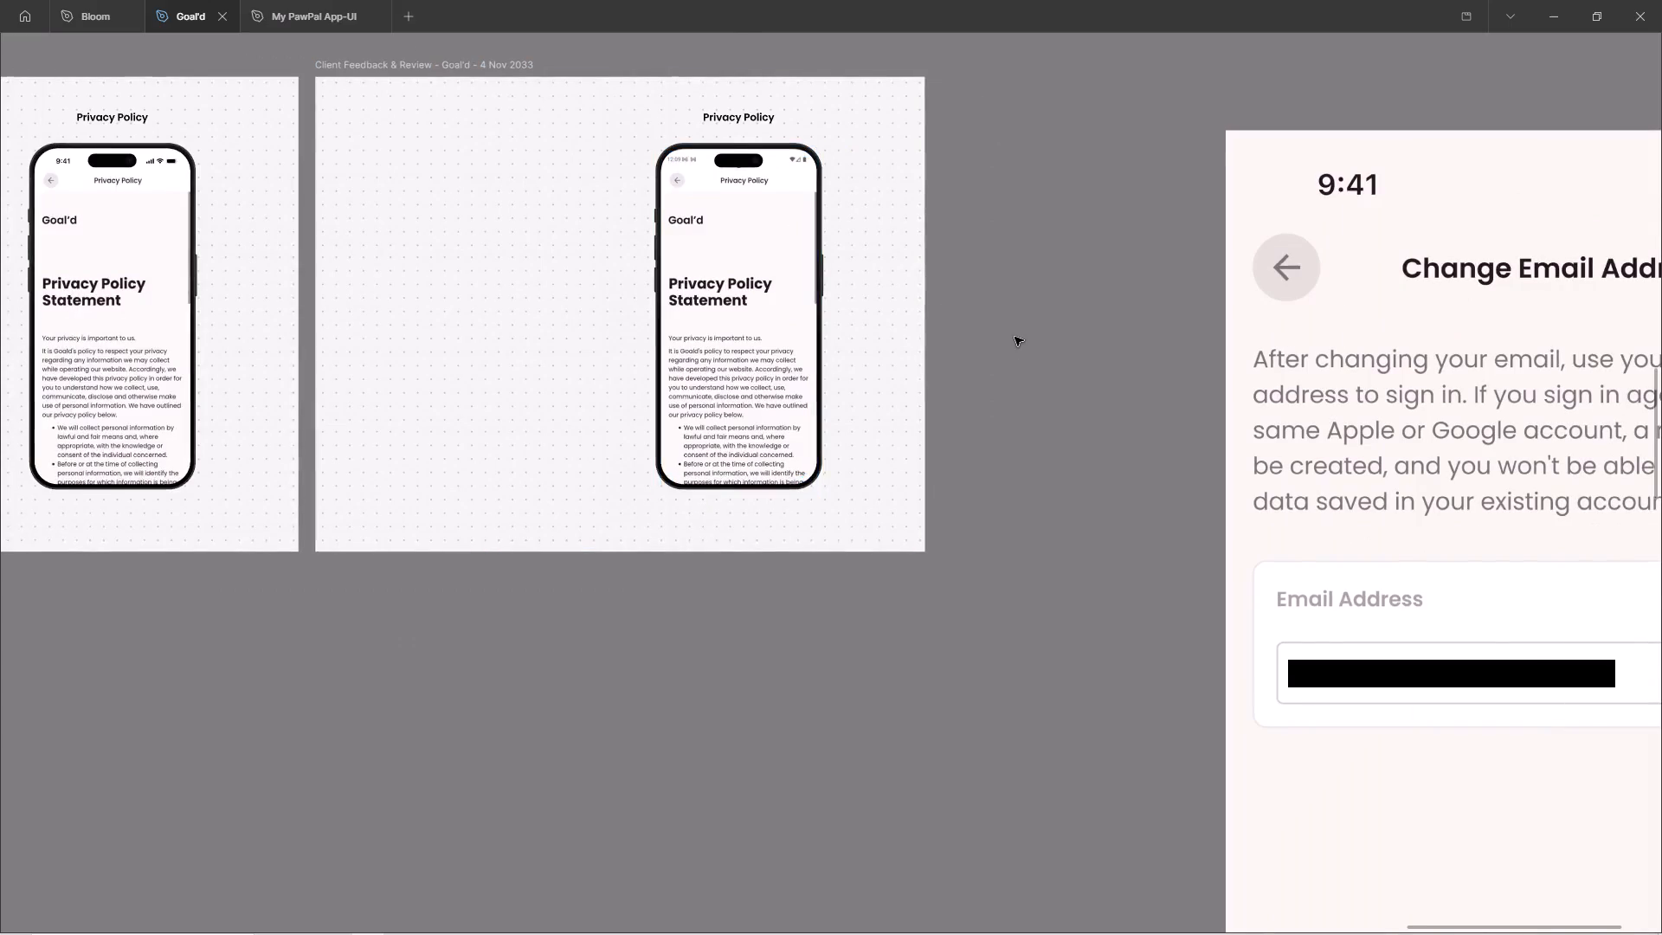
# Copy the Change Email Address image's properties and apply them to the screen inside the 2033 frame's phone mockup.
pyautogui.keyDown('ctrl'); pyautogui.click(1356, 255); pyautogui.keyUp('ctrl')
pyautogui.hotkey('ctrl', 'alt', 'c')
pyautogui.keyDown('ctrl'); pyautogui.click(737, 321); pyautogui.keyUp('ctrl')
pyautogui.hotkey('ctrl', 'v')
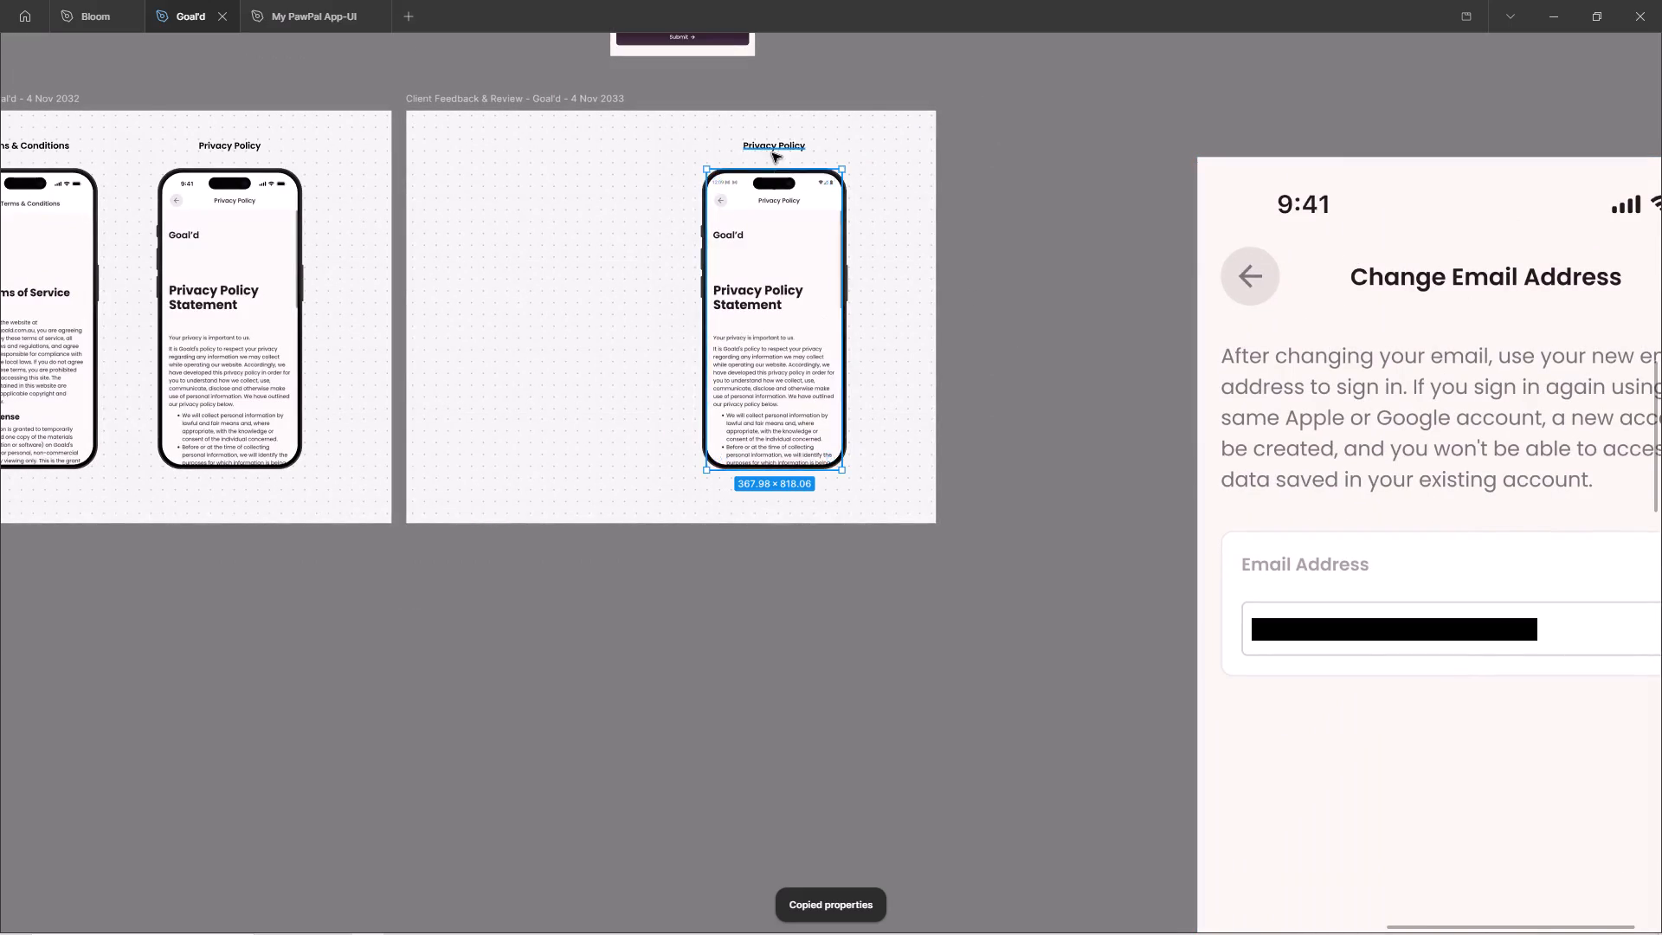
pyautogui.keyDown('ctrl'); pyautogui.scroll(5, 752, 222); pyautogui.keyUp('ctrl')
pyautogui.keyDown('ctrl'); pyautogui.click(1176, 361); pyautogui.keyUp('ctrl')
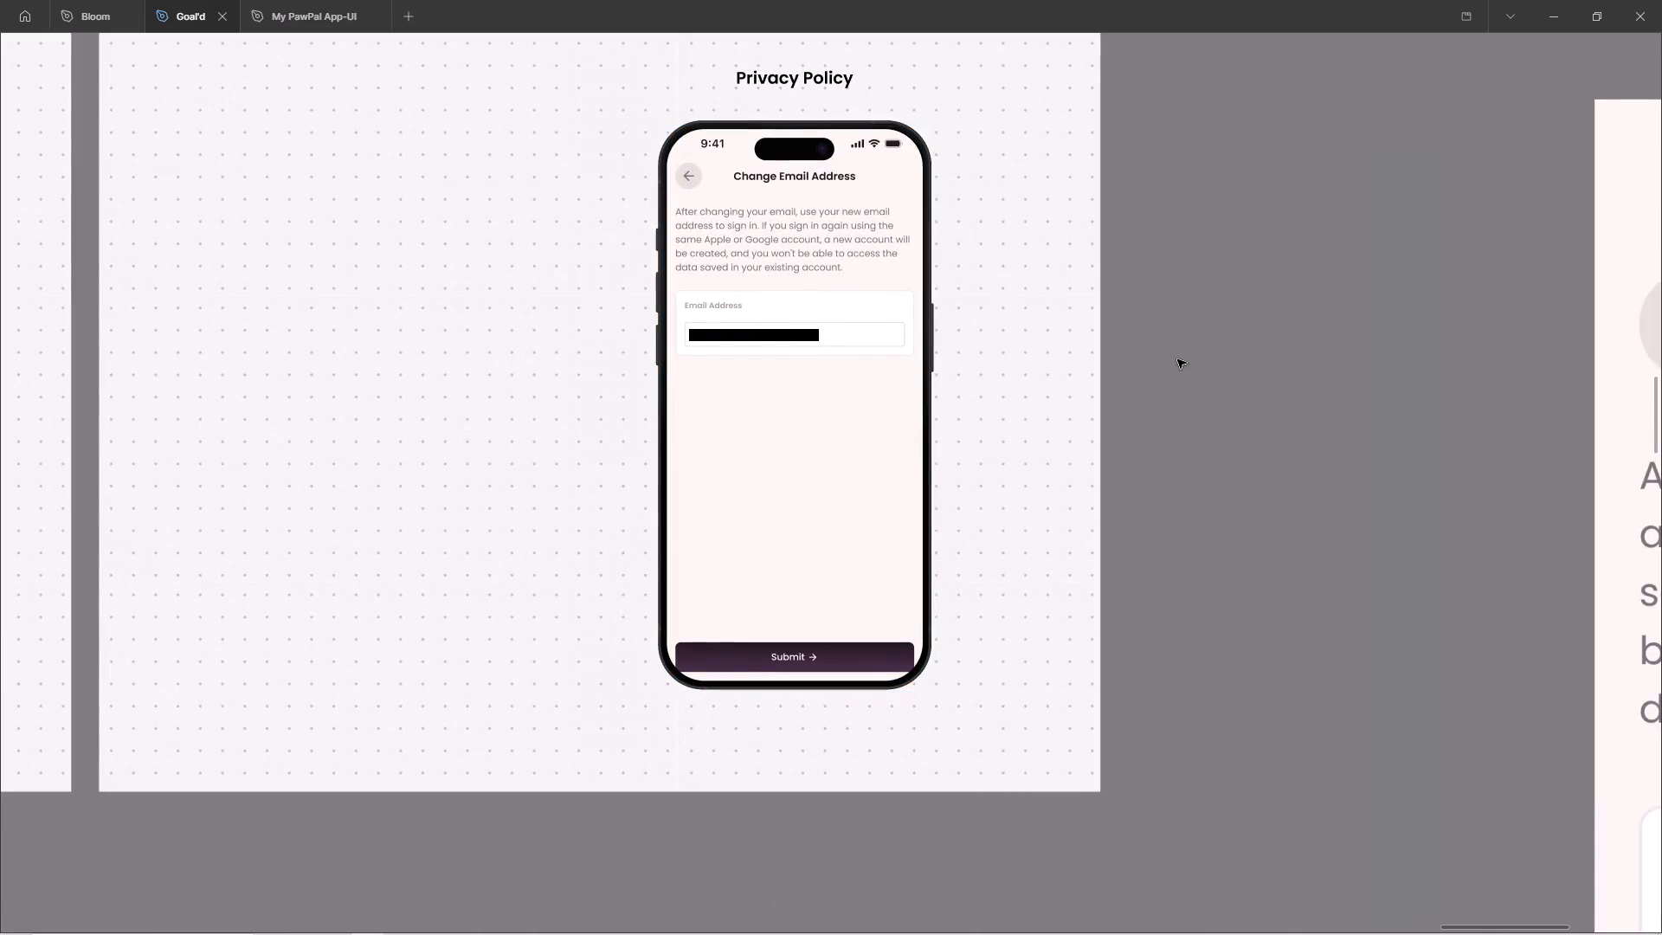
# Delete the loose Change Email Address image from the canvas beside the 2033 frame.
pyautogui.keyDown('ctrl'); pyautogui.scroll(-13, 1191, 381); pyautogui.keyUp('ctrl')
pyautogui.keyDown('ctrl'); pyautogui.click(1361, 519); pyautogui.keyUp('ctrl')
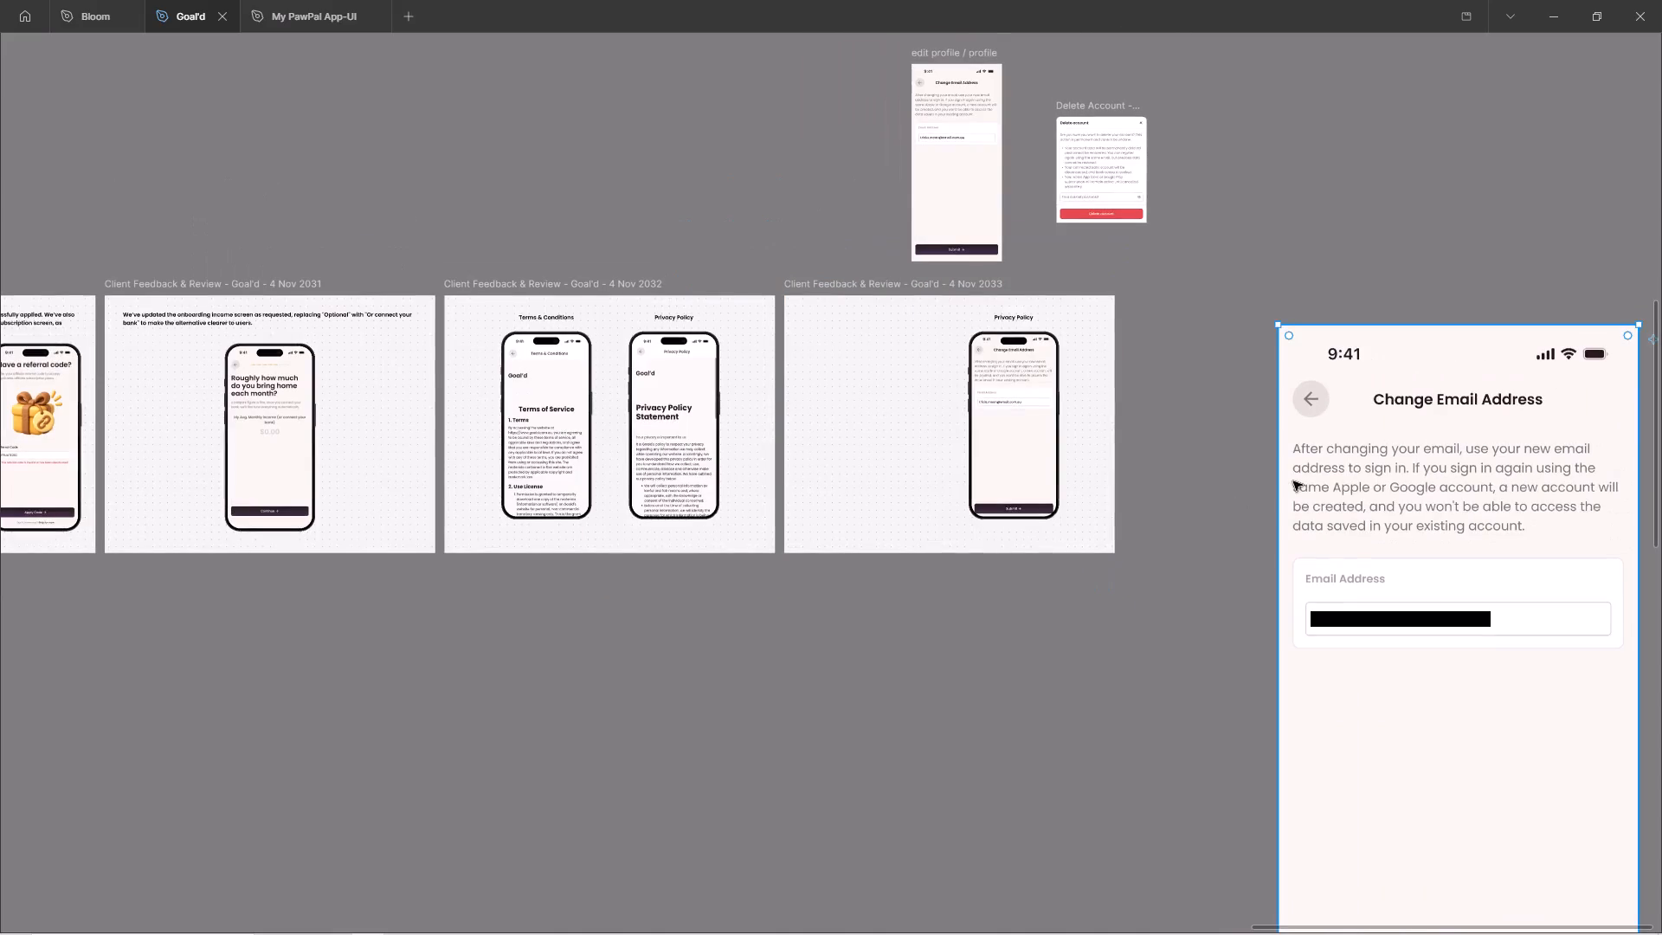
pyautogui.press('Delete')
# Move the Change Email Address phone mockup together with its "Privacy Policy" label toward the middle of the 2033 frame.
pyautogui.keyDown('ctrl'); pyautogui.scroll(4, 878, 269); pyautogui.keyUp('ctrl')
pyautogui.click(1105, 514)
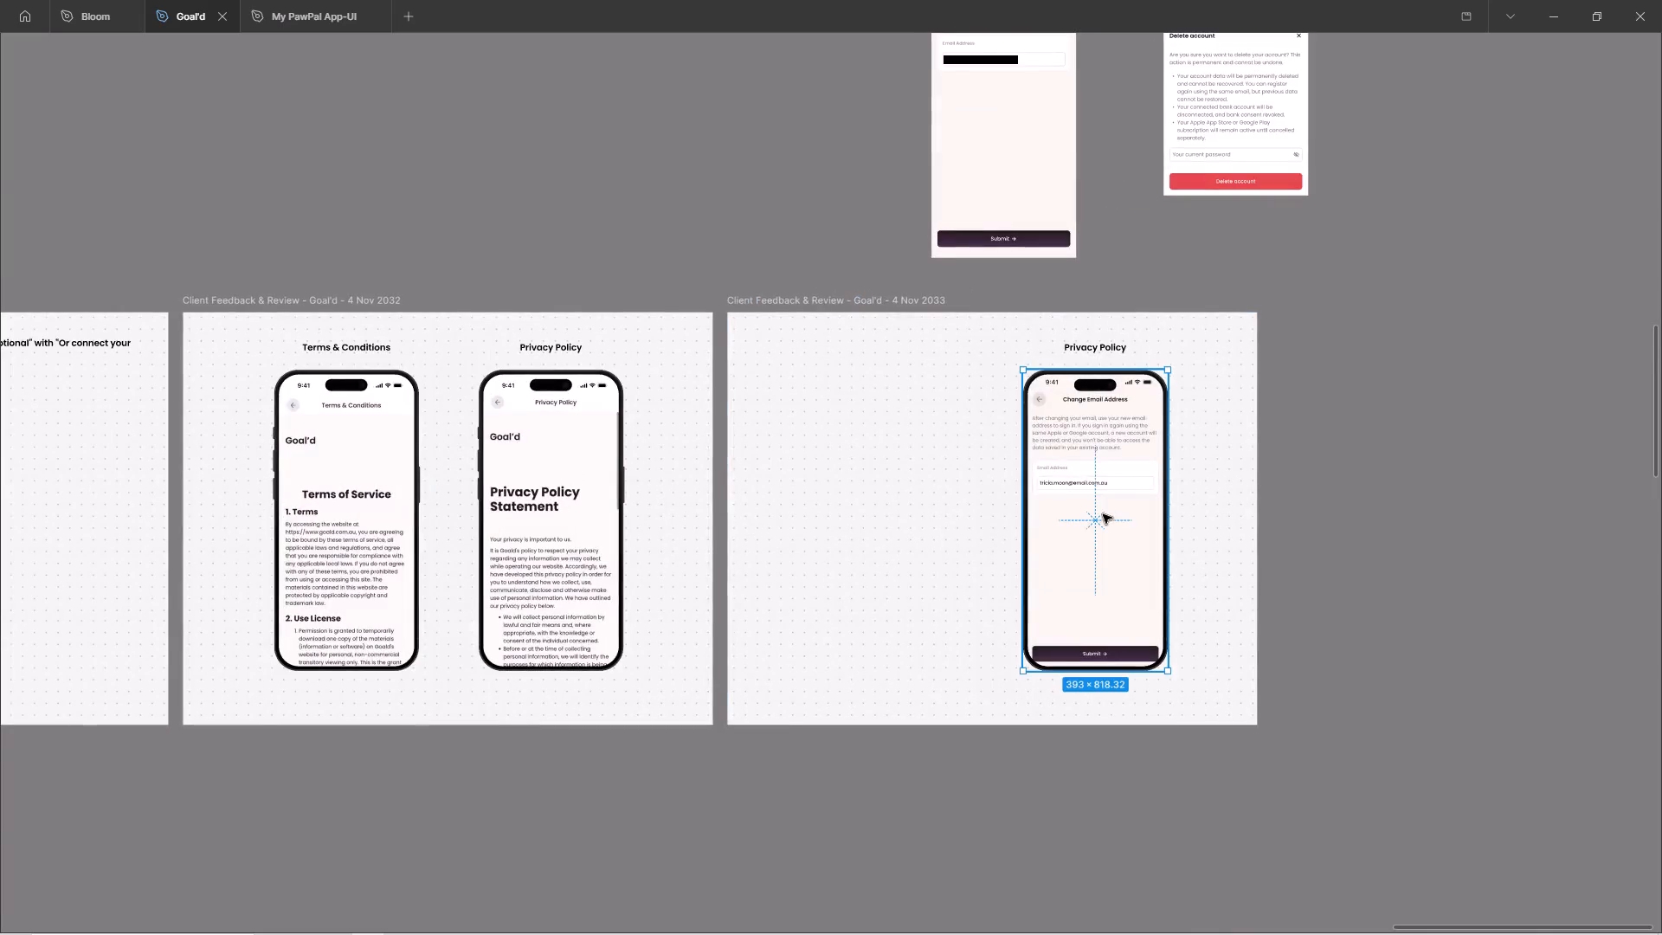
pyautogui.keyDown('ctrl'); pyautogui.scroll(3, 1079, 449); pyautogui.keyUp('ctrl')
pyautogui.keyDown('shift'); pyautogui.click(1099, 312); pyautogui.keyUp('shift')
pyautogui.keyDown('shift'); pyautogui.moveTo(1091, 389); pyautogui.dragTo(934, 384); pyautogui.keyUp('shift')
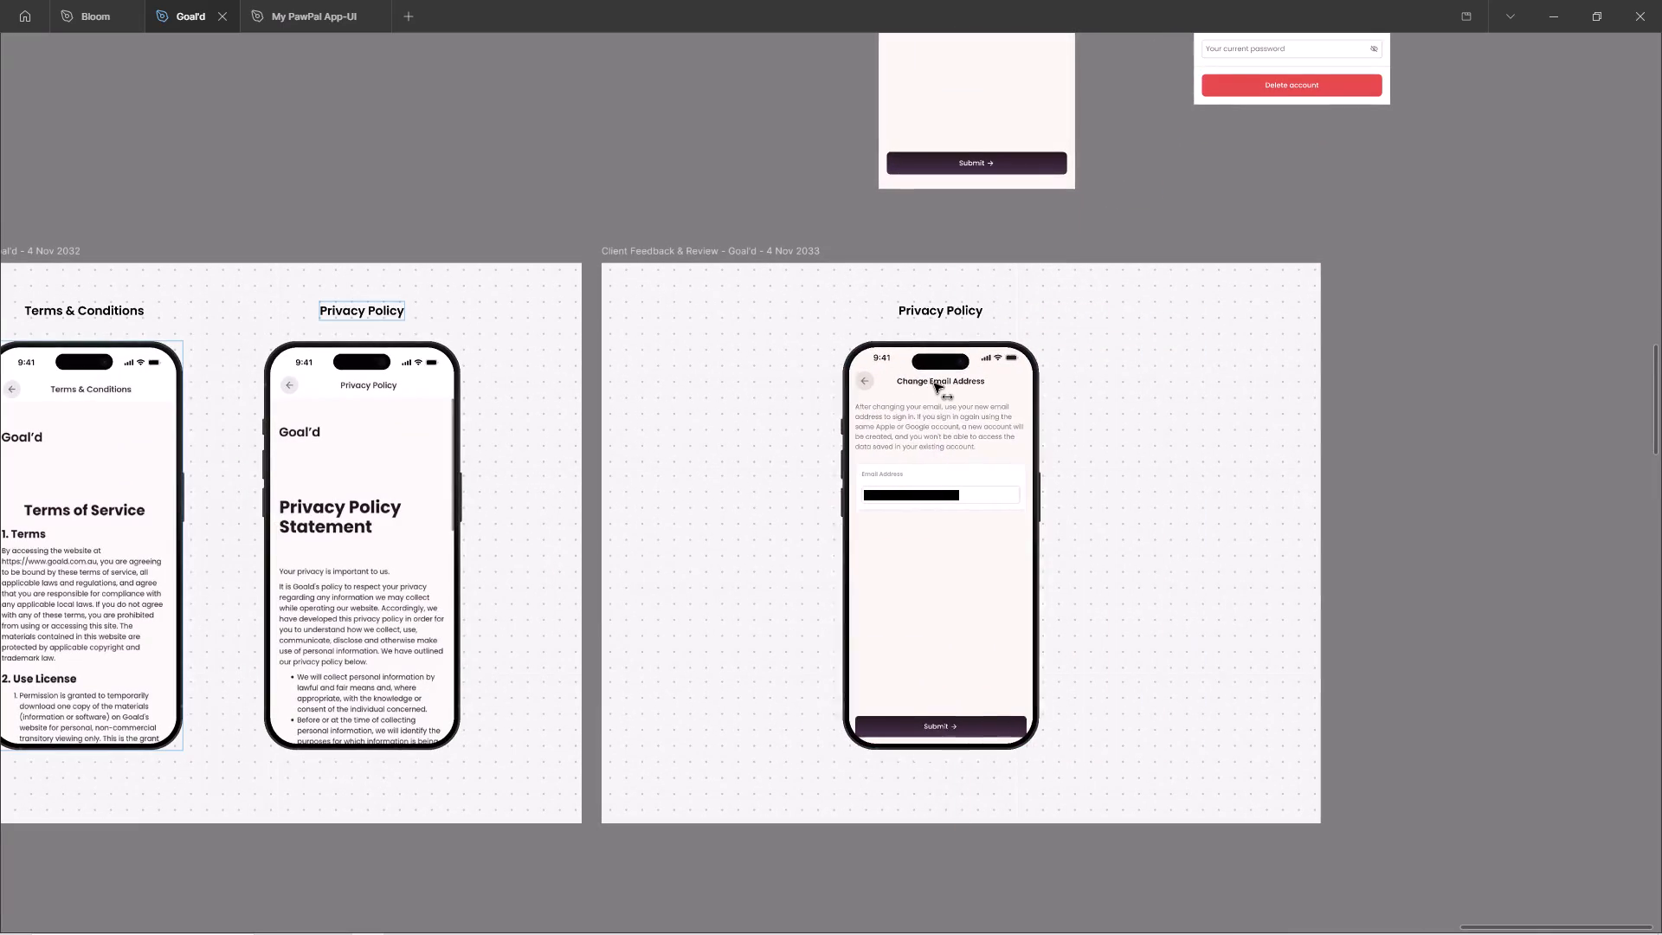
pyautogui.keyDown('shift'); pyautogui.moveTo(934, 384); pyautogui.dragTo(936, 384); pyautogui.keyUp('shift')
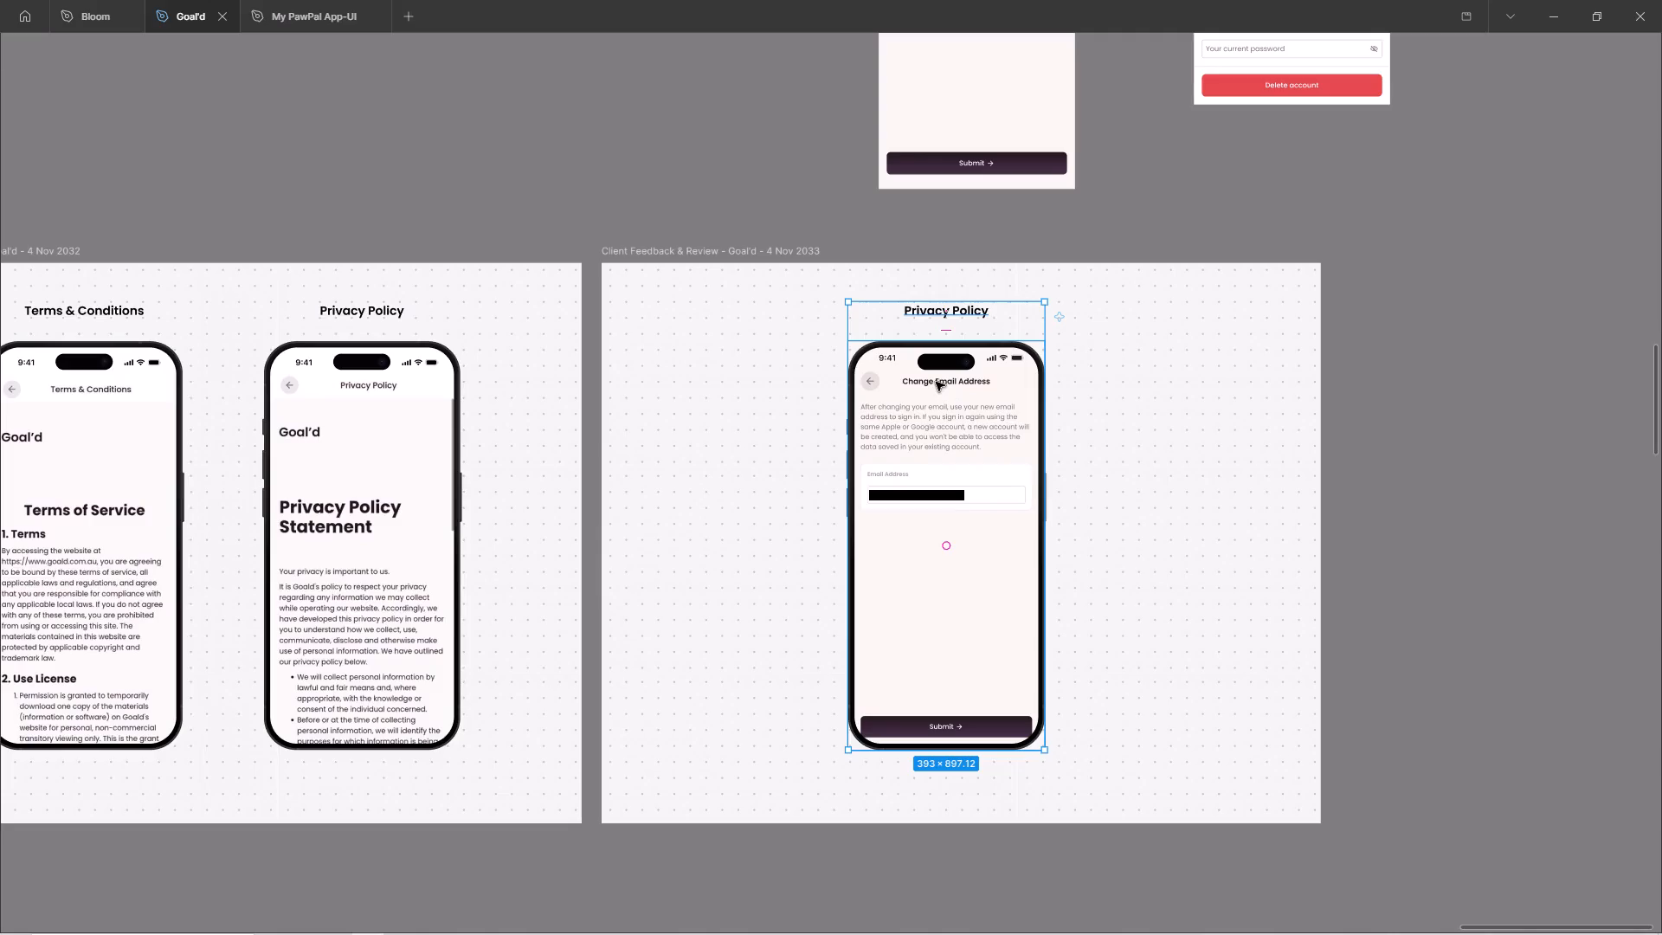
pyautogui.click(1442, 410)
pyautogui.keyDown('ctrl'); pyautogui.scroll(4, 996, 339); pyautogui.keyUp('ctrl')
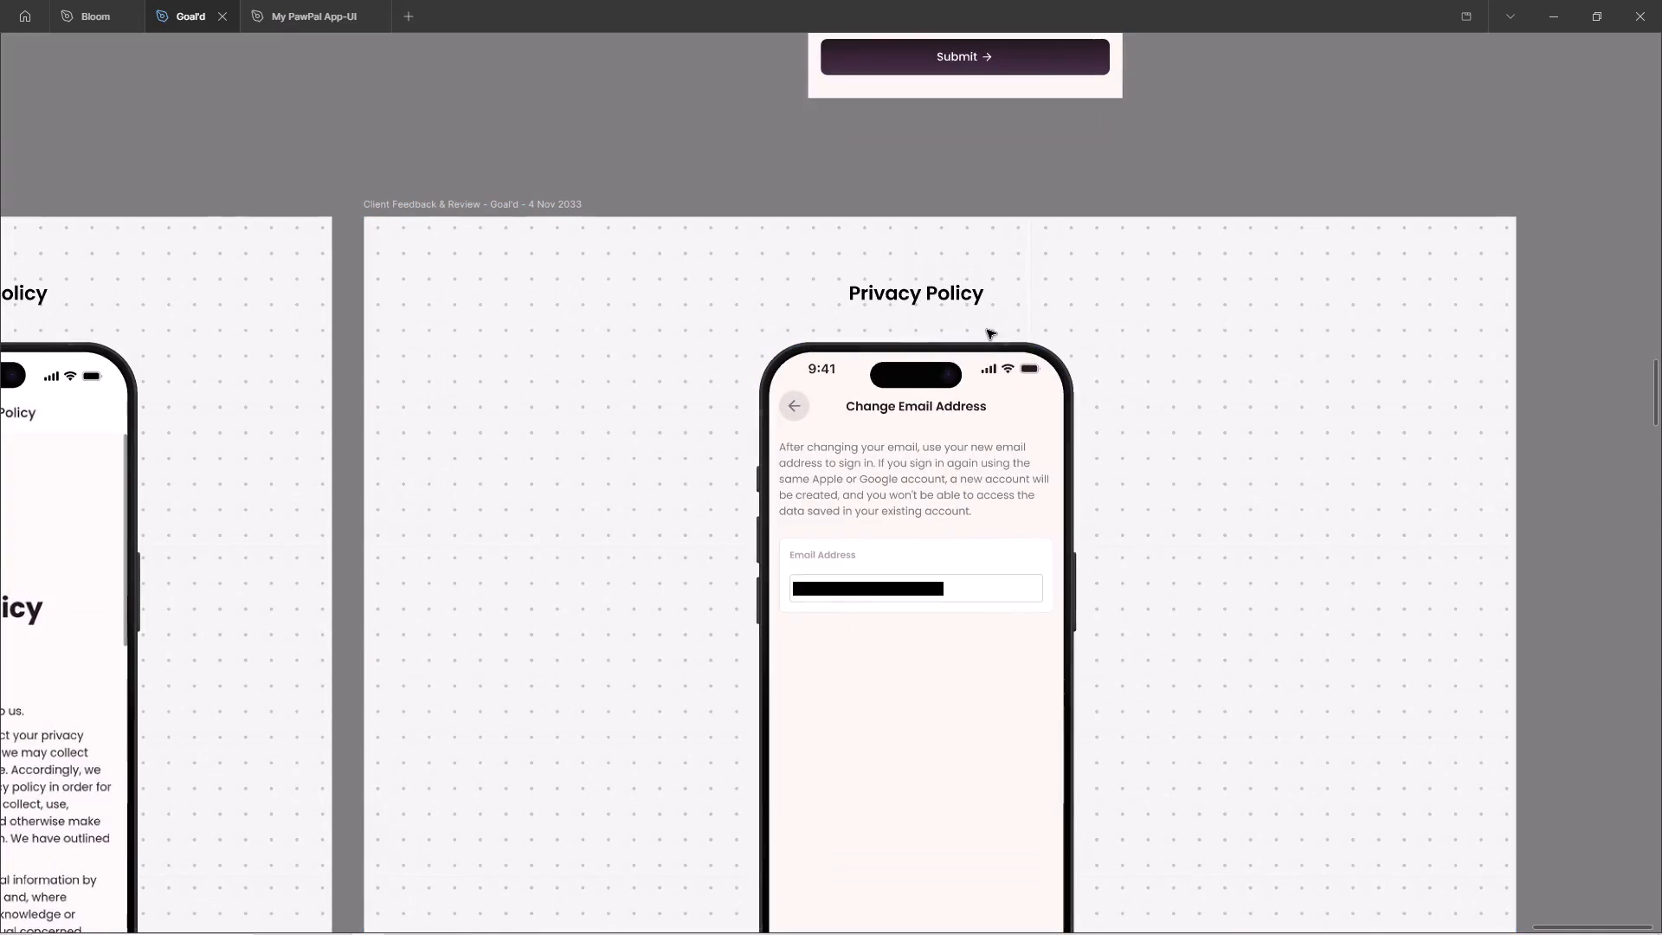
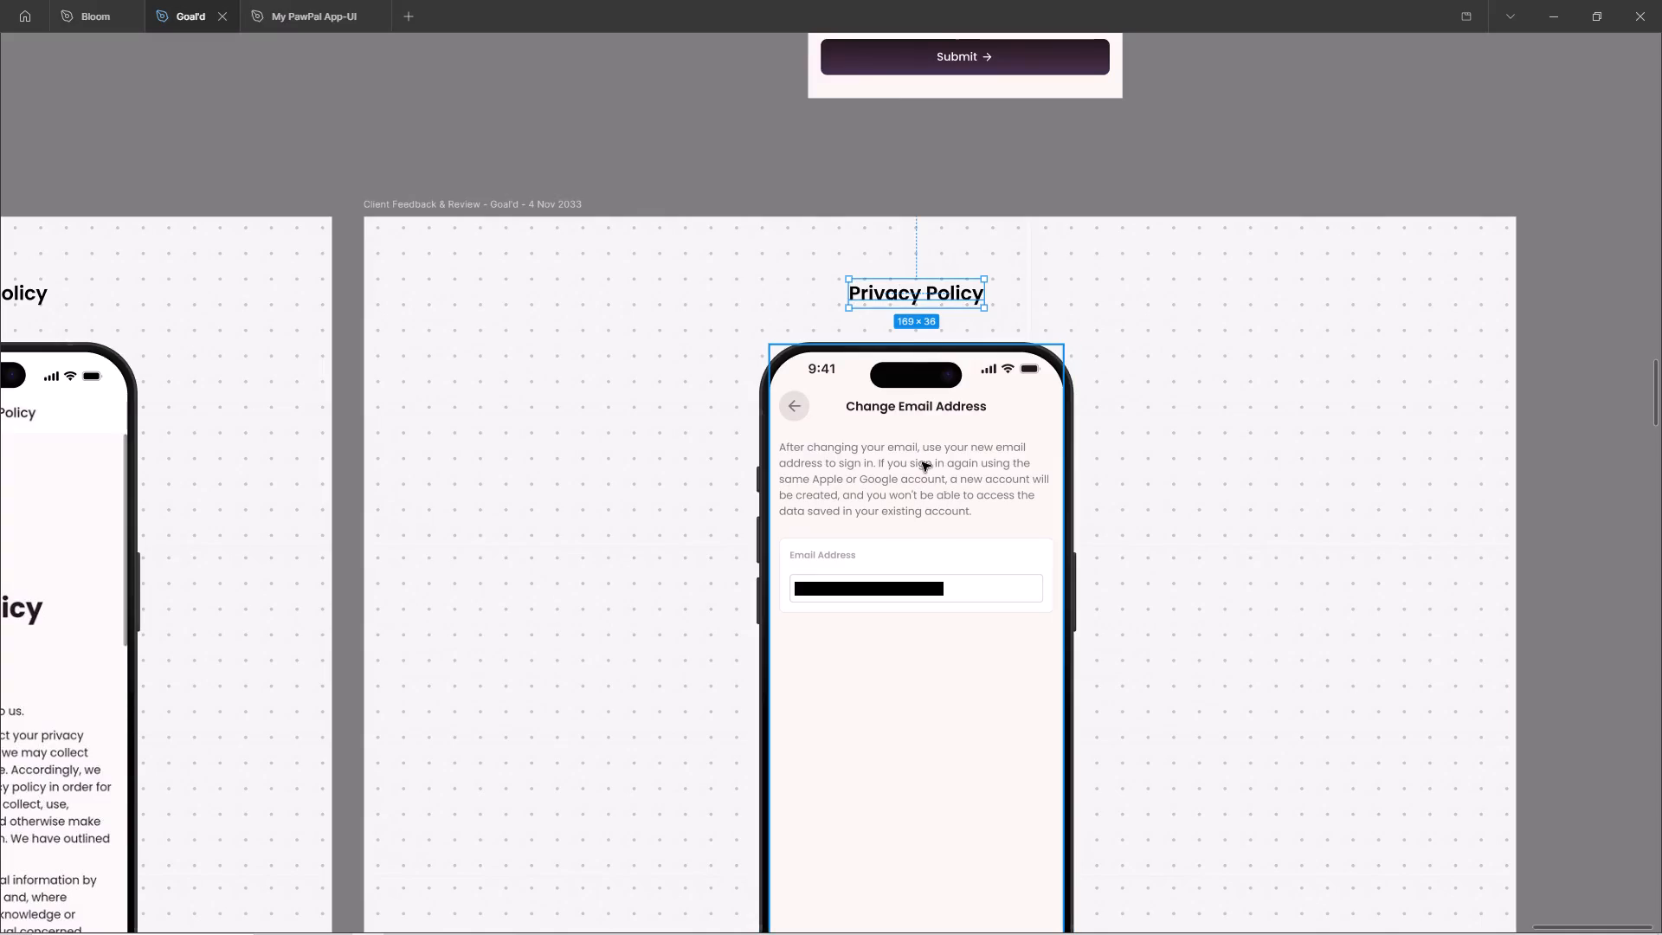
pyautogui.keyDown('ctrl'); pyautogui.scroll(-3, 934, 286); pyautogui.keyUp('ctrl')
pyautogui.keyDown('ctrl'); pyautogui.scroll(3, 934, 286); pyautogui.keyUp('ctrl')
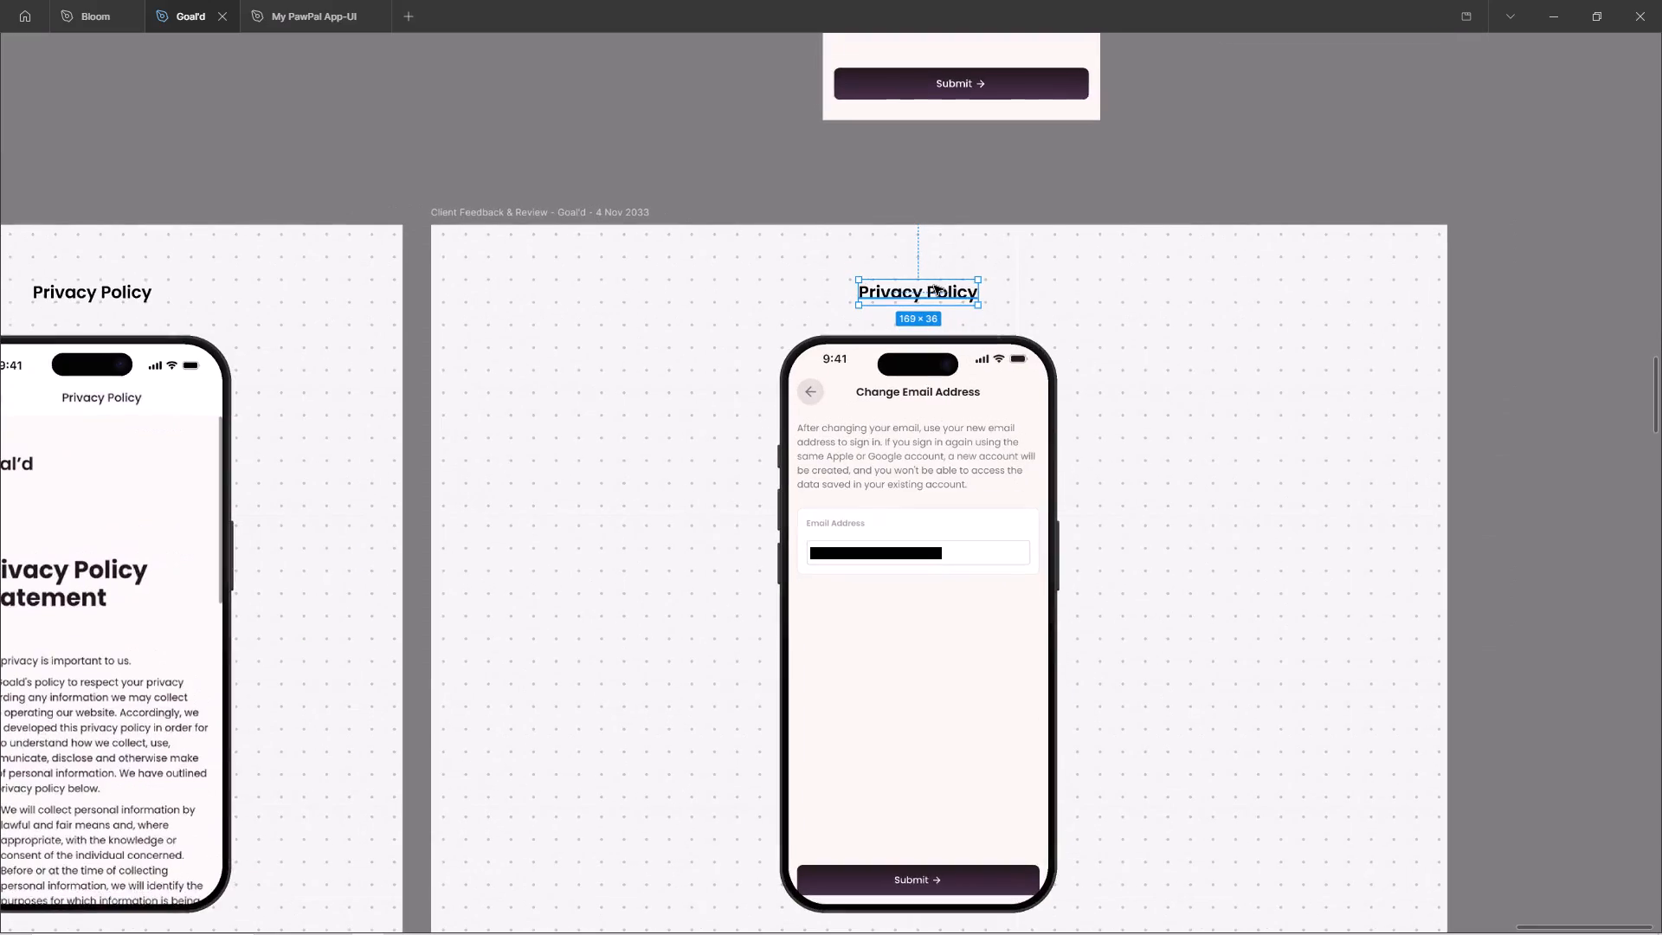
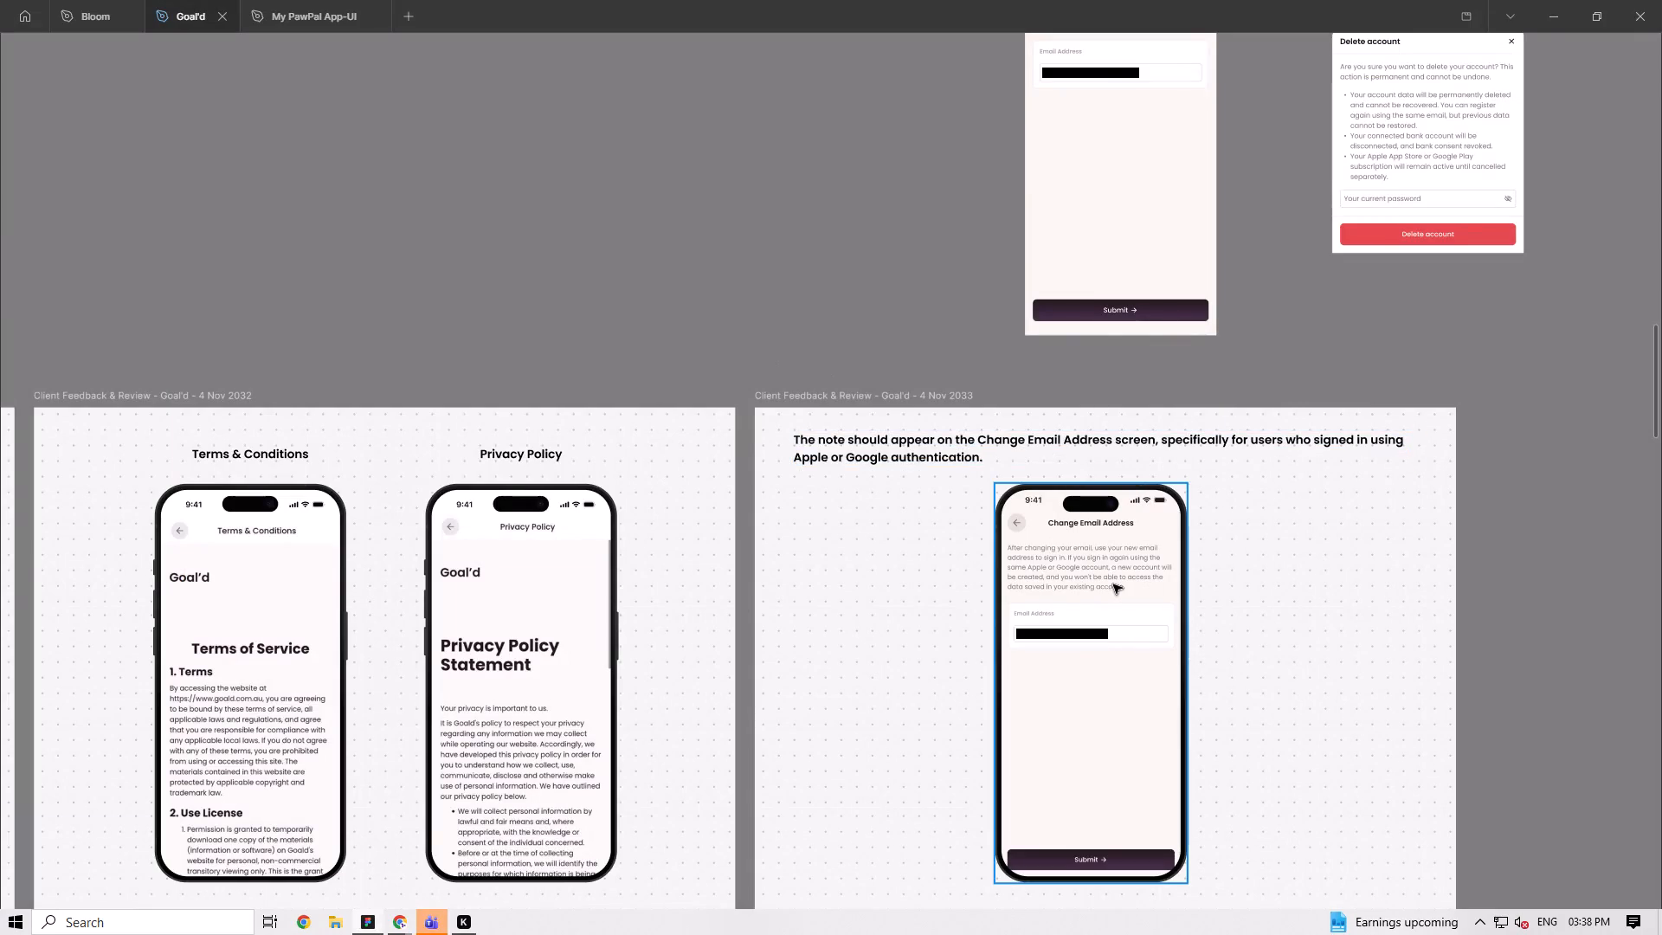
pyautogui.click(827, 389)
pyautogui.keyDown('ctrl'); pyautogui.scroll(-3, 827, 386); pyautogui.keyUp('ctrl')
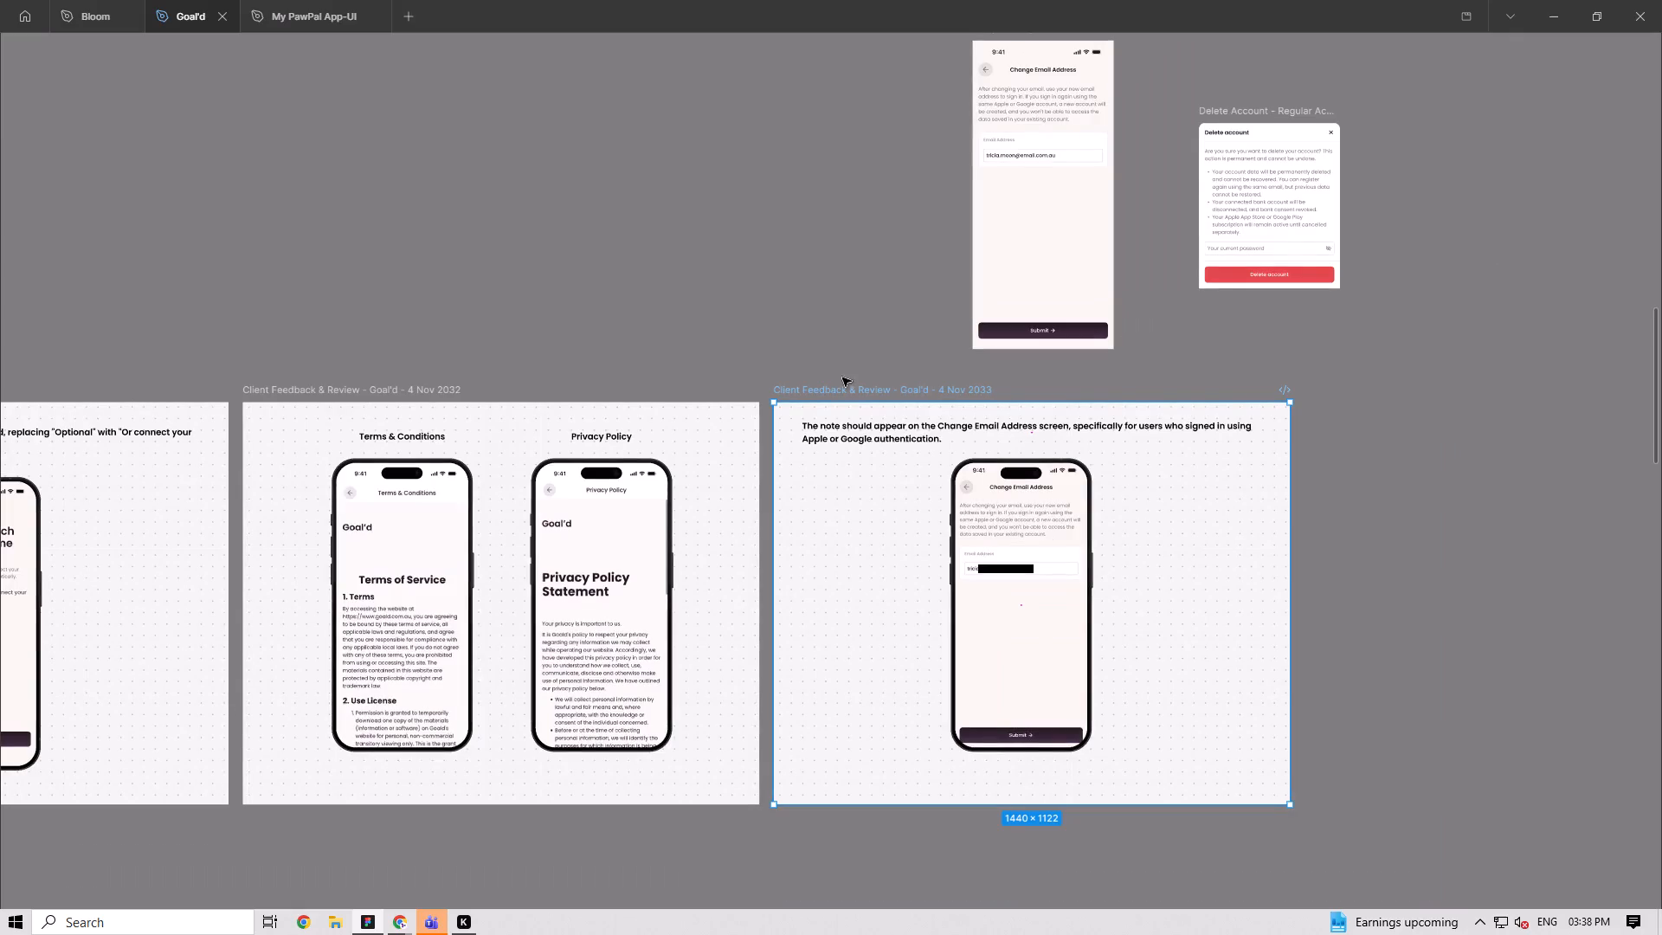
pyautogui.click(1044, 546)
pyautogui.hotkey('ctrl', 'shift', 'c')
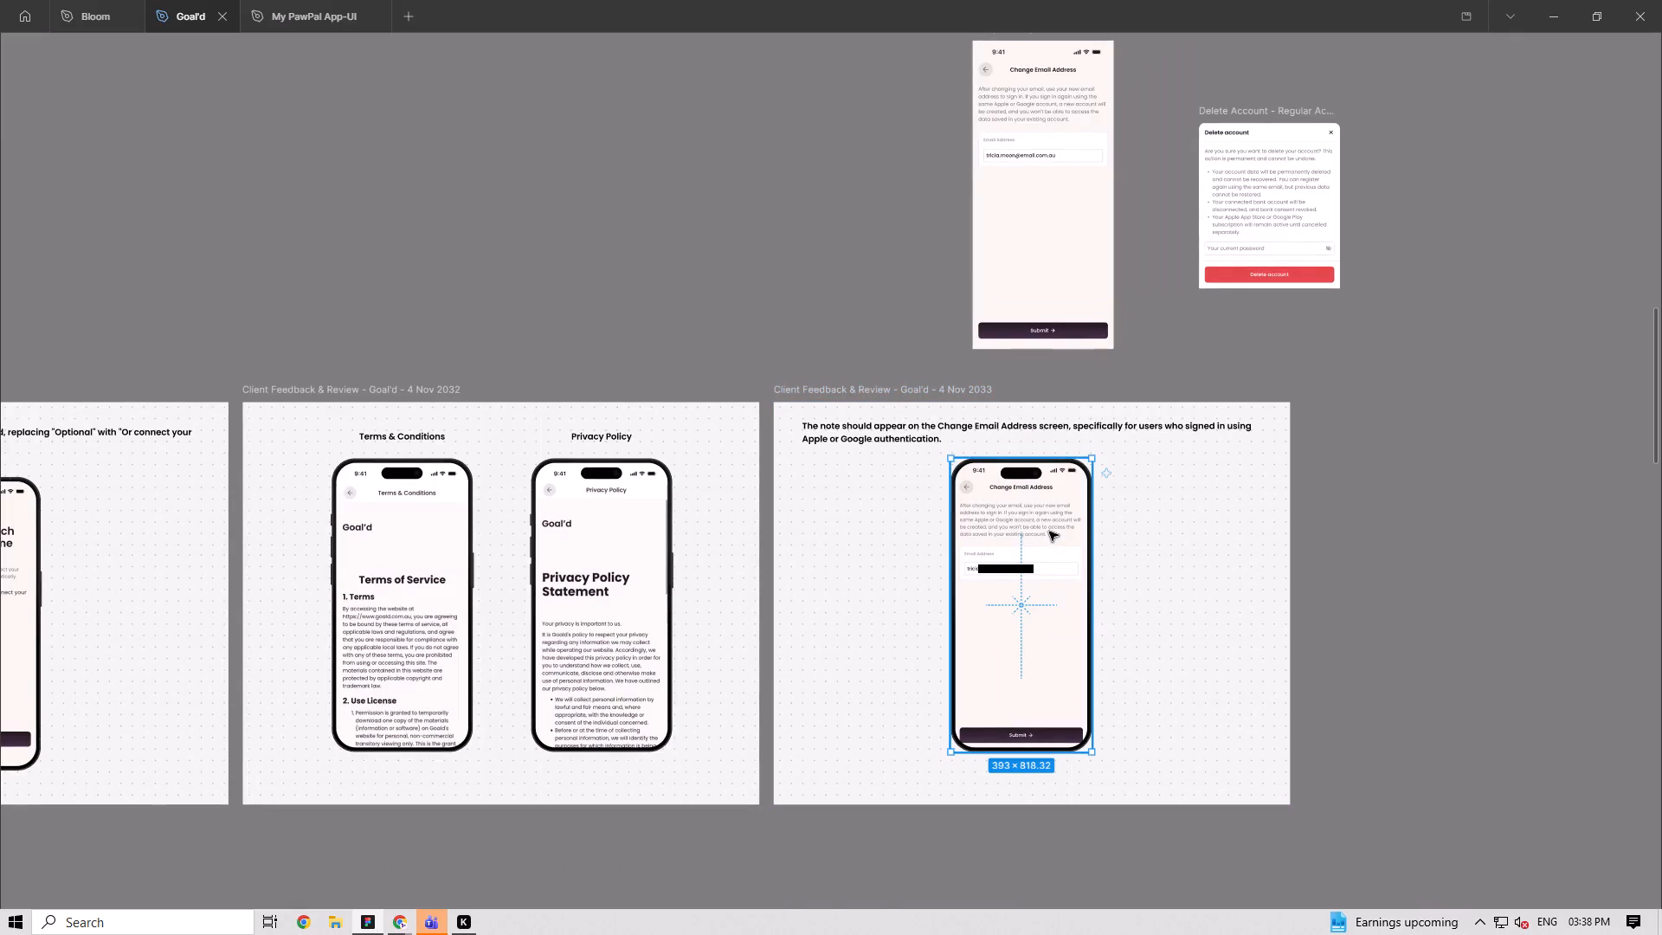
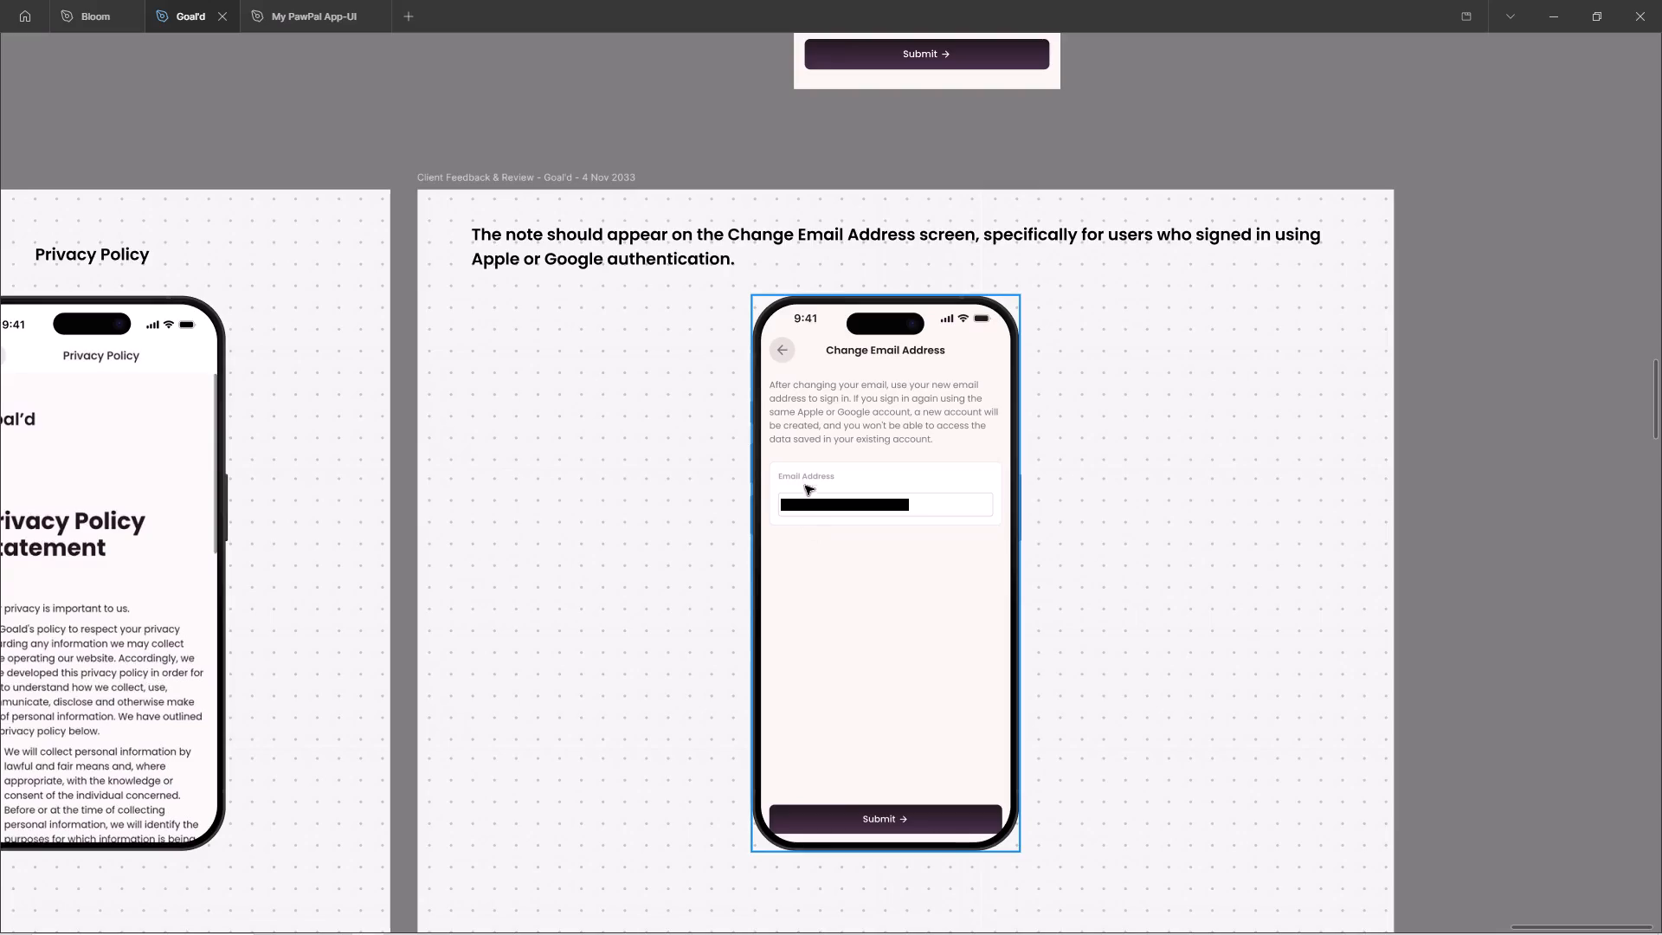
pyautogui.keyDown('ctrl'); pyautogui.scroll(-3, 699, 376); pyautogui.keyUp('ctrl')
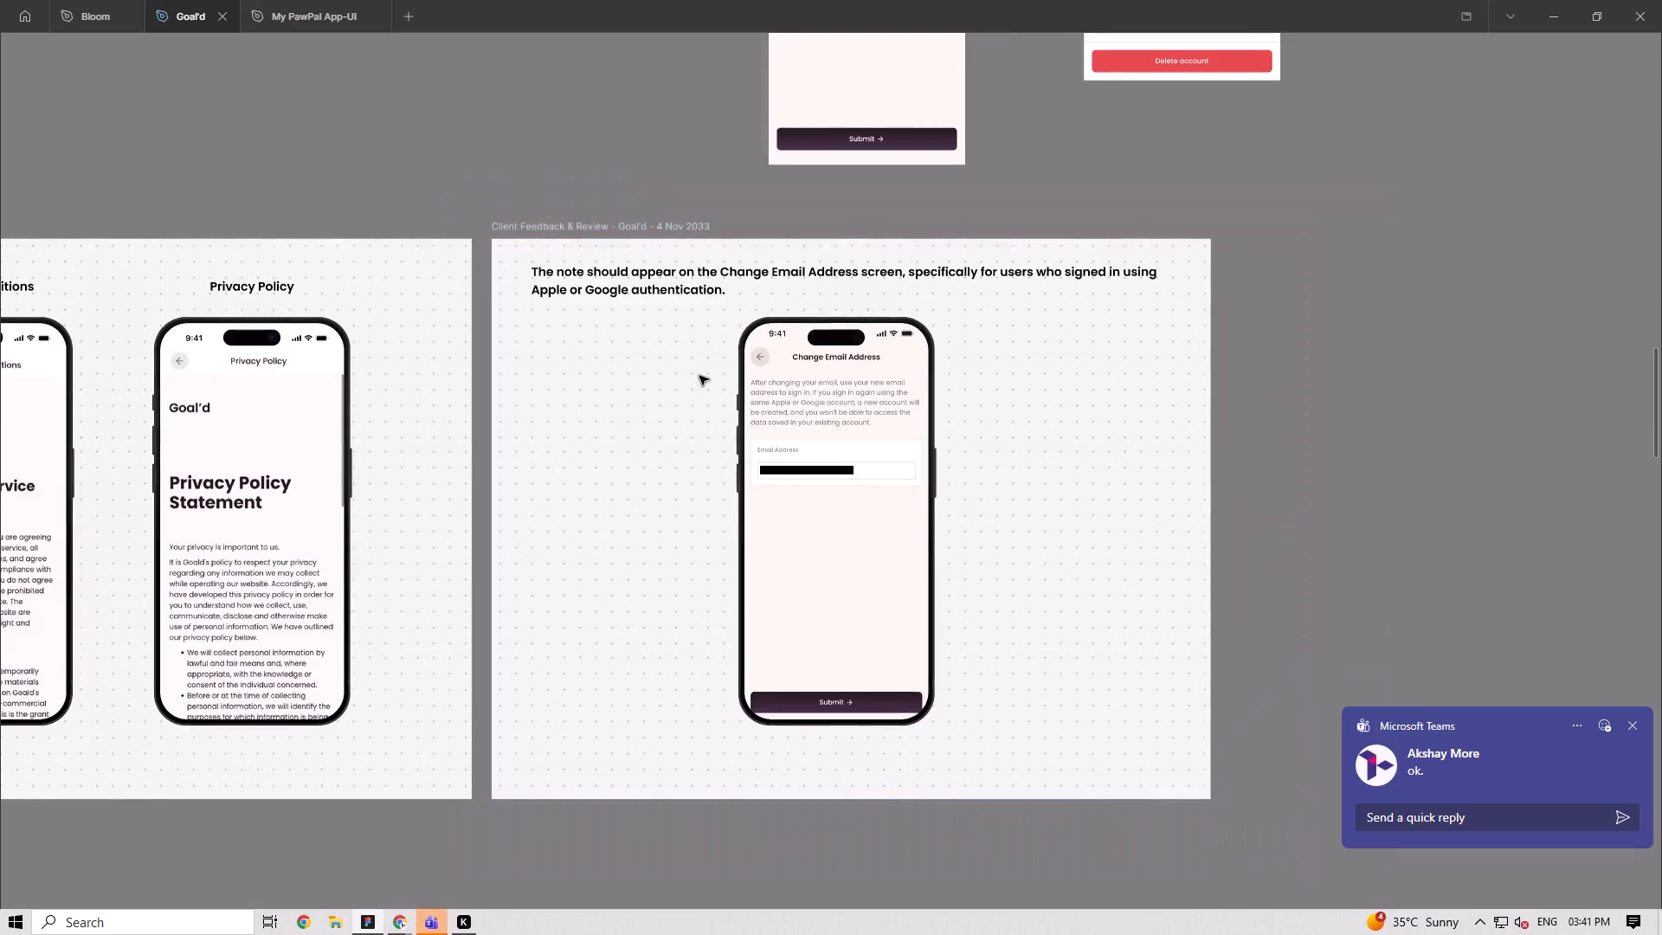
pyautogui.click(1181, 465)
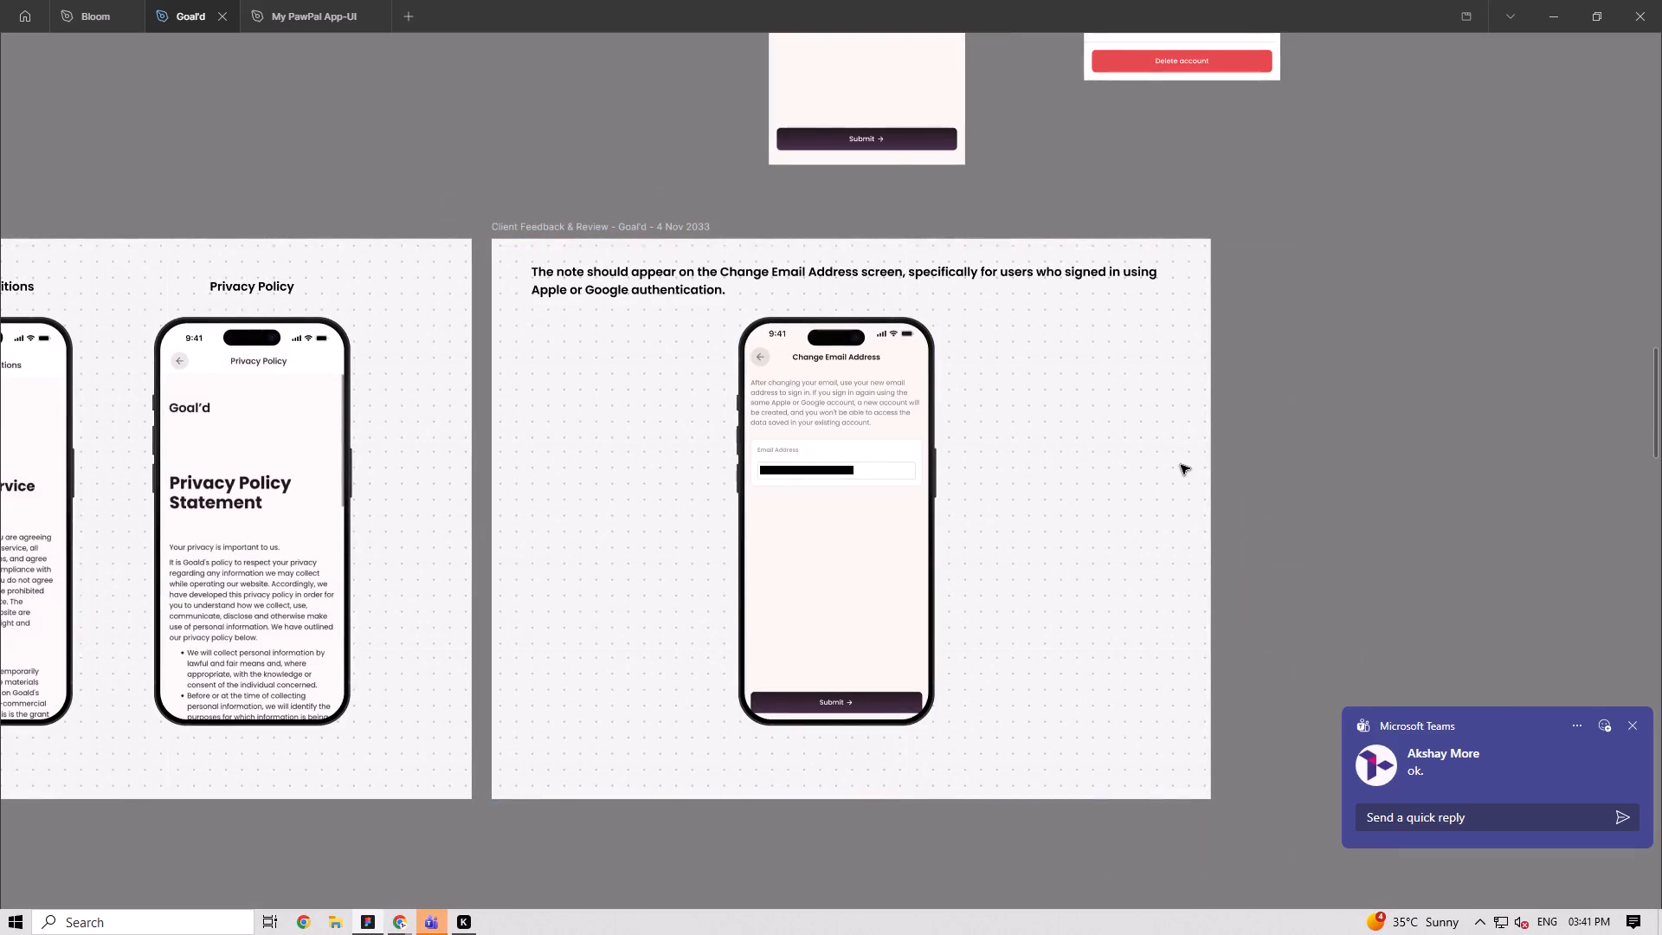
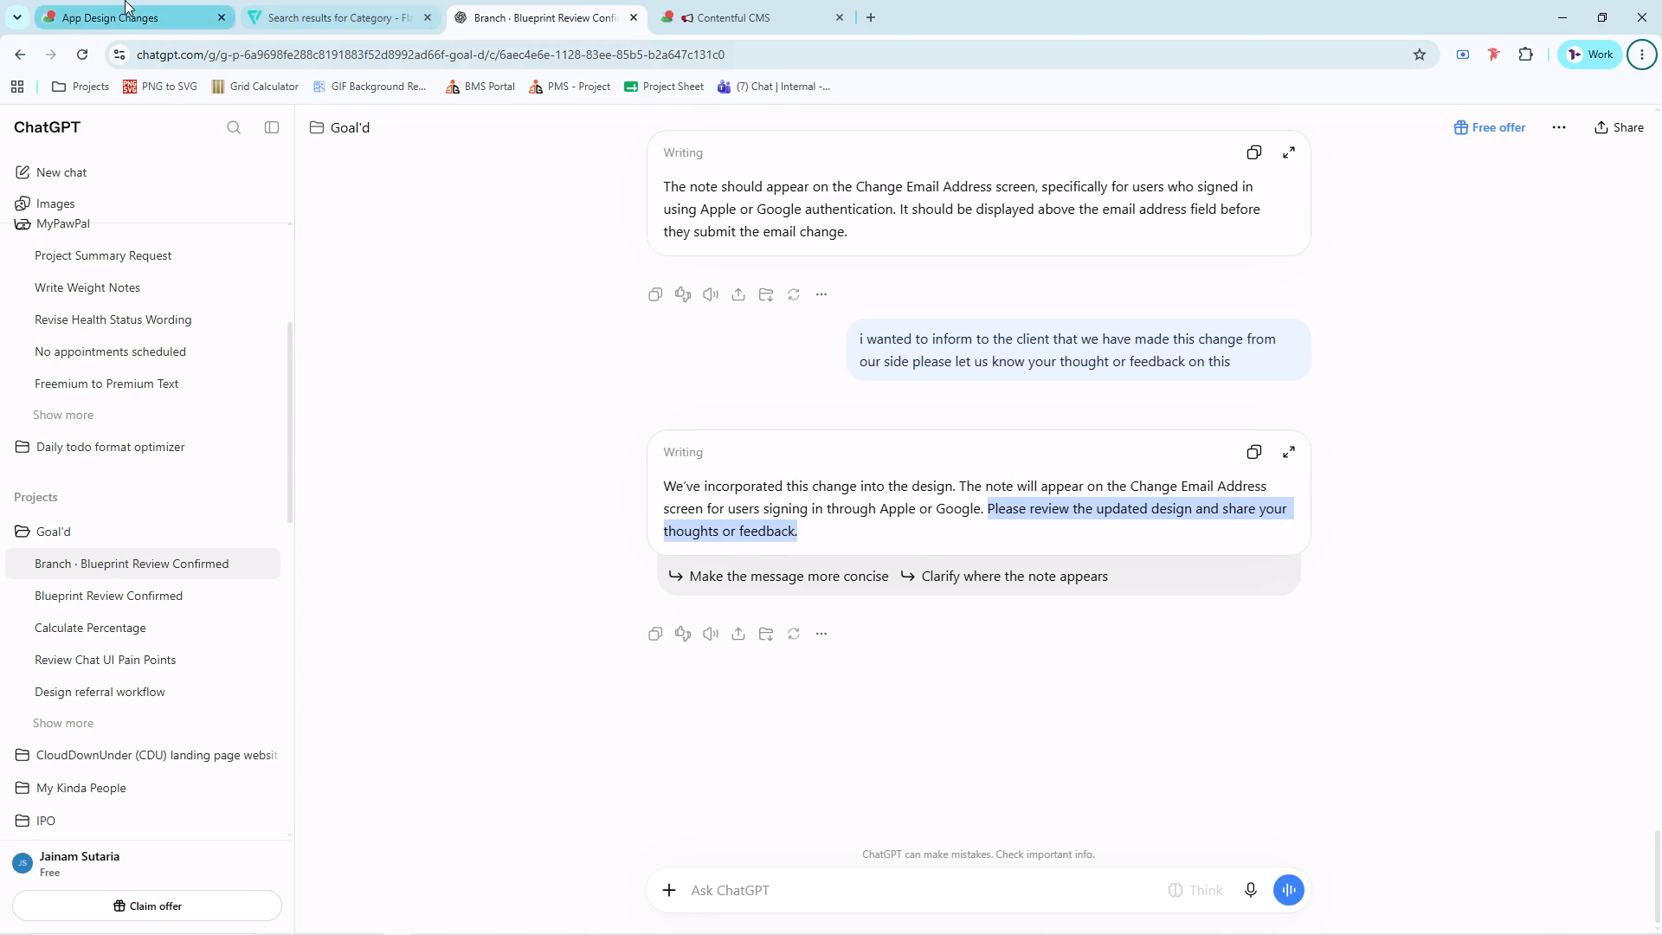
# Review the Nov 4 client feedback on skipping bank connection, goals and spending categories in Basecamp's App Design Changes to-do.
pyautogui.scroll(-6, 821, 629)
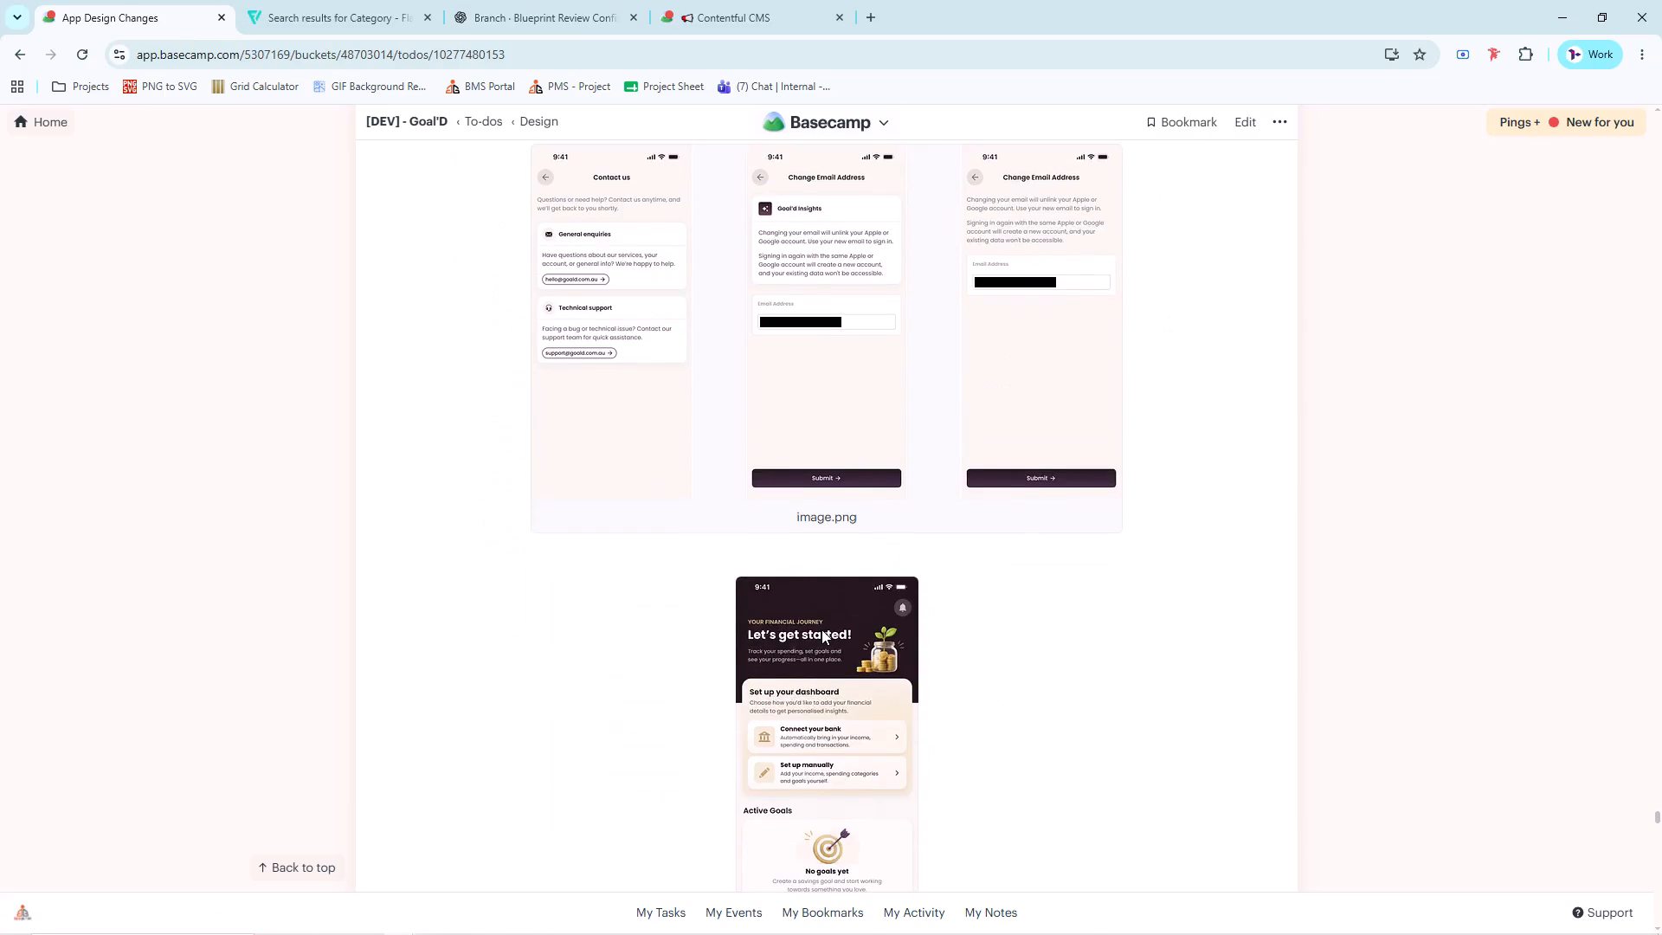
pyautogui.scroll(6, 821, 629)
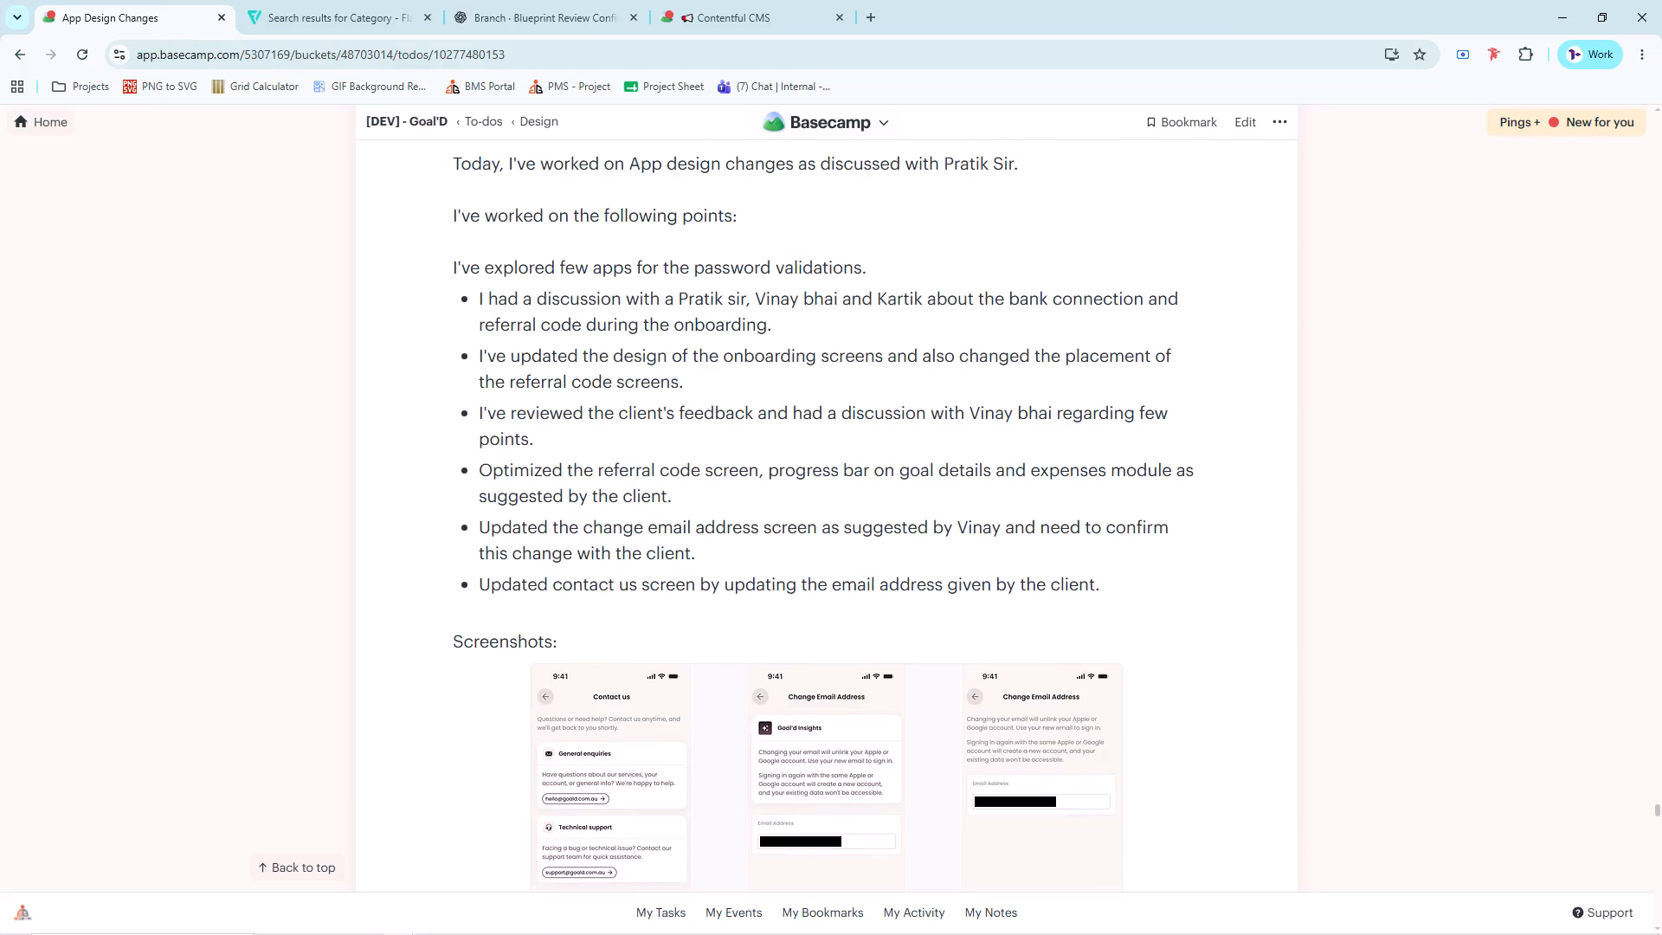
pyautogui.hotkey('alt', 'Tab')
pyautogui.hotkey('alt', 'Tab')
pyautogui.scroll(-8, 1513, 464)
pyautogui.scroll(1, 1487, 535)
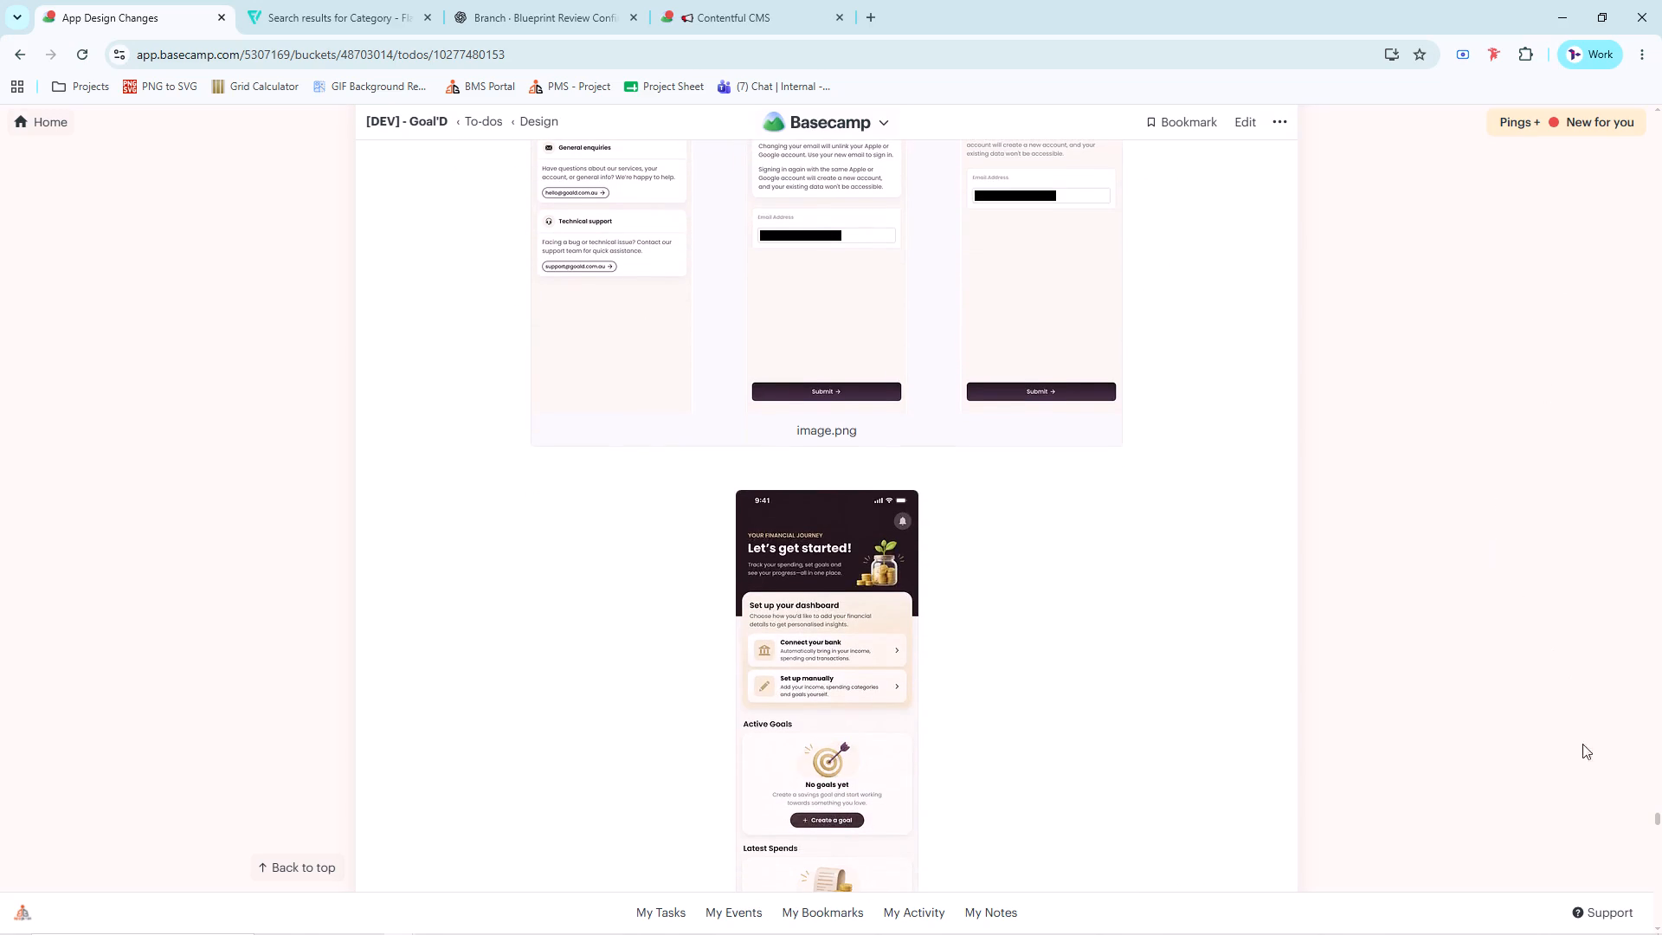
pyautogui.moveTo(1661, 821); pyautogui.dragTo(1661, 913)
pyautogui.scroll(10, 1030, 667)
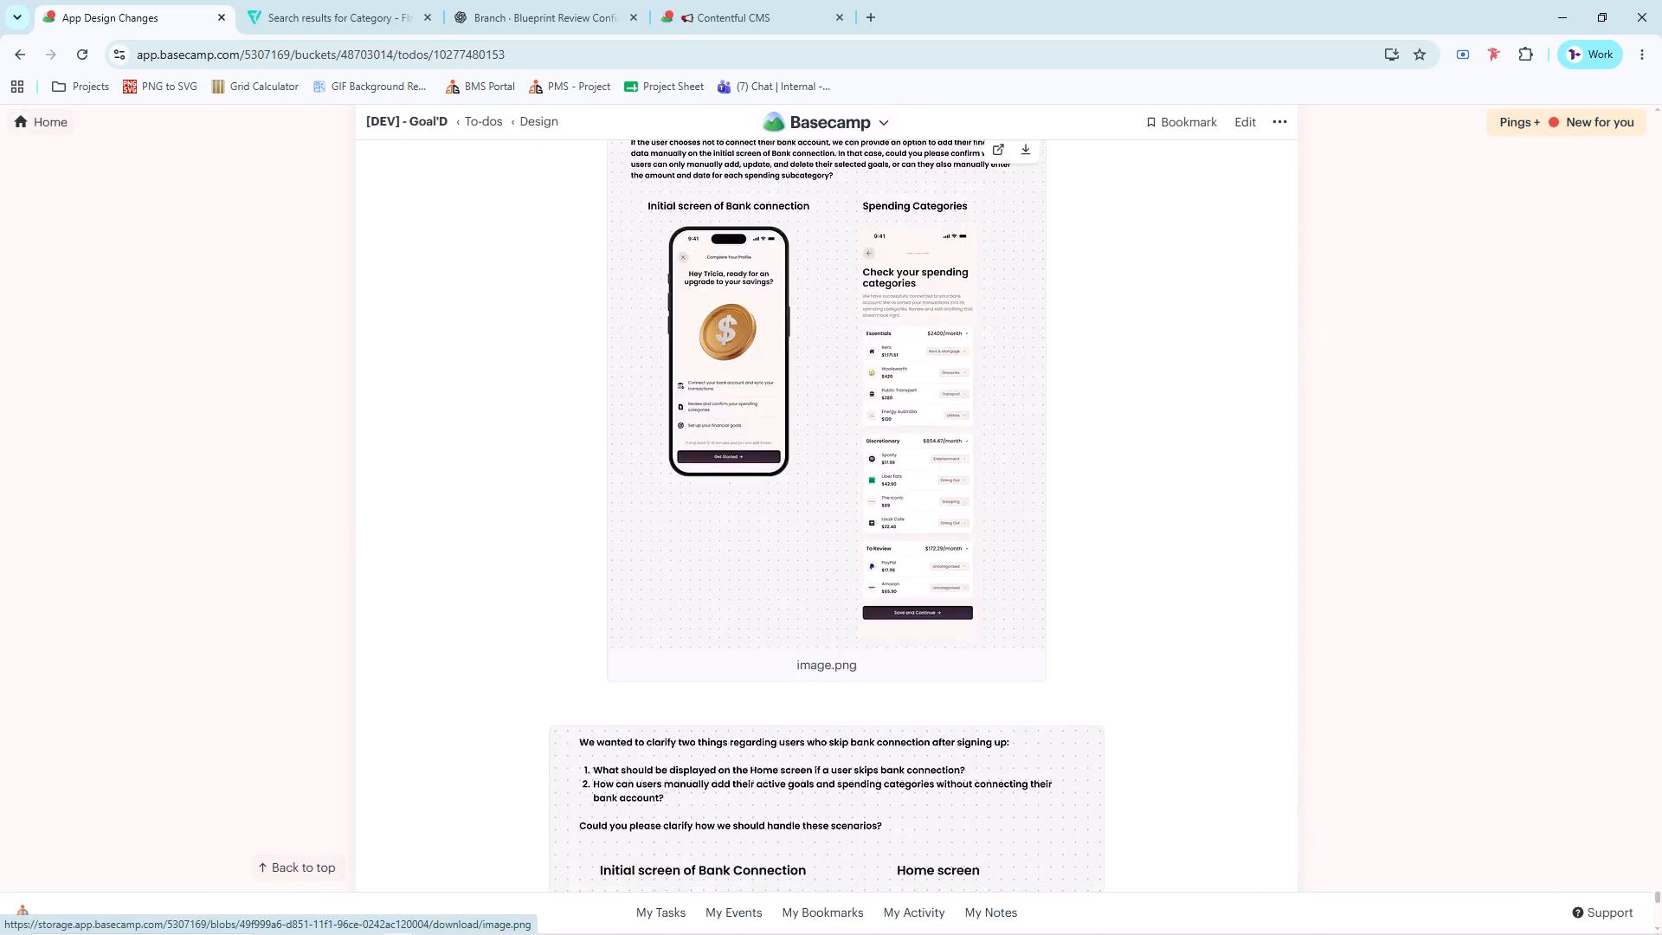
pyautogui.scroll(20, 984, 611)
pyautogui.scroll(11, 984, 611)
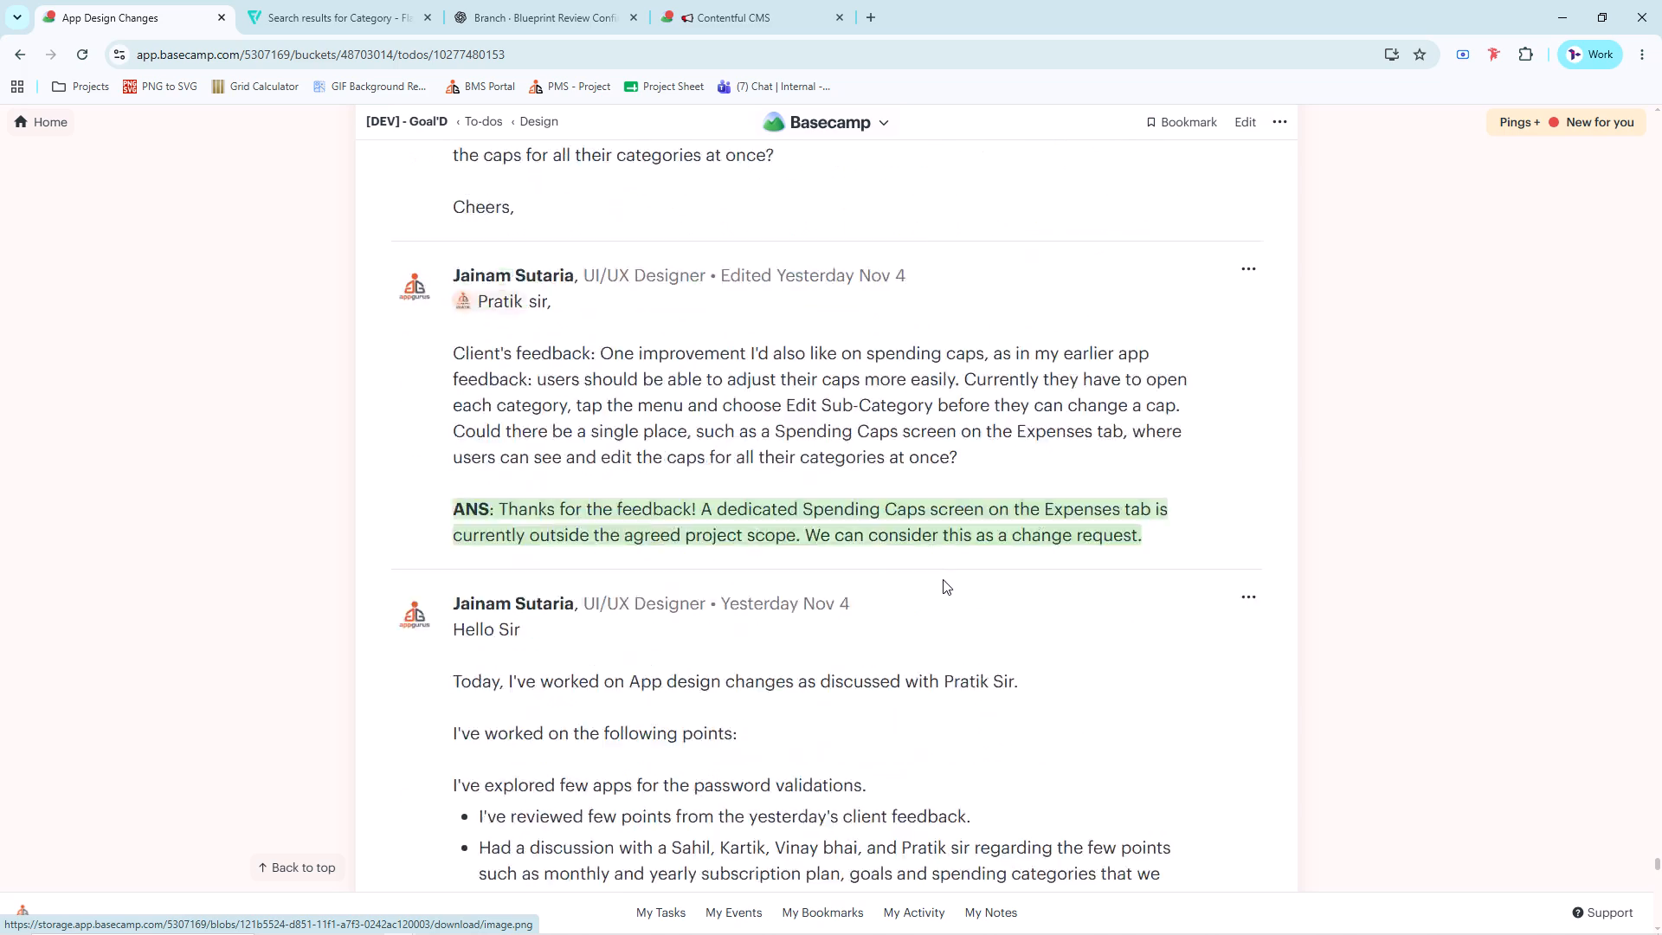
pyautogui.scroll(6, 943, 579)
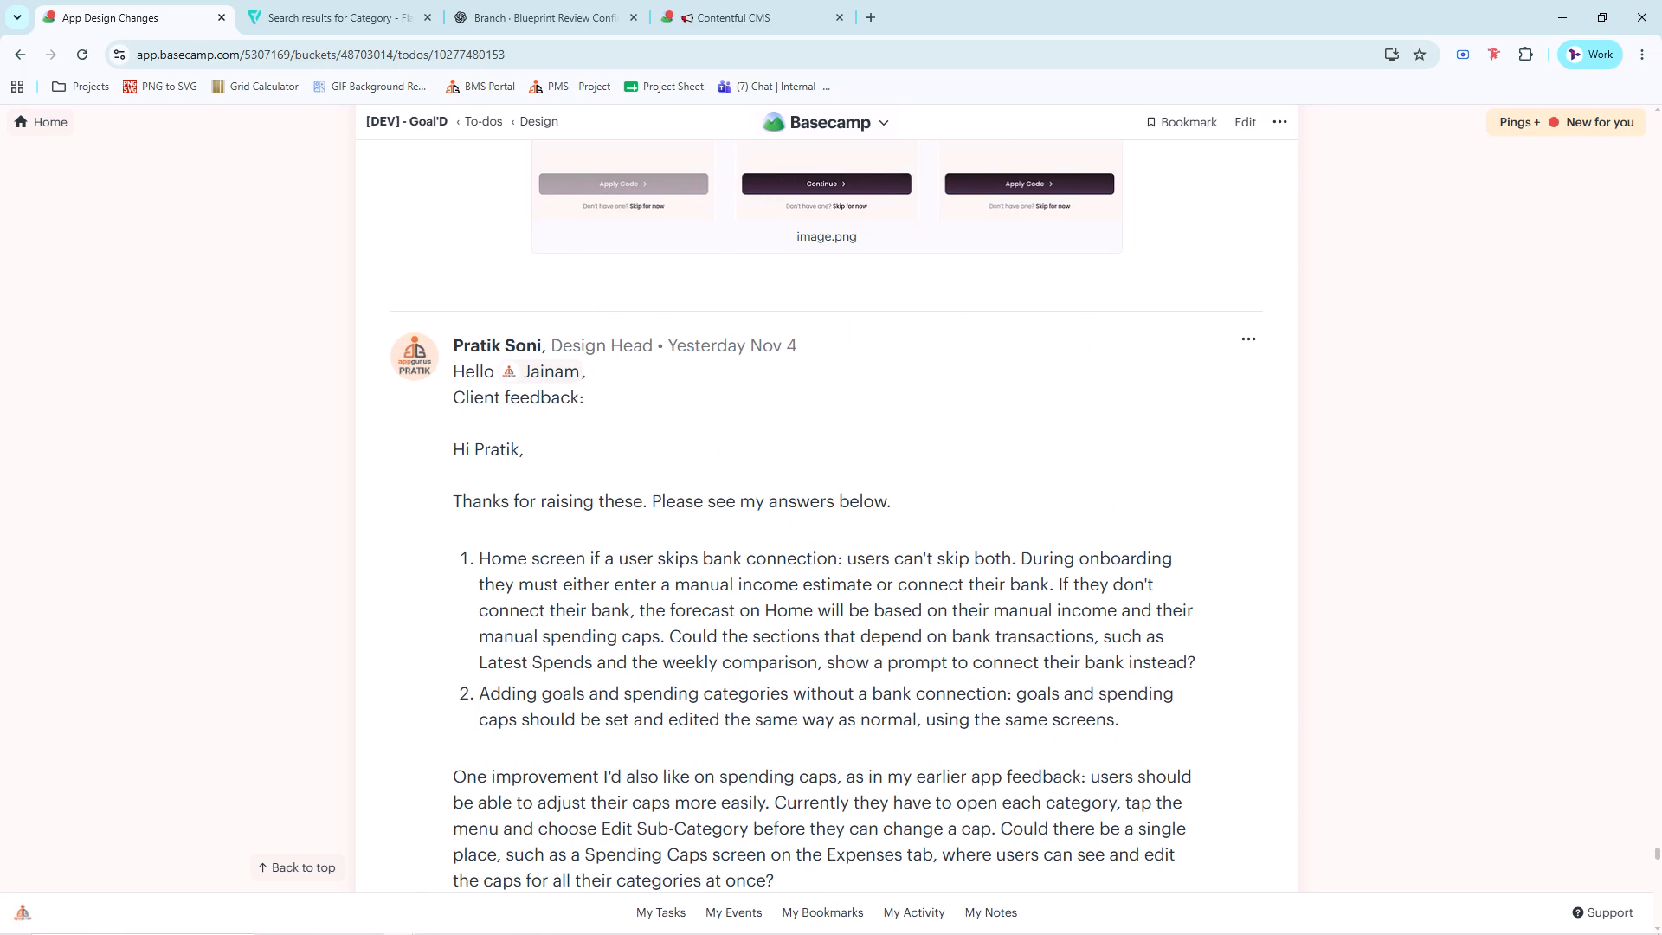
pyautogui.scroll(-3, 942, 575)
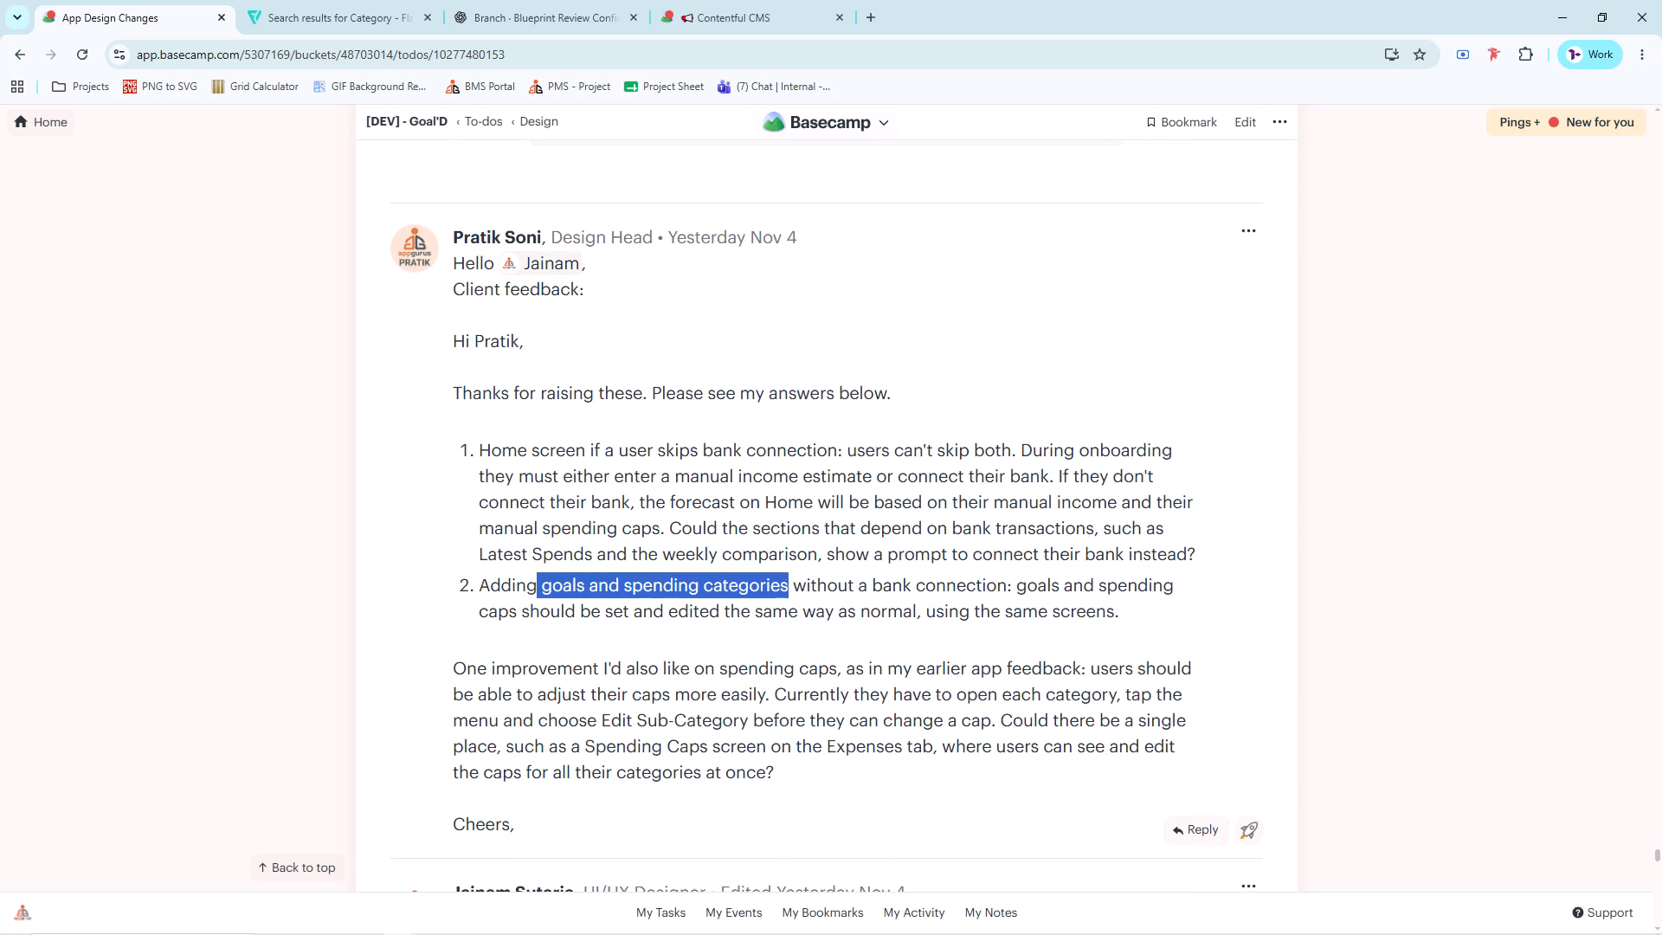
pyautogui.moveTo(798, 586); pyautogui.dragTo(1084, 616)
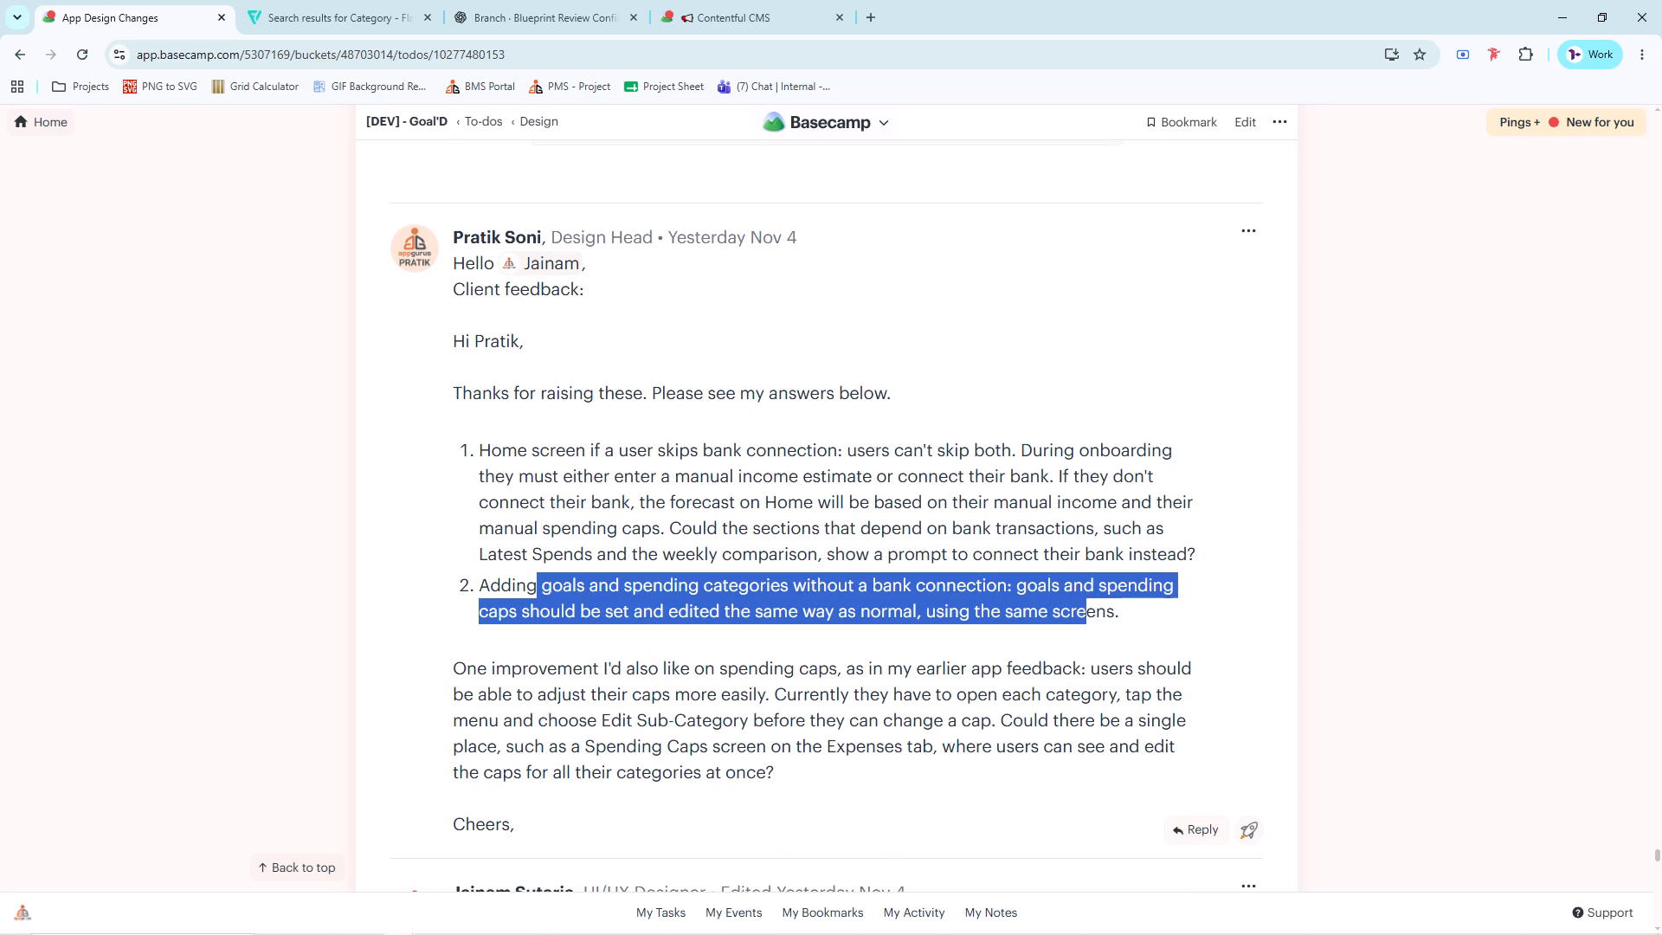
pyautogui.moveTo(1084, 616); pyautogui.dragTo(1111, 616)
# Copy the client's not-yet-seen screens wording from "monthly and annual subscription options" through "Goals cap text)" in the earlier feedback comment.
pyautogui.scroll(20, 901, 578)
pyautogui.scroll(10, 901, 578)
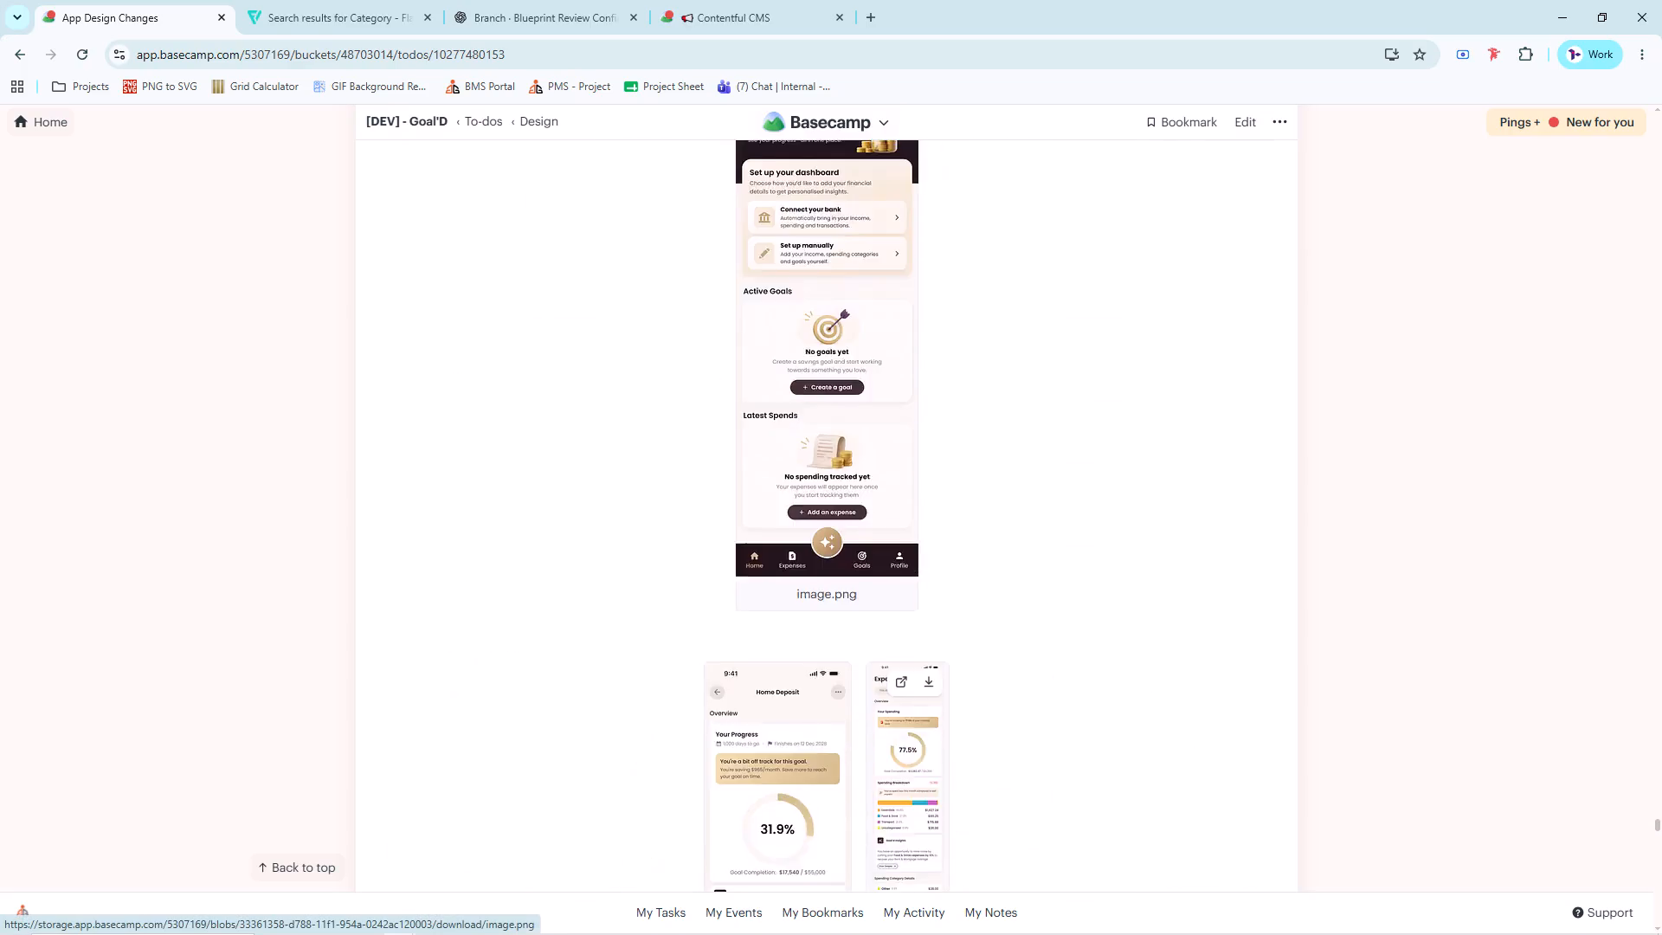
pyautogui.scroll(15, 903, 575)
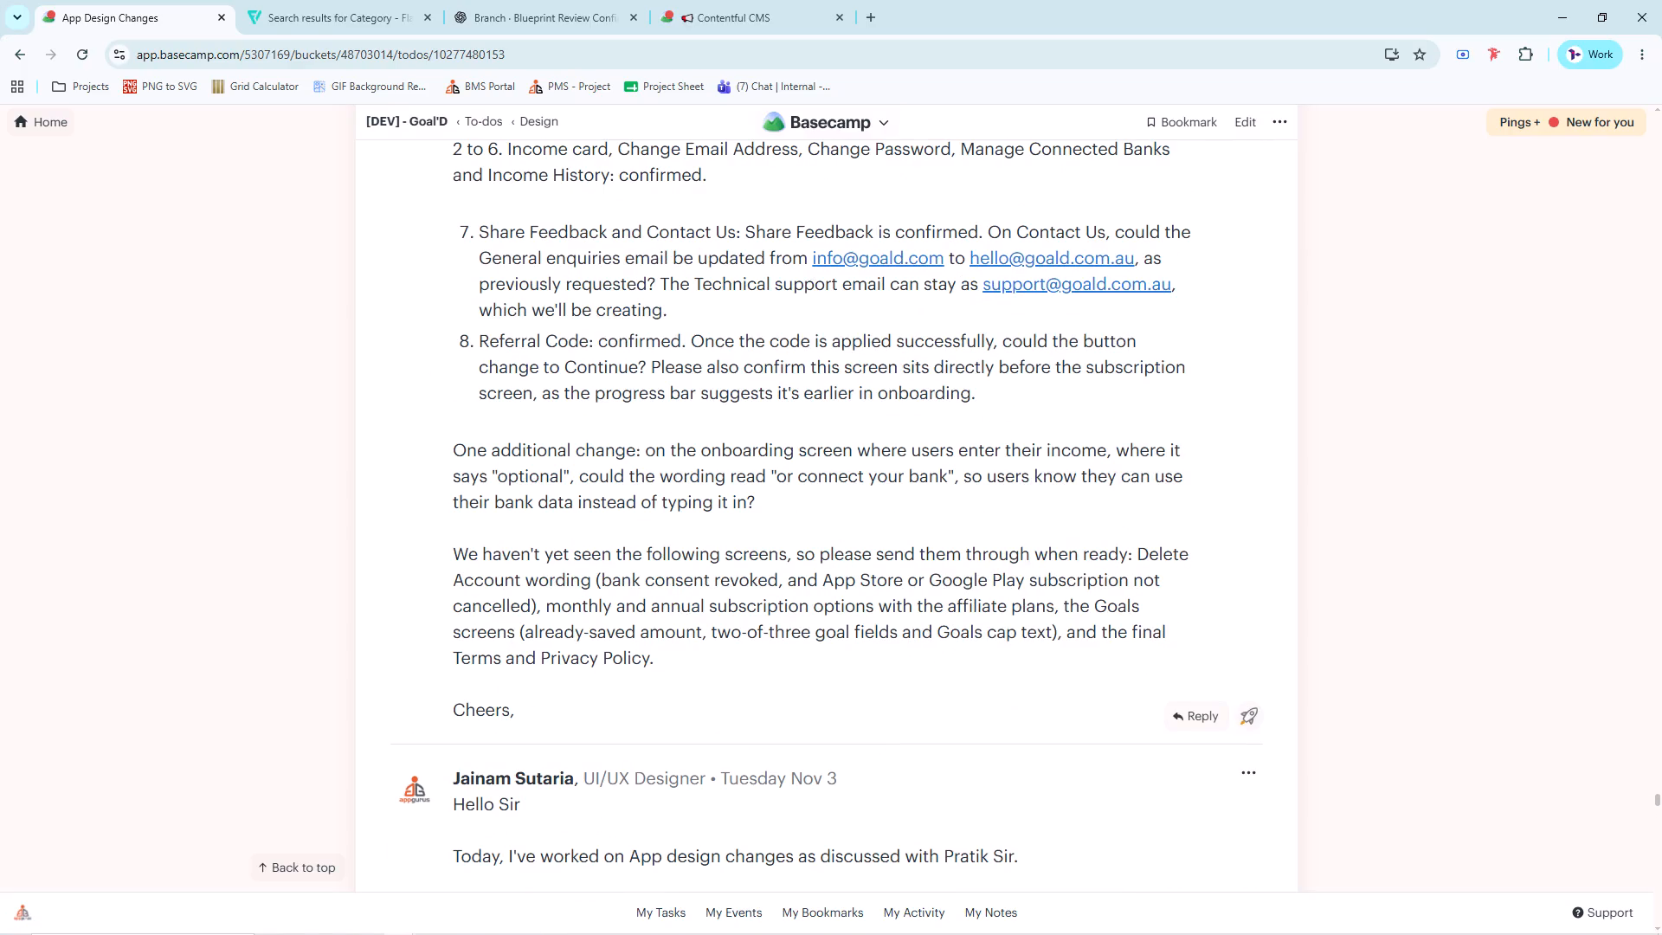
pyautogui.click(692, 661)
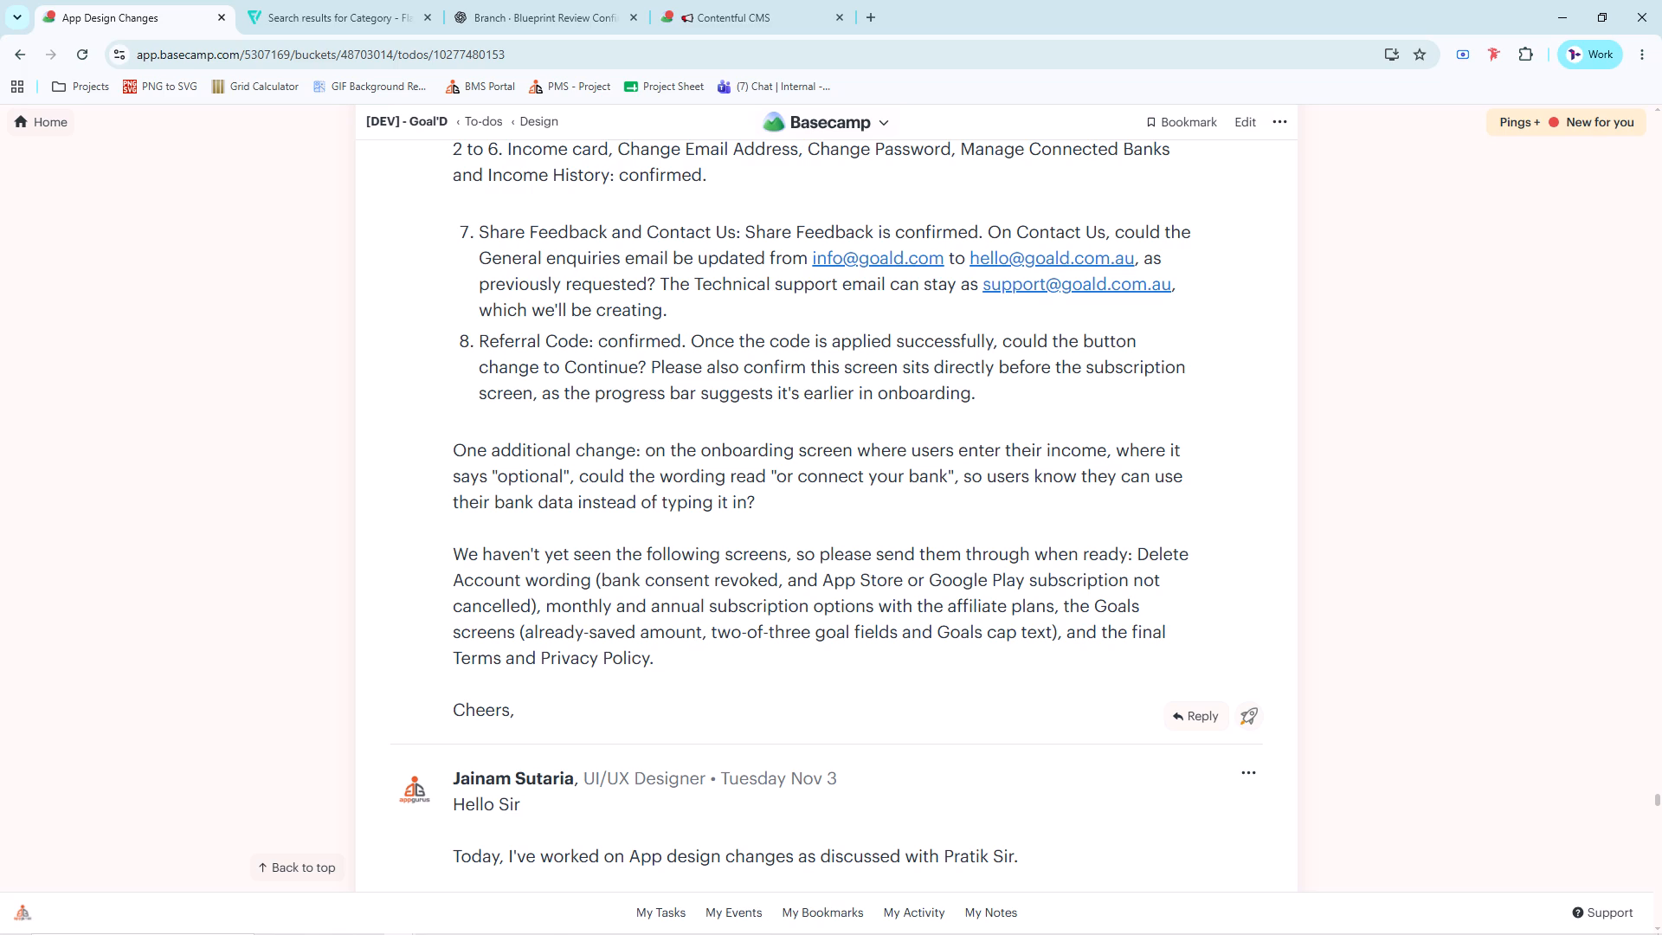
pyautogui.moveTo(551, 602); pyautogui.dragTo(747, 607)
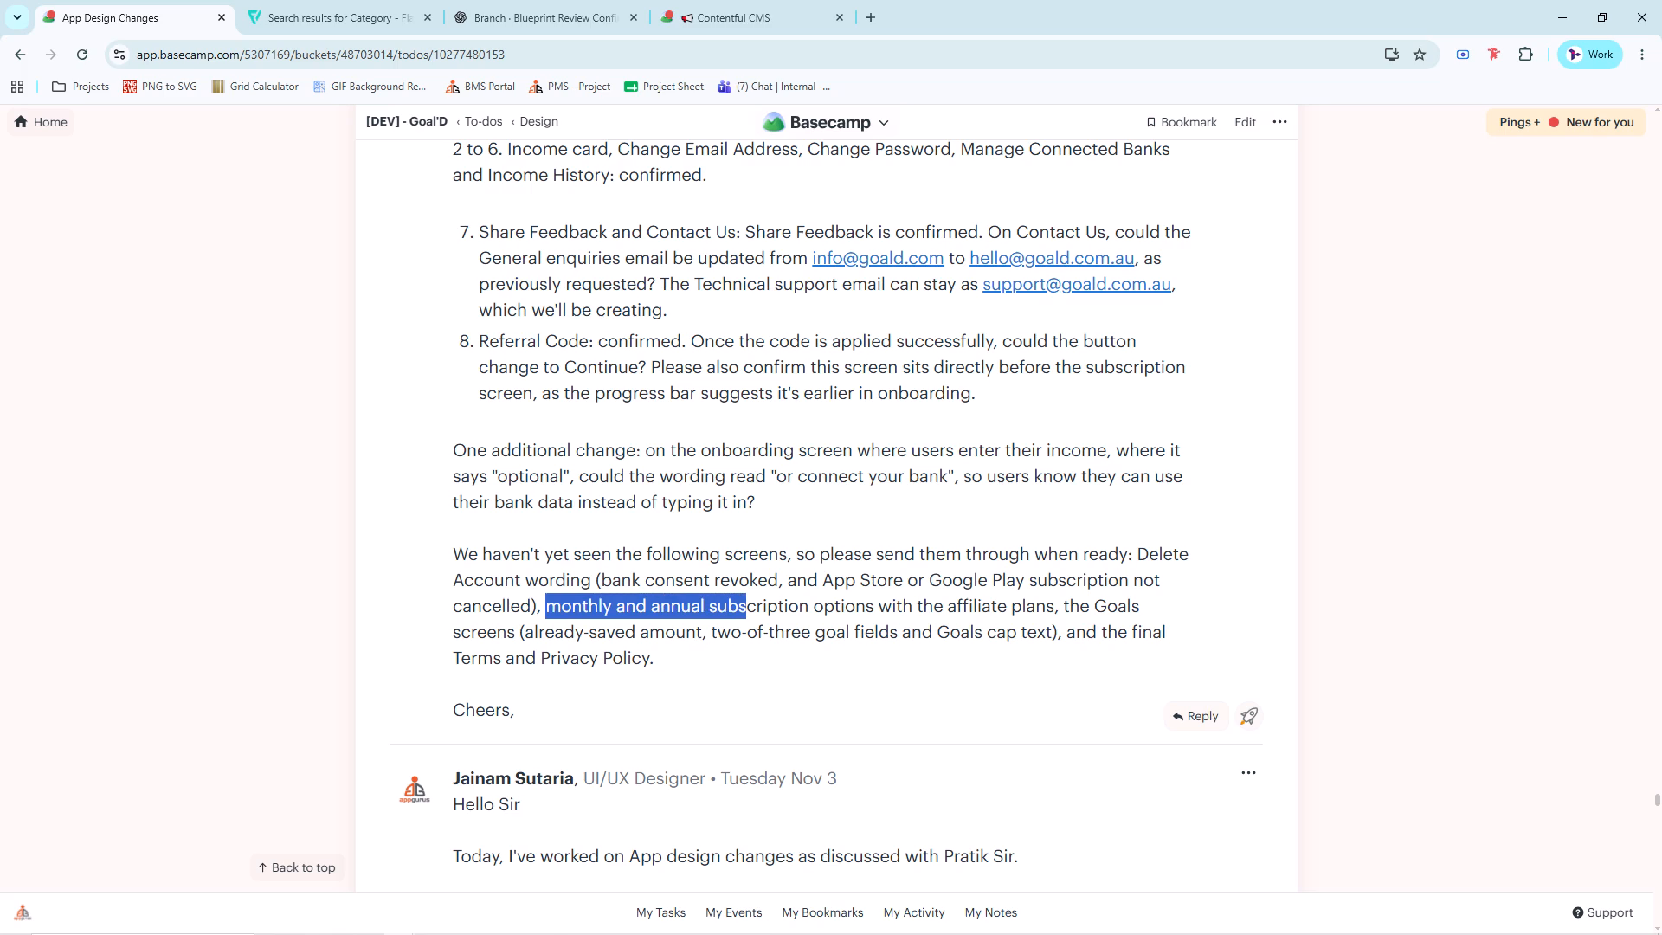
pyautogui.moveTo(747, 607); pyautogui.dragTo(1068, 627)
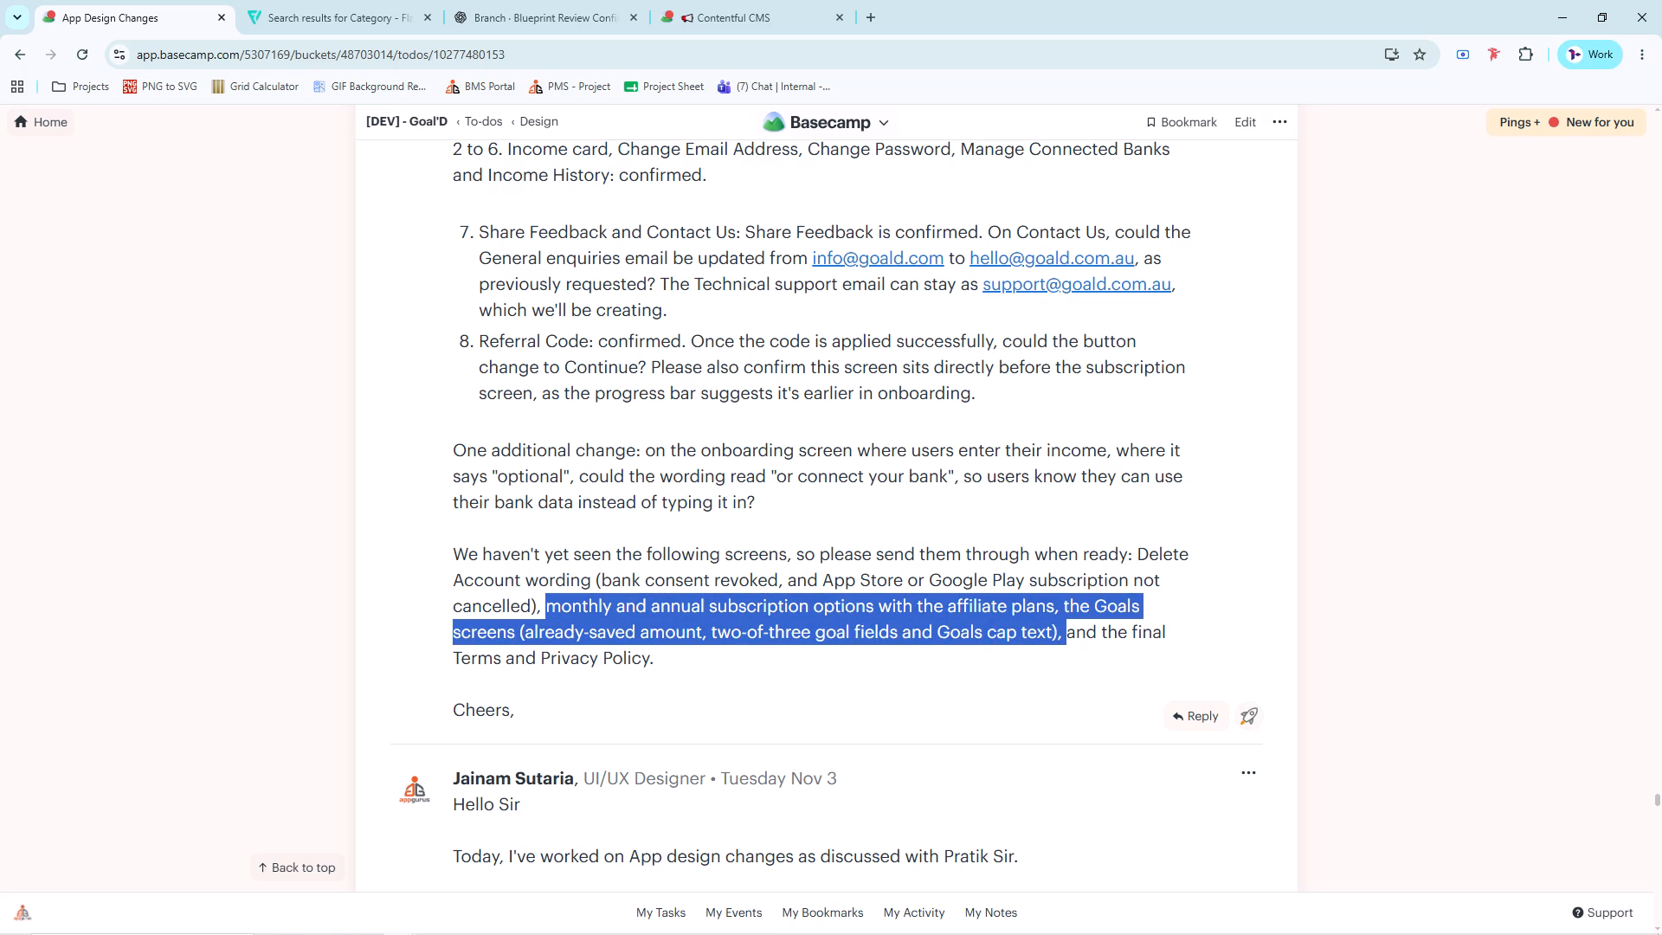
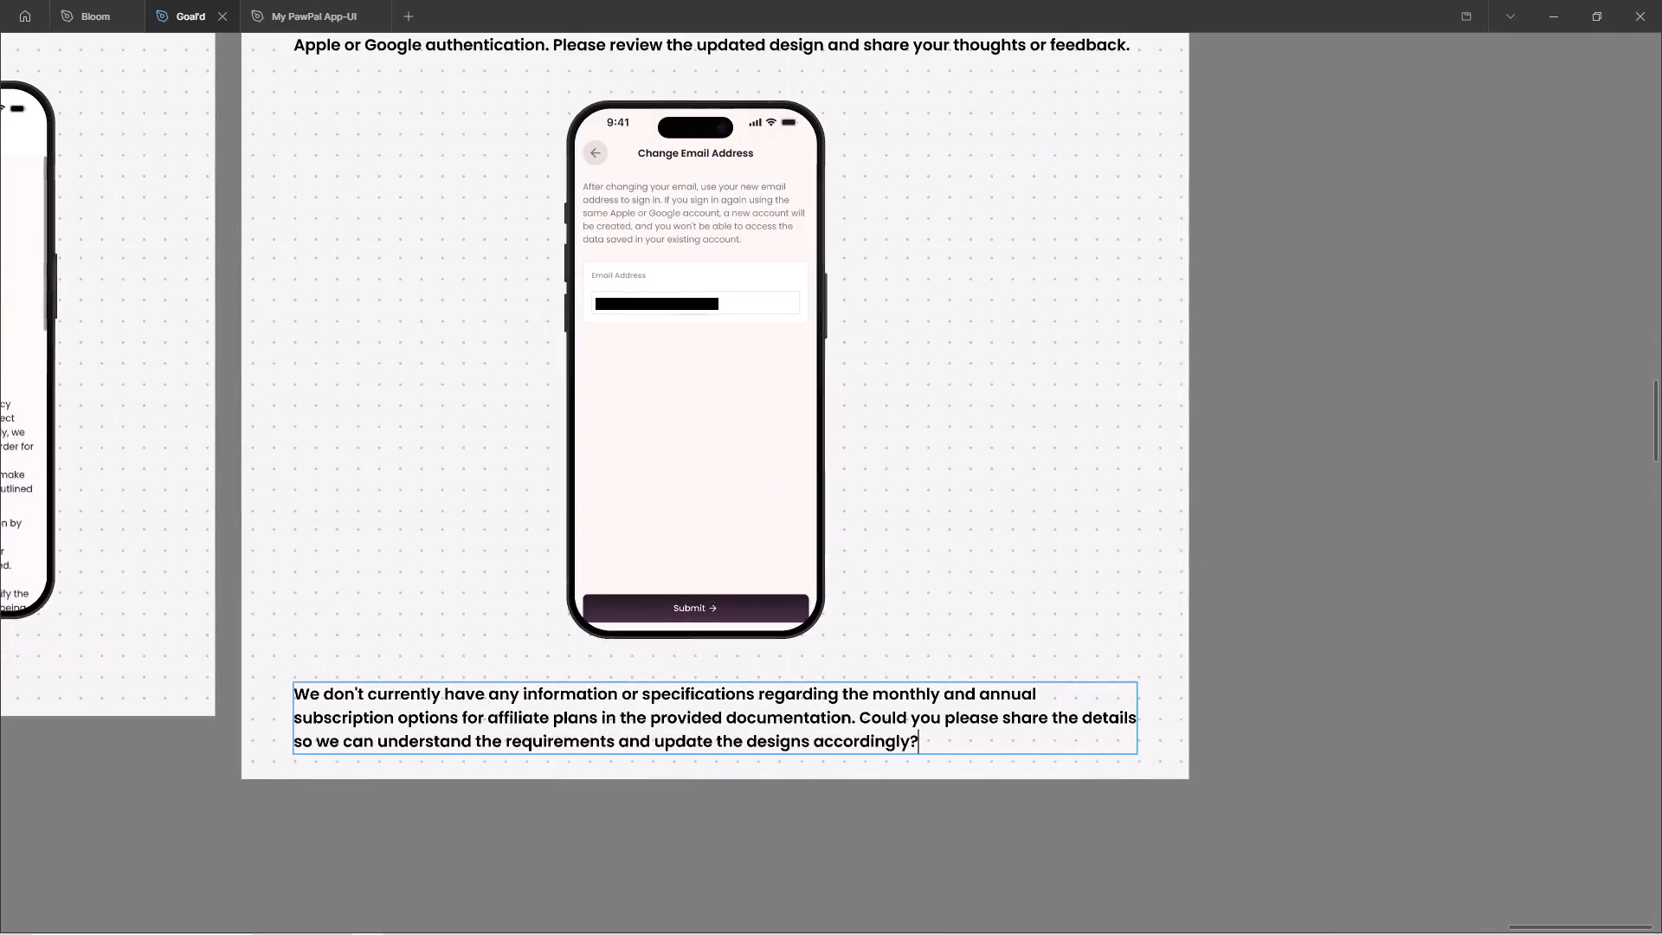
# Add a new paragraph reading "Also Could you please elaborate on" below the affiliate-plan request under the Change Email Address screen.
pyautogui.press('Return')
pyautogui.write('Also')
pyautogui.press('space')
pyautogui.hotkey('ctrl', 'v')
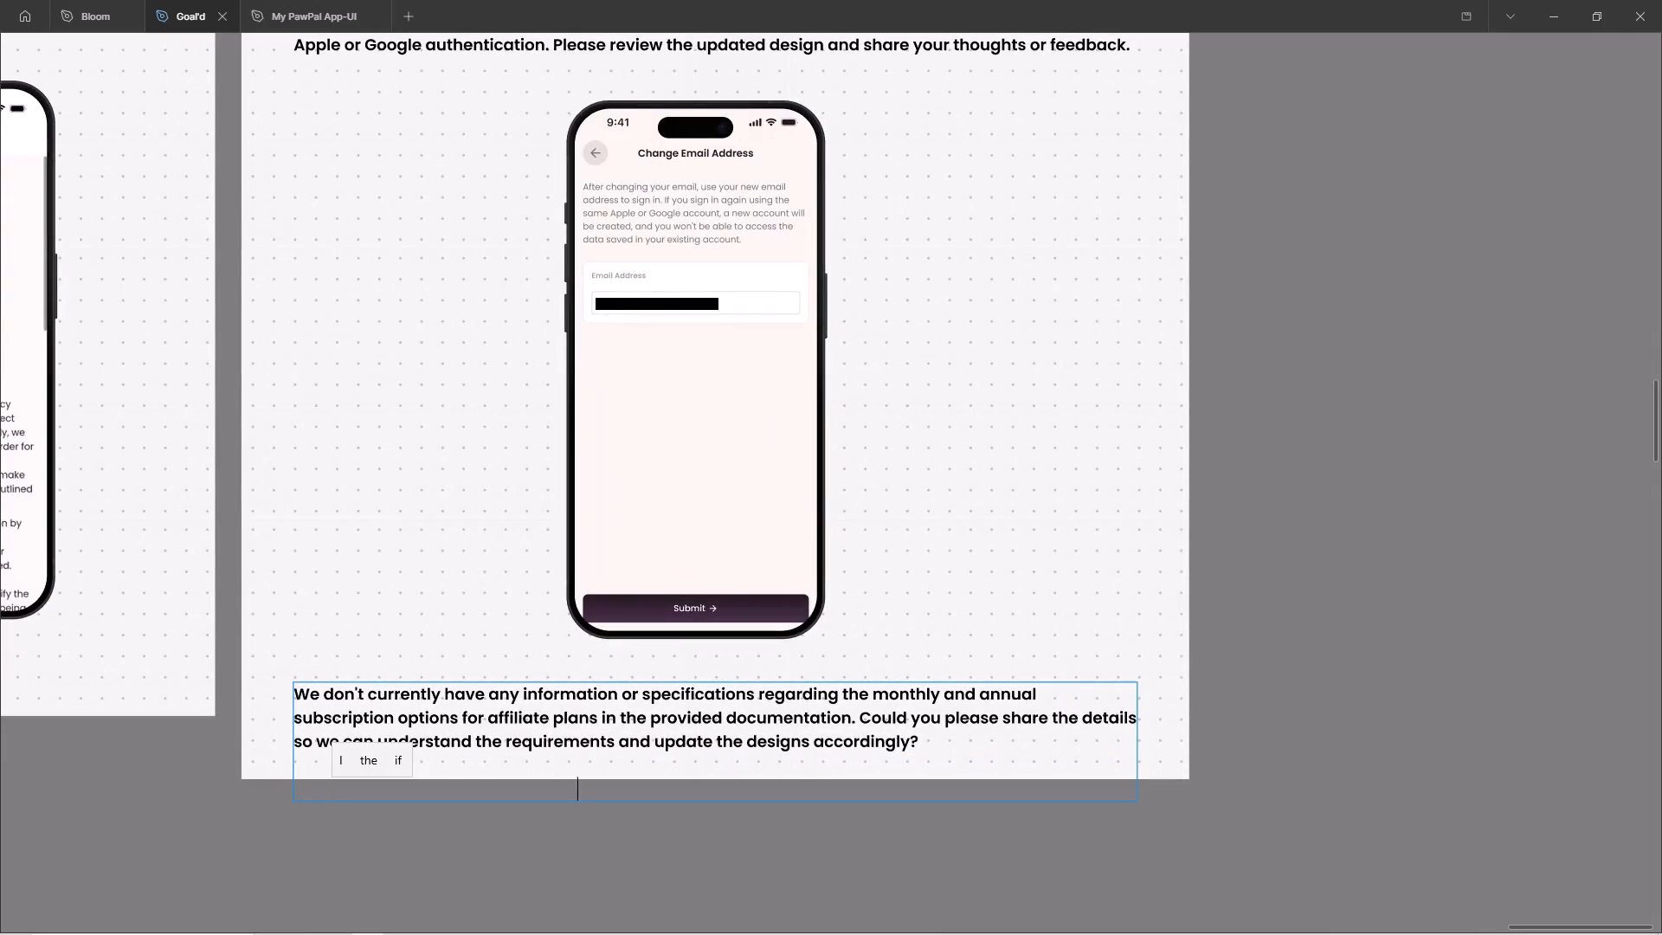
pyautogui.keyDown('ctrl'); pyautogui.scroll(-7, 832, 738); pyautogui.keyUp('ctrl')
pyautogui.click(648, 373)
# Extend the Client Feedback & Review - Goal'd - 4 Nov 2033 frame downward to 1440 × 1333.
pyautogui.keyDown('ctrl'); pyautogui.scroll(5, 805, 876); pyautogui.keyUp('ctrl')
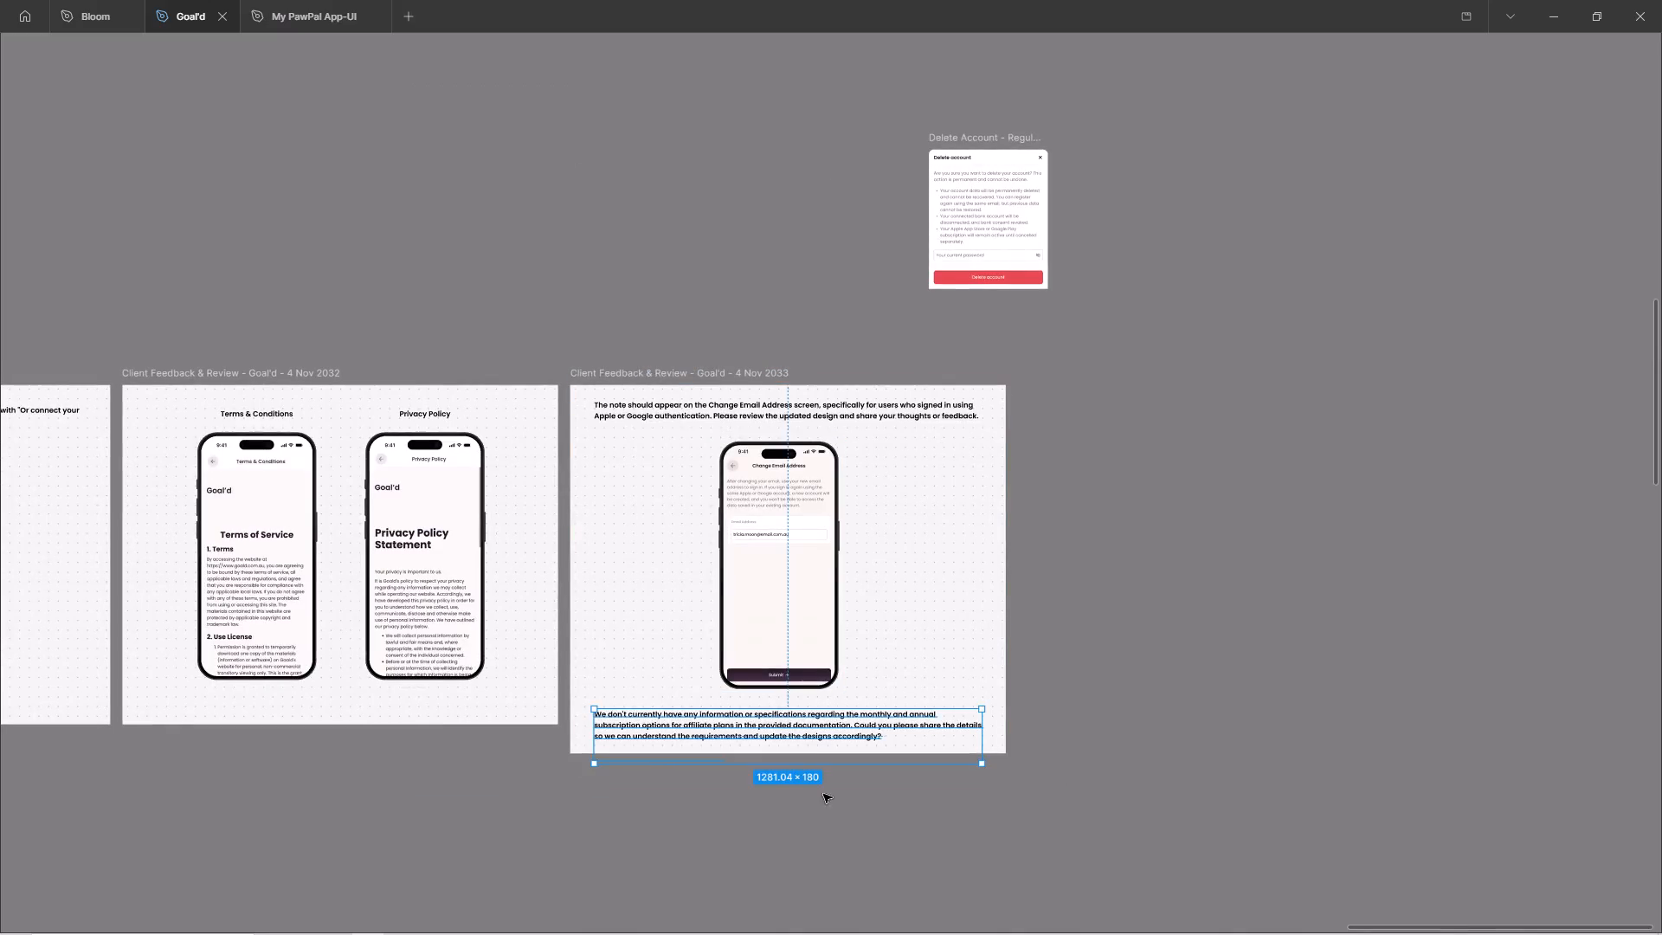
pyautogui.keyDown('ctrl'); pyautogui.click(1076, 690); pyautogui.keyUp('ctrl')
pyautogui.keyDown('ctrl'); pyautogui.moveTo(1075, 693); pyautogui.dragTo(1075, 725); pyautogui.keyUp('ctrl')
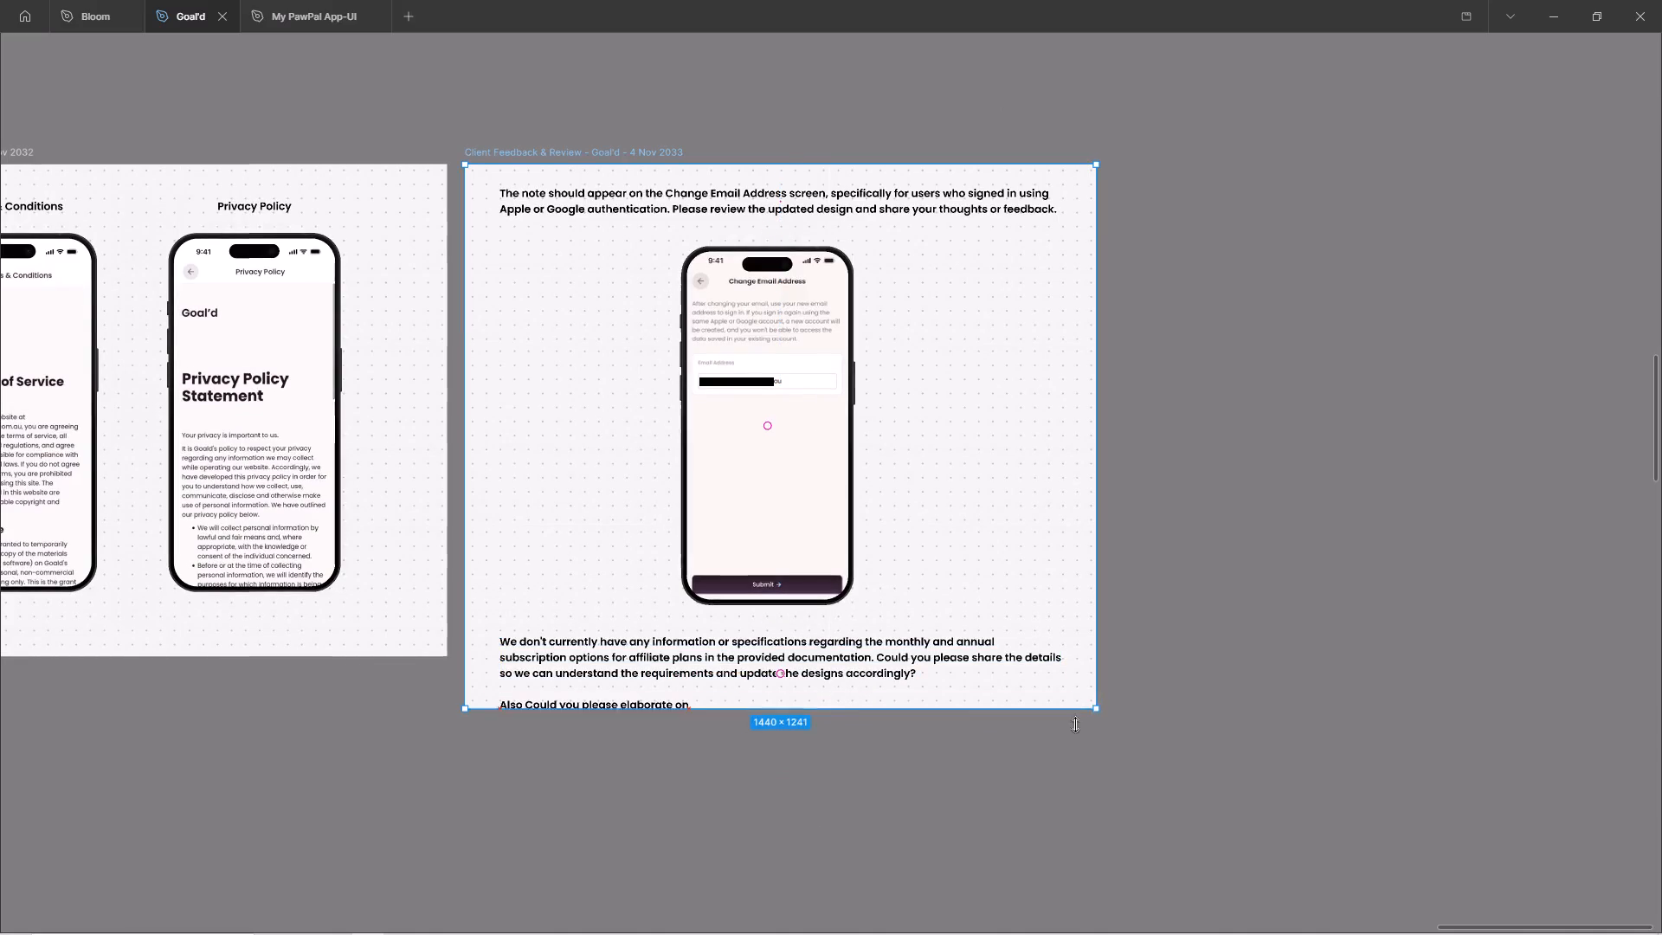
pyautogui.keyDown('ctrl'); pyautogui.moveTo(1075, 725); pyautogui.dragTo(1075, 749); pyautogui.keyUp('ctrl')
# In ChatGPT, copy "the Goals screens (already-saved amount, two-of-three goal fields, and Goals cap text)?" from the drafted reply.
pyautogui.hotkey('alt', 'Tab')
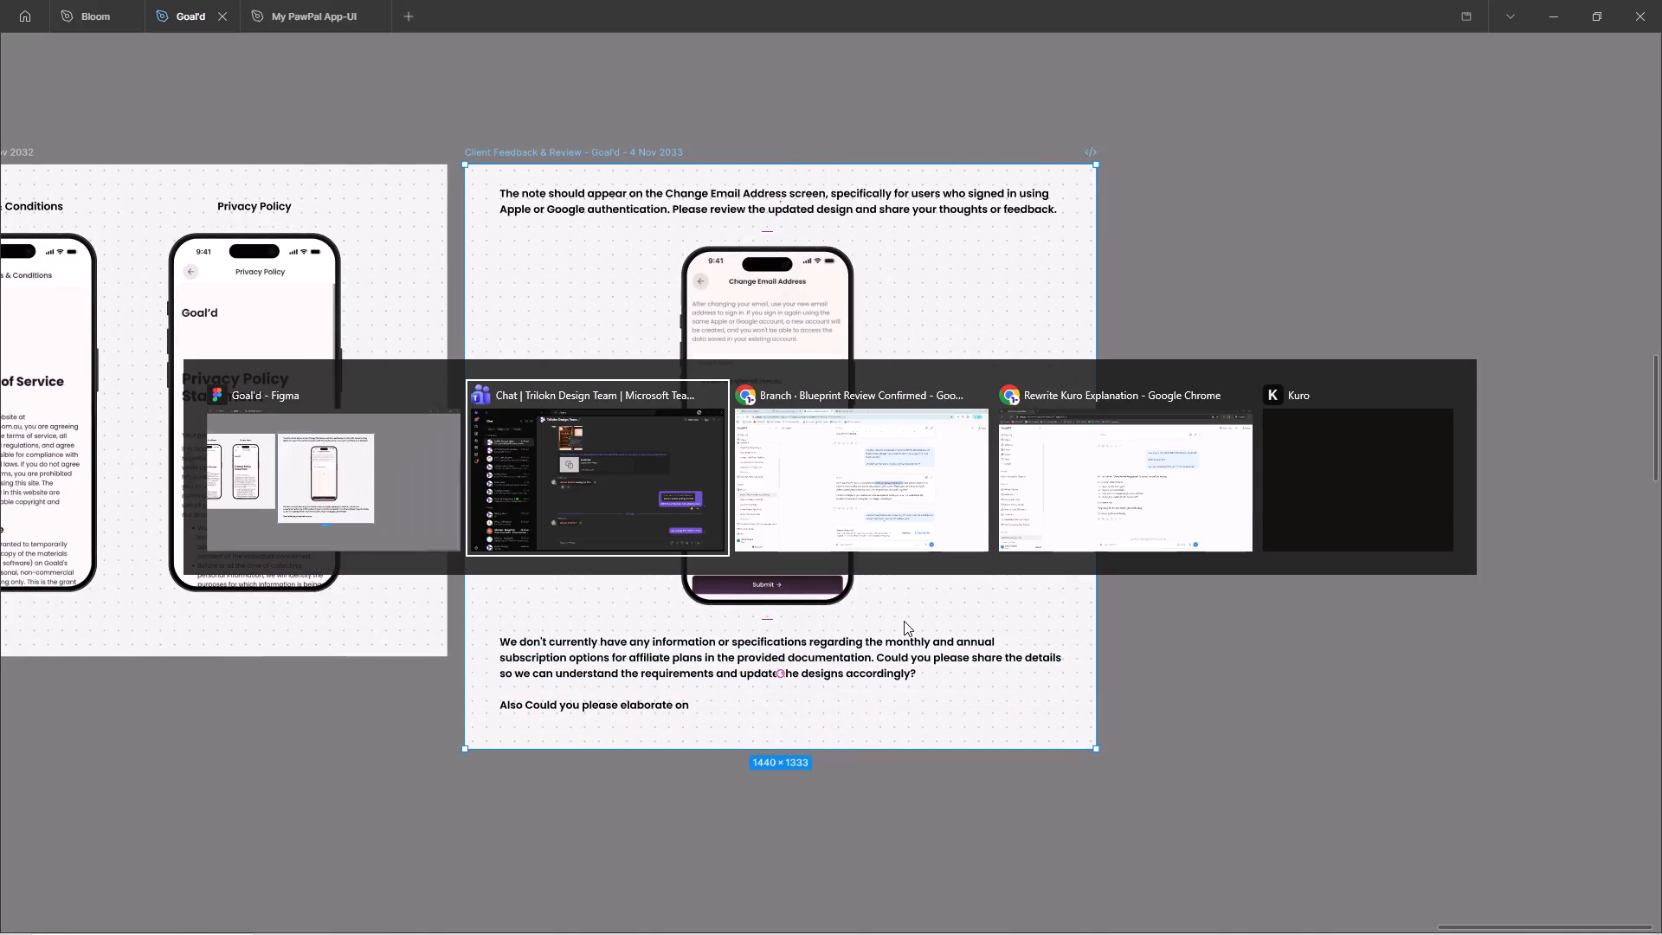
pyautogui.hotkey('alt', 'Tab')
pyautogui.click(1052, 538)
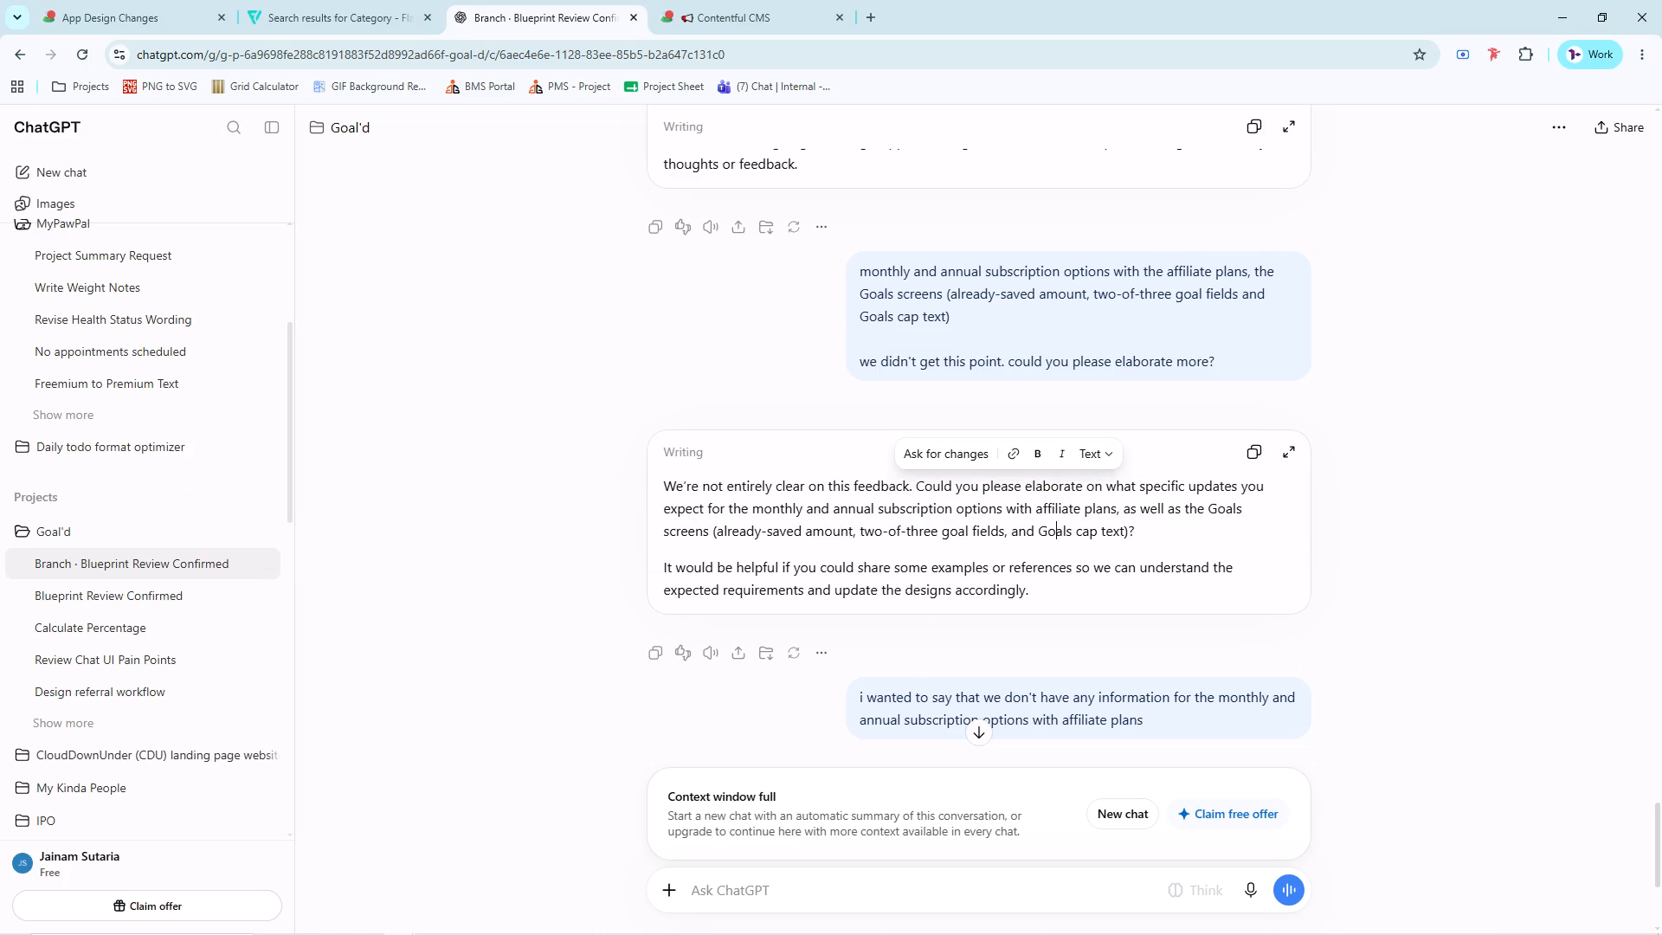
pyautogui.moveTo(1166, 534); pyautogui.dragTo(1178, 519)
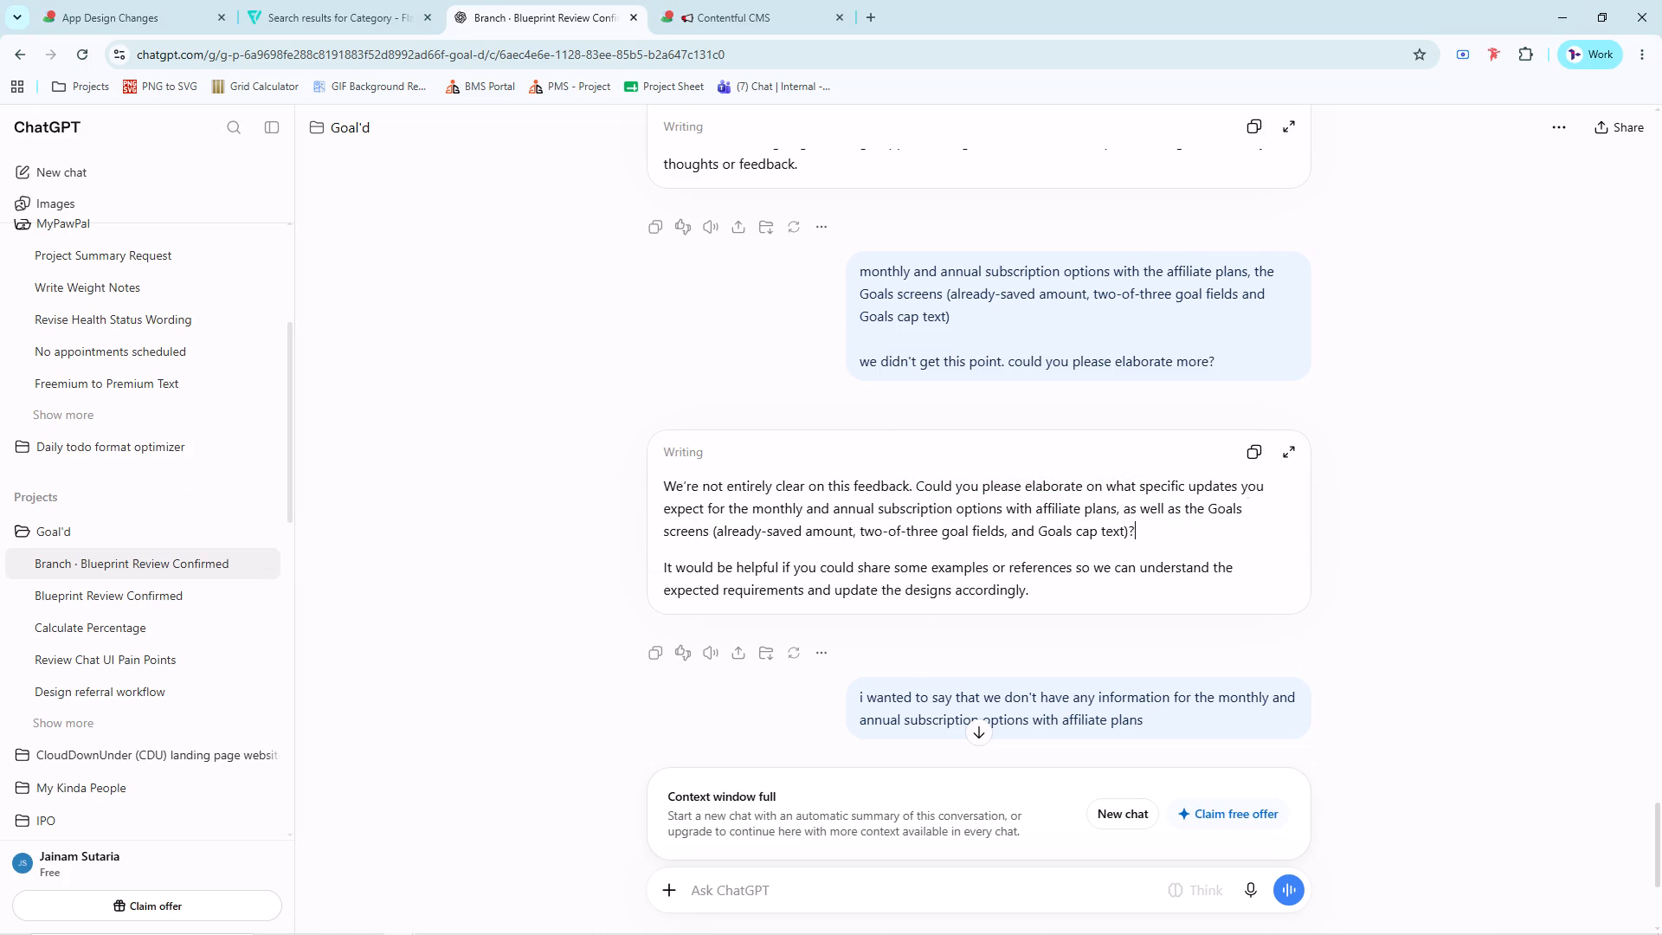
pyautogui.moveTo(1178, 519); pyautogui.dragTo(1185, 512)
pyautogui.hotkey('ctrl', 'c')
# Back in Figma, complete the "Also Could you please elaborate on" sentence with the copied Goals screens wording, matching the existing text style.
pyautogui.hotkey('alt', 'Tab')
pyautogui.keyDown('ctrl'); pyautogui.scroll(4, 767, 713); pyautogui.keyUp('ctrl')
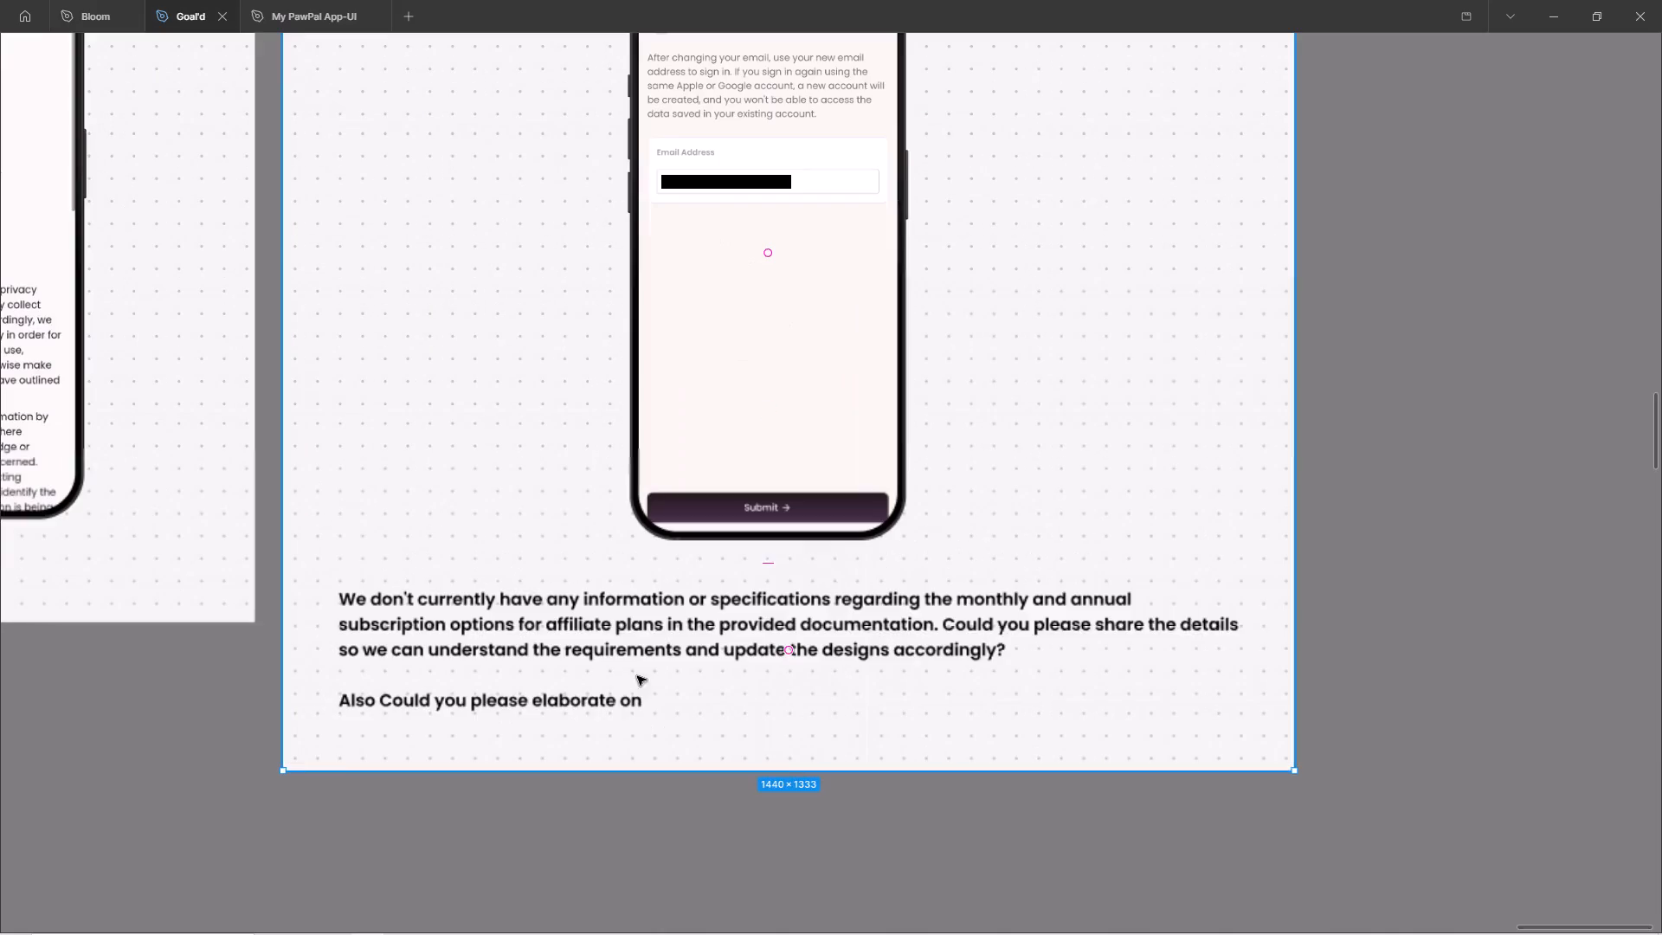
pyautogui.keyDown('ctrl'); pyautogui.click(635, 674); pyautogui.keyUp('ctrl')
pyautogui.keyDown('ctrl'); pyautogui.tripleClick(615, 703); pyautogui.keyUp('ctrl')
pyautogui.click(668, 706)
pyautogui.press('space')
pyautogui.hotkey('ctrl', 'shift', 'v')
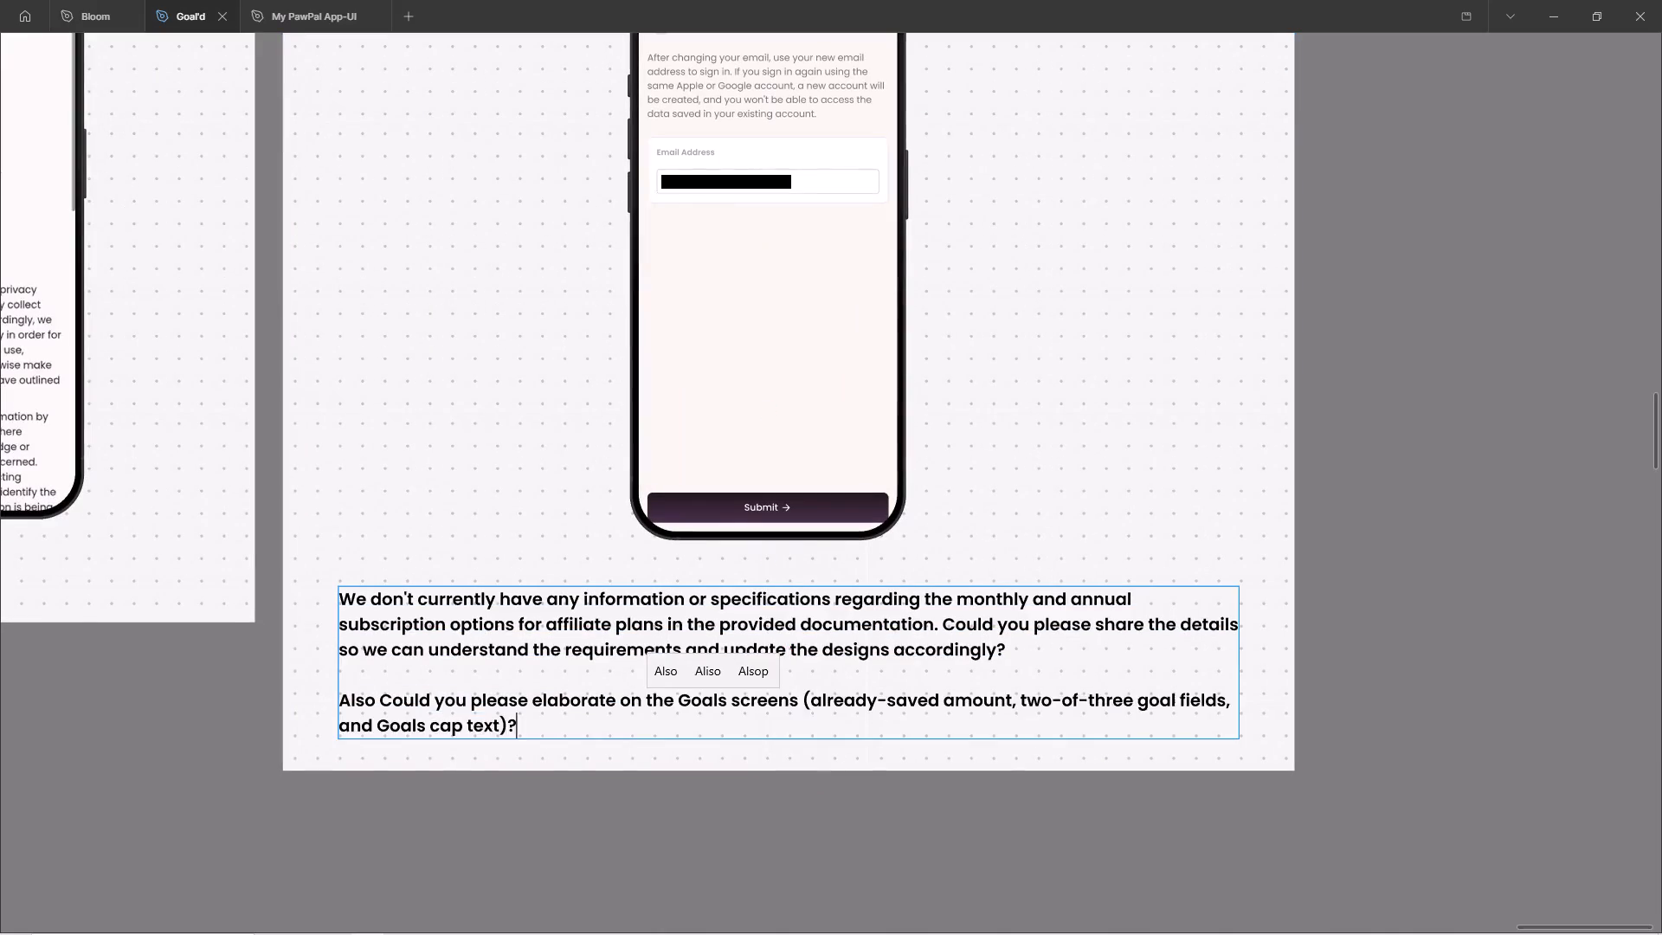
pyautogui.keyDown('ctrl'); pyautogui.scroll(-4, 693, 712); pyautogui.keyUp('ctrl')
pyautogui.doubleClick(712, 820)
# Duplicate the Client Feedback & Review - Goal'd - 4 Nov 2033 frame.
pyautogui.keyDown('ctrl'); pyautogui.scroll(-3, 685, 786); pyautogui.keyUp('ctrl')
pyautogui.press('space')
pyautogui.keyDown('ctrl'); pyautogui.scroll(4, 572, 780); pyautogui.keyUp('ctrl')
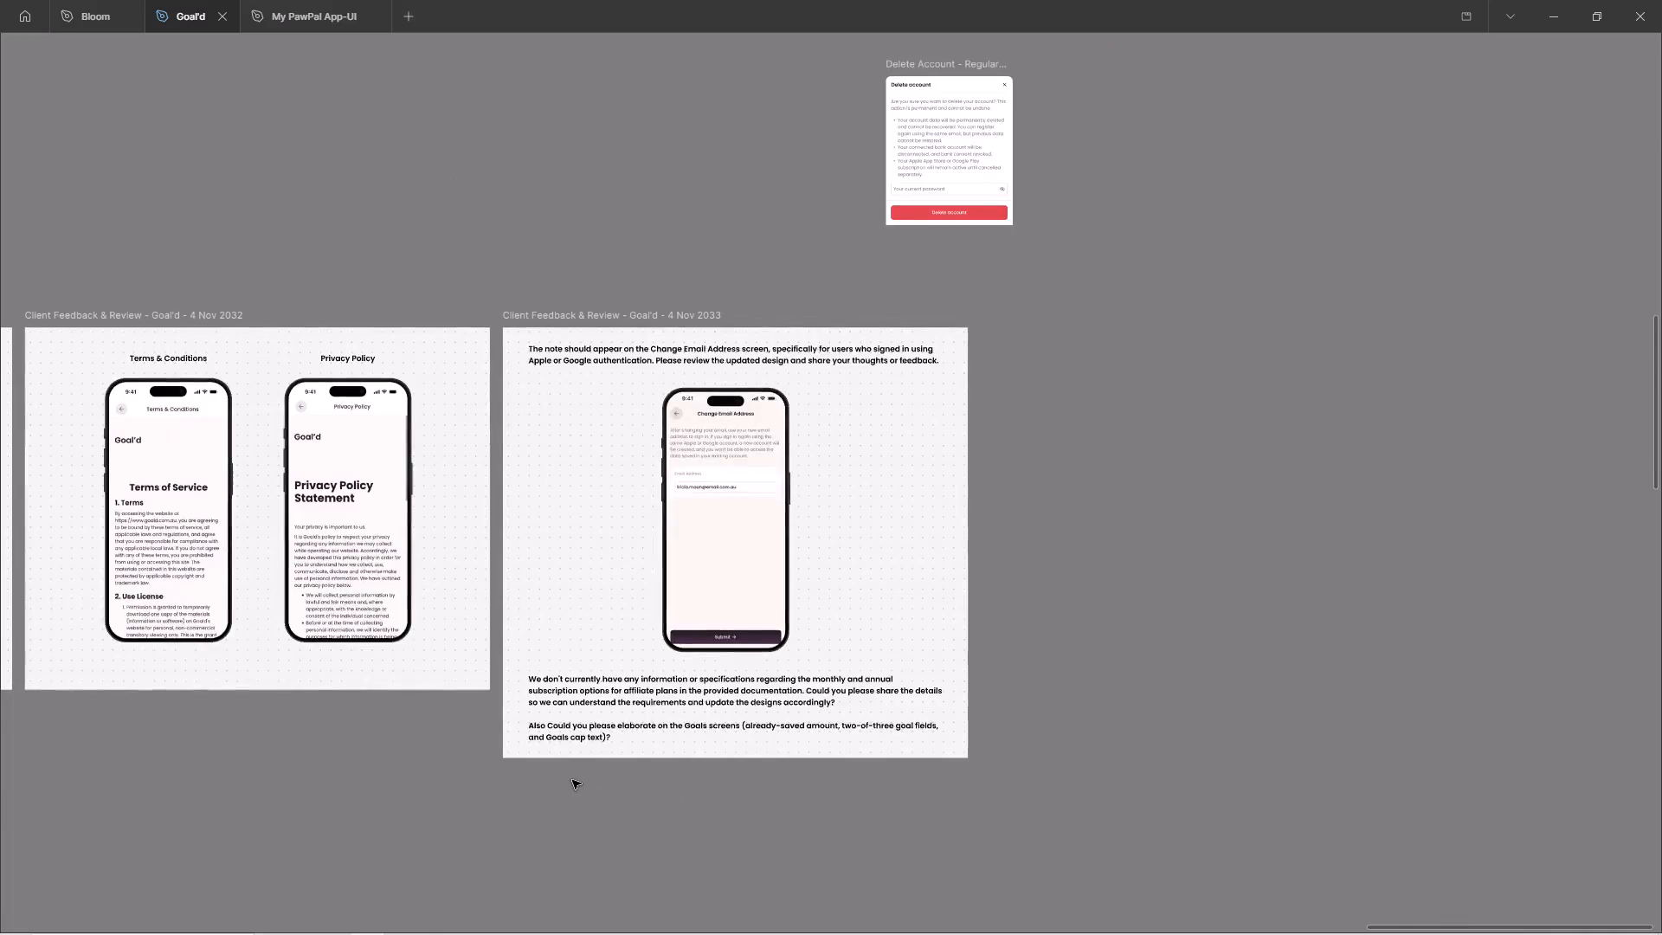
pyautogui.keyDown('ctrl'); pyautogui.scroll(-7, 630, 803); pyautogui.keyUp('ctrl')
pyautogui.press('space')
pyautogui.moveTo(660, 843); pyautogui.dragTo(833, 848)
pyautogui.keyDown('ctrl'); pyautogui.scroll(-3, 847, 819); pyautogui.keyUp('ctrl')
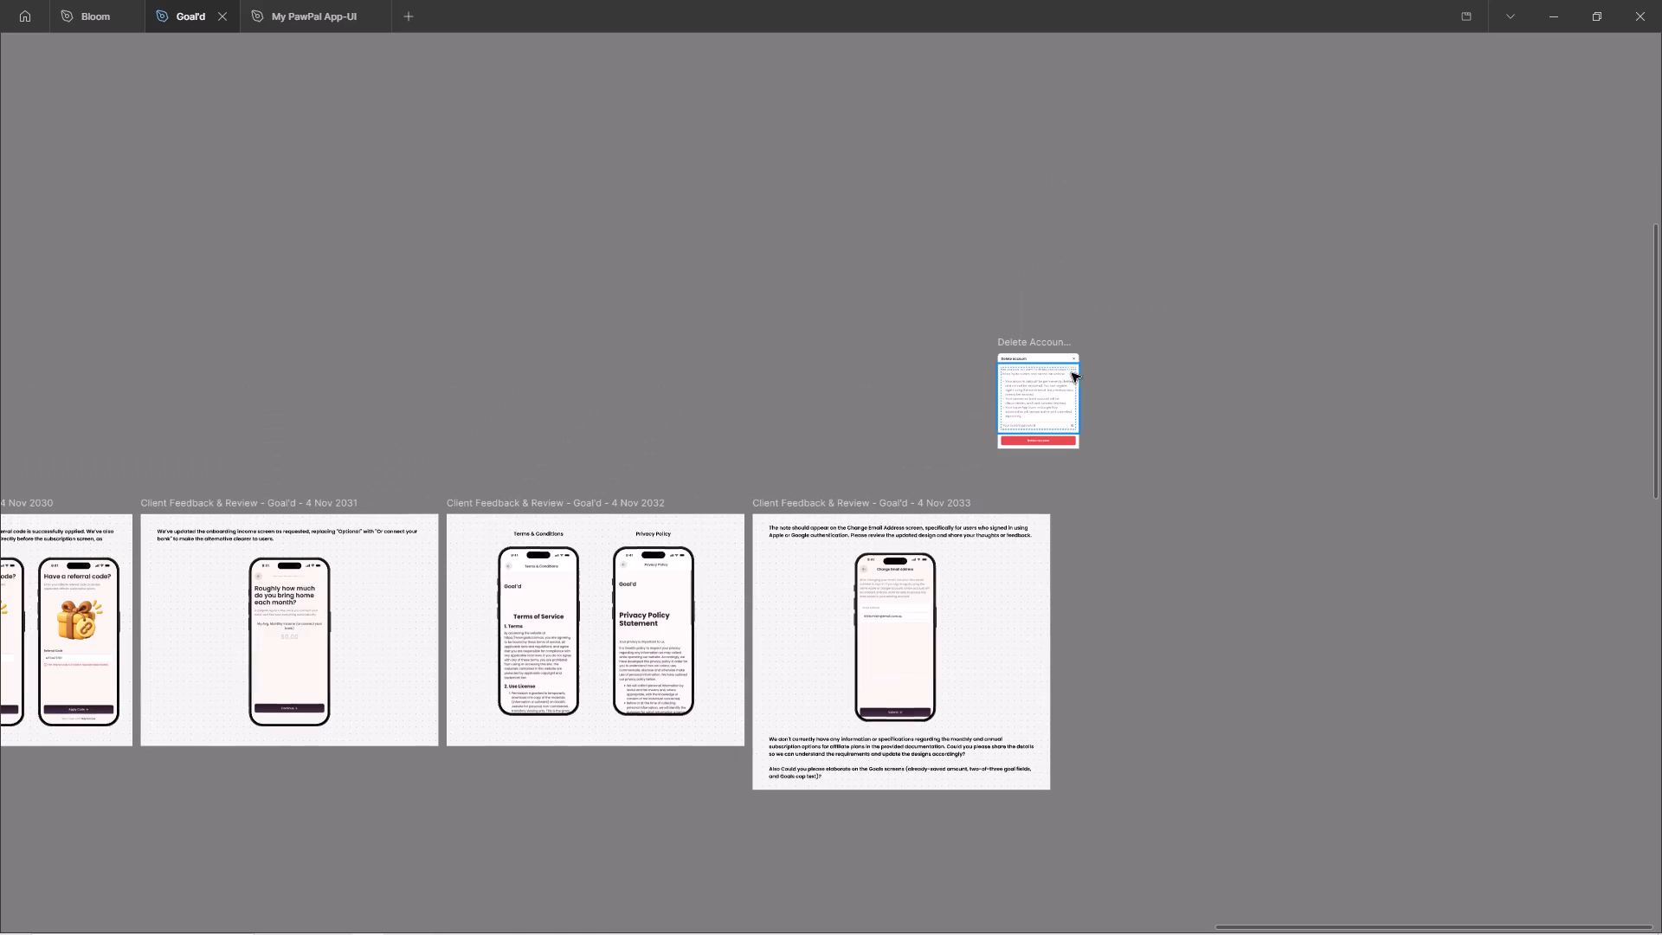
pyautogui.keyDown('ctrl'); pyautogui.scroll(-3, 705, 422); pyautogui.keyUp('ctrl')
pyautogui.press('space')
pyautogui.press('space')
pyautogui.press('space')
pyautogui.press('space')
pyautogui.press('space')
pyautogui.moveTo(754, 403); pyautogui.dragTo(866, 380)
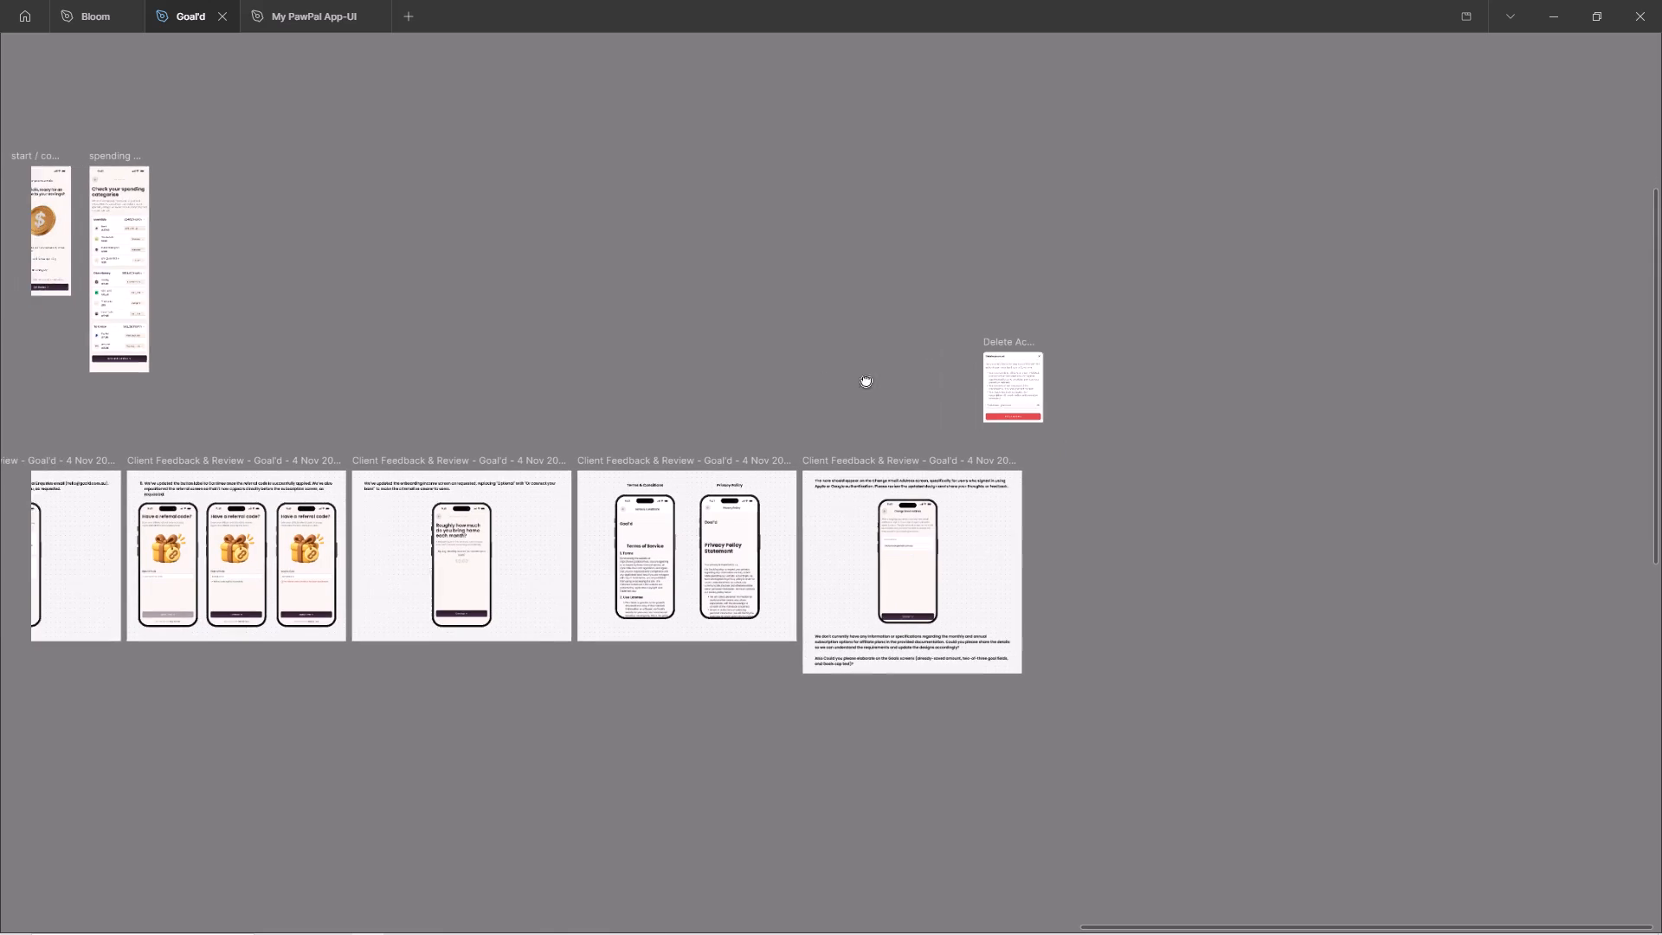
pyautogui.moveTo(866, 380); pyautogui.dragTo(832, 371)
pyautogui.click(930, 449)
pyautogui.keyDown('ctrl'); pyautogui.scroll(-4, 738, 431); pyautogui.keyUp('ctrl')
pyautogui.keyDown('ctrl'); pyautogui.scroll(-2, 829, 423); pyautogui.keyUp('ctrl')
pyautogui.hotkey('ctrl', 'd')
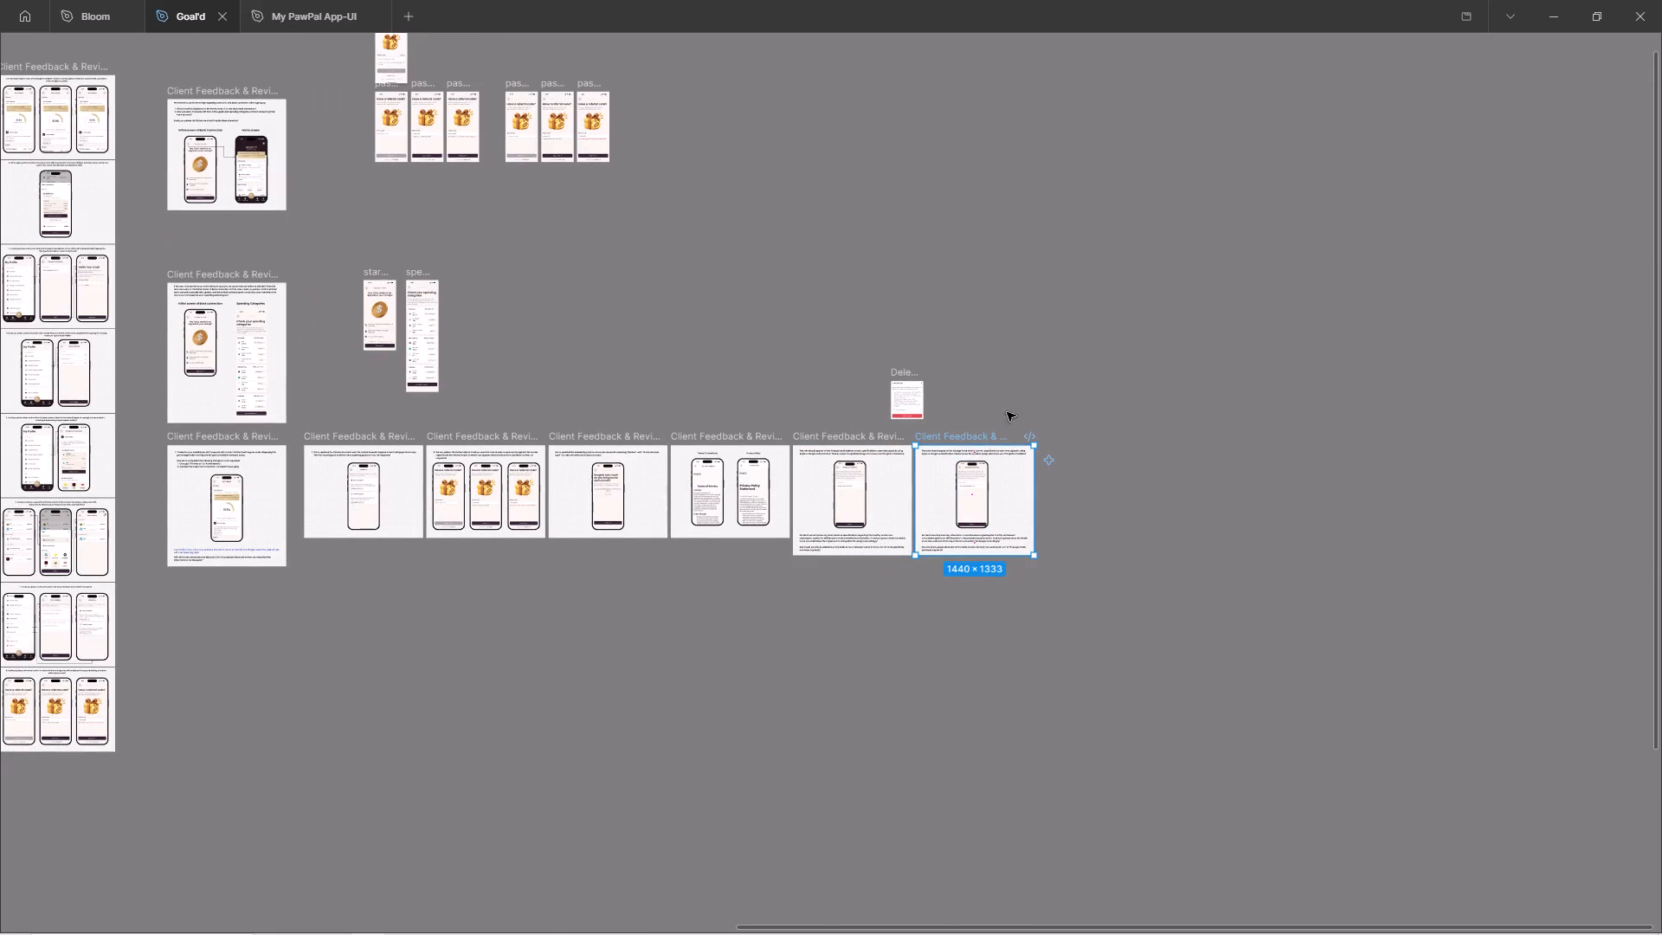
# Switch to the Prototype Designs page and bring all of its sections into view.
pyautogui.keyDown('ctrl'); pyautogui.scroll(7, 1043, 532); pyautogui.keyUp('ctrl')
pyautogui.hotkey('ctrl', '\\')
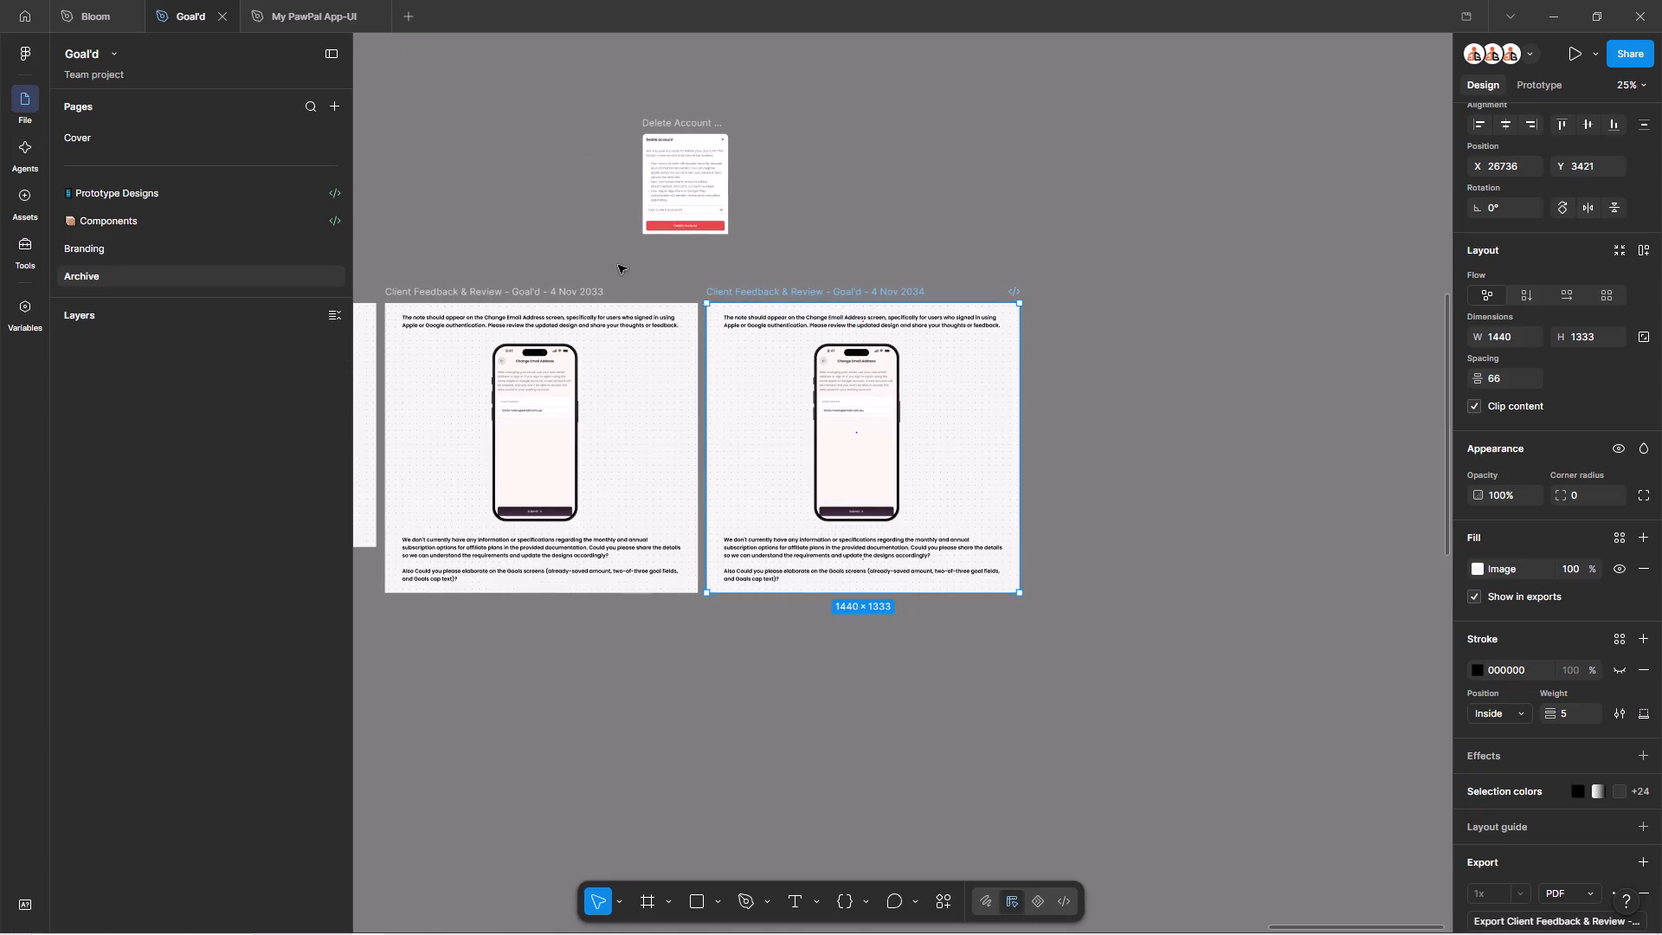
pyautogui.click(205, 196)
pyautogui.hotkey('ctrl', '\\')
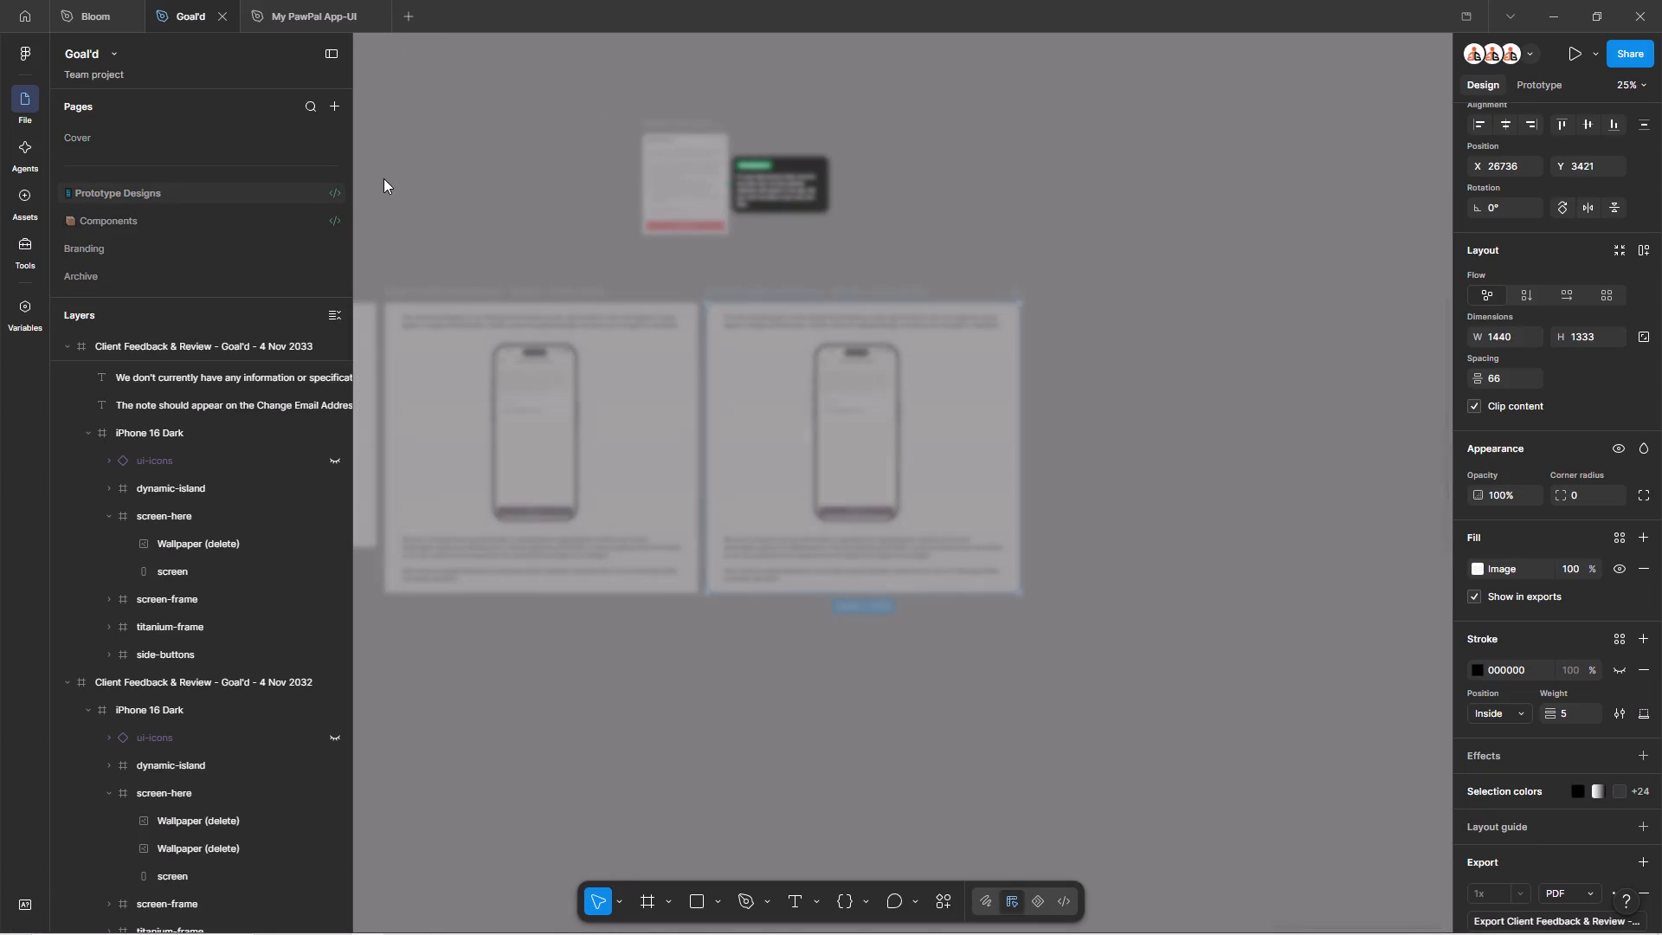
pyautogui.hotkey('shift', '!')
# Duplicate the My Profile screen from the Profile section onto the empty canvas beyond the section's far end.
pyautogui.click(1133, 671)
pyautogui.scroll(-1, 1137, 662)
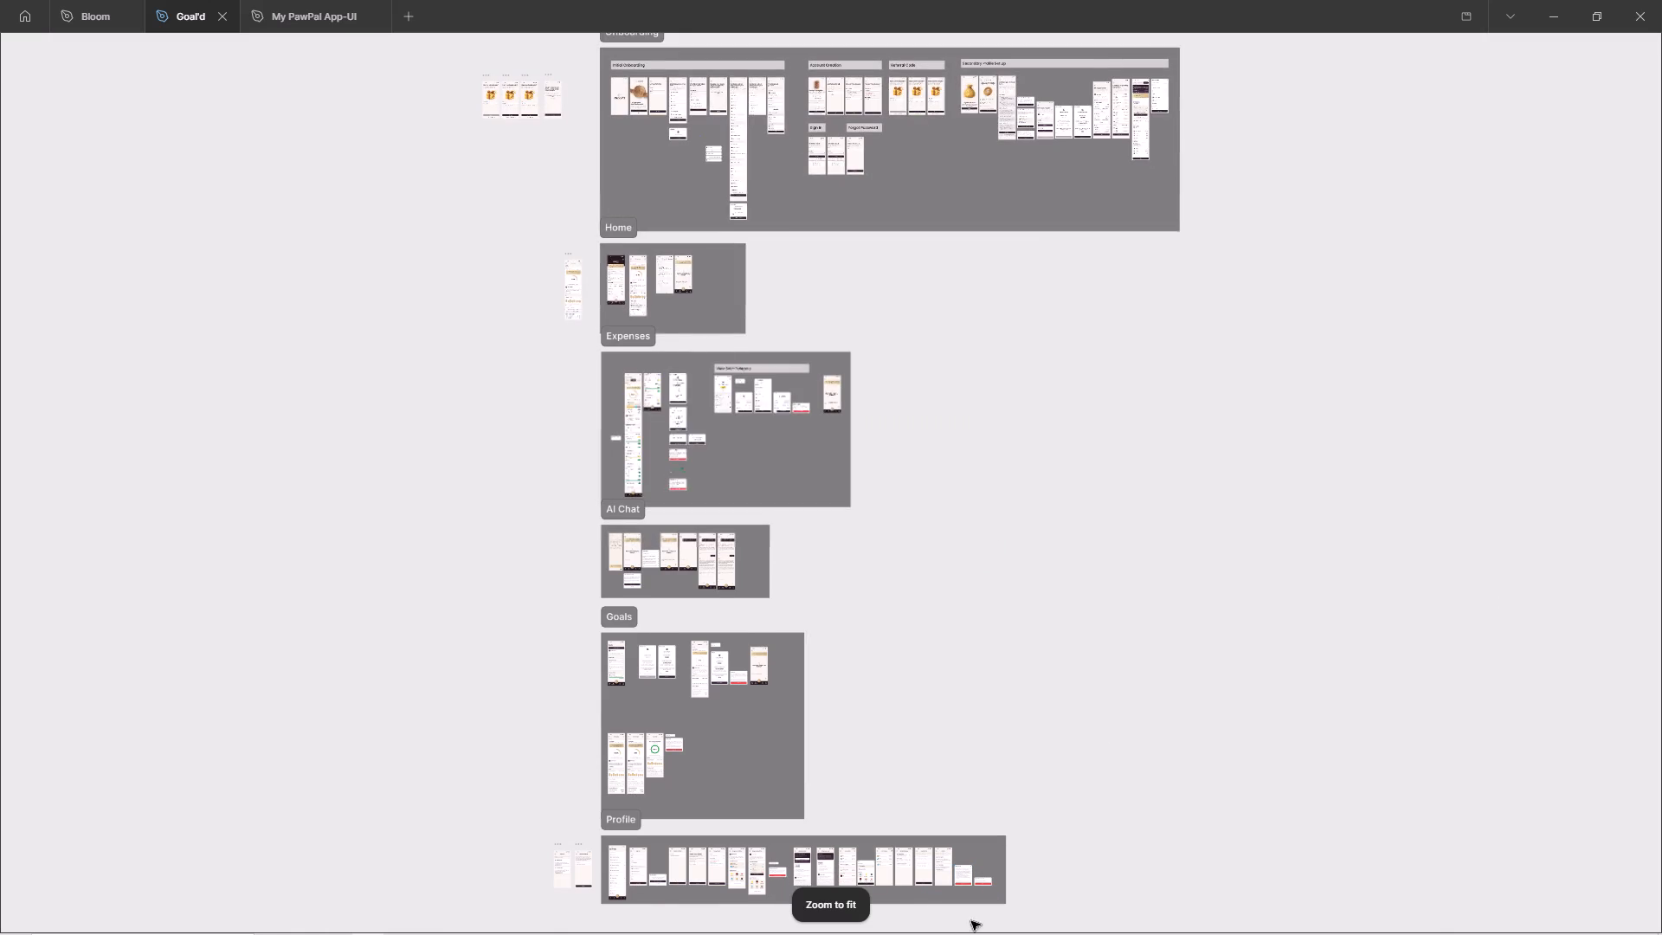
pyautogui.keyDown('ctrl'); pyautogui.scroll(15, 944, 934); pyautogui.keyUp('ctrl')
pyautogui.scroll(-6, 969, 796)
pyautogui.keyDown('ctrl'); pyautogui.scroll(6, 257, 687); pyautogui.keyUp('ctrl')
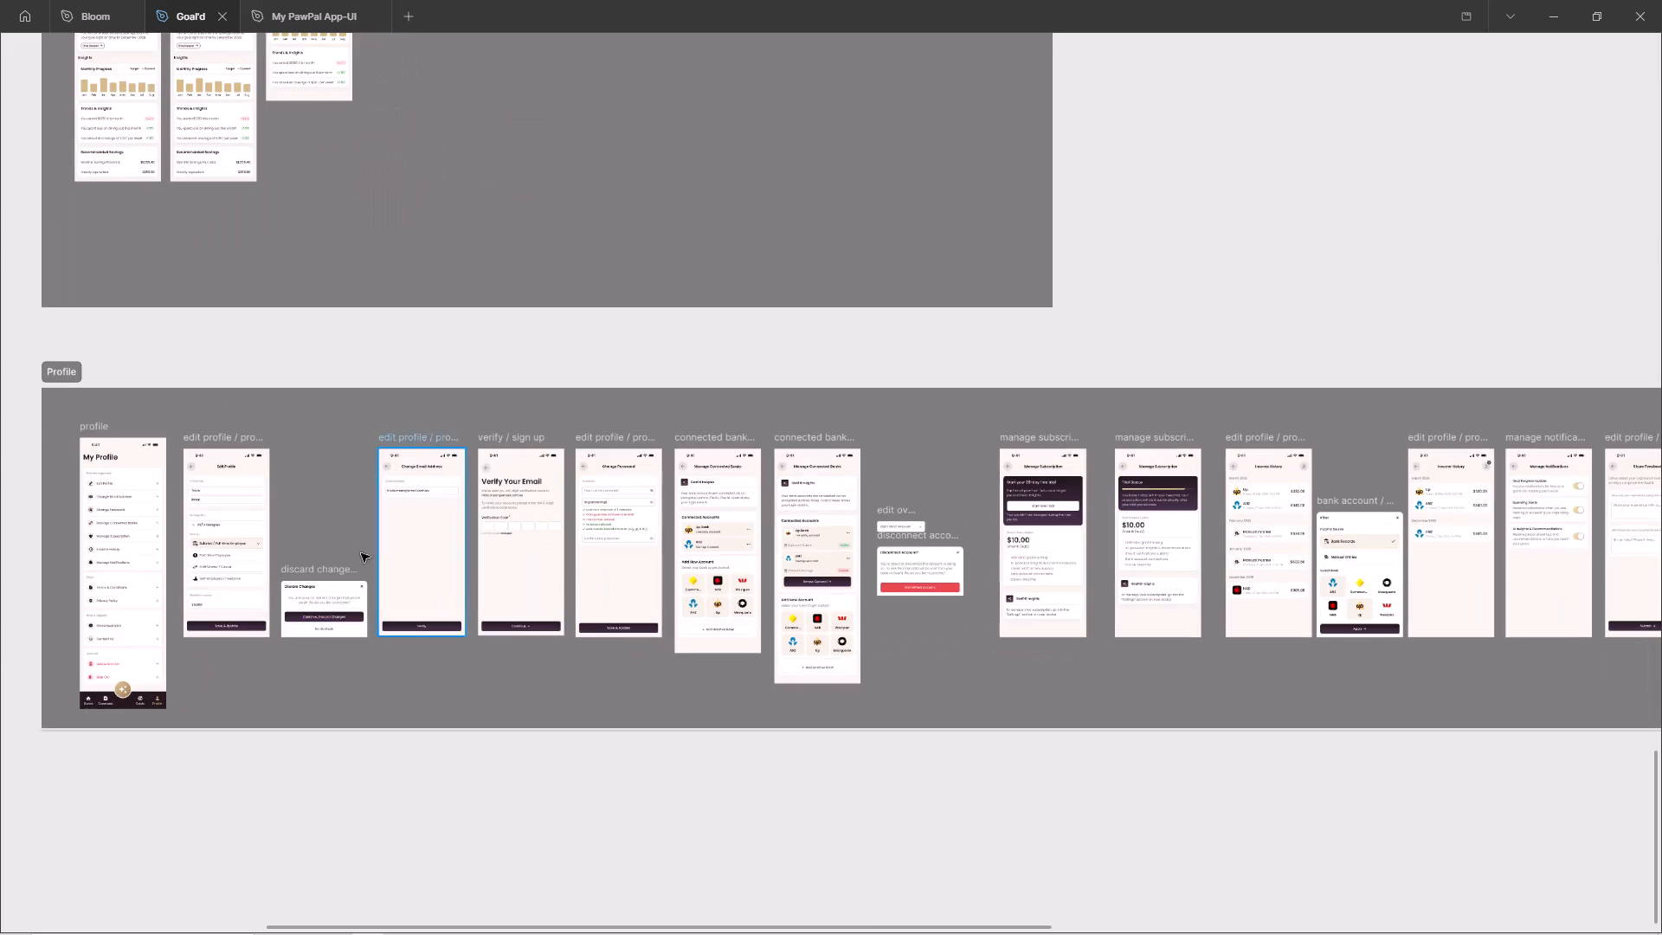
pyautogui.click(105, 424)
pyautogui.keyDown('ctrl'); pyautogui.scroll(-7, 115, 425); pyautogui.keyUp('ctrl')
pyautogui.keyDown('ctrl'); pyautogui.scroll(1, 115, 429); pyautogui.keyUp('ctrl')
pyautogui.keyDown('ctrl'); pyautogui.scroll(-2, 115, 429); pyautogui.keyUp('ctrl')
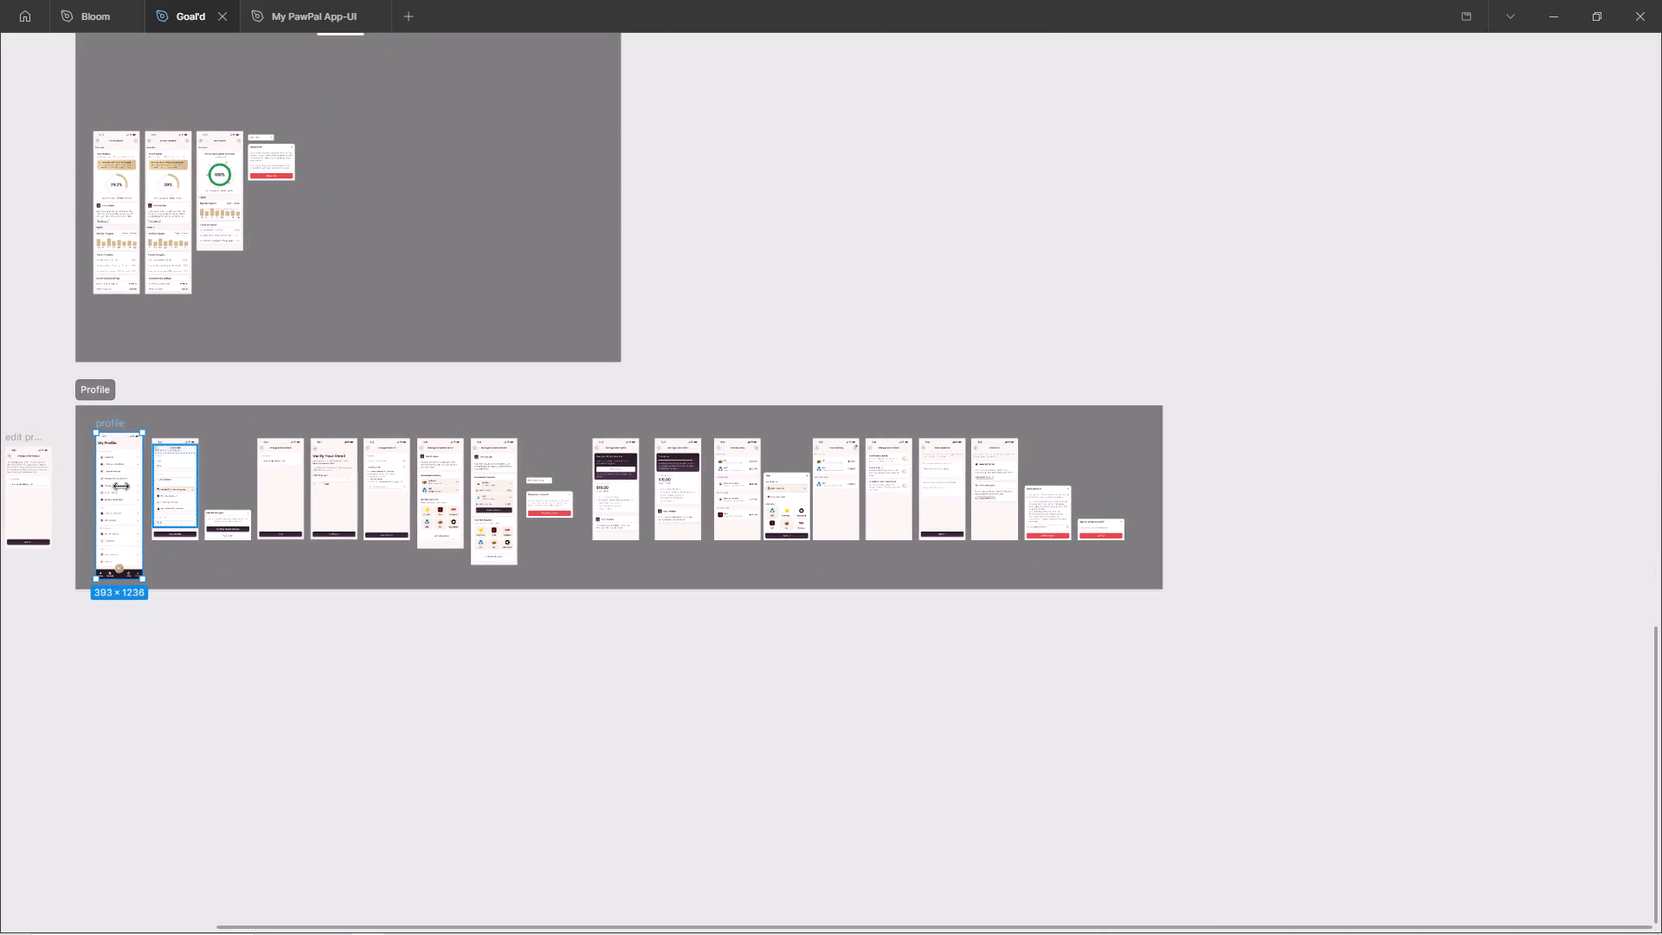
pyautogui.keyDown('alt'); pyautogui.moveTo(120, 491); pyautogui.dragTo(1292, 526); pyautogui.keyUp('alt')
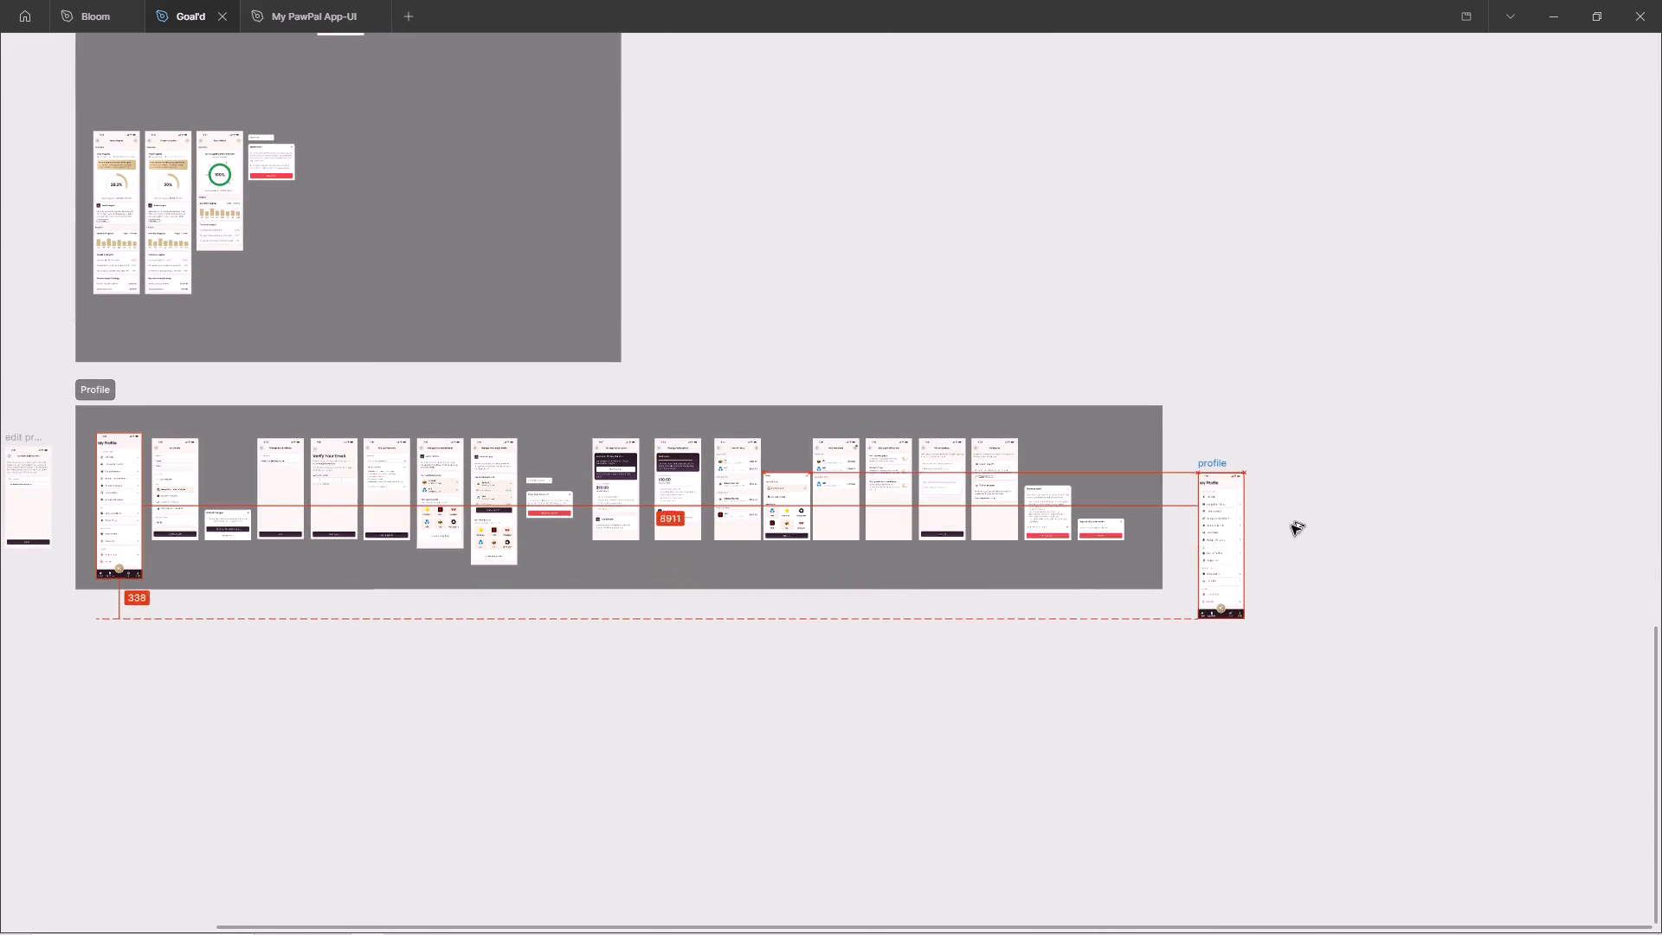
pyautogui.keyDown('alt'); pyautogui.moveTo(1292, 526); pyautogui.dragTo(1260, 498); pyautogui.keyUp('alt')
# Set the height of the copied profile frame to 852.
pyautogui.keyDown('ctrl'); pyautogui.scroll(4, 1440, 619); pyautogui.keyUp('ctrl')
pyautogui.hotkey('ctrl', '\\')
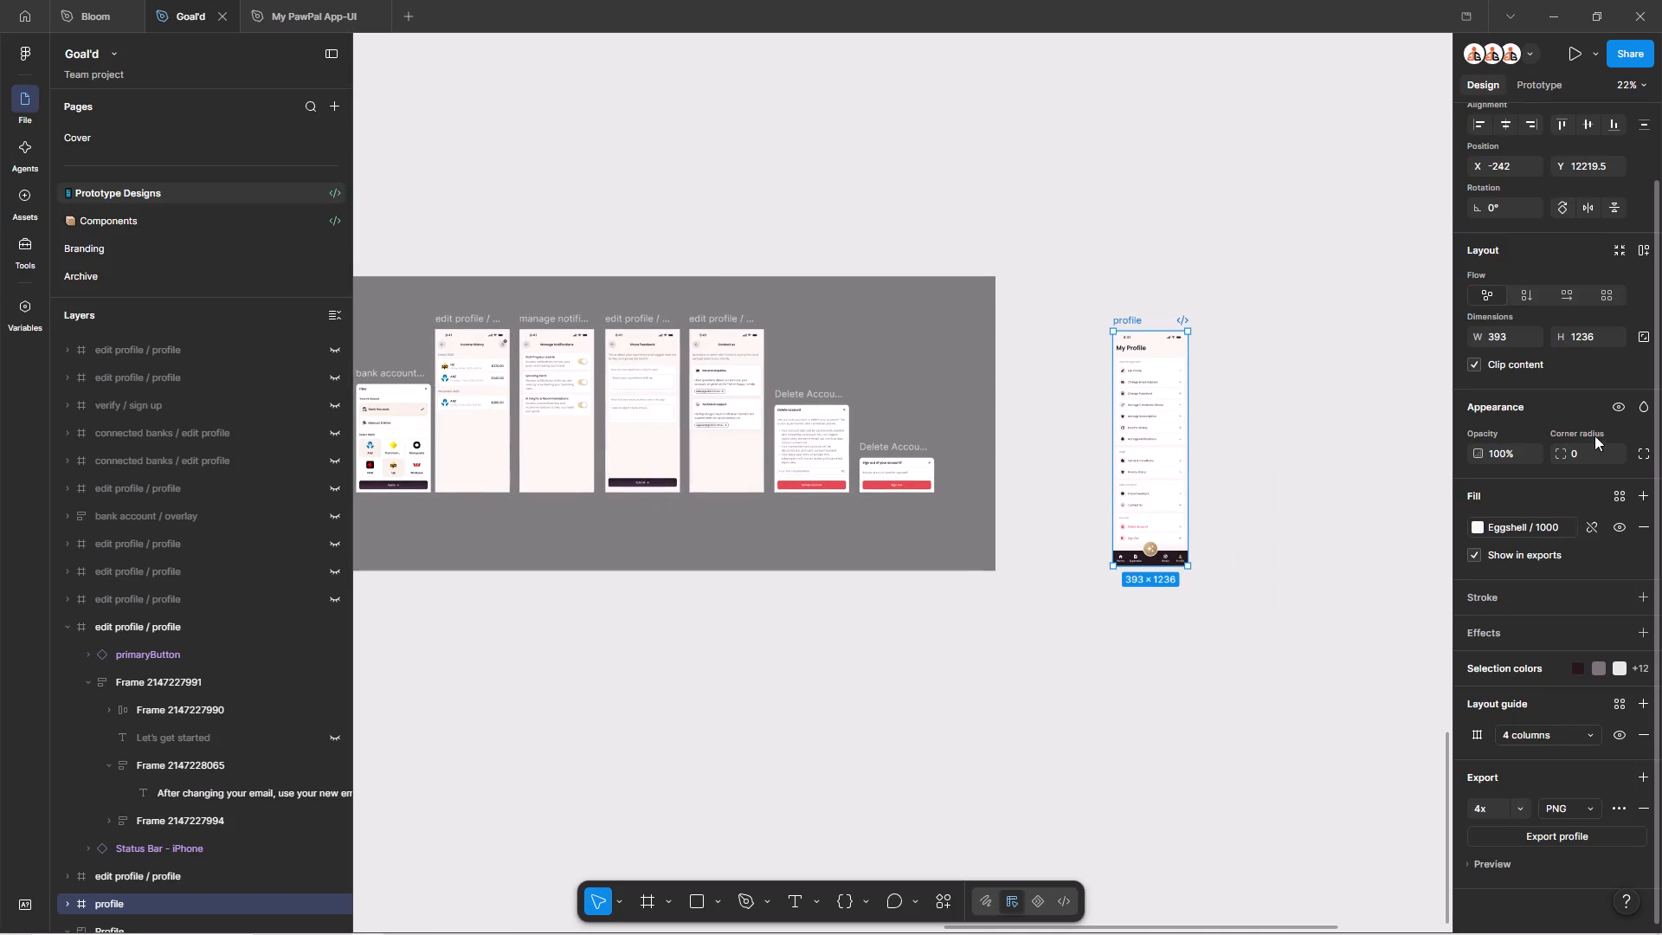
pyautogui.click(1588, 335)
pyautogui.write('852')
pyautogui.press('Return')
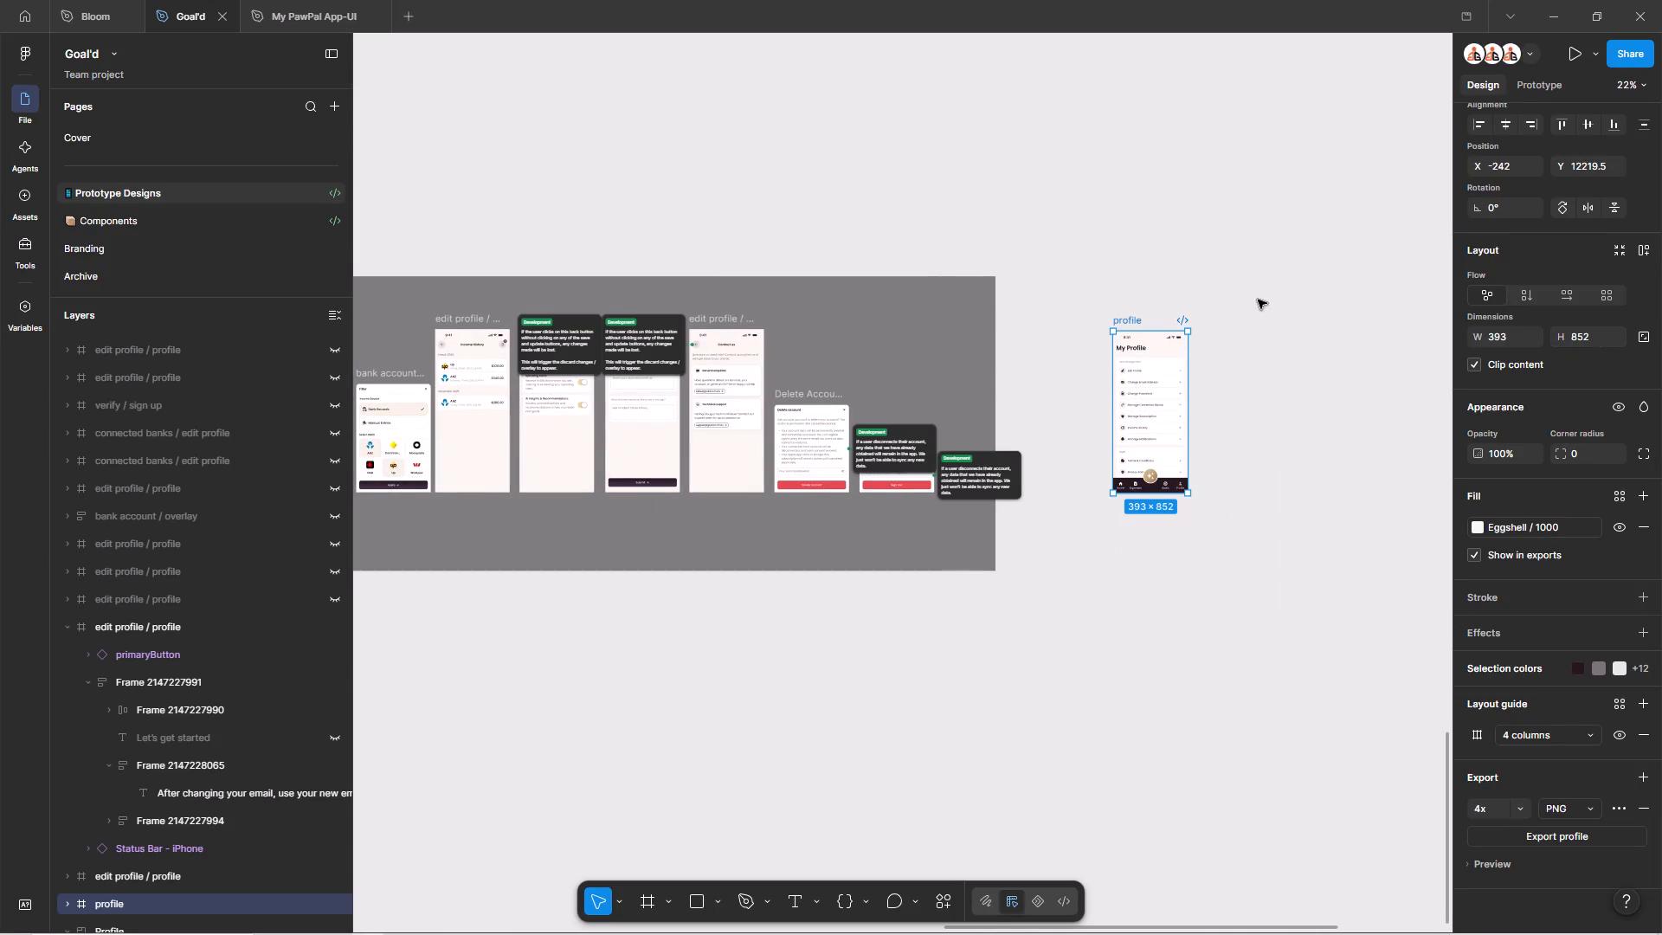
pyautogui.click(1261, 313)
pyautogui.click(1244, 288)
# Draw a rectangle beside the profile copy and size it to 393 × 852.
pyautogui.press('r')
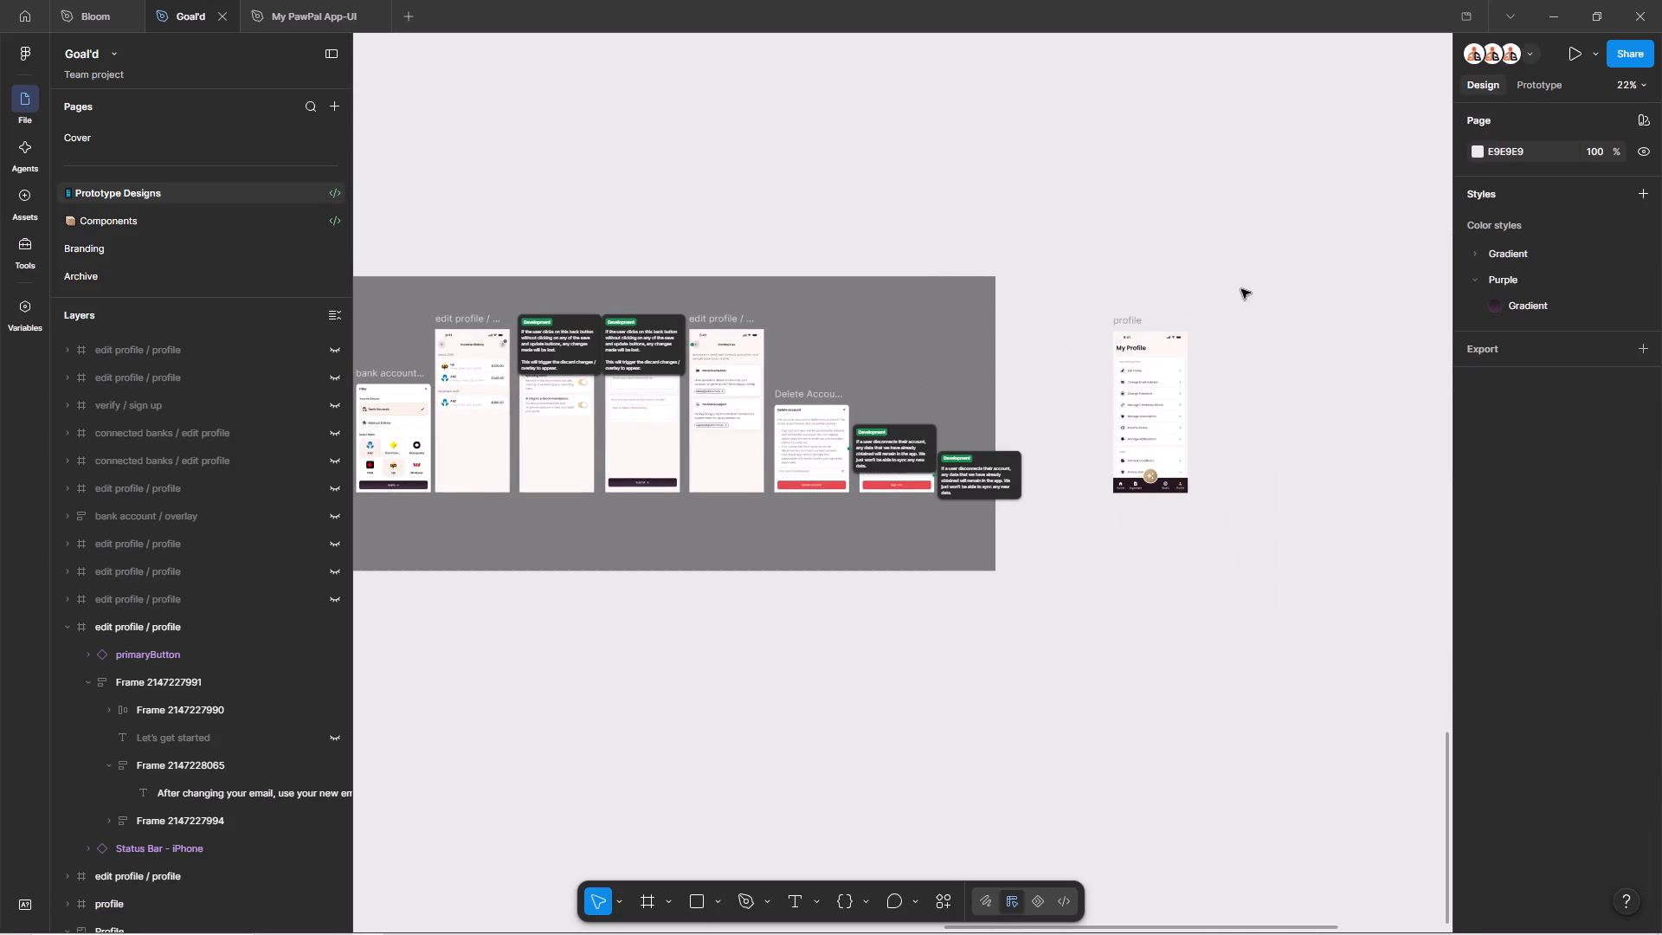
pyautogui.moveTo(1265, 339); pyautogui.dragTo(1322, 427)
pyautogui.keyDown('ctrl'); pyautogui.scroll(6, 1308, 384); pyautogui.keyUp('ctrl')
pyautogui.moveTo(1298, 386); pyautogui.dragTo(1240, 403)
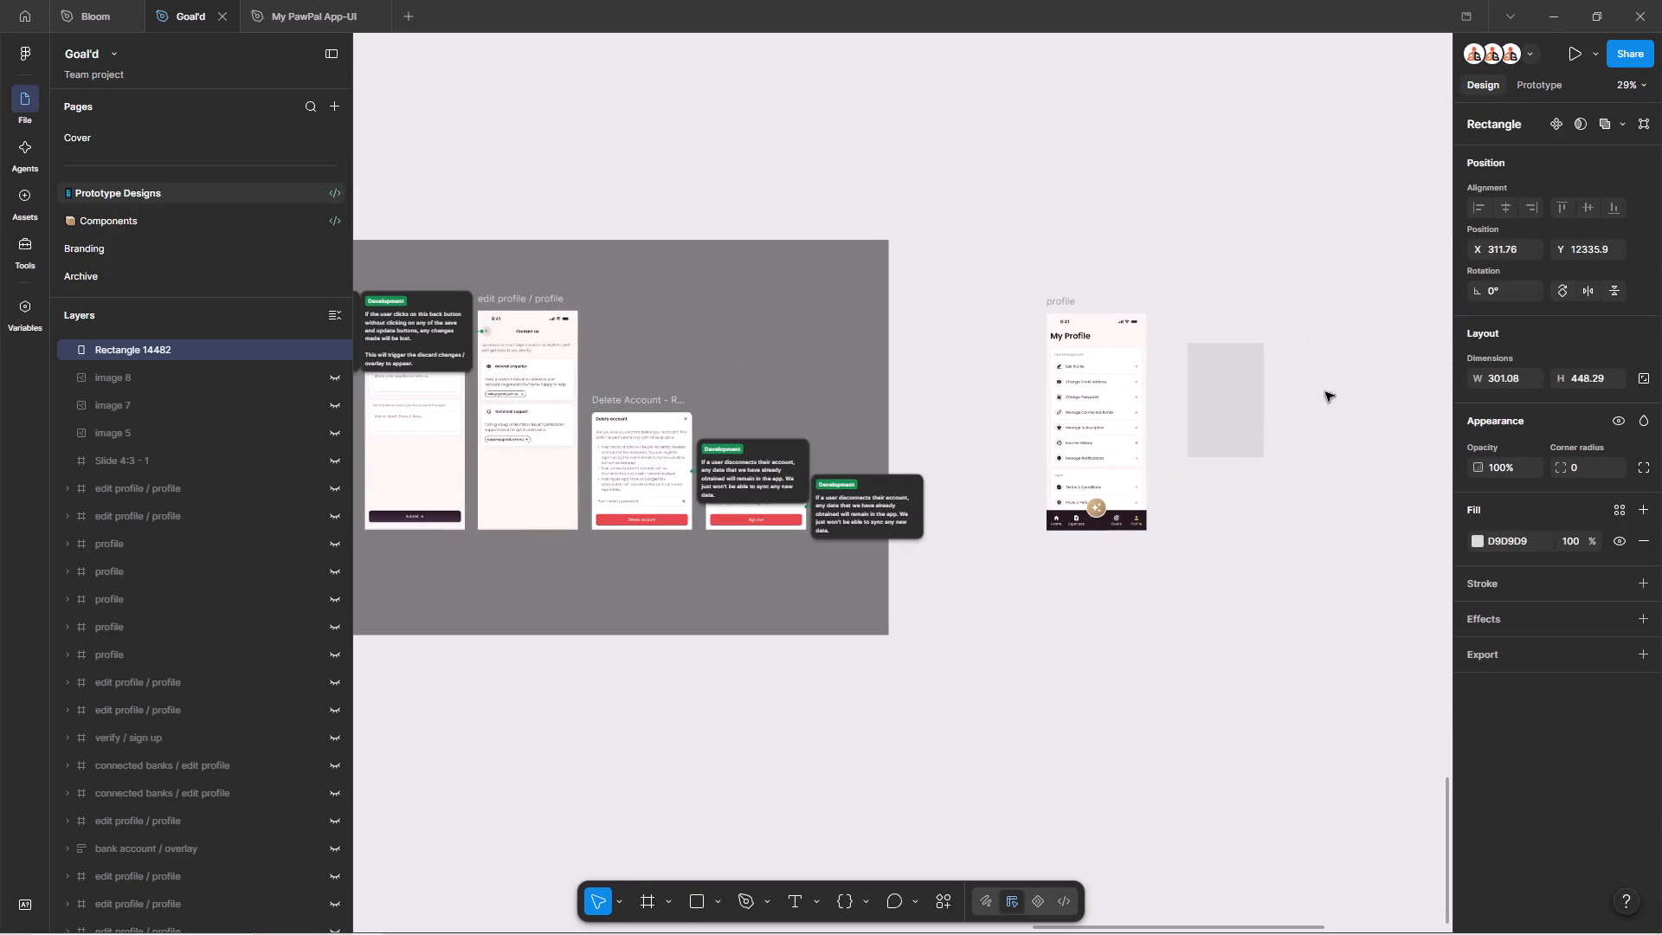
pyautogui.click(1523, 372)
pyautogui.write('393')
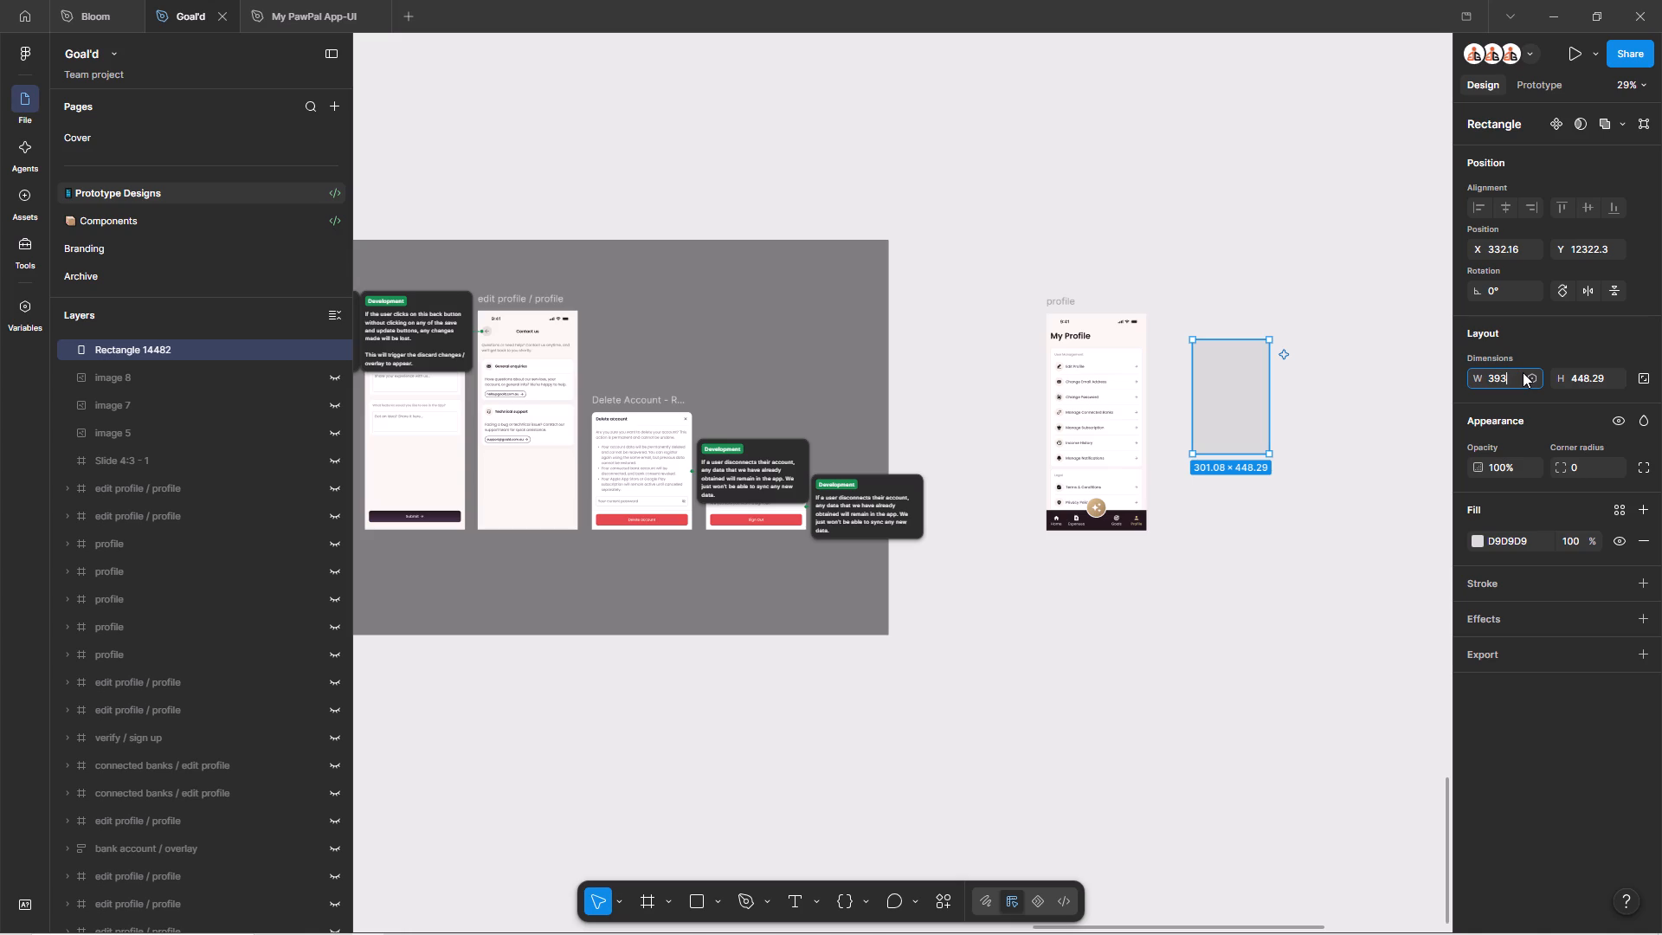
pyautogui.press('Return')
pyautogui.click(1602, 372)
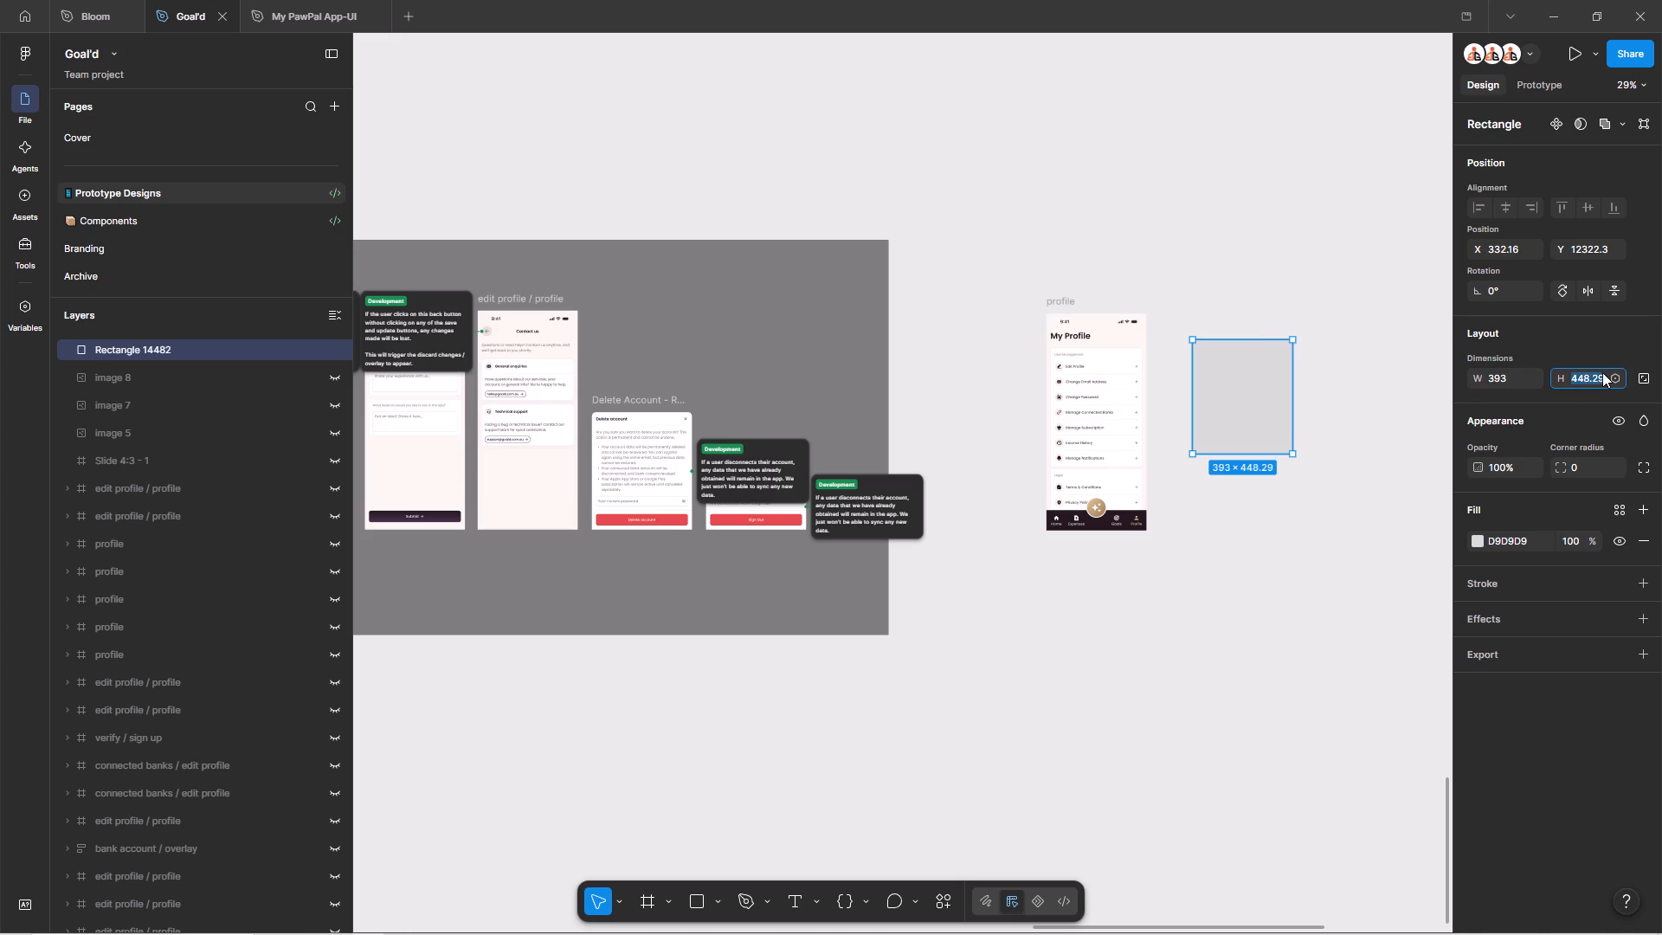
pyautogui.write('852')
pyautogui.press('Return')
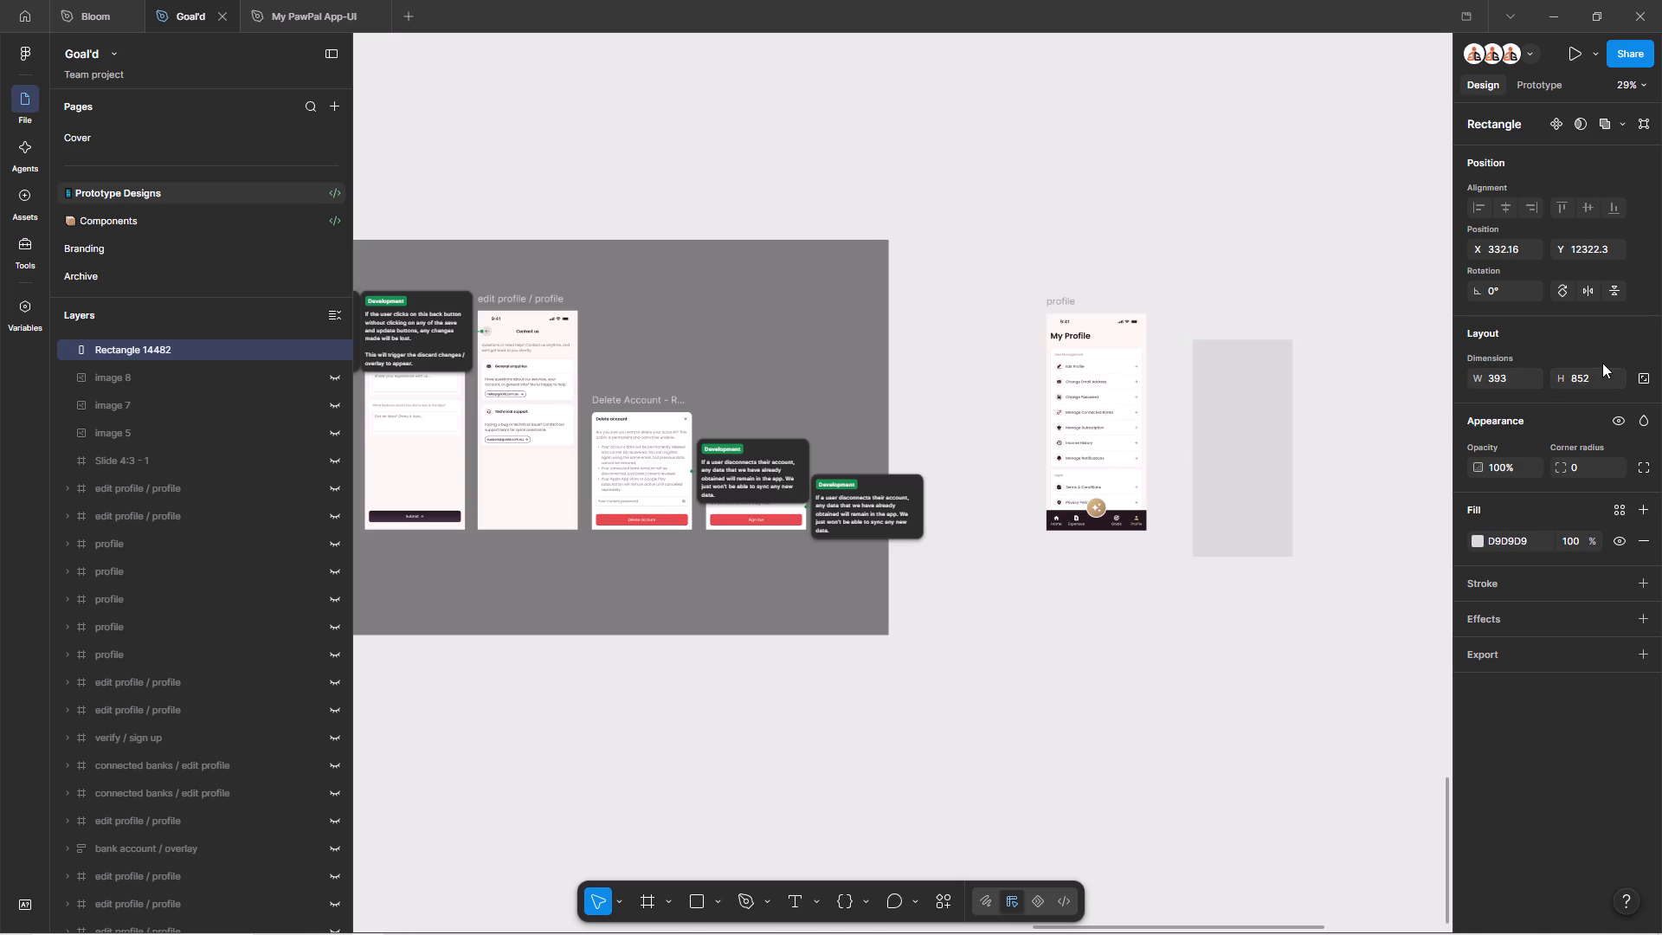
# Set the rectangle's fill to 000000 at 25% opacity.
pyautogui.click(1511, 542)
pyautogui.write('000')
pyautogui.press('Tab')
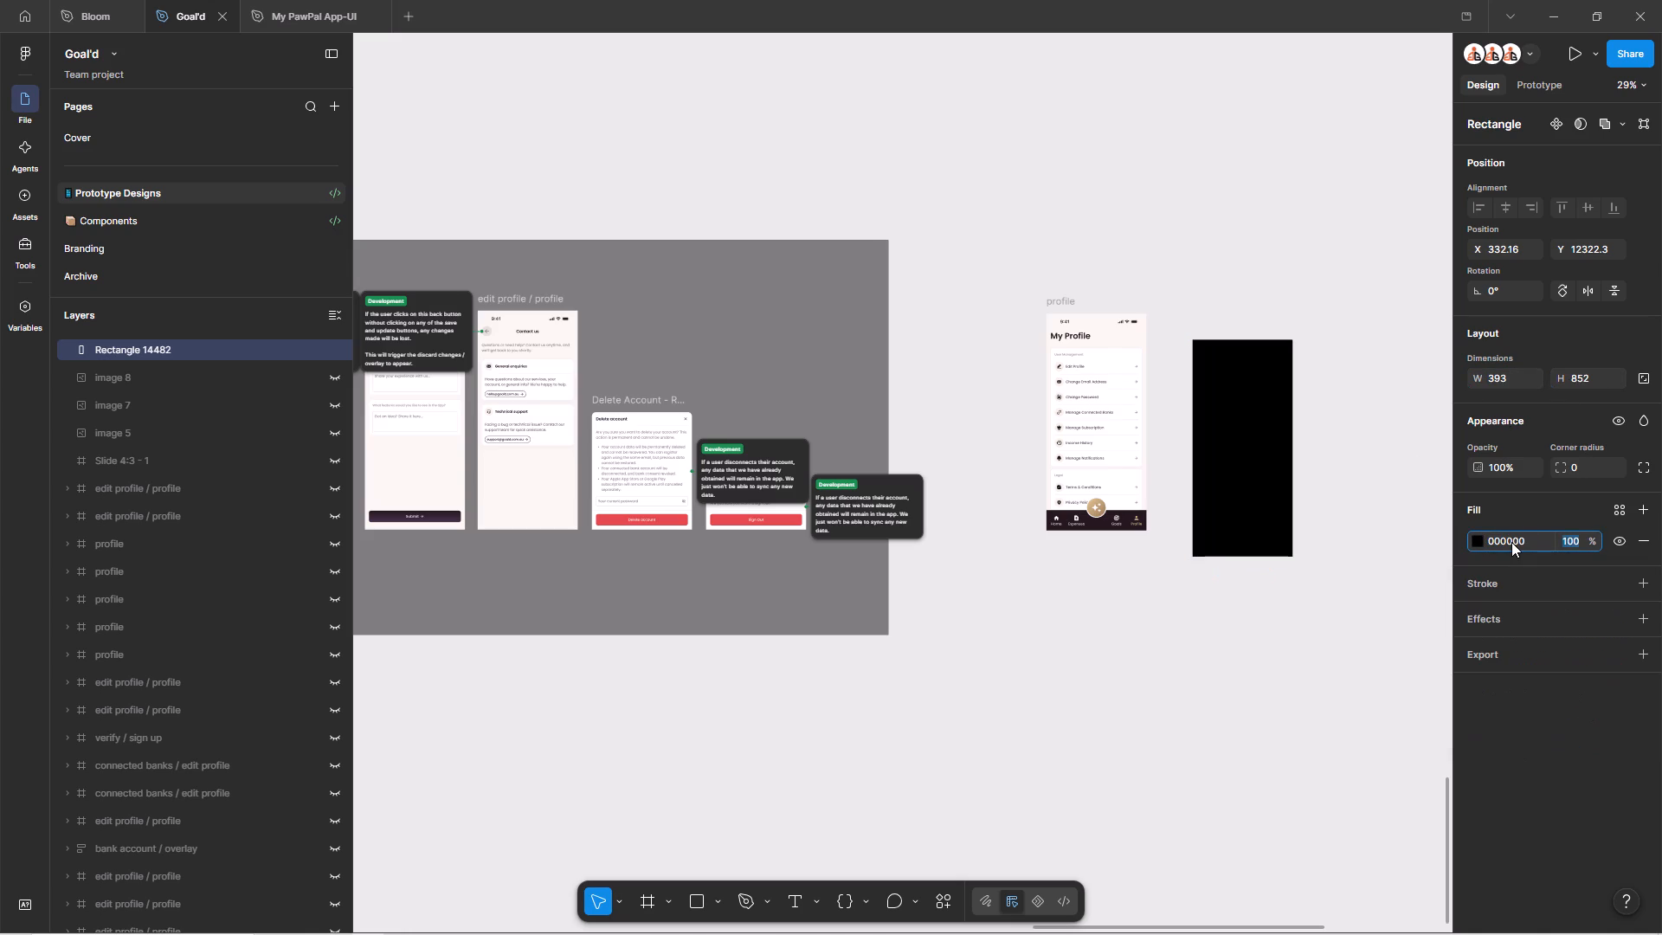
pyautogui.write('25.')
pyautogui.press('BackSpace')
pyautogui.press('Return')
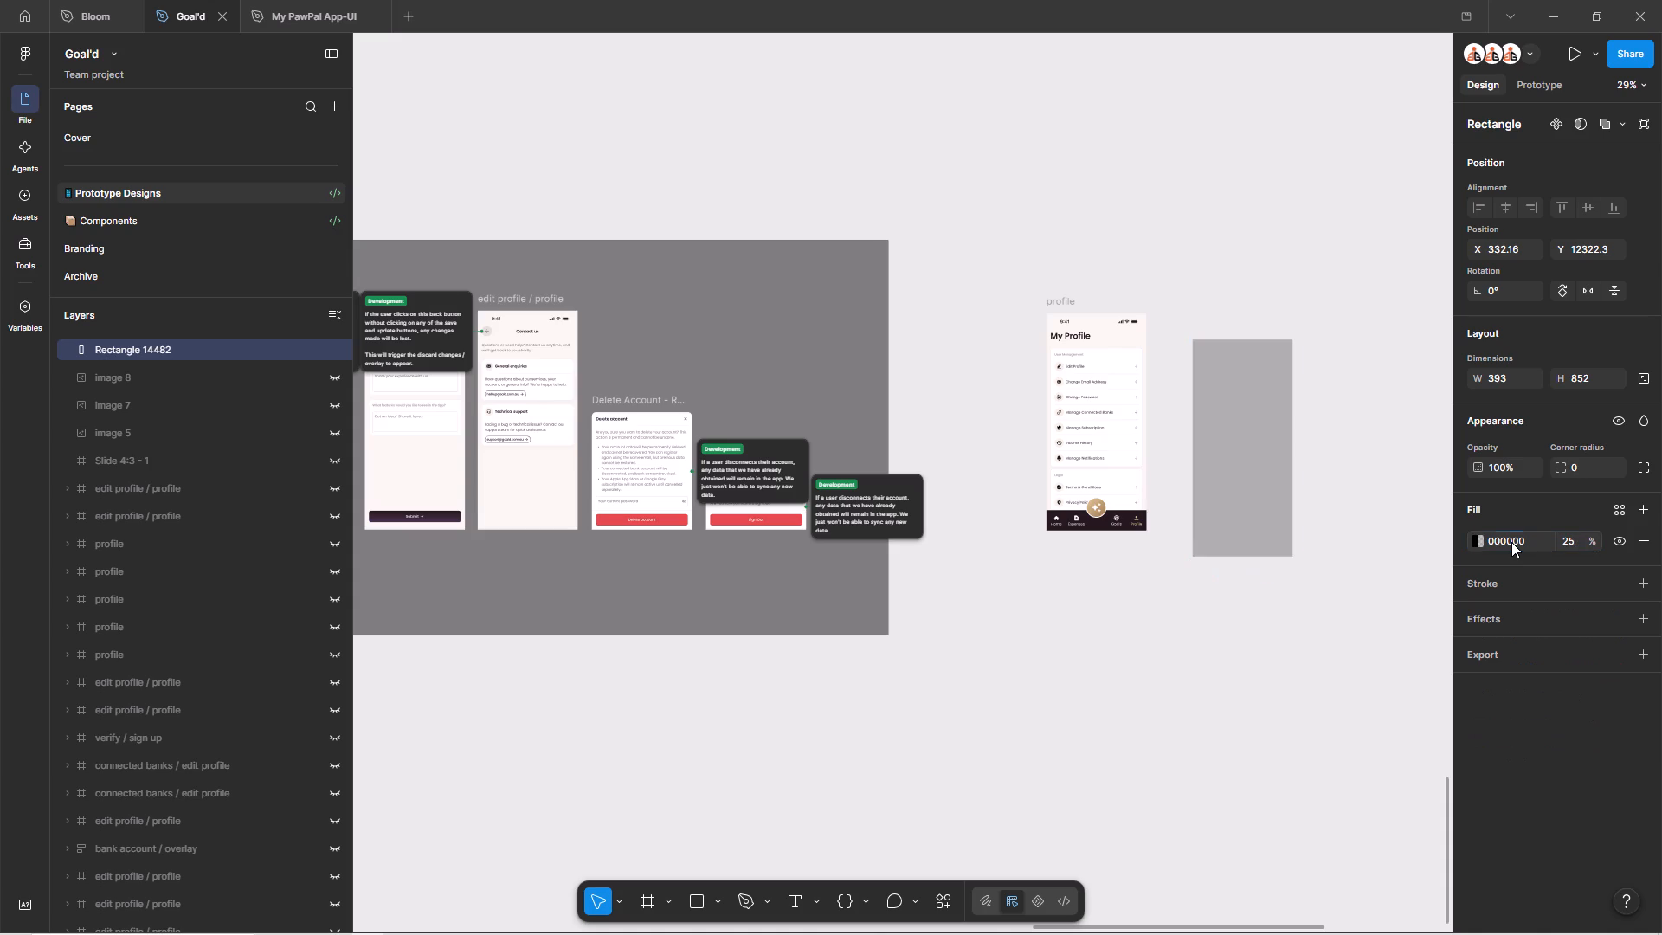
# Move the translucent rectangle into the profile copy so it covers the whole screen as a dimming overlay.
pyautogui.hotkey('ctrl', 'x')
pyautogui.keyDown('ctrl'); pyautogui.click(1061, 306); pyautogui.keyUp('ctrl')
pyautogui.hotkey('ctrl', 'v')
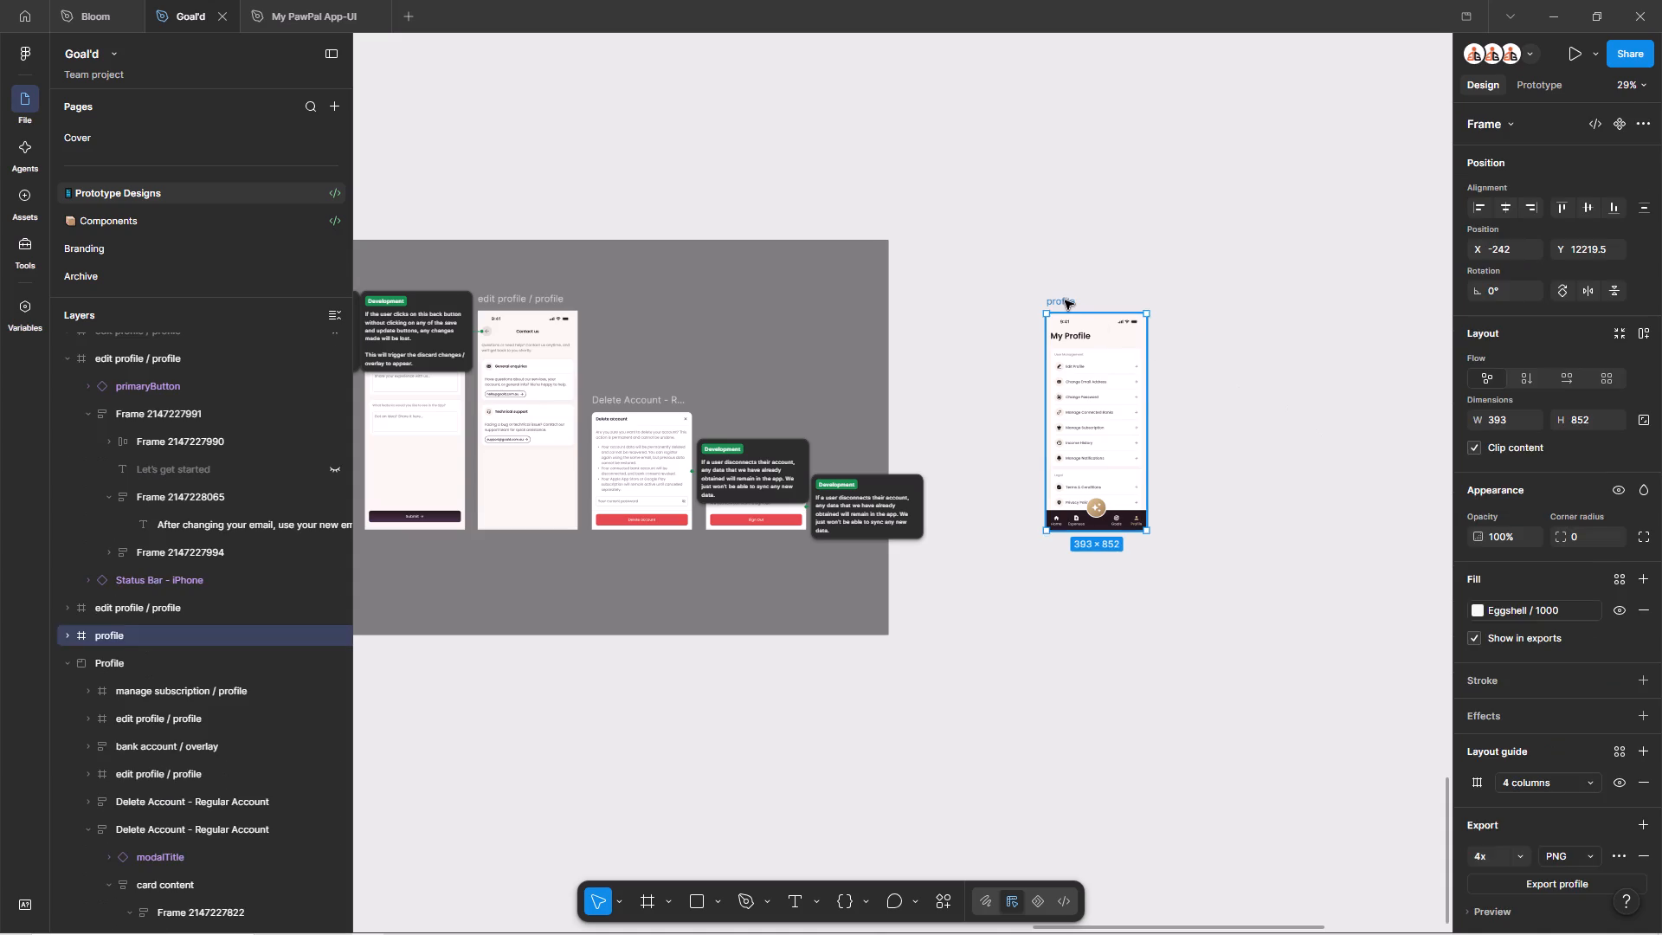
pyautogui.hotkey('ctrl', '\\')
pyautogui.hotkey('alt', 'w')
pyautogui.click(1349, 325)
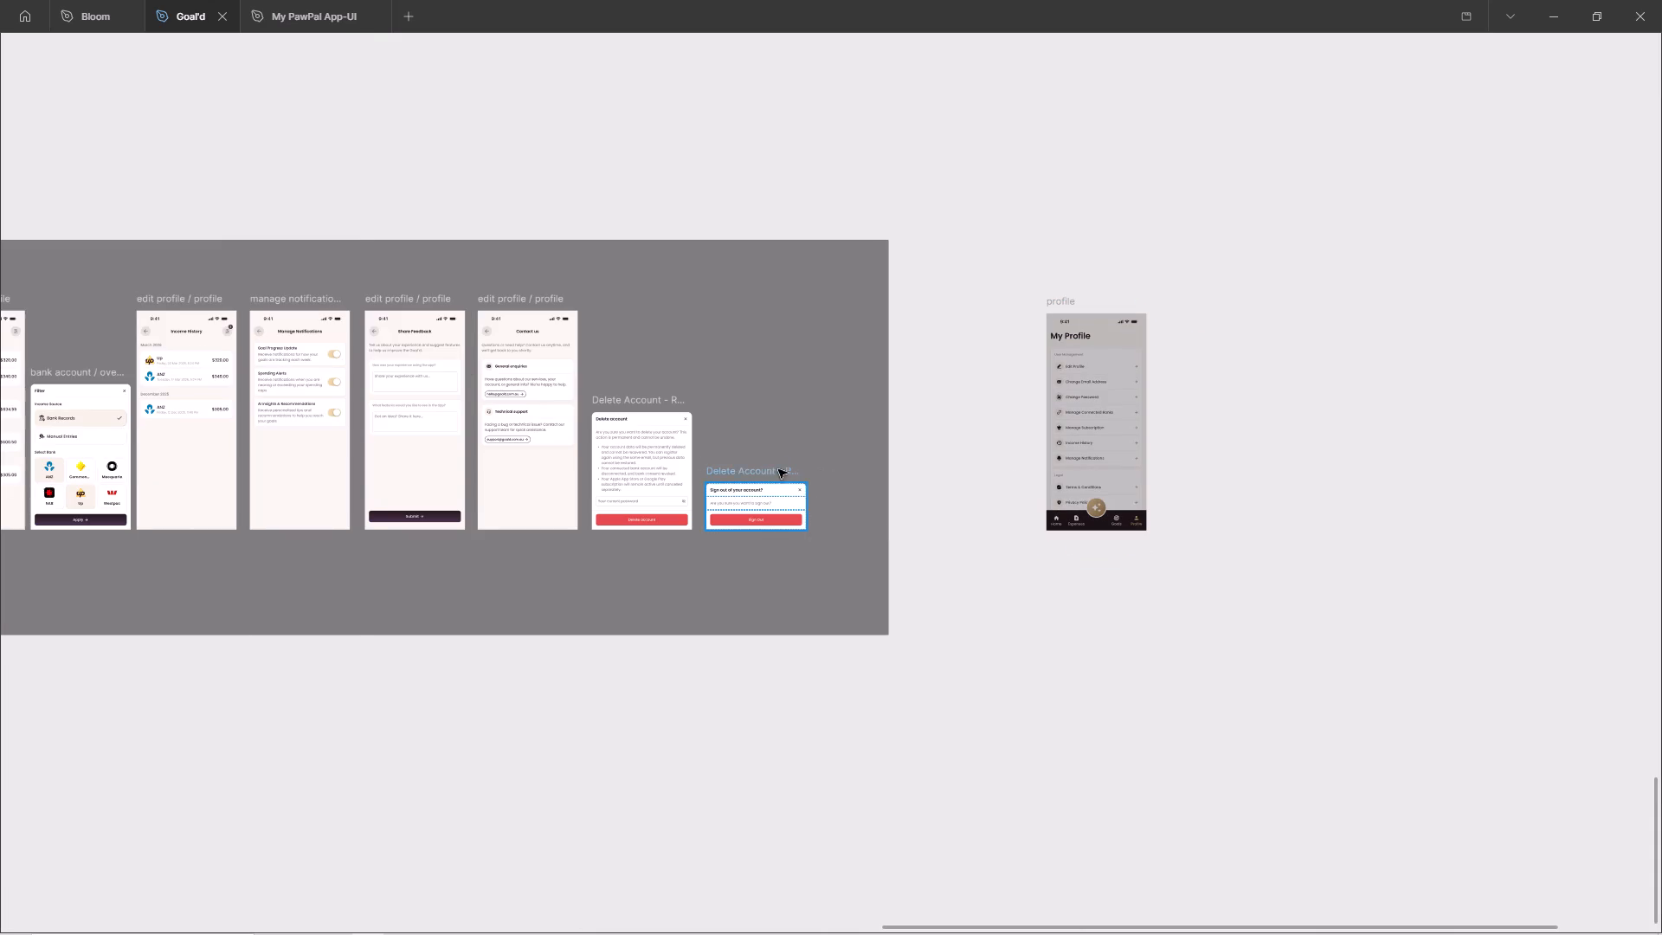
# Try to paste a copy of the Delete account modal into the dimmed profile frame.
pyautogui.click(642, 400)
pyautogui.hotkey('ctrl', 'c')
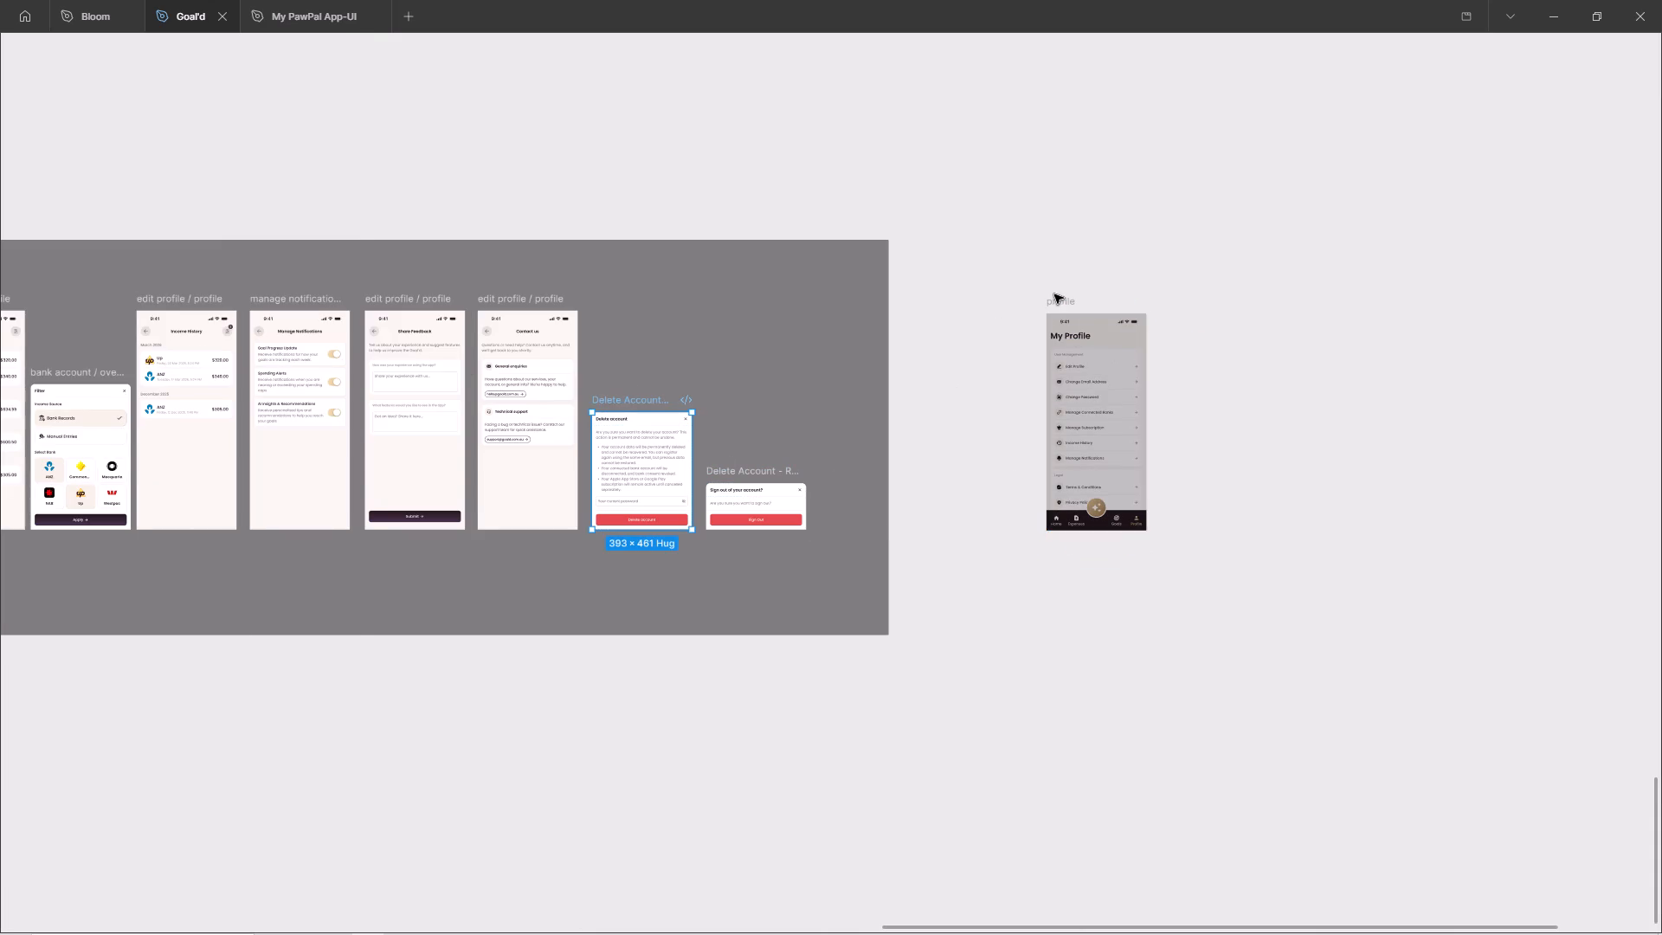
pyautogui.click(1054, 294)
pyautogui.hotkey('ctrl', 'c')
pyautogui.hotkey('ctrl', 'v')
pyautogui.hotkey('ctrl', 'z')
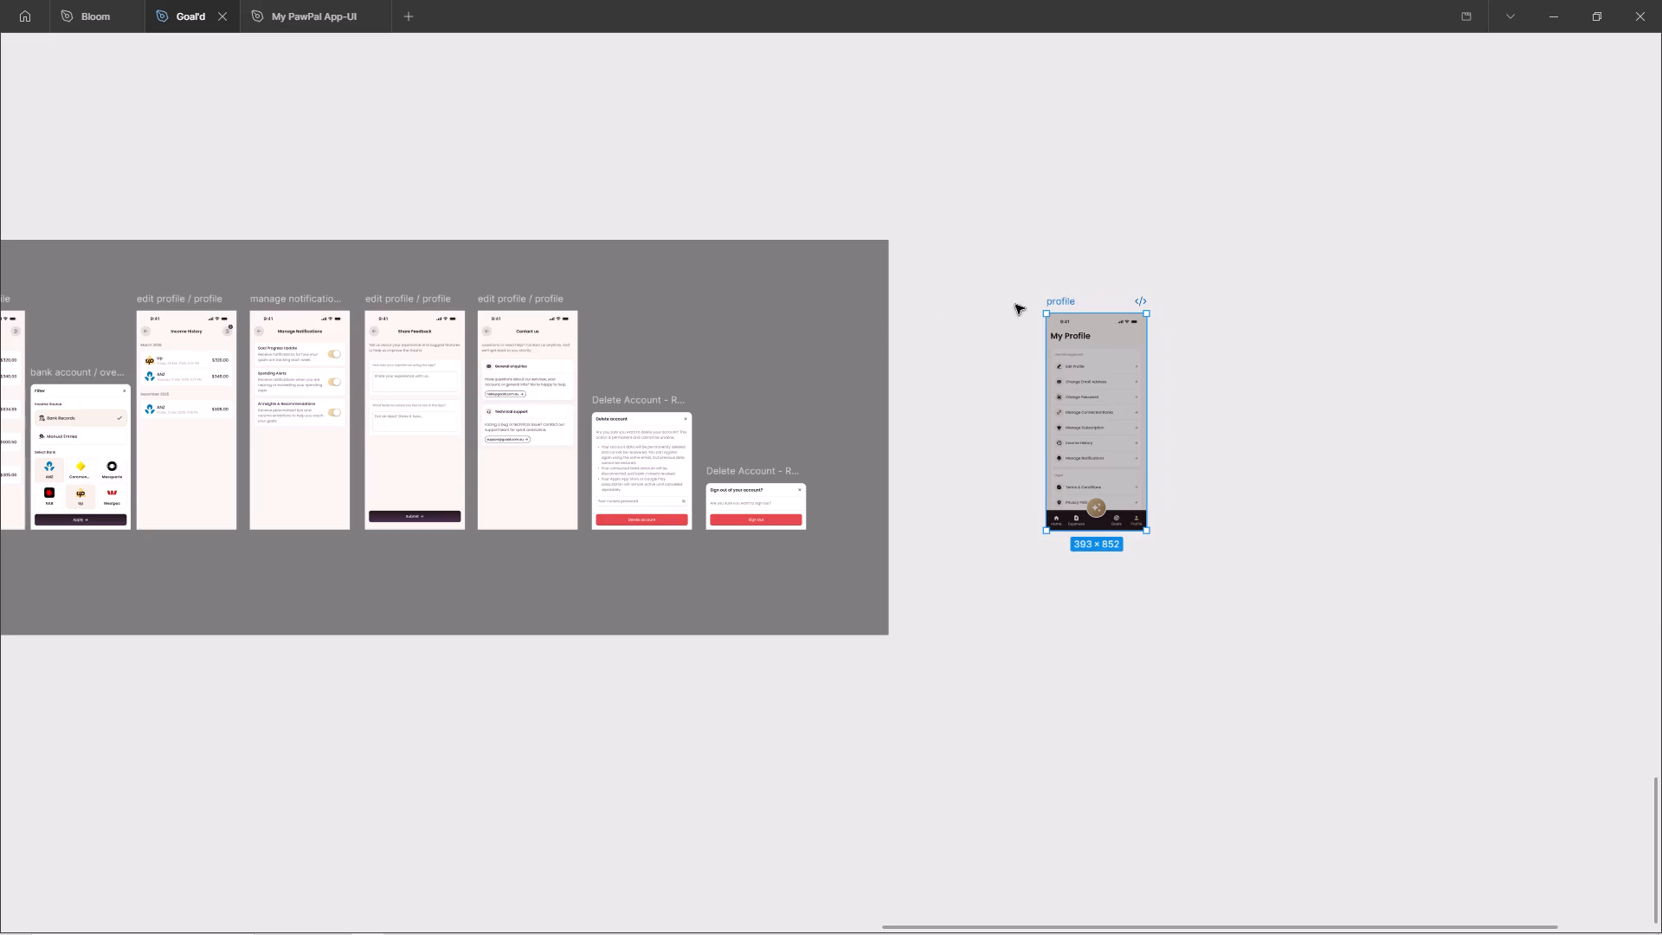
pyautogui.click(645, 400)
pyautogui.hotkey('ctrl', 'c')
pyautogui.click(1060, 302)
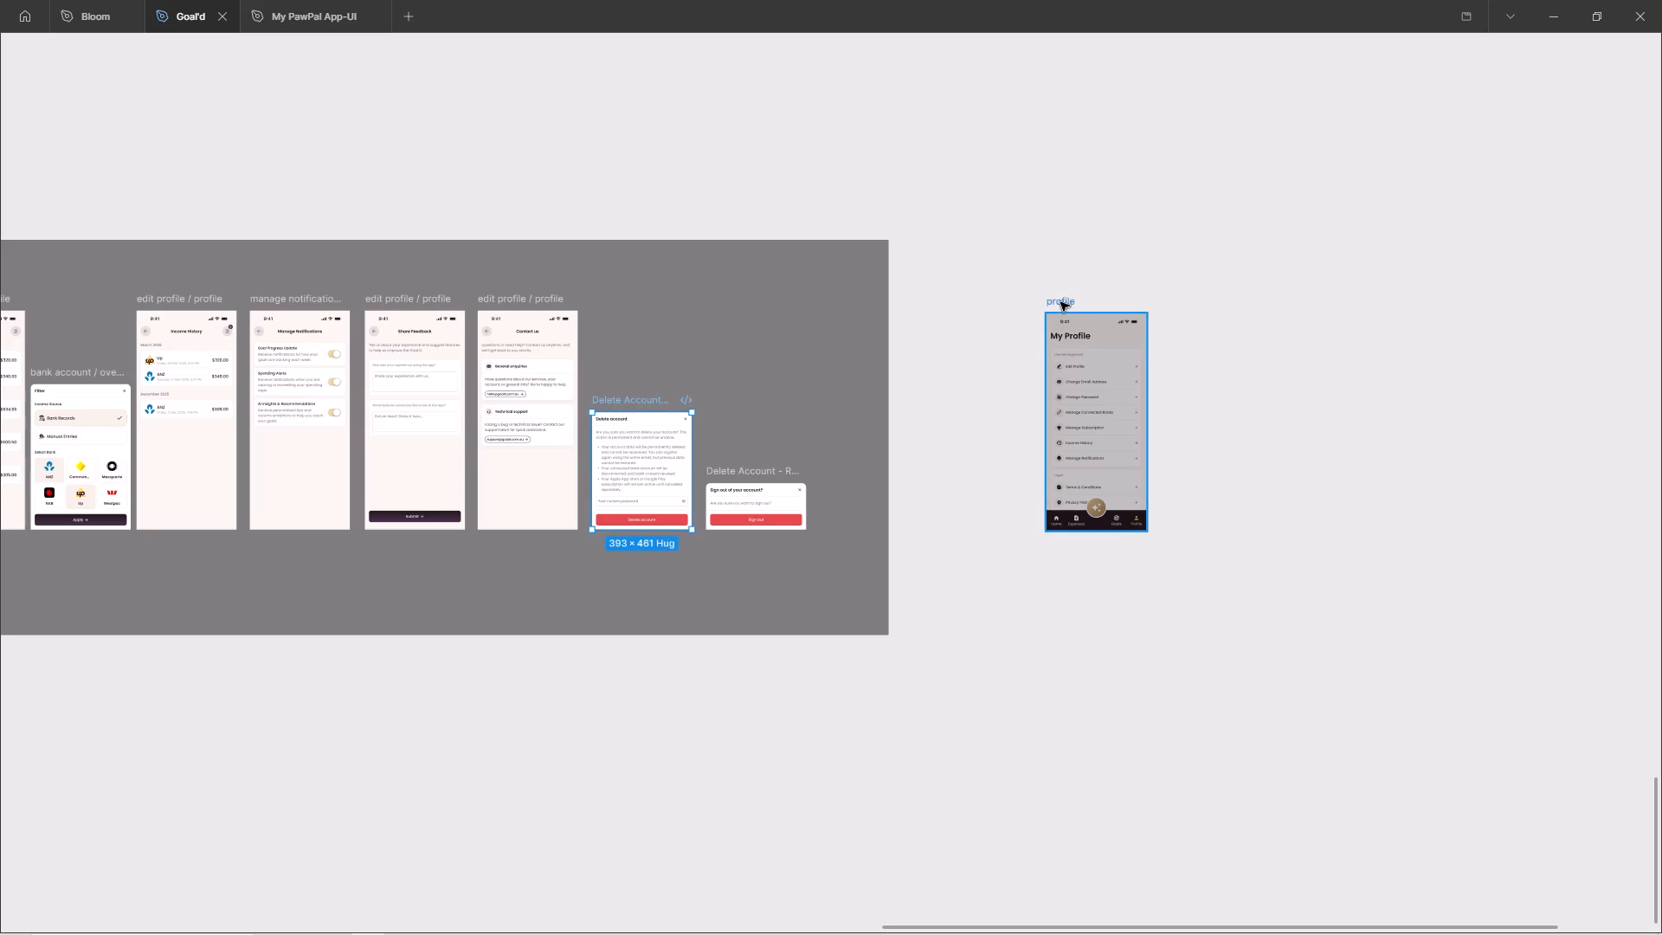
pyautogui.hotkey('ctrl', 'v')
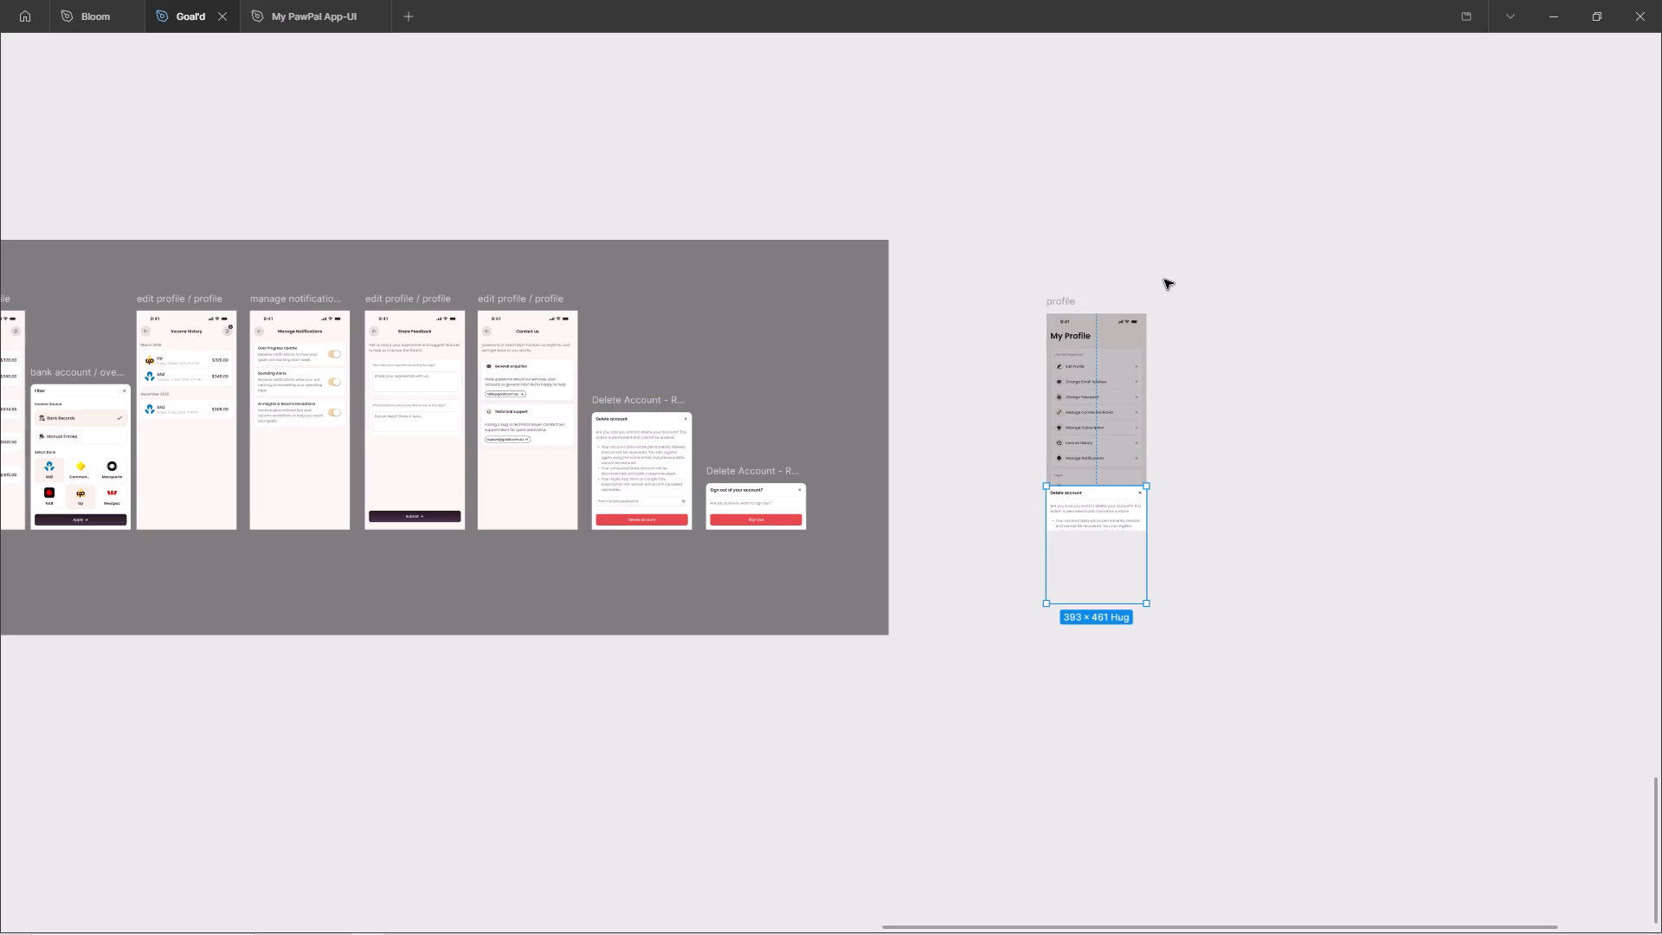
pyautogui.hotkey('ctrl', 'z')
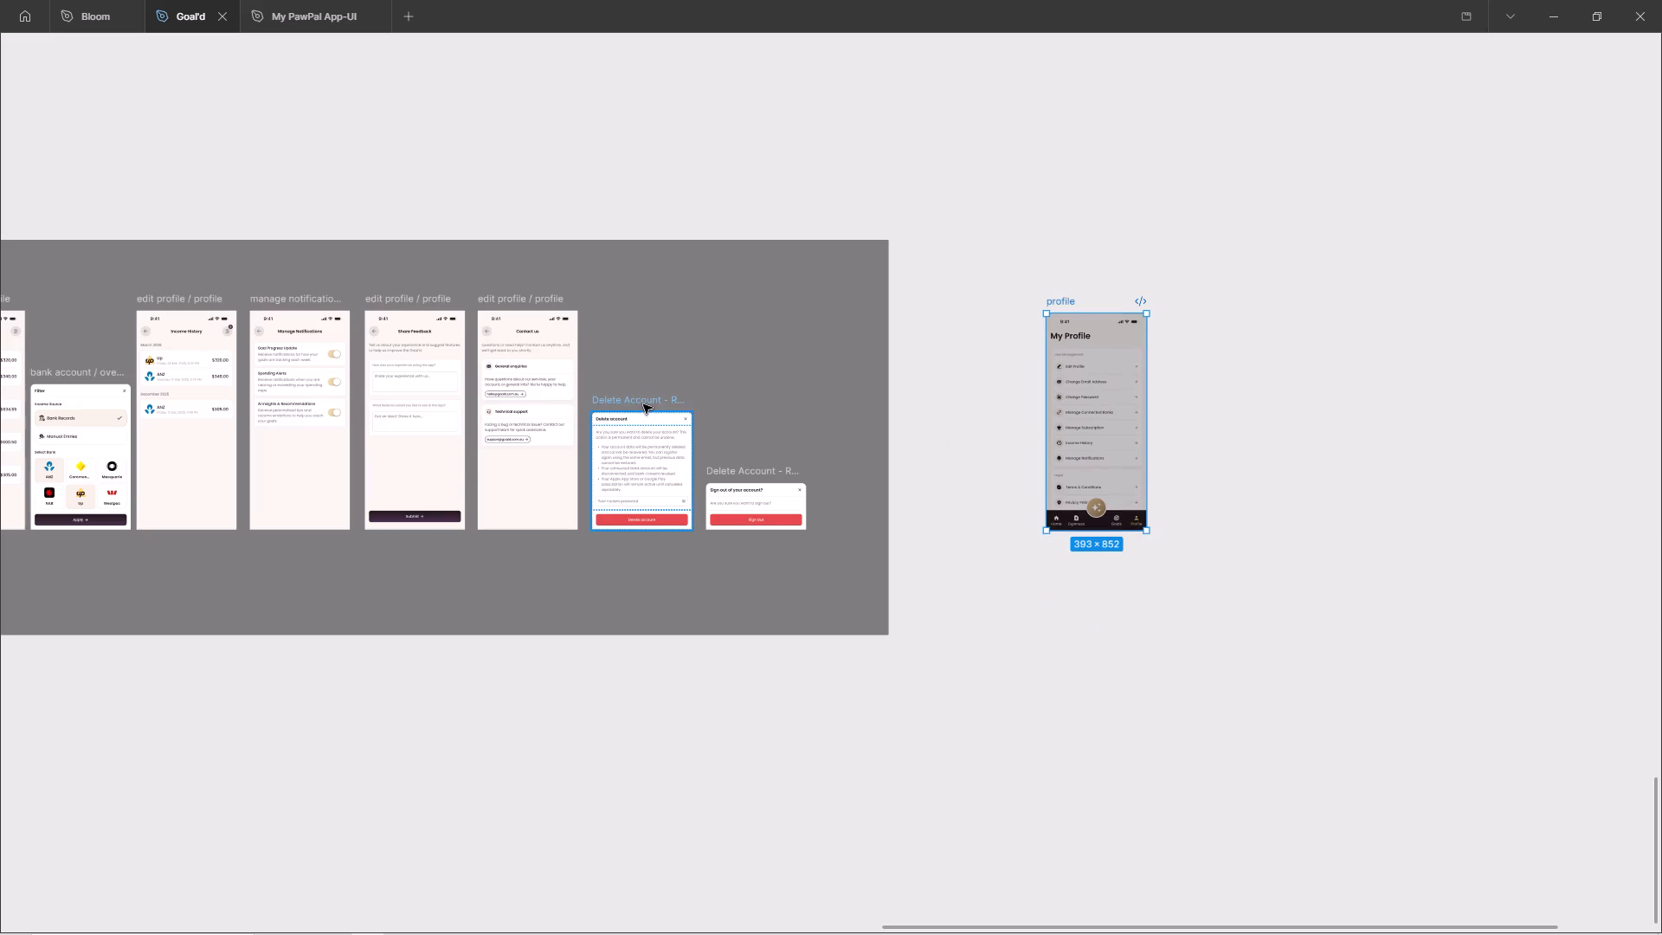
# Paste a copy of the Delete account modal into the dimmed profile frame and align it to the frame's bottom edge.
pyautogui.click(643, 404)
pyautogui.hotkey('ctrl', 'c')
pyautogui.click(1067, 300)
pyautogui.hotkey('ctrl', 'v')
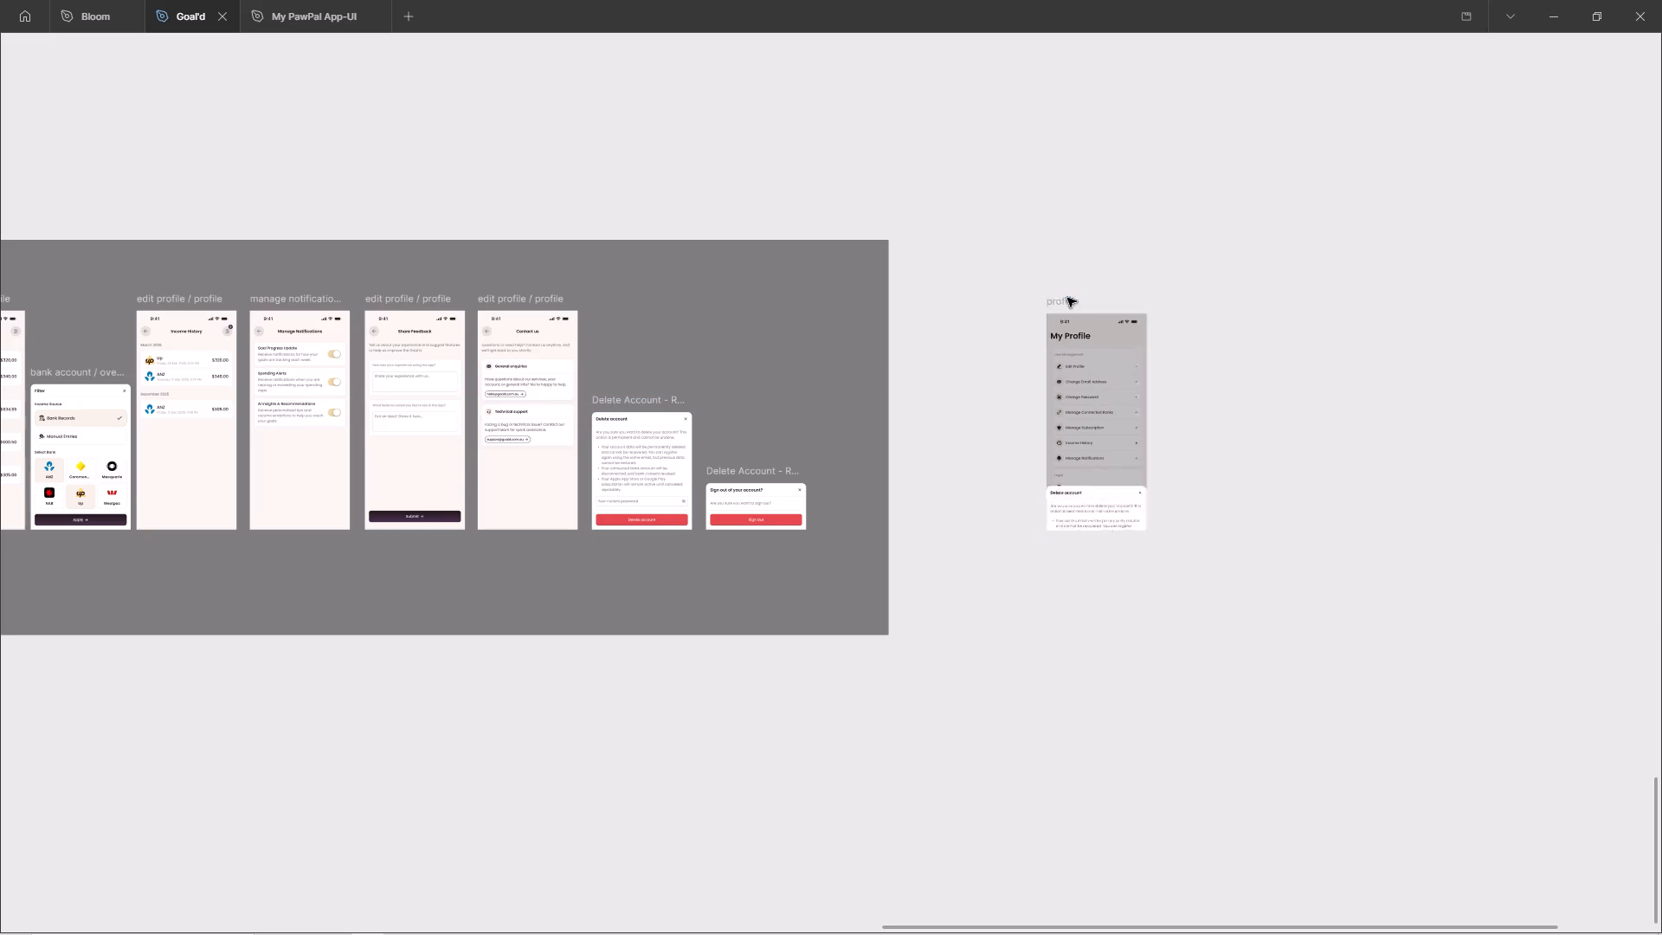
pyautogui.hotkey('alt', 'w')
pyautogui.hotkey('alt', 's')
pyautogui.click(1163, 425)
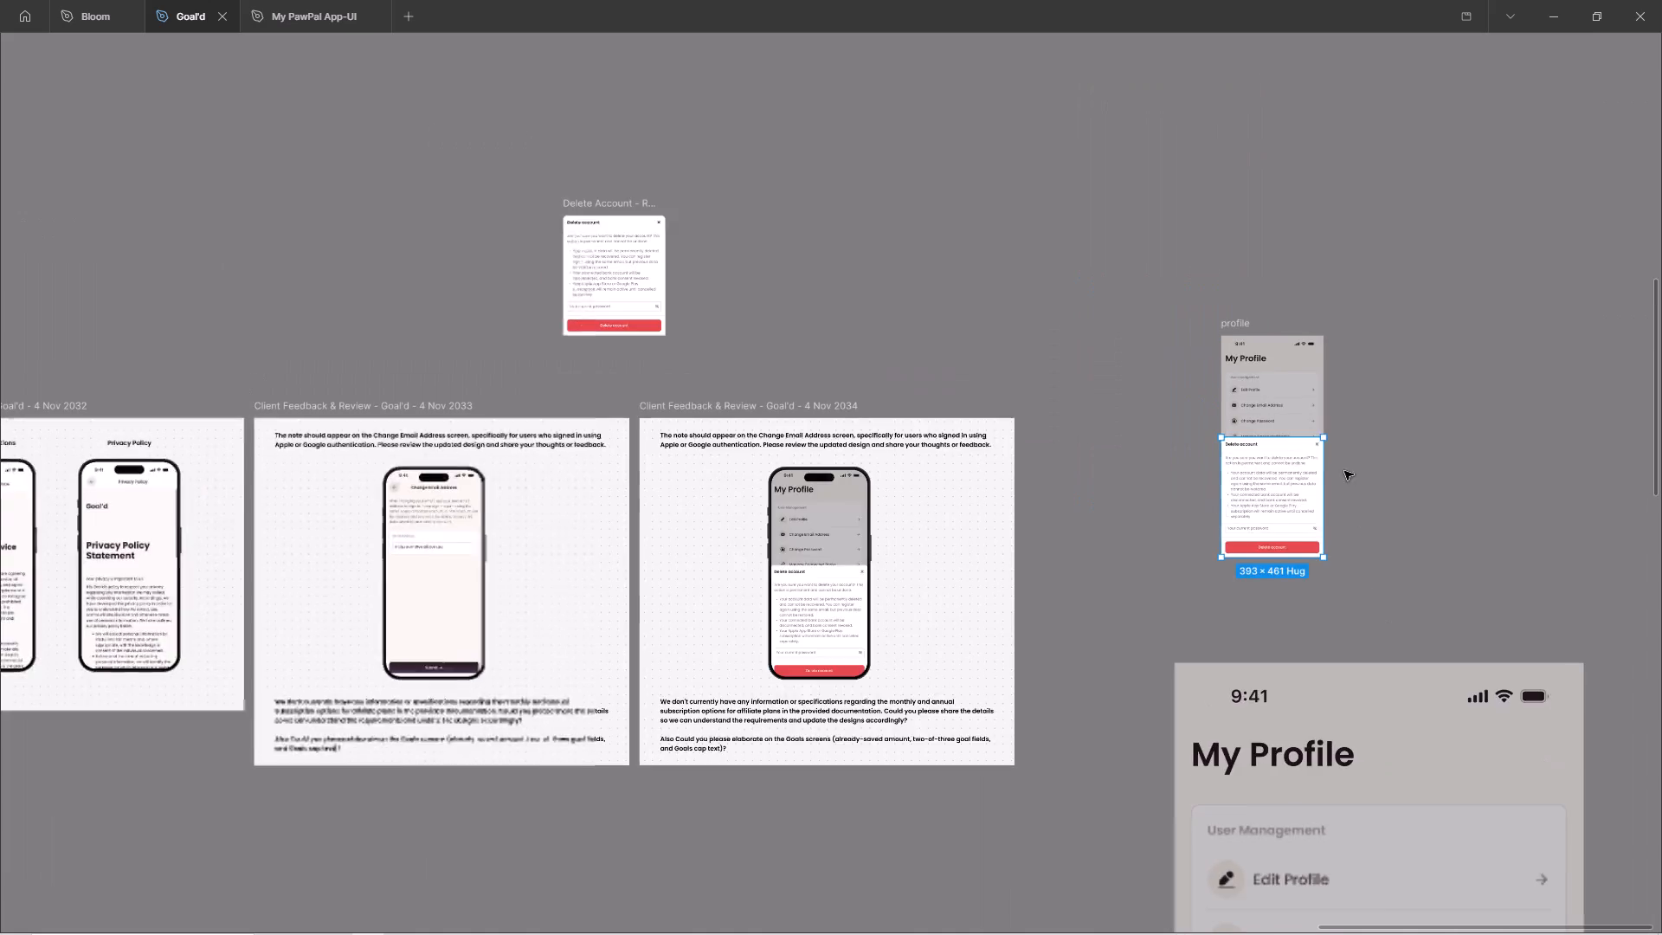
# Delete the oversized pasted image of the My Profile screen below the small profile frame.
pyautogui.keyDown('ctrl'); pyautogui.scroll(-5, 1344, 471); pyautogui.keyUp('ctrl')
pyautogui.keyDown('ctrl'); pyautogui.scroll(1, 1344, 465); pyautogui.keyUp('ctrl')
pyautogui.keyDown('ctrl'); pyautogui.click(1426, 451); pyautogui.keyUp('ctrl')
pyautogui.keyDown('ctrl'); pyautogui.click(1392, 674); pyautogui.keyUp('ctrl')
pyautogui.press('Delete')
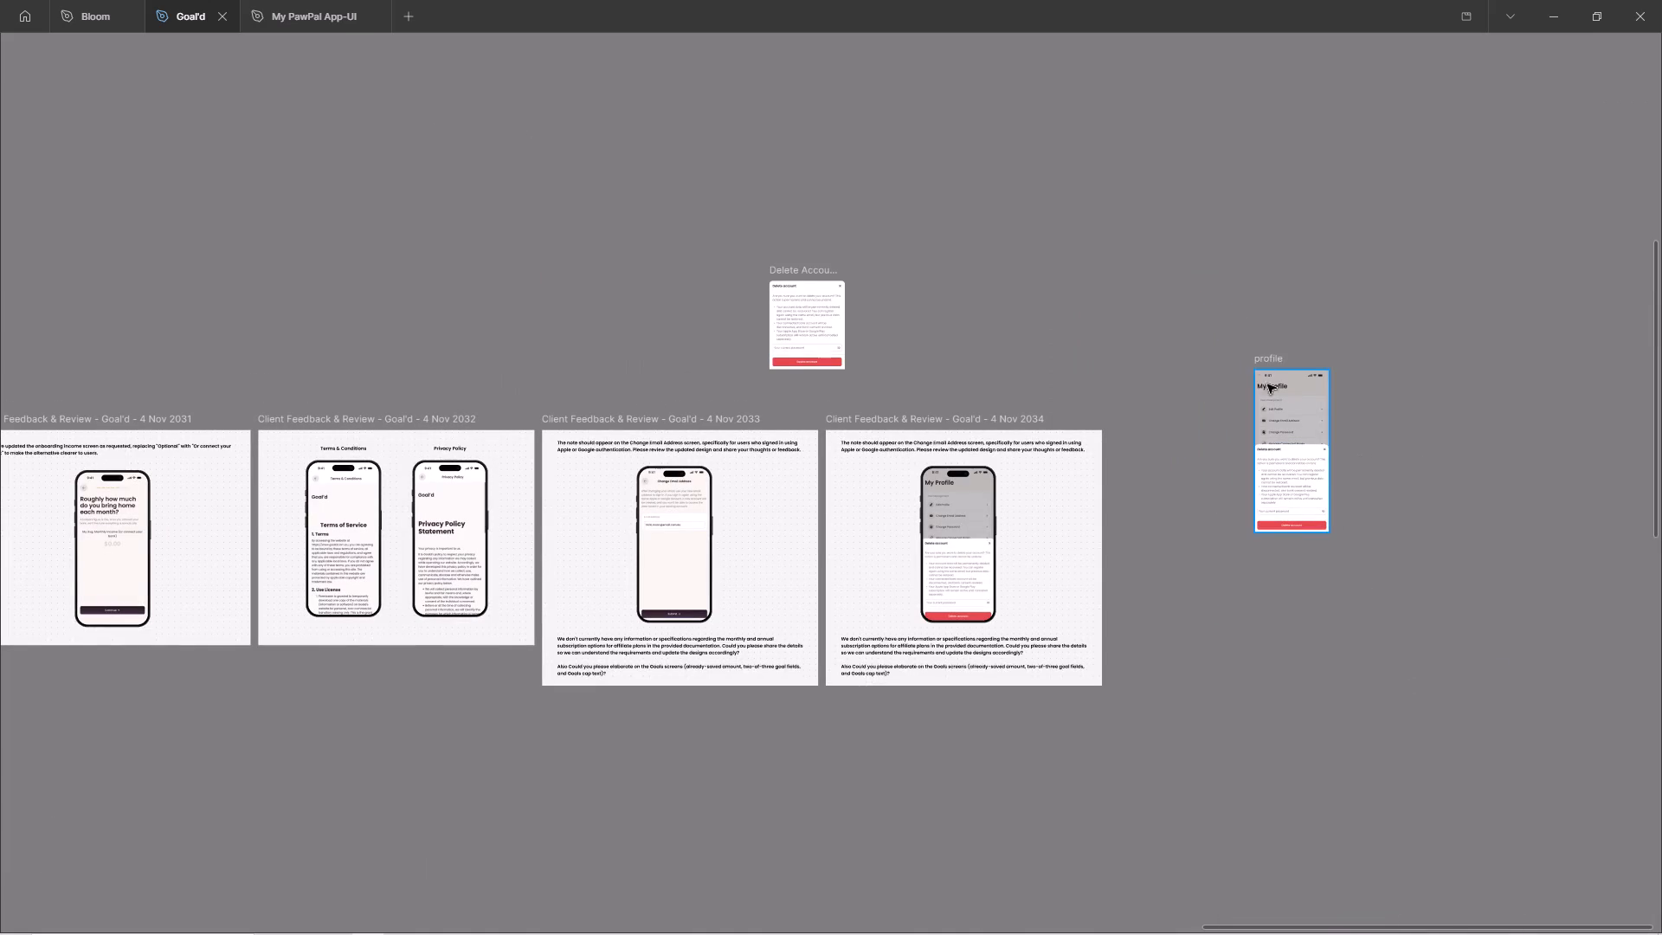
# Copy the profile frame with the Delete account modal as a PNG and paste it onto the empty canvas nearby.
pyautogui.click(1254, 354)
pyautogui.hotkey('ctrl', 'shift', 'c')
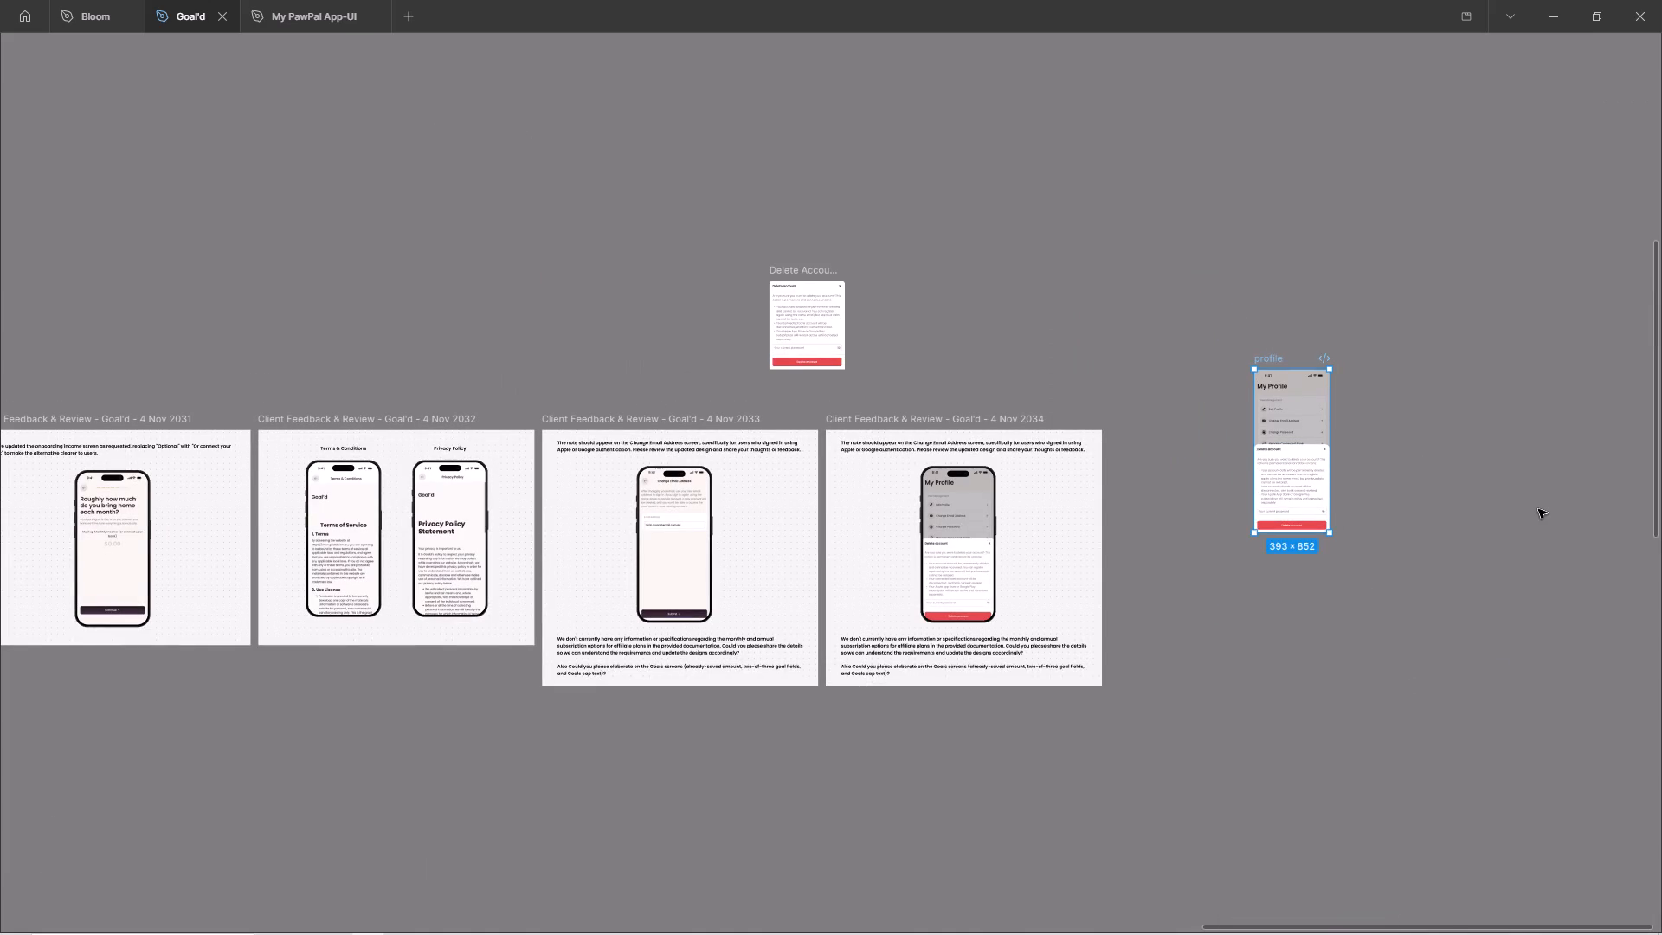
pyautogui.click(1543, 474)
pyautogui.click(1406, 550)
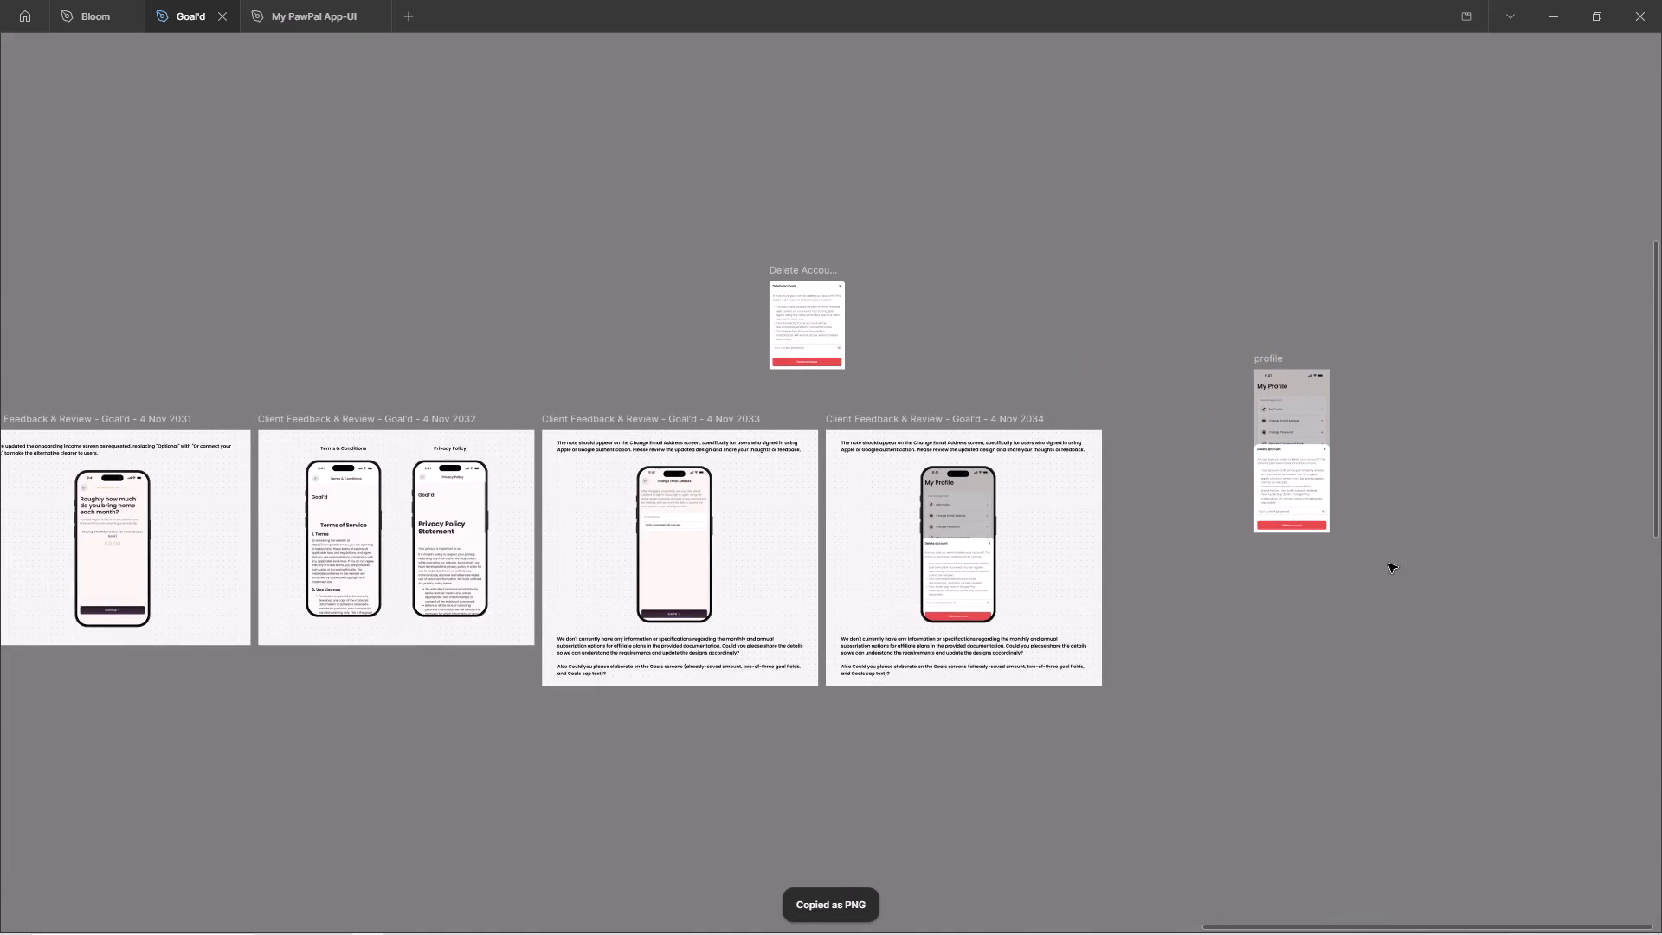
pyautogui.rightClick(1415, 578)
pyautogui.click(1486, 596)
# Copy the pasted PNG's properties and apply them to the phone mockup's screen in the 4 Nov 2034 frame.
pyautogui.hotkey('ctrl', 'alt', 'c')
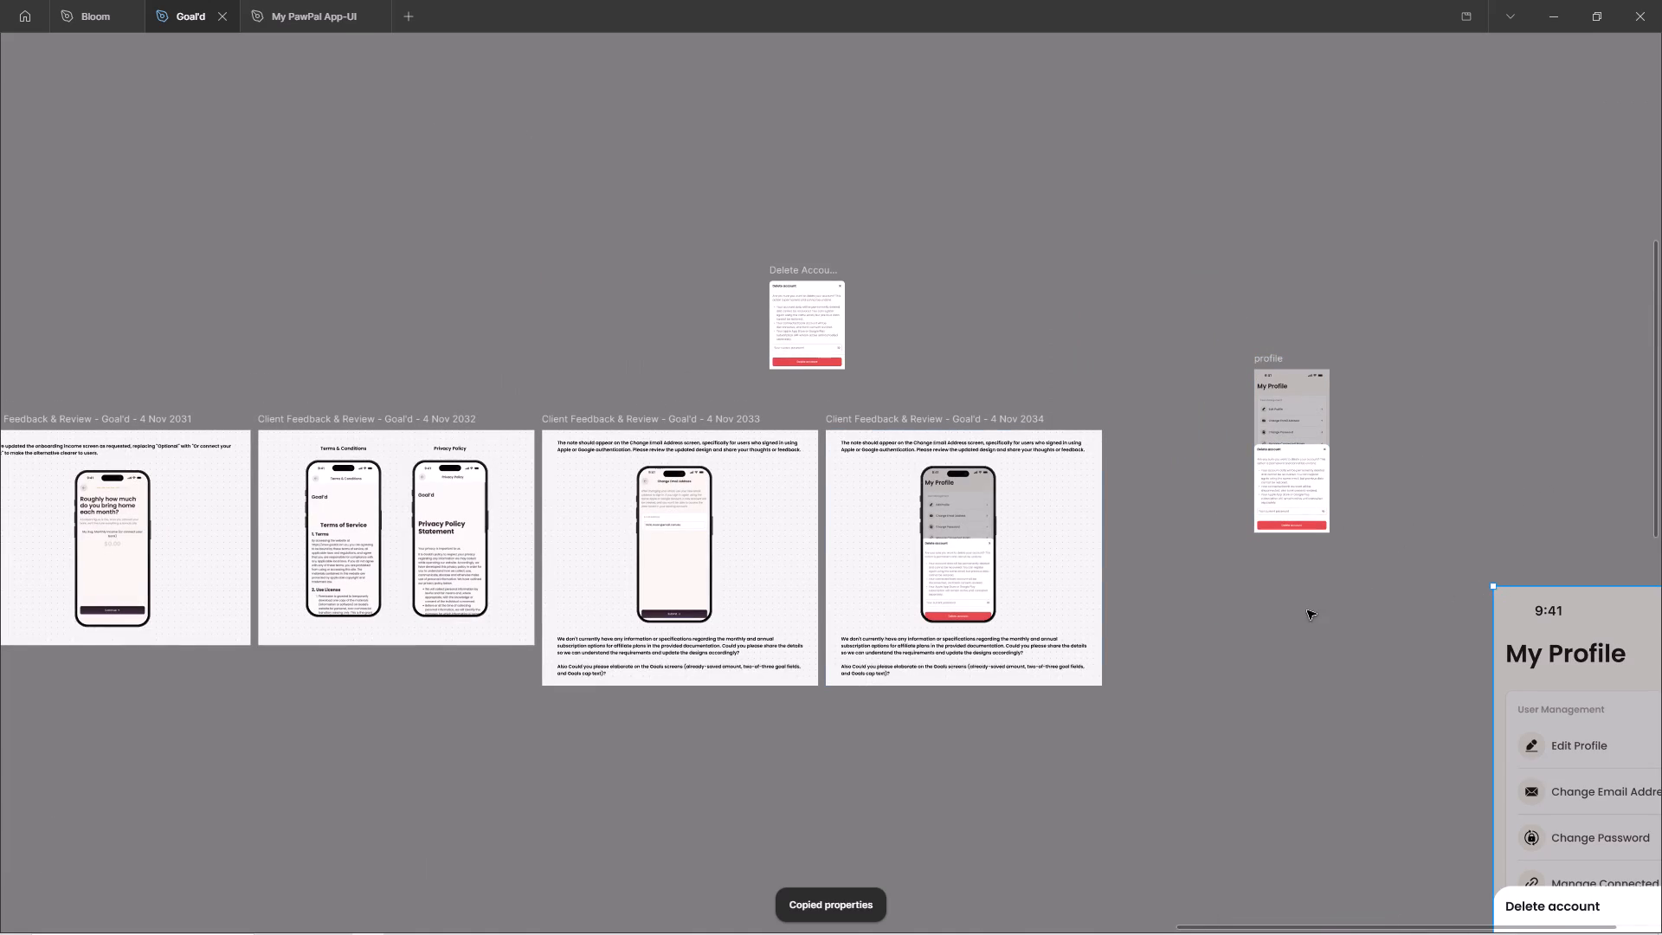
pyautogui.keyDown('ctrl'); pyautogui.click(958, 557); pyautogui.keyUp('ctrl')
pyautogui.keyDown('ctrl'); pyautogui.scroll(1, 971, 538); pyautogui.keyUp('ctrl')
pyautogui.keyDown('ctrl'); pyautogui.scroll(-1, 971, 538); pyautogui.keyUp('ctrl')
pyautogui.keyDown('ctrl'); pyautogui.scroll(5, 971, 538); pyautogui.keyUp('ctrl')
pyautogui.hotkey('ctrl', 'v')
pyautogui.keyDown('ctrl'); pyautogui.scroll(-7, 908, 532); pyautogui.keyUp('ctrl')
pyautogui.keyDown('ctrl'); pyautogui.scroll(2, 954, 594); pyautogui.keyUp('ctrl')
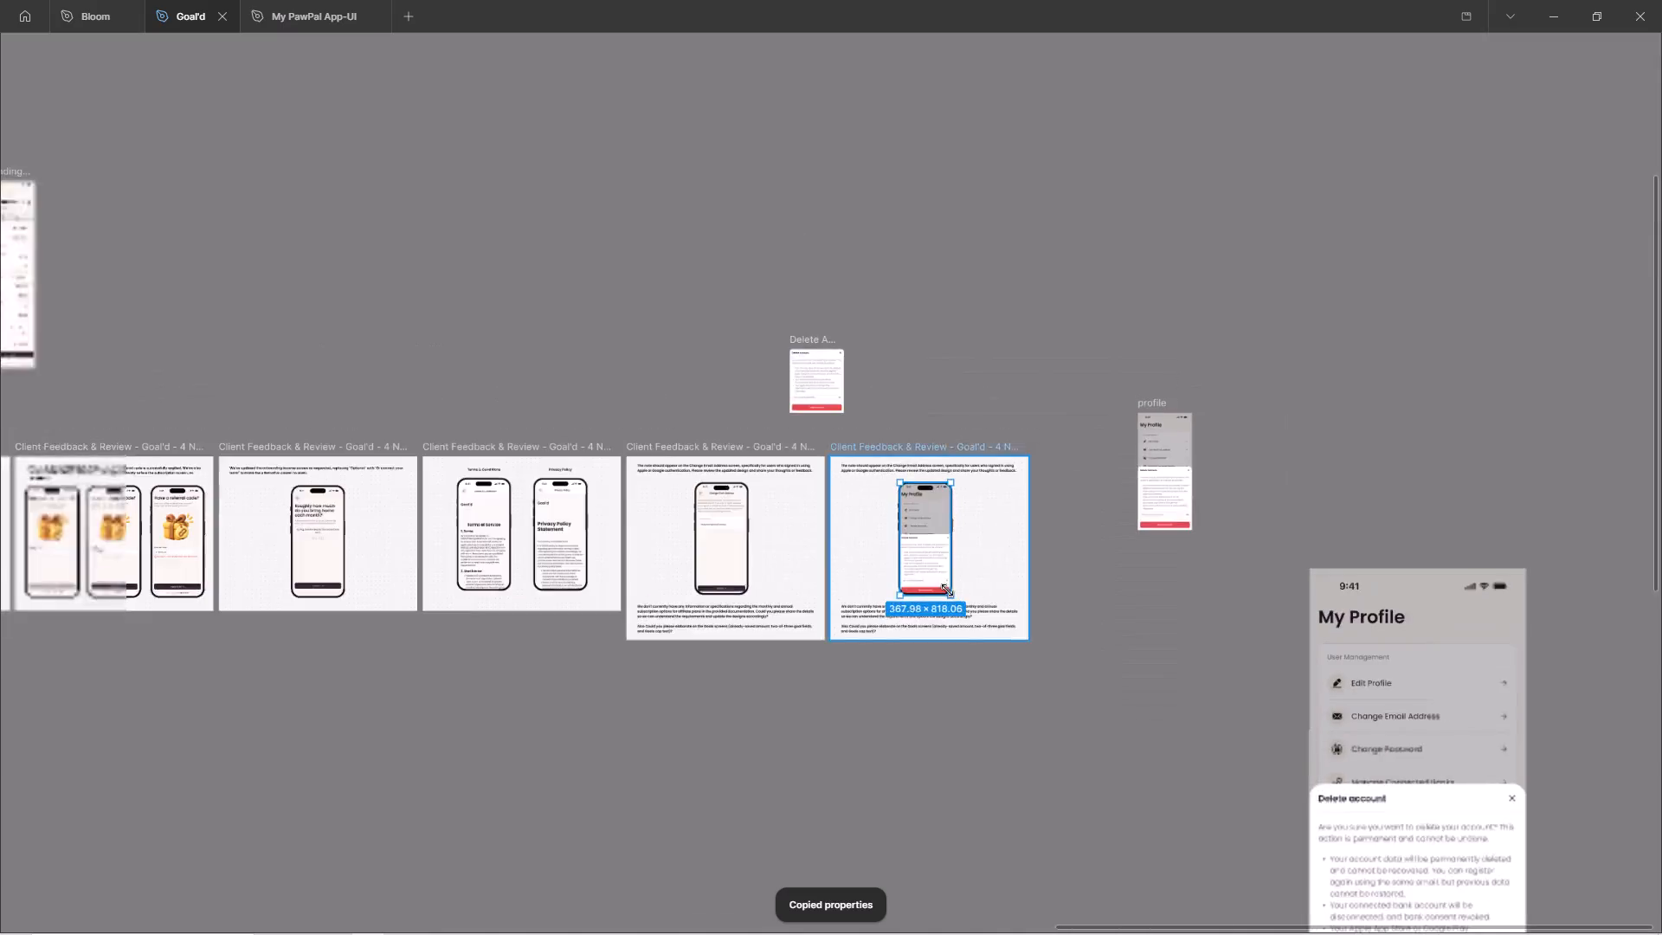
pyautogui.keyDown('ctrl'); pyautogui.scroll(10, 947, 590); pyautogui.keyUp('ctrl')
pyautogui.keyDown('ctrl'); pyautogui.click(1317, 623); pyautogui.keyUp('ctrl')
pyautogui.keyDown('ctrl'); pyautogui.scroll(-12, 836, 339); pyautogui.keyUp('ctrl')
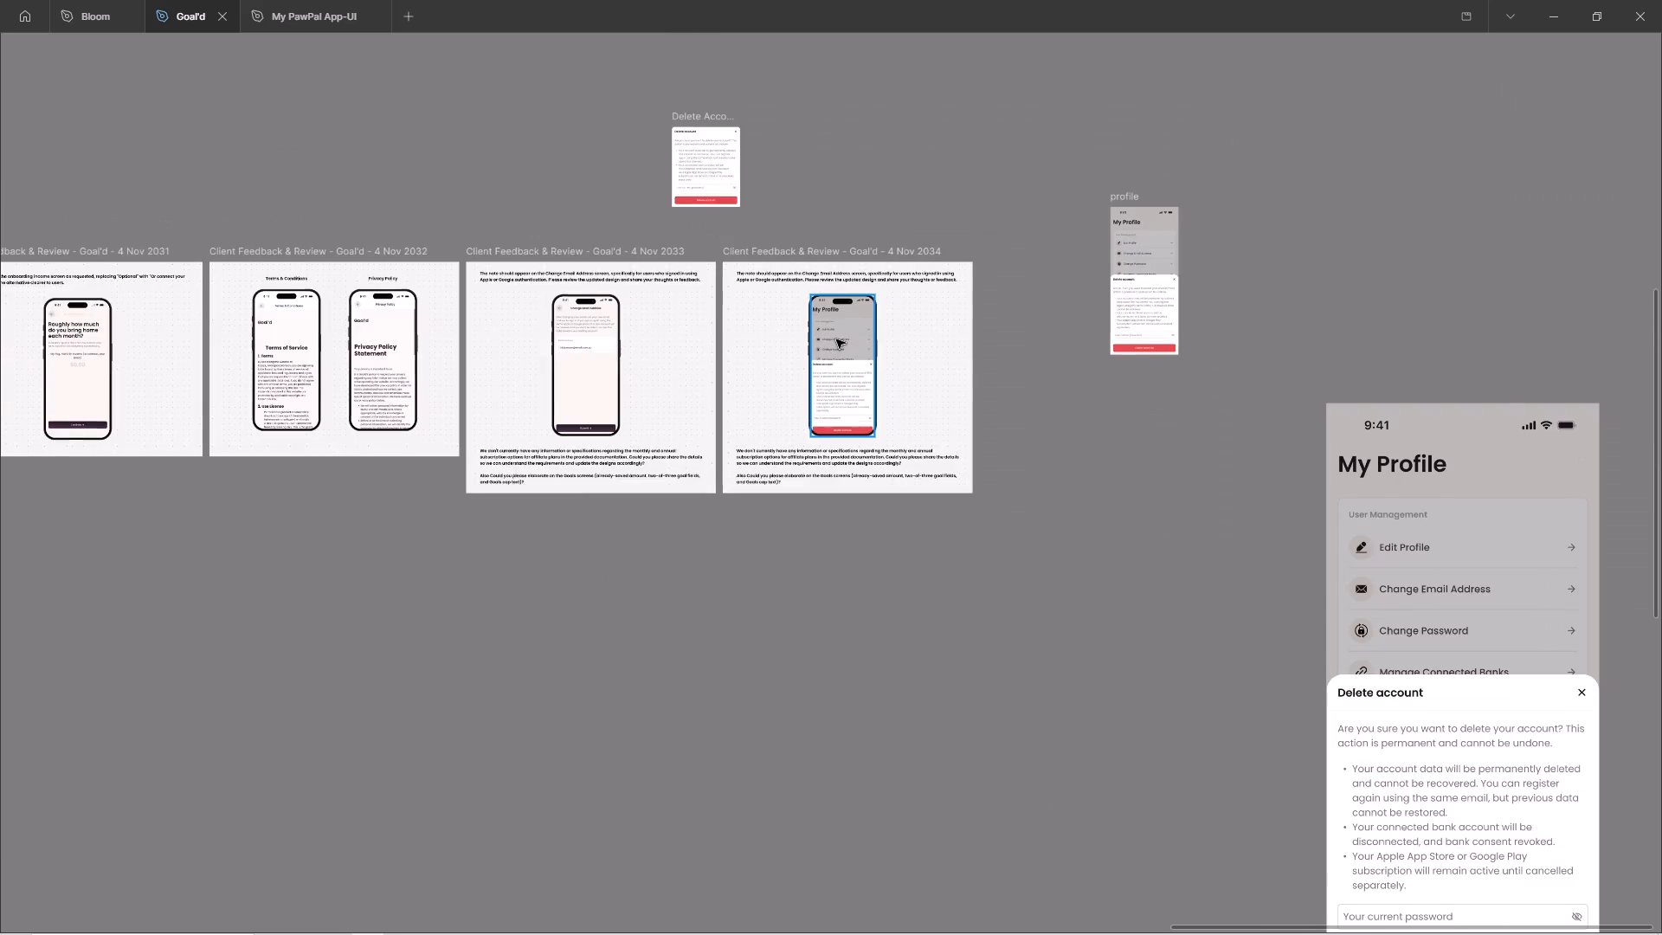
pyautogui.keyDown('ctrl'); pyautogui.scroll(13, 852, 334); pyautogui.keyUp('ctrl')
pyautogui.keyDown('ctrl'); pyautogui.scroll(-4, 837, 284); pyautogui.keyUp('ctrl')
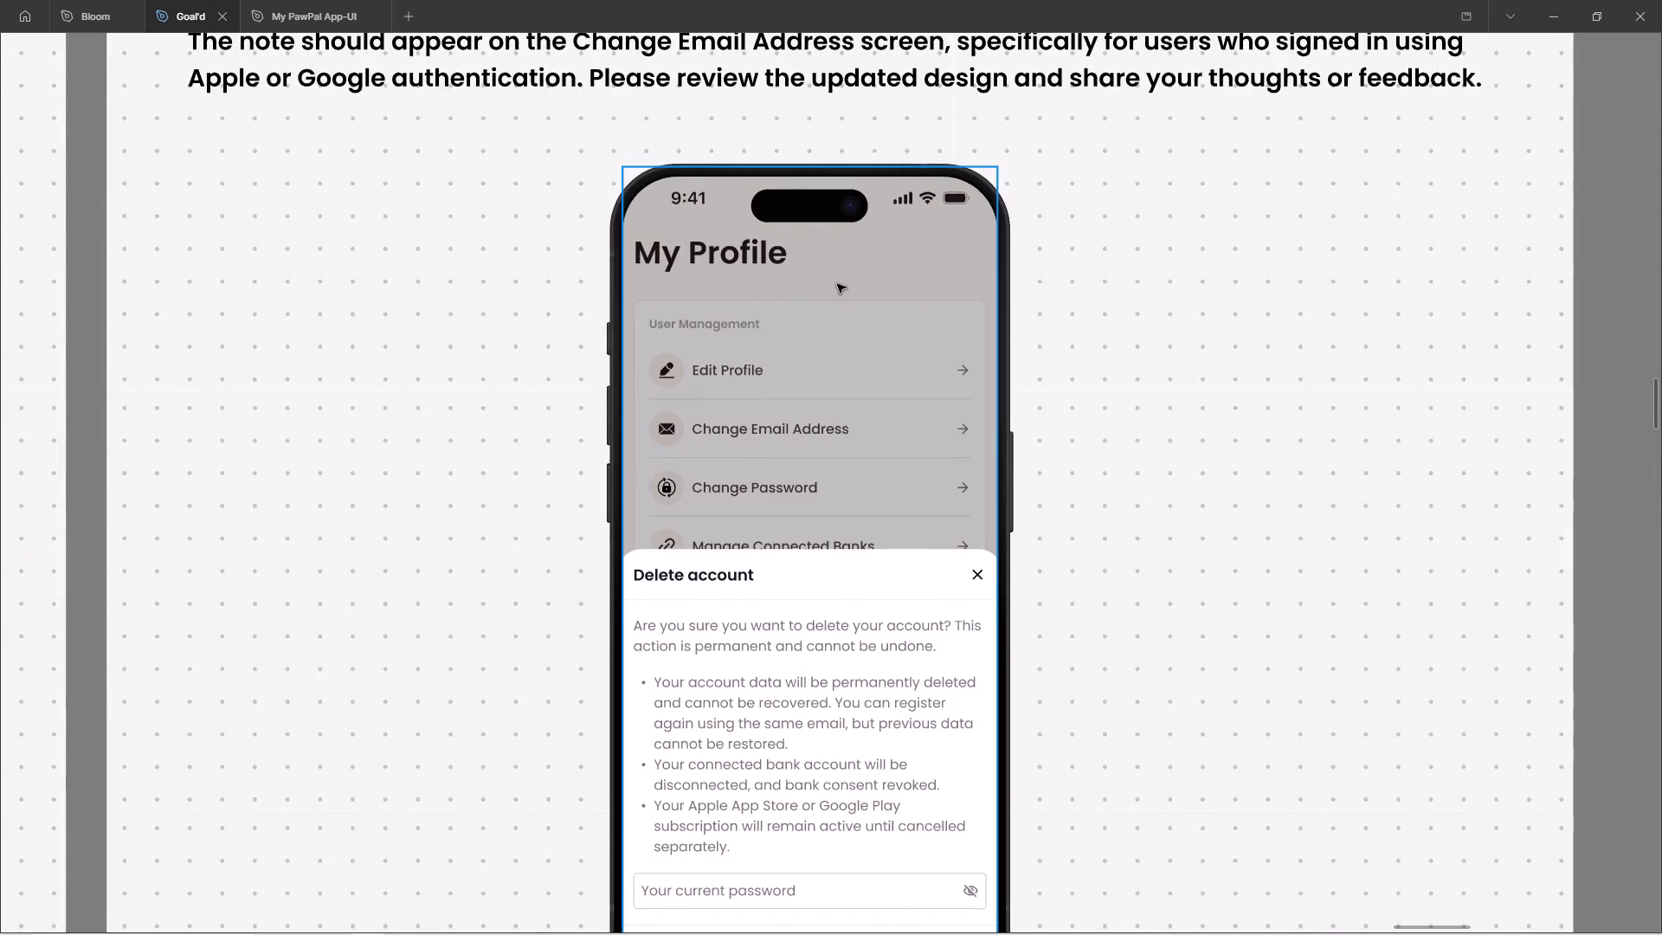
# Delete the leftover profile frame, its large PNG and the loose Delete account modal from the canvas around the feedback frames.
pyautogui.keyDown('ctrl'); pyautogui.scroll(-20, 837, 284); pyautogui.keyUp('ctrl')
pyautogui.keyDown('ctrl'); pyautogui.scroll(-3, 837, 284); pyautogui.keyUp('ctrl')
pyautogui.keyDown('ctrl'); pyautogui.moveTo(931, 153); pyautogui.dragTo(1336, 738); pyautogui.keyUp('ctrl')
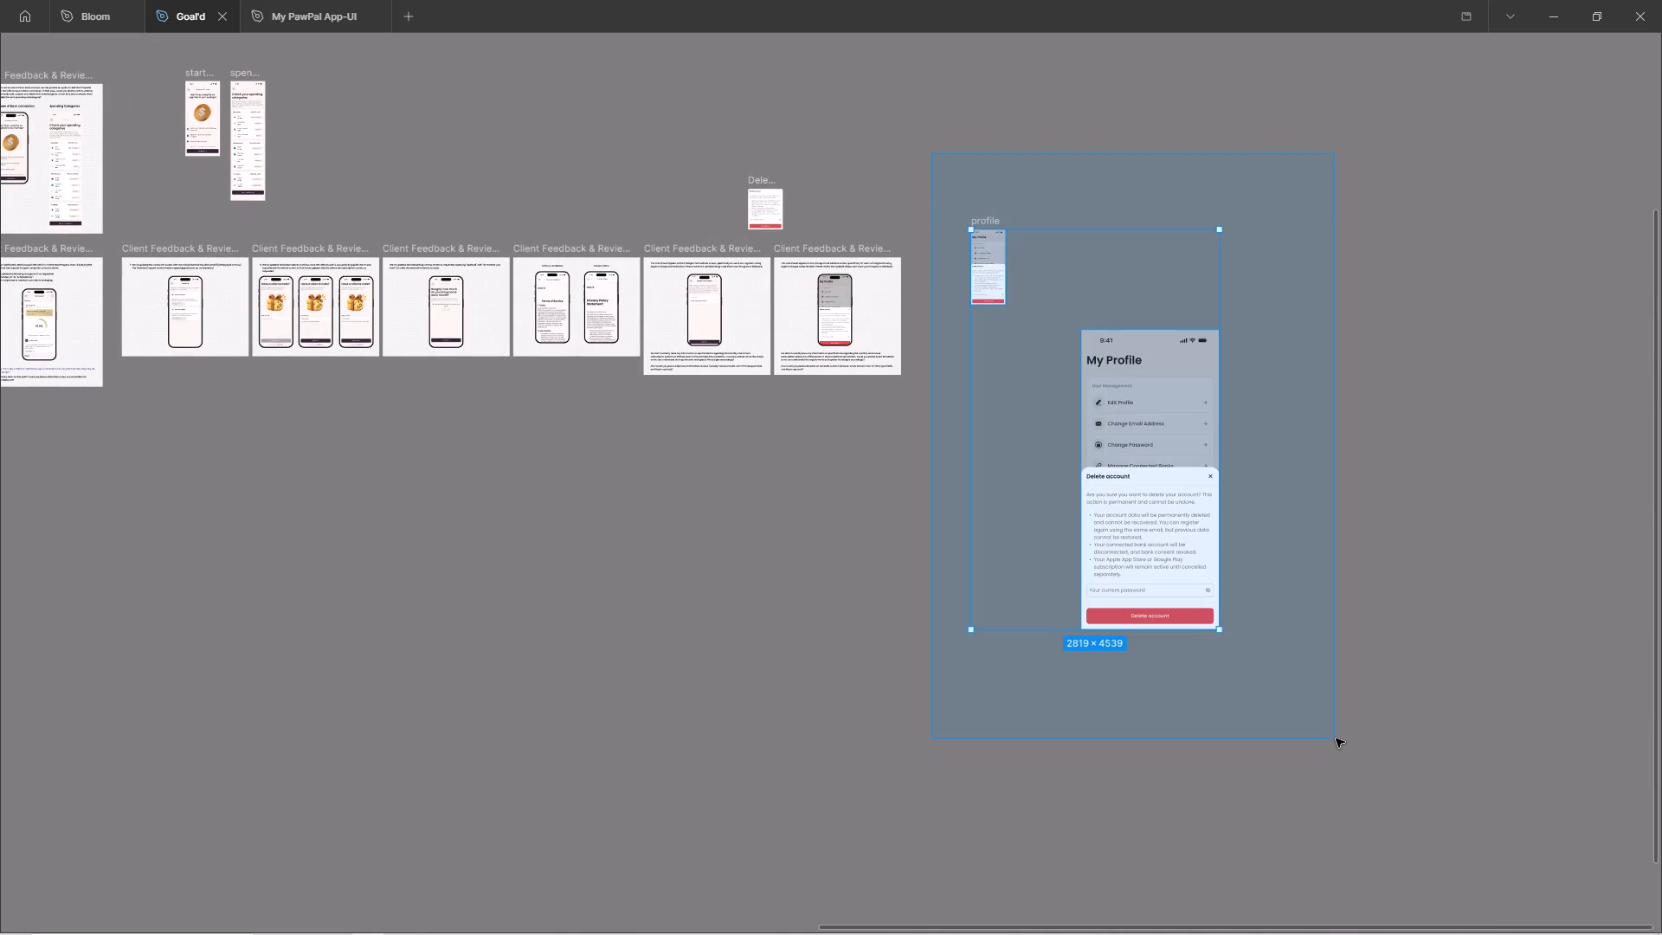
pyautogui.keyDown('ctrl'); pyautogui.moveTo(1336, 738); pyautogui.dragTo(1336, 725); pyautogui.keyUp('ctrl')
pyautogui.press('Delete')
pyautogui.keyDown('ctrl'); pyautogui.scroll(5, 843, 278); pyautogui.keyUp('ctrl')
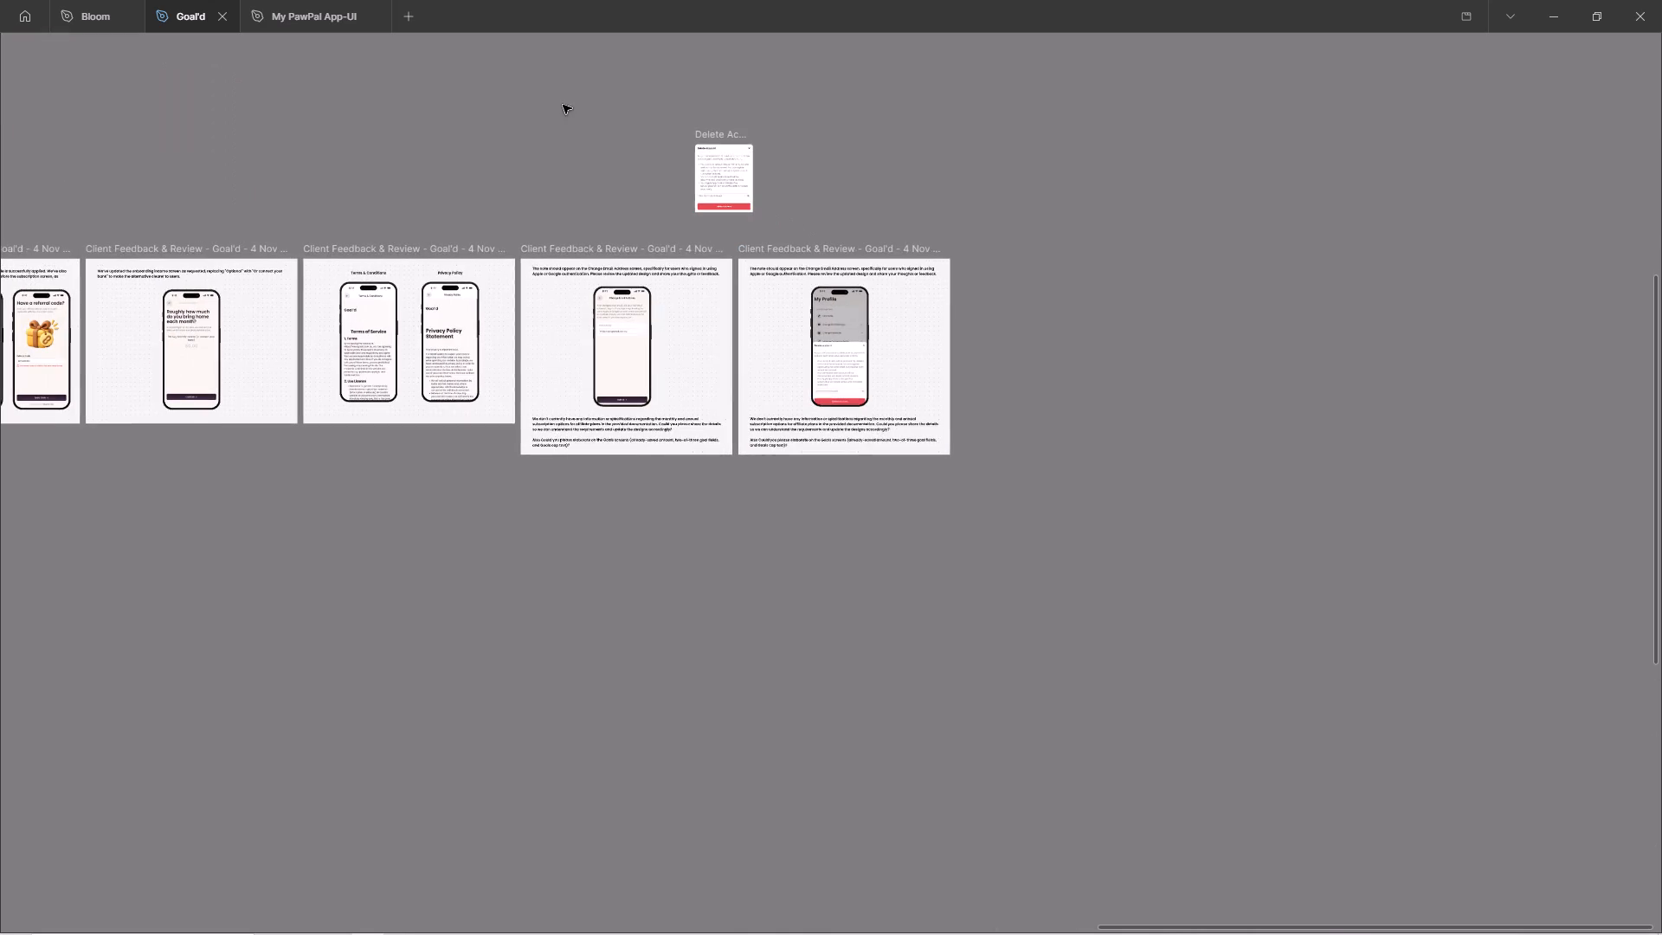
pyautogui.click(715, 134)
pyautogui.press('Delete')
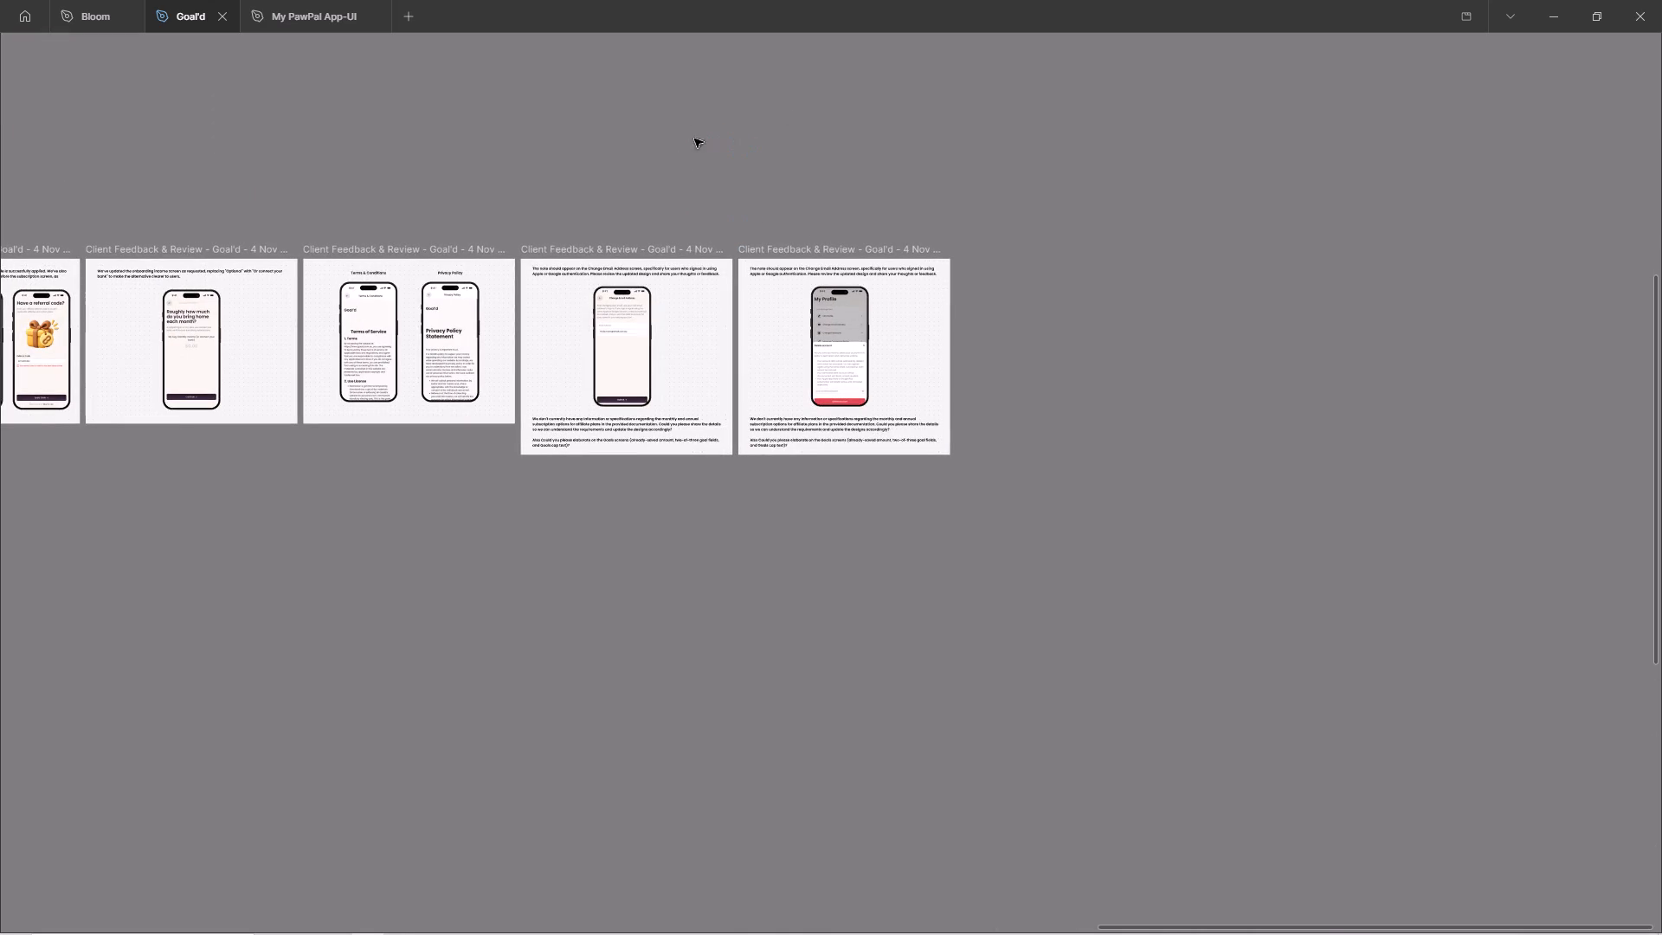
# Delete the text about affiliate plans and Goals screens below the phone mockup in the 4 Nov 2034 frame.
pyautogui.keyDown('ctrl'); pyautogui.scroll(6, 816, 263); pyautogui.keyUp('ctrl')
pyautogui.click(755, 632)
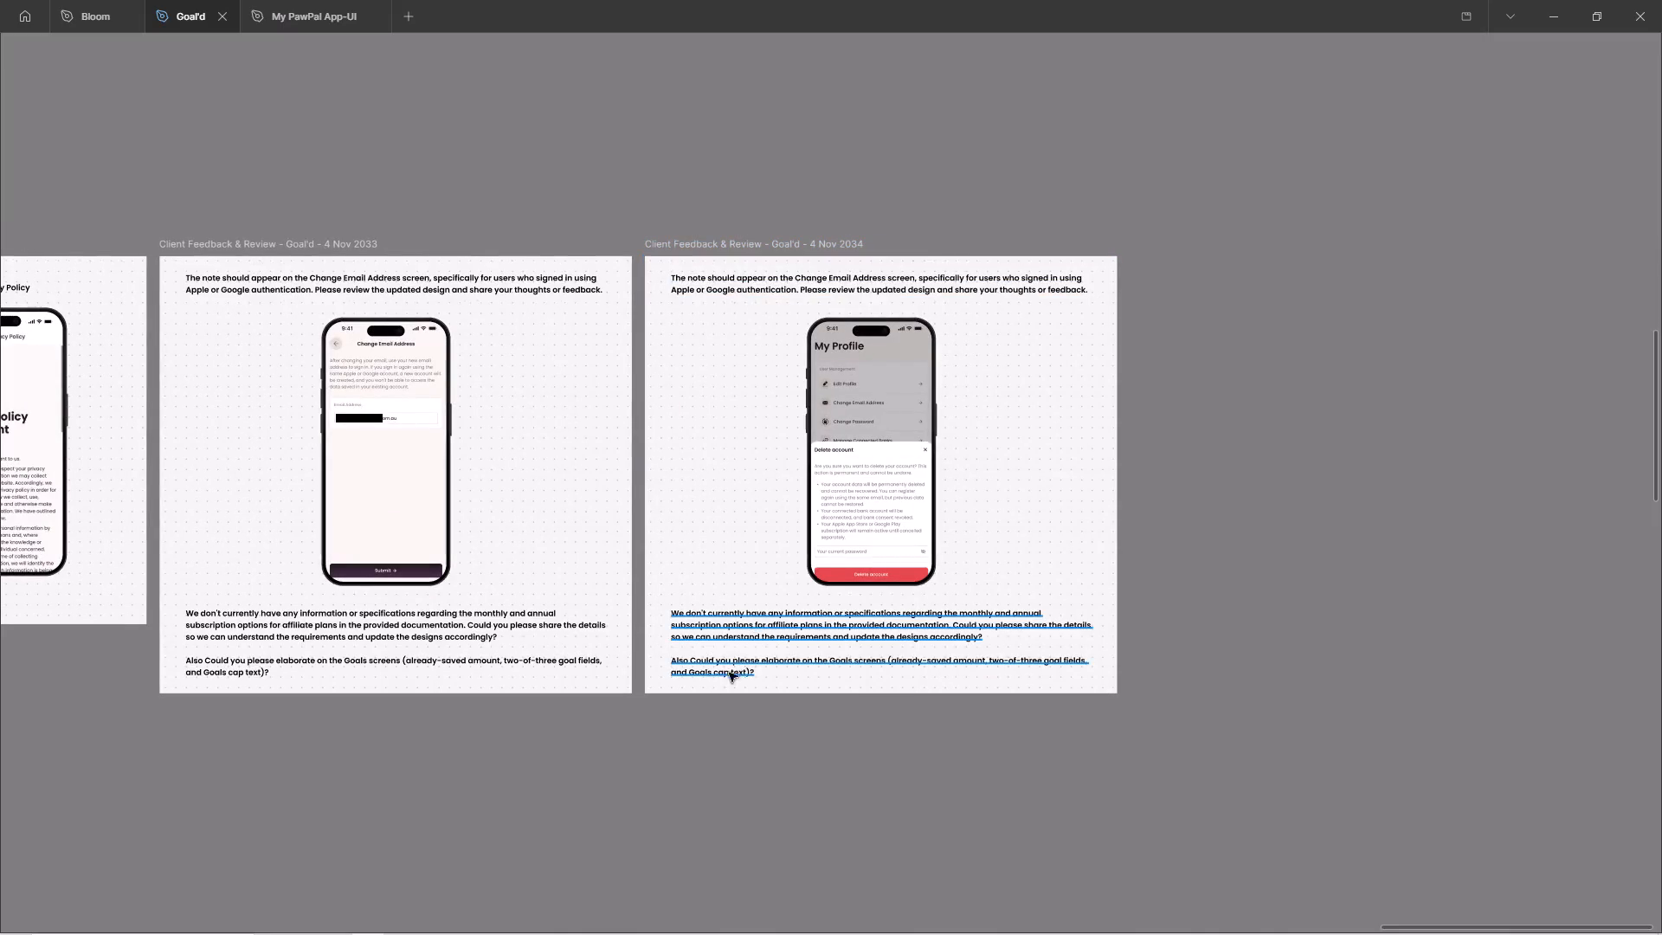
pyautogui.press('Delete')
# Move the My Profile phone mockup slightly lower in the 4 Nov 2034 frame and centre it horizontally.
pyautogui.click(837, 516)
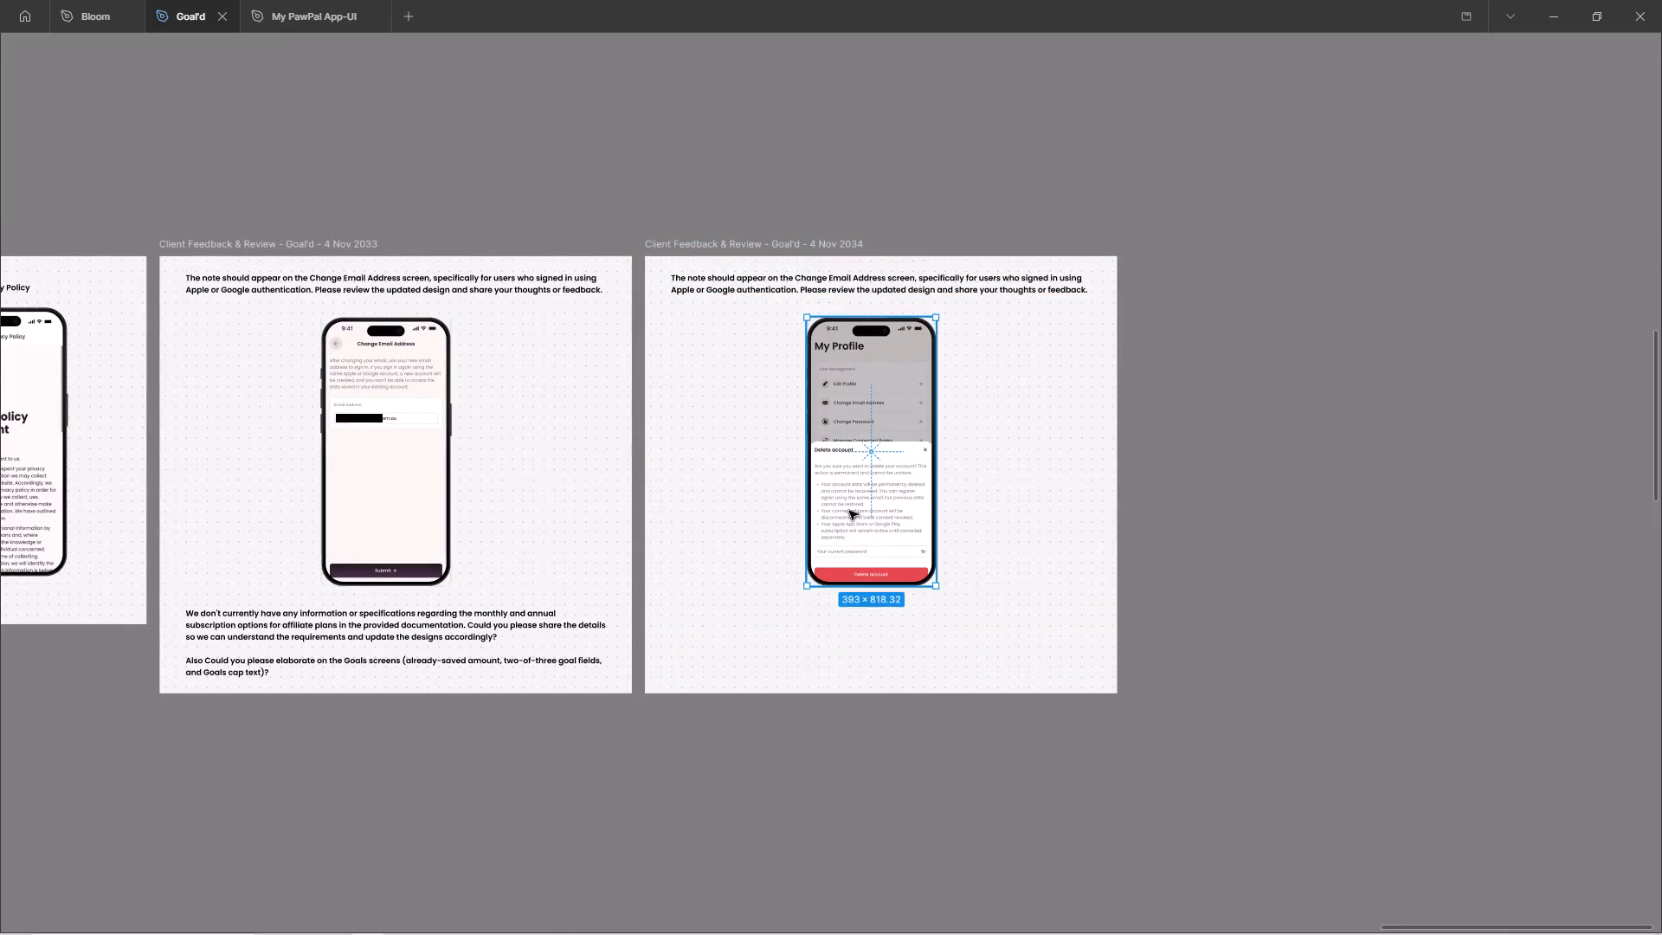
pyautogui.keyDown('shift'); pyautogui.click(857, 446); pyautogui.keyUp('shift')
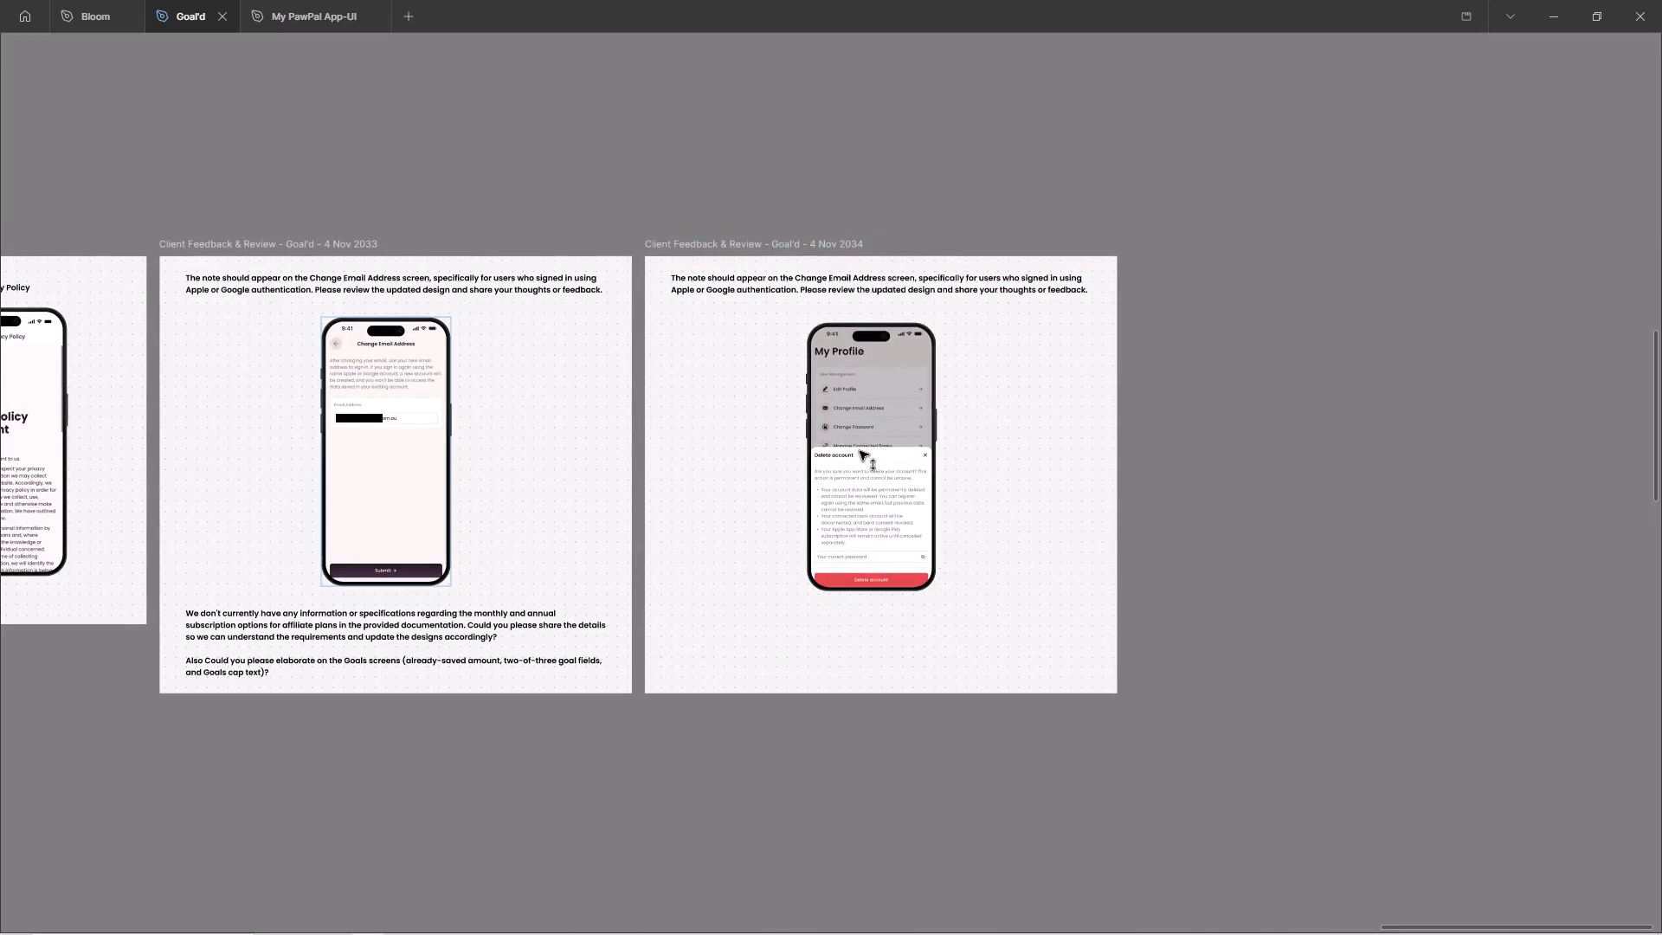
pyautogui.hotkey('alt', 'h')
pyautogui.click(1182, 438)
# Review the heading notes and layouts of the neighbouring client feedback frames against the 4 Nov 2034 frame.
pyautogui.keyDown('ctrl'); pyautogui.scroll(3, 856, 278); pyautogui.keyUp('ctrl')
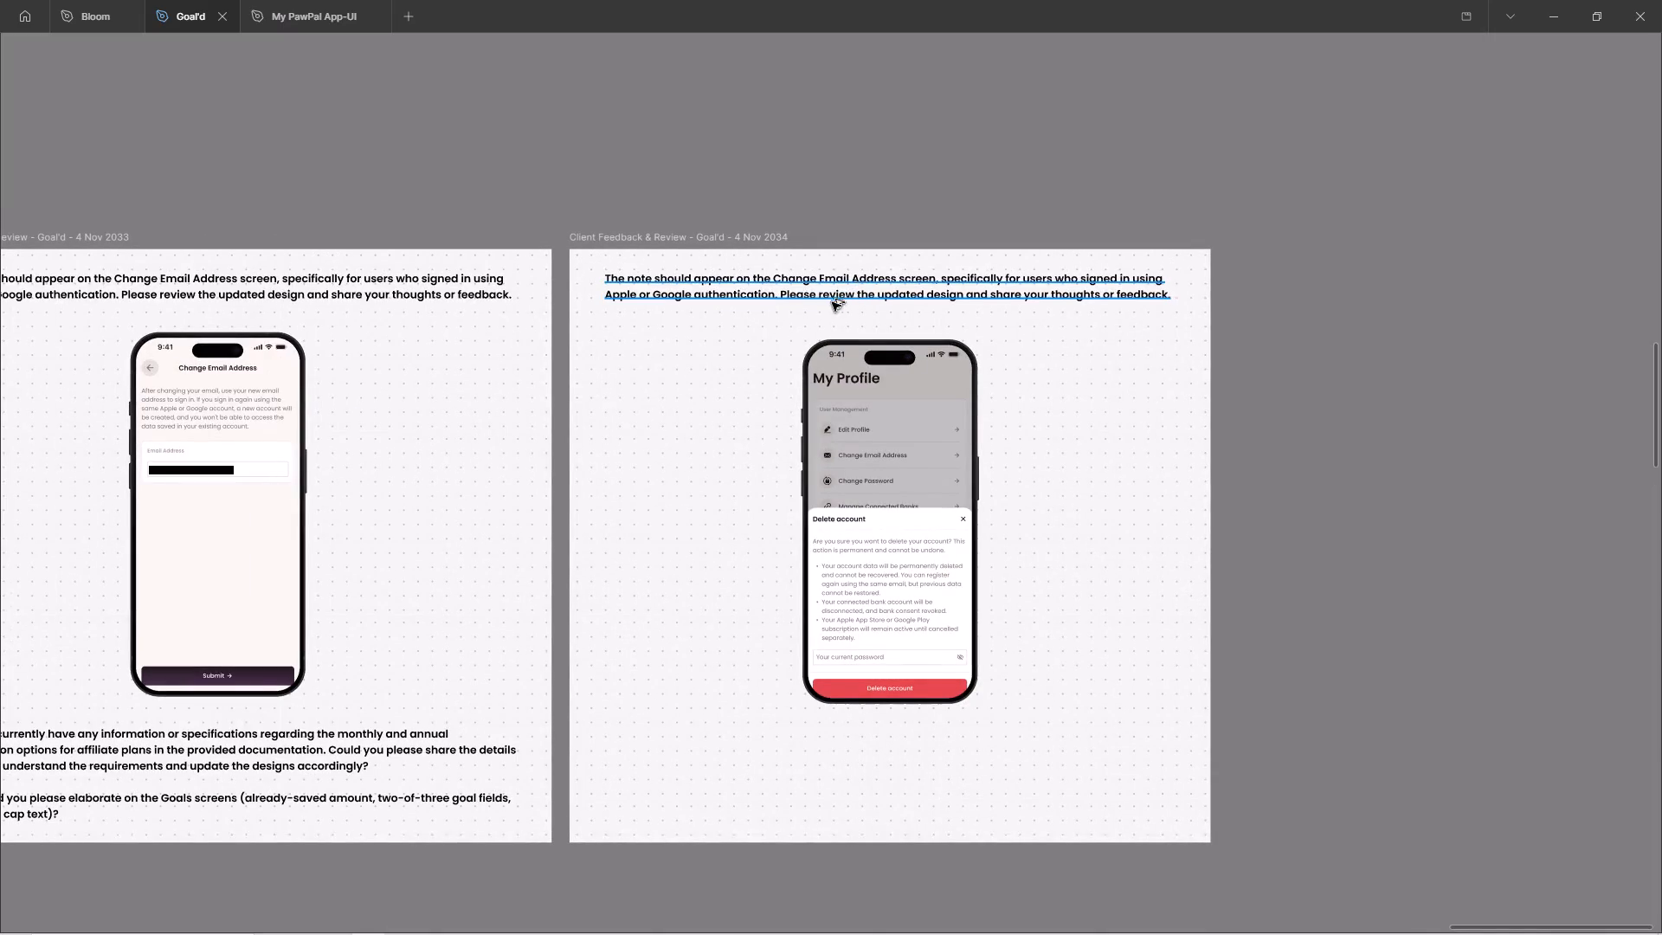
pyautogui.keyDown('ctrl'); pyautogui.scroll(-11, 1290, 528); pyautogui.keyUp('ctrl')
pyautogui.keyDown('ctrl'); pyautogui.scroll(7, 610, 521); pyautogui.keyUp('ctrl')
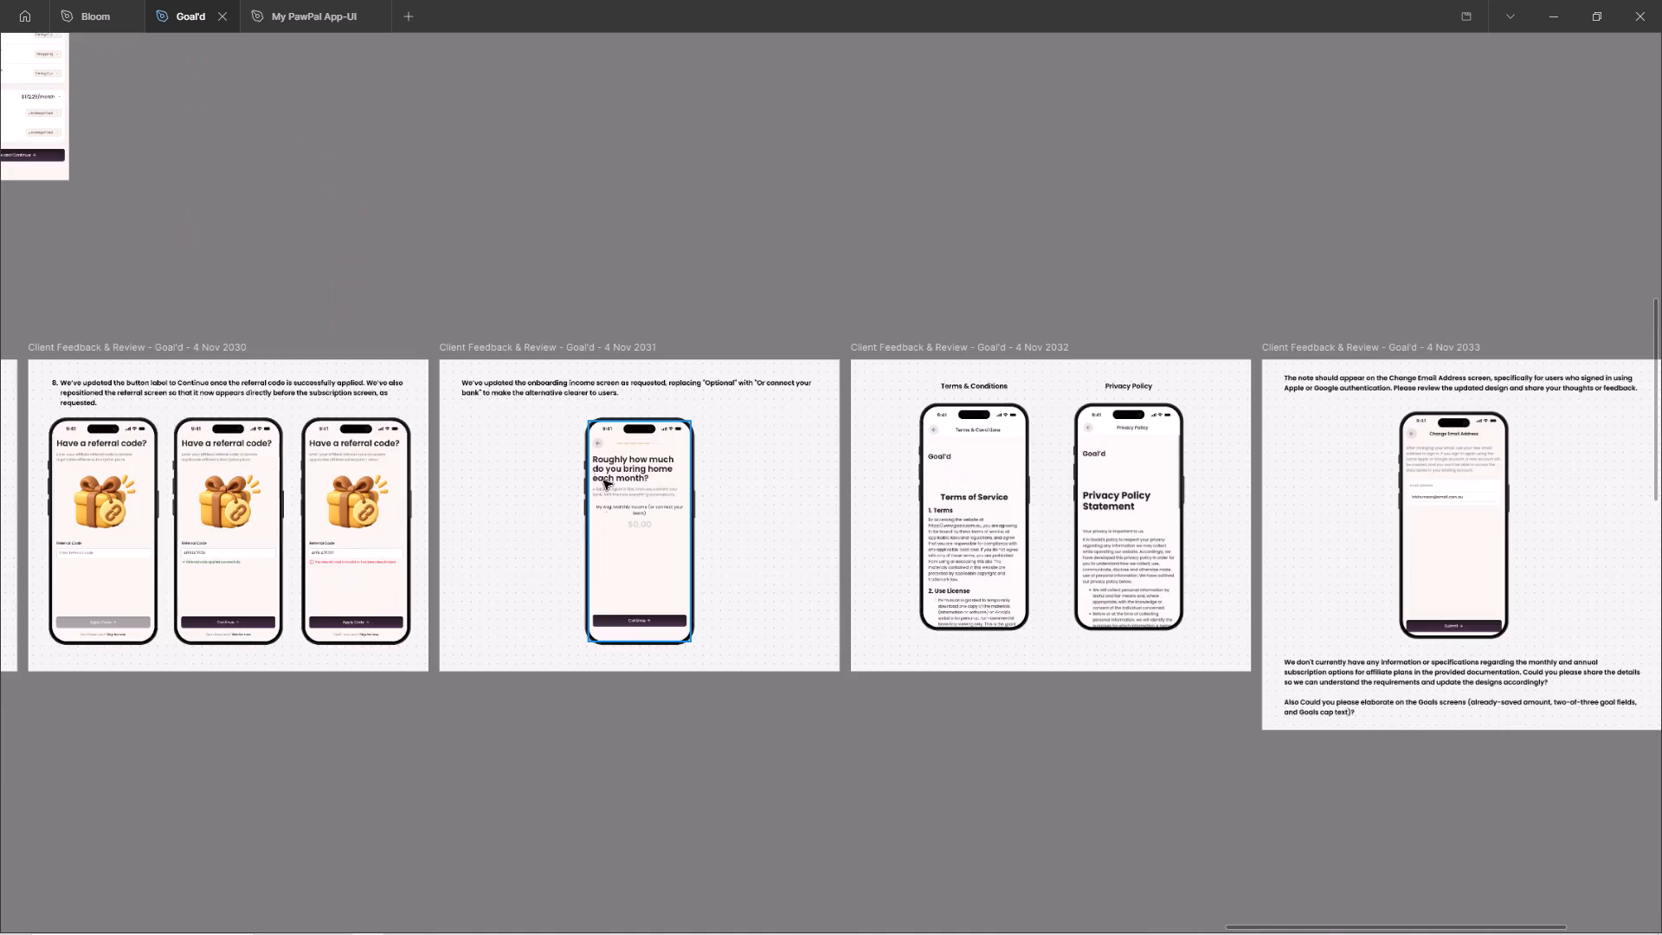
pyautogui.keyDown('ctrl'); pyautogui.scroll(4, 603, 480); pyautogui.keyUp('ctrl')
pyautogui.keyDown('ctrl'); pyautogui.scroll(-7, 533, 410); pyautogui.keyUp('ctrl')
pyautogui.keyDown('shift'); pyautogui.scroll(-8, 549, 413); pyautogui.keyUp('shift')
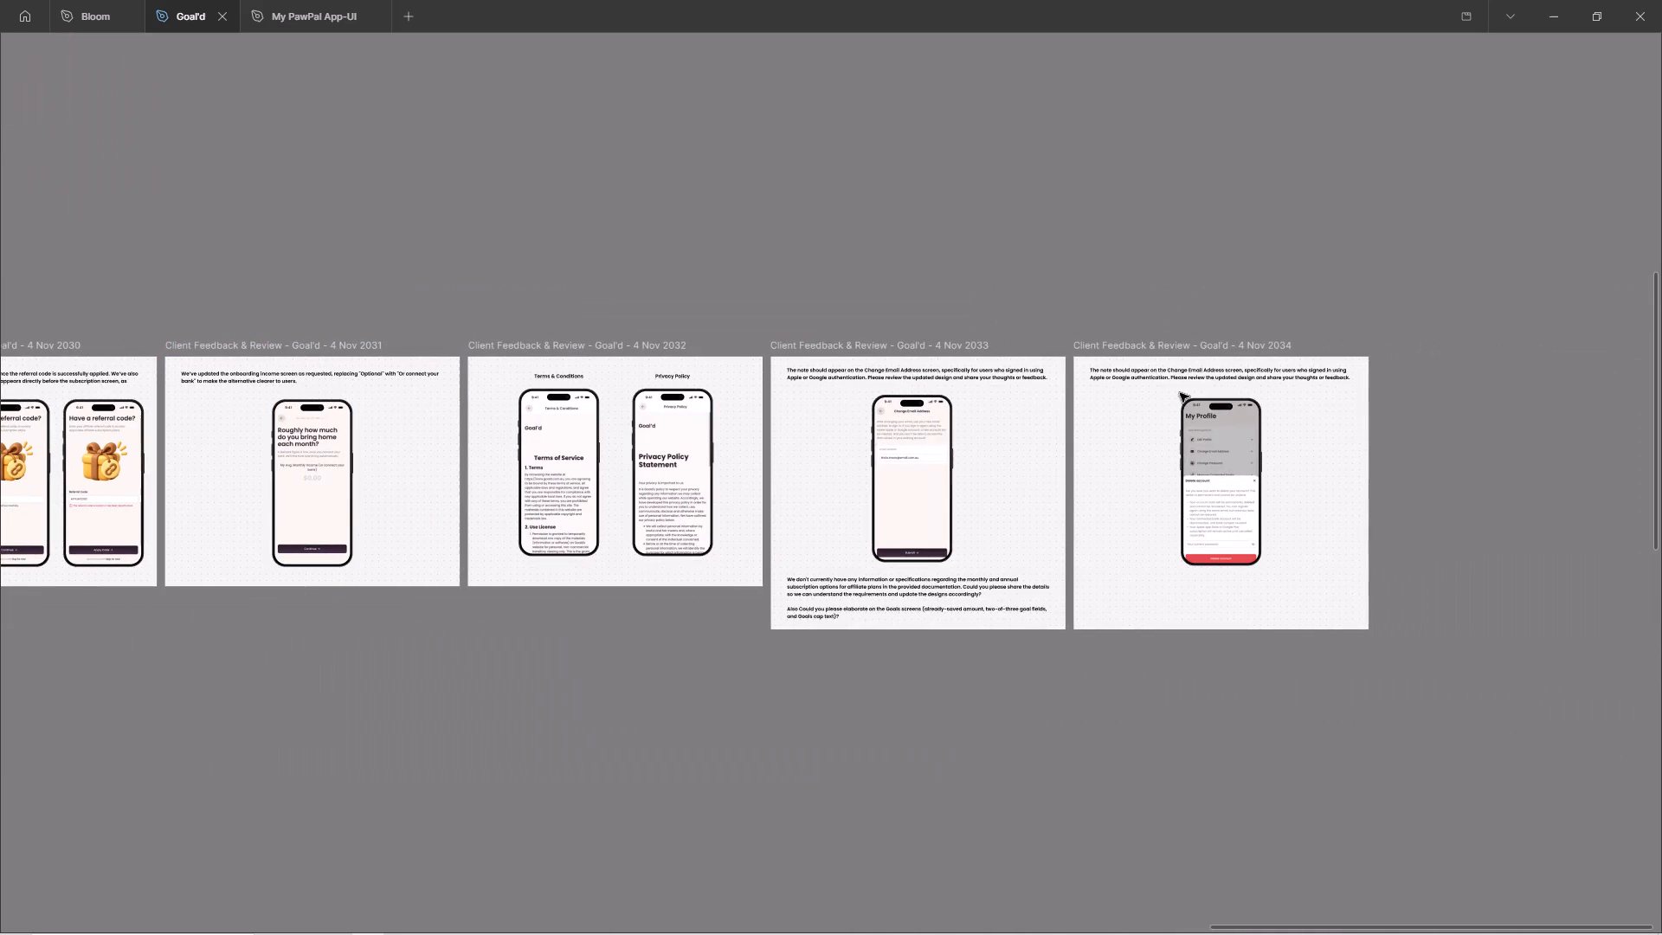
pyautogui.keyDown('ctrl'); pyautogui.scroll(4, 1292, 374); pyautogui.keyUp('ctrl')
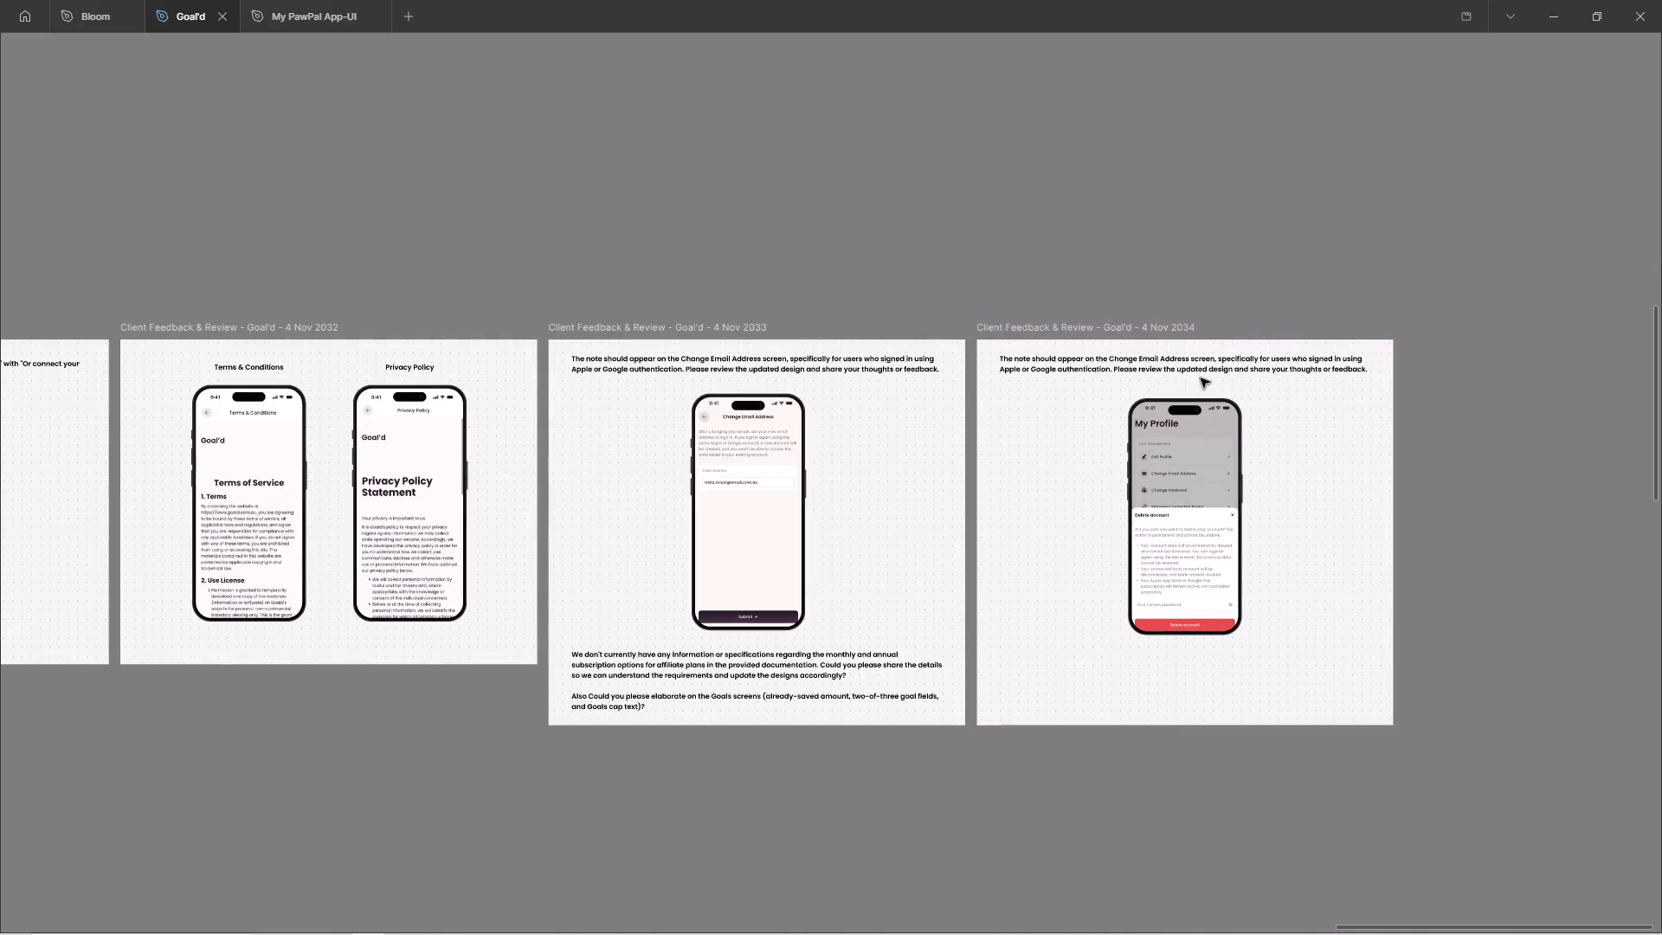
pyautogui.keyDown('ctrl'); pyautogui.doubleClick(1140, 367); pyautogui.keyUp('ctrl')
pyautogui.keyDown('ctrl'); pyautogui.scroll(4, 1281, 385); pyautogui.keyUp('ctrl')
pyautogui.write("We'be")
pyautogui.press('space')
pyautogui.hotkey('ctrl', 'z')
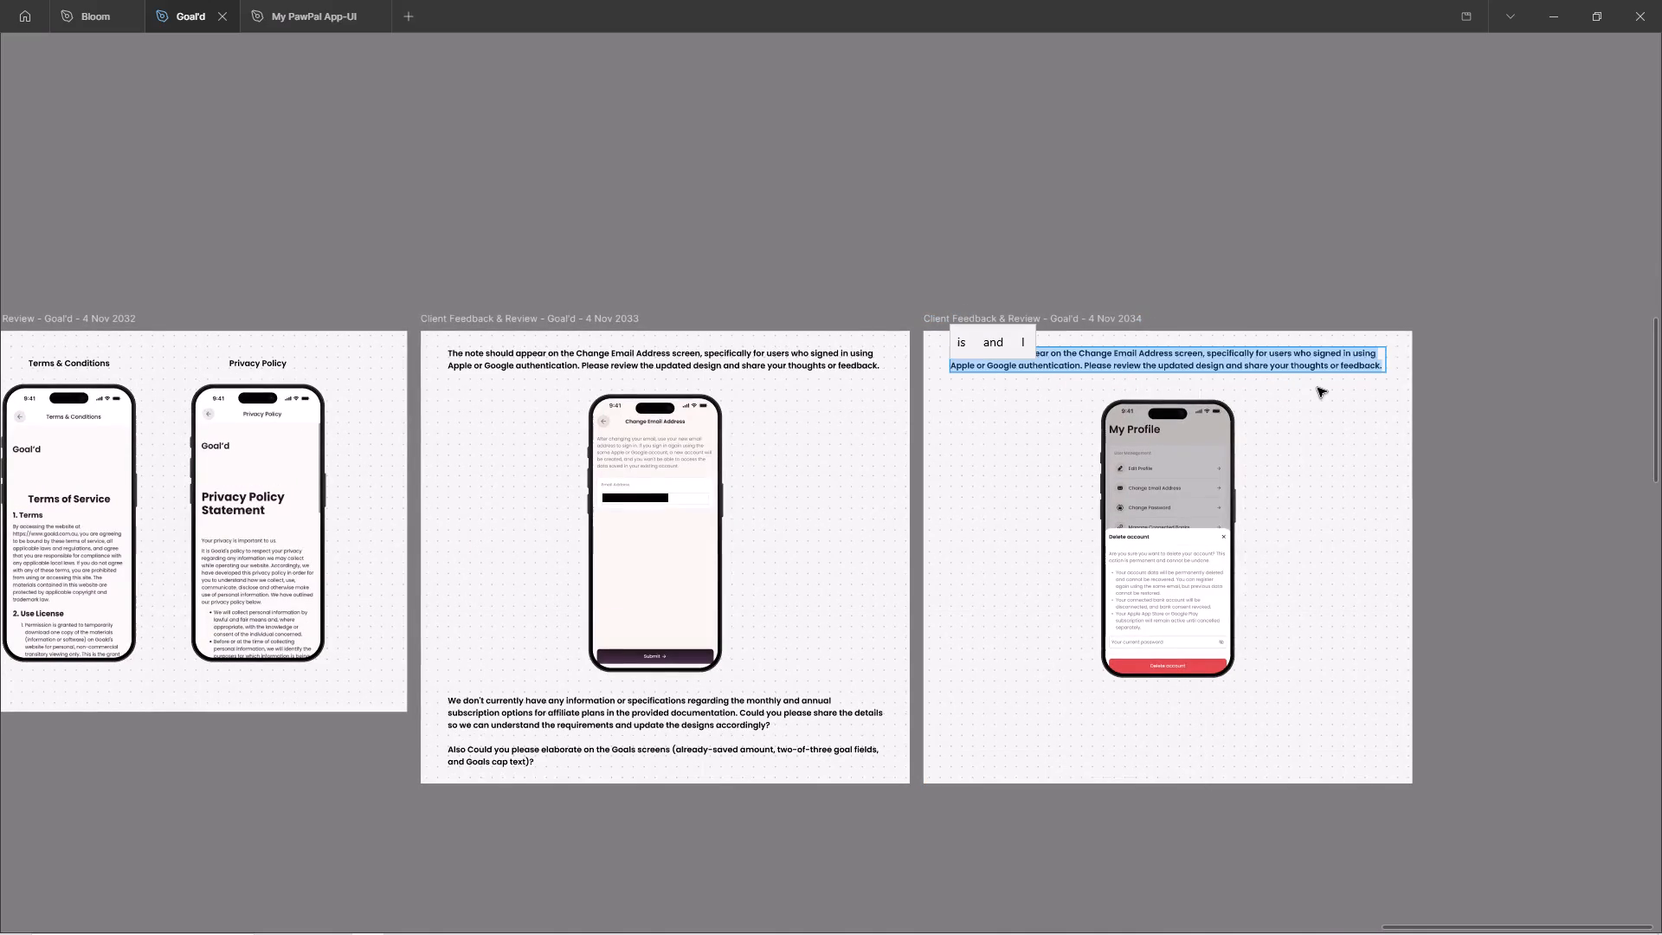
# Switch to Chrome and select the Delete Account wording request in the client's comment on the Basecamp App Design Changes to-do.
pyautogui.hotkey('alt', 'Tab')
pyautogui.click(888, 884)
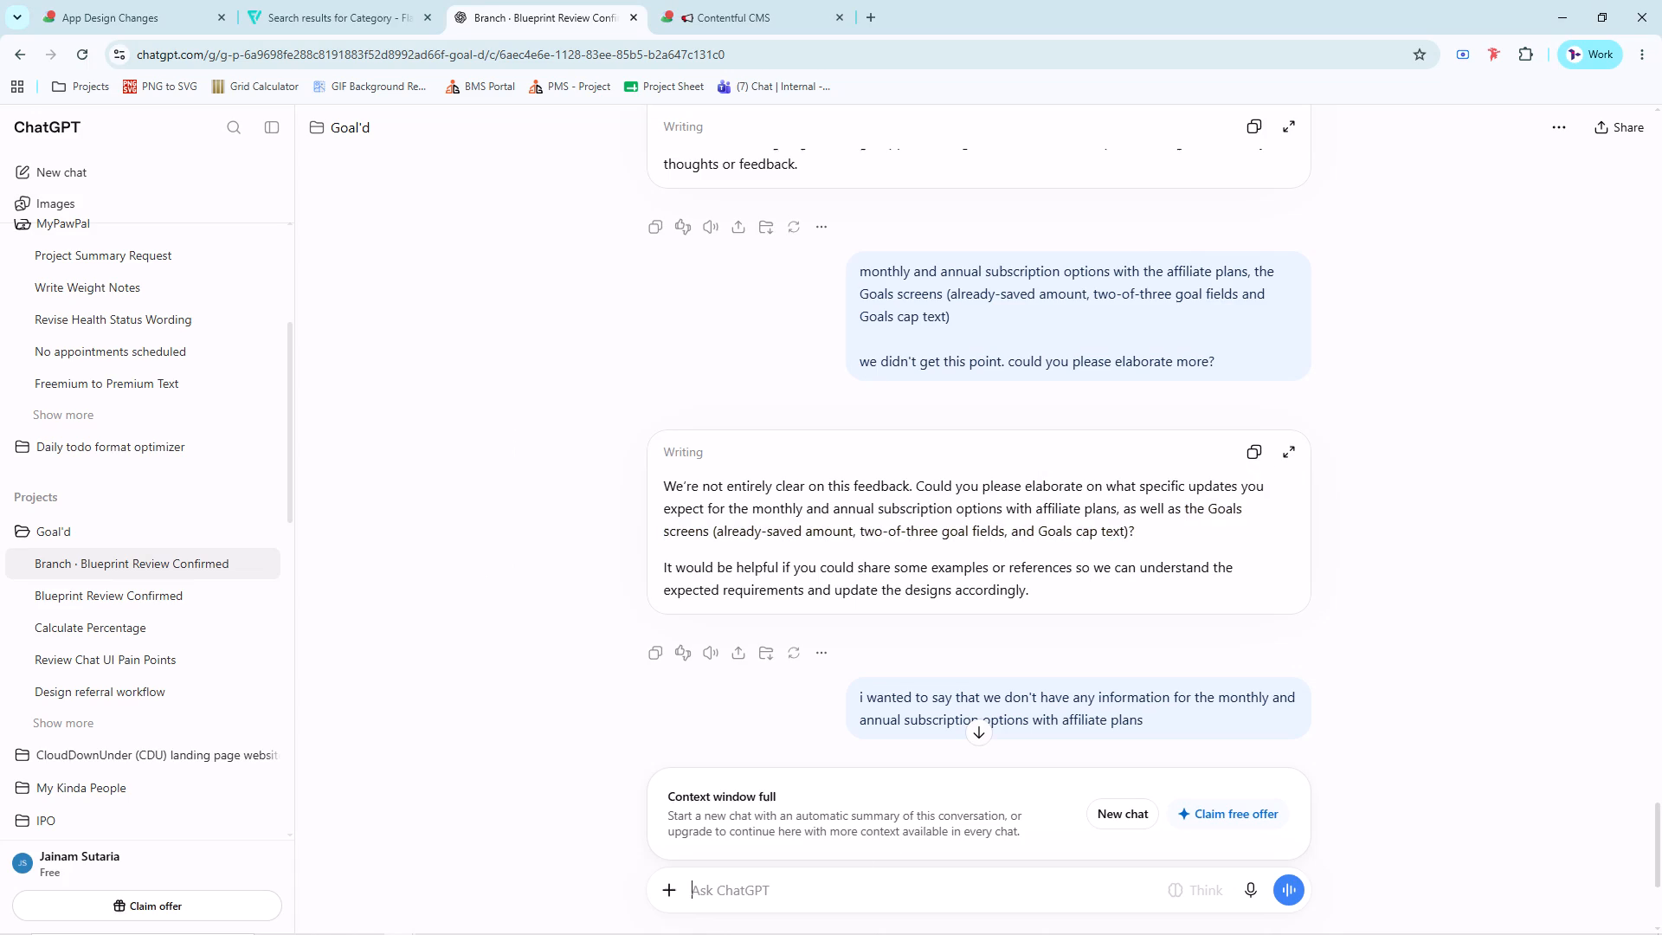
pyautogui.click(145, 0)
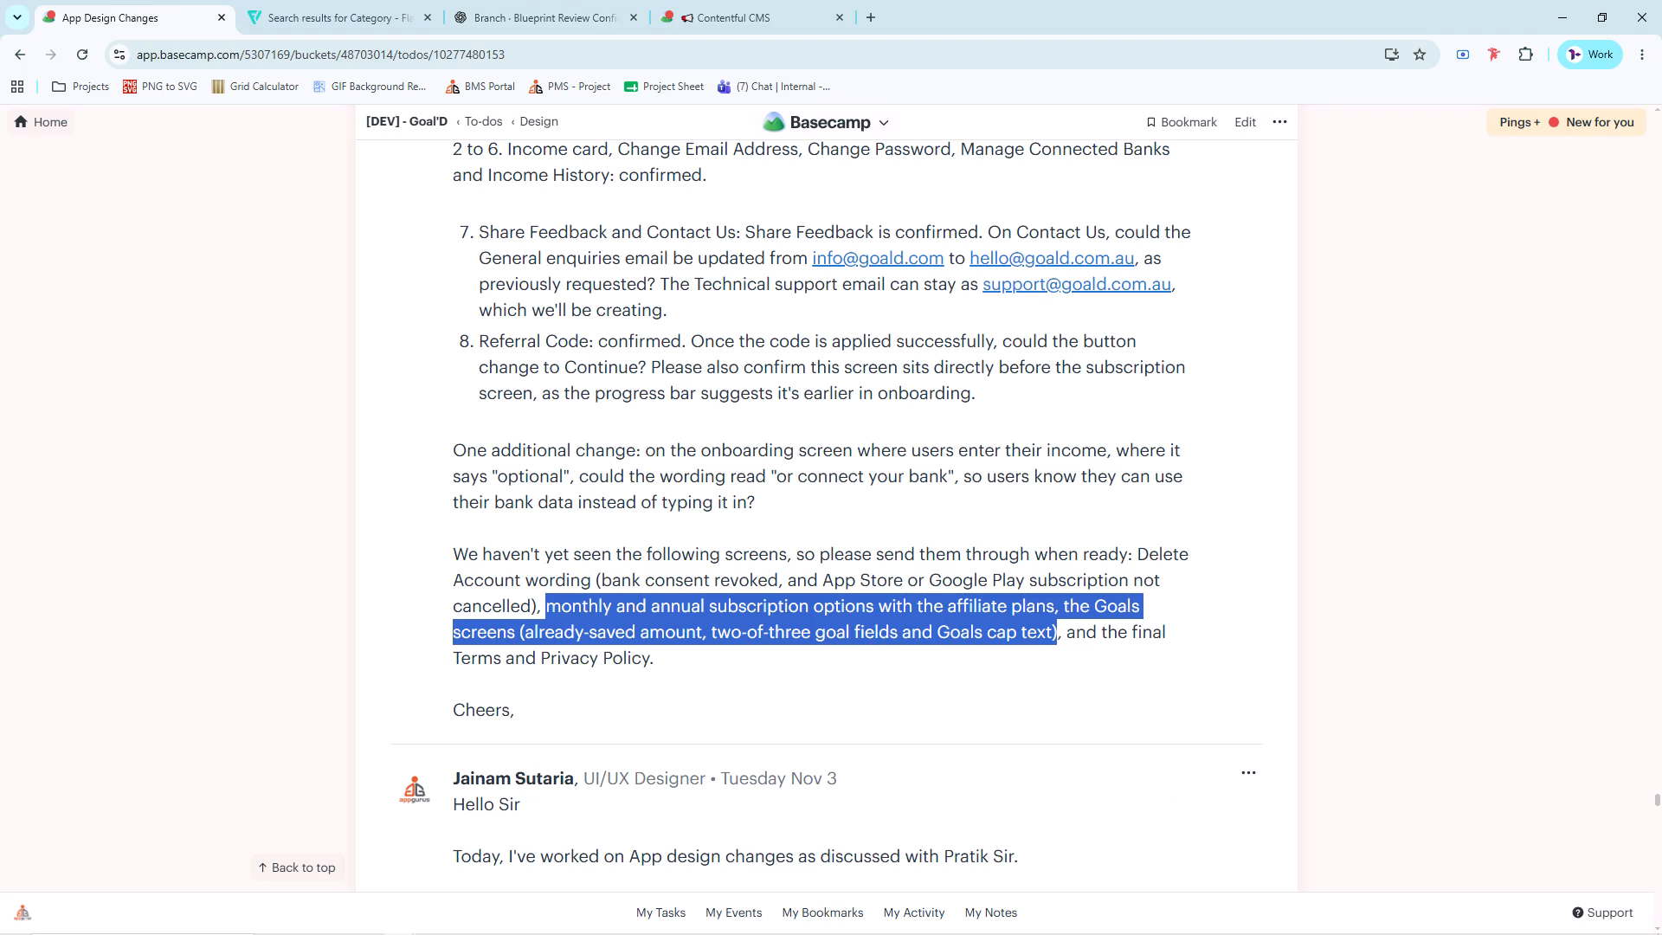
pyautogui.click(741, 637)
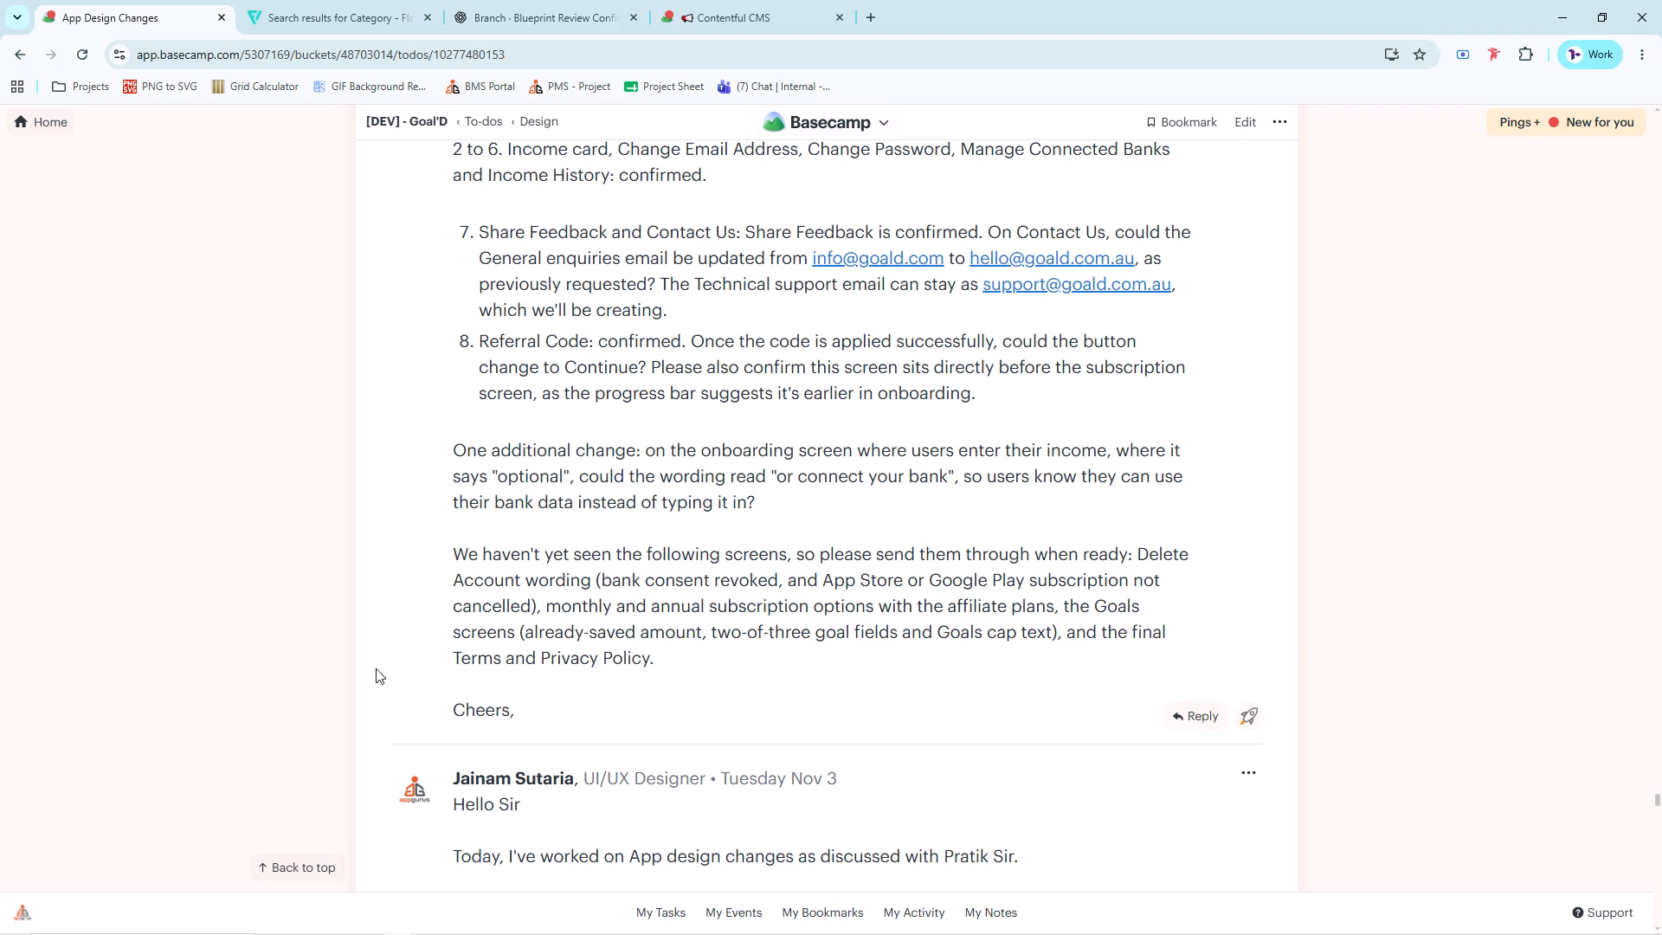
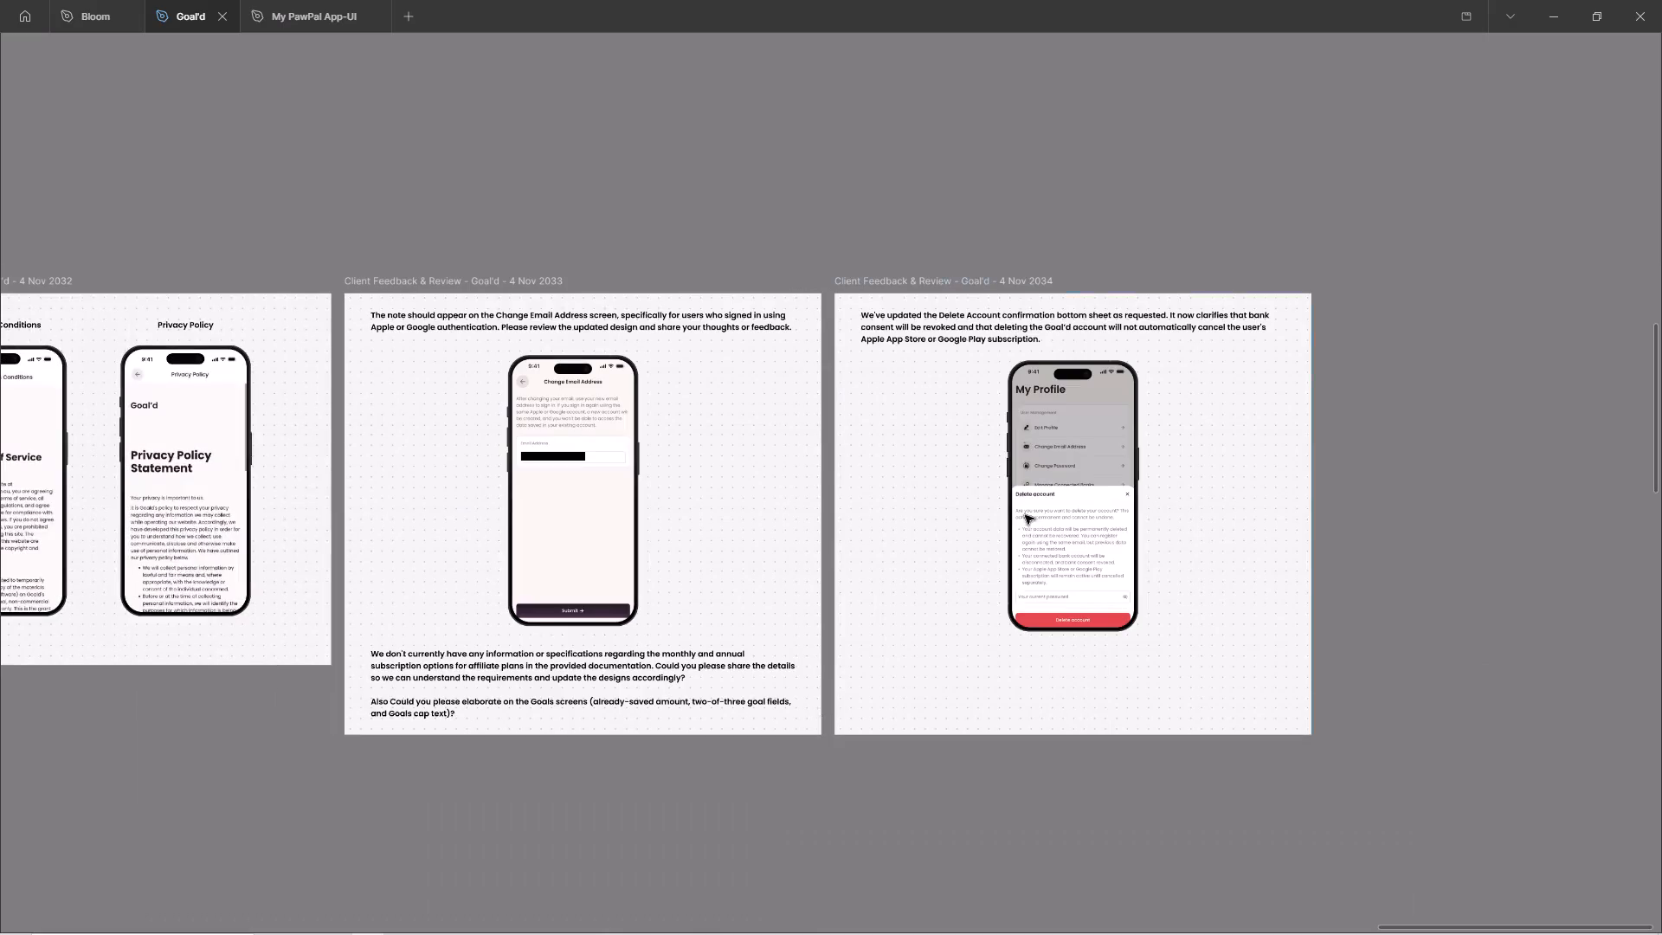
# Move the phone mockup slightly lower in the Delete Account feedback frame.
pyautogui.click(1079, 544)
pyautogui.keyDown('shift'); pyautogui.moveTo(1065, 492); pyautogui.dragTo(1069, 518); pyautogui.keyUp('shift')
pyautogui.keyDown('ctrl'); pyautogui.scroll(-8, 1200, 332); pyautogui.keyUp('ctrl')
pyautogui.keyDown('ctrl'); pyautogui.click(1155, 251); pyautogui.keyUp('ctrl')
# Wrap the row of seven Client Feedback & Review frames, 4 Nov 2028 through 4 Nov 2034, in one auto layout frame.
pyautogui.press('space')
pyautogui.moveTo(357, 734); pyautogui.dragTo(589, 708)
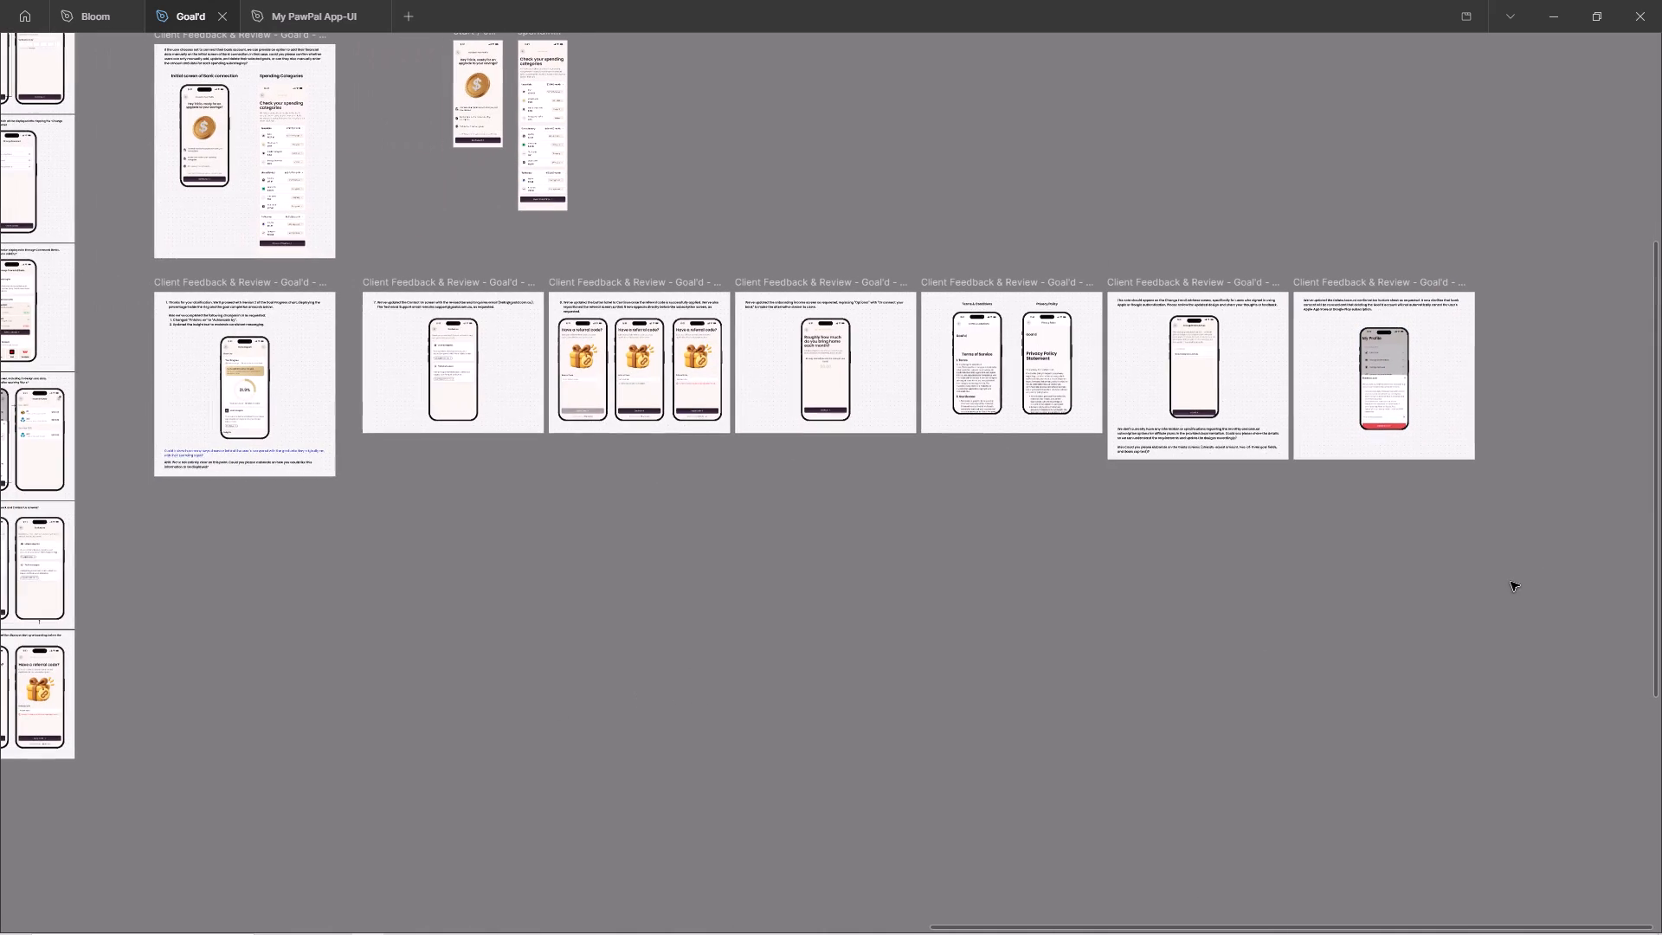
pyautogui.moveTo(1542, 565); pyautogui.dragTo(118, 275)
pyautogui.hotkey('shift', 'a')
# Set the new frame's auto layout gap to 0 and its flow to vertical.
pyautogui.hotkey('ctrl', '\\')
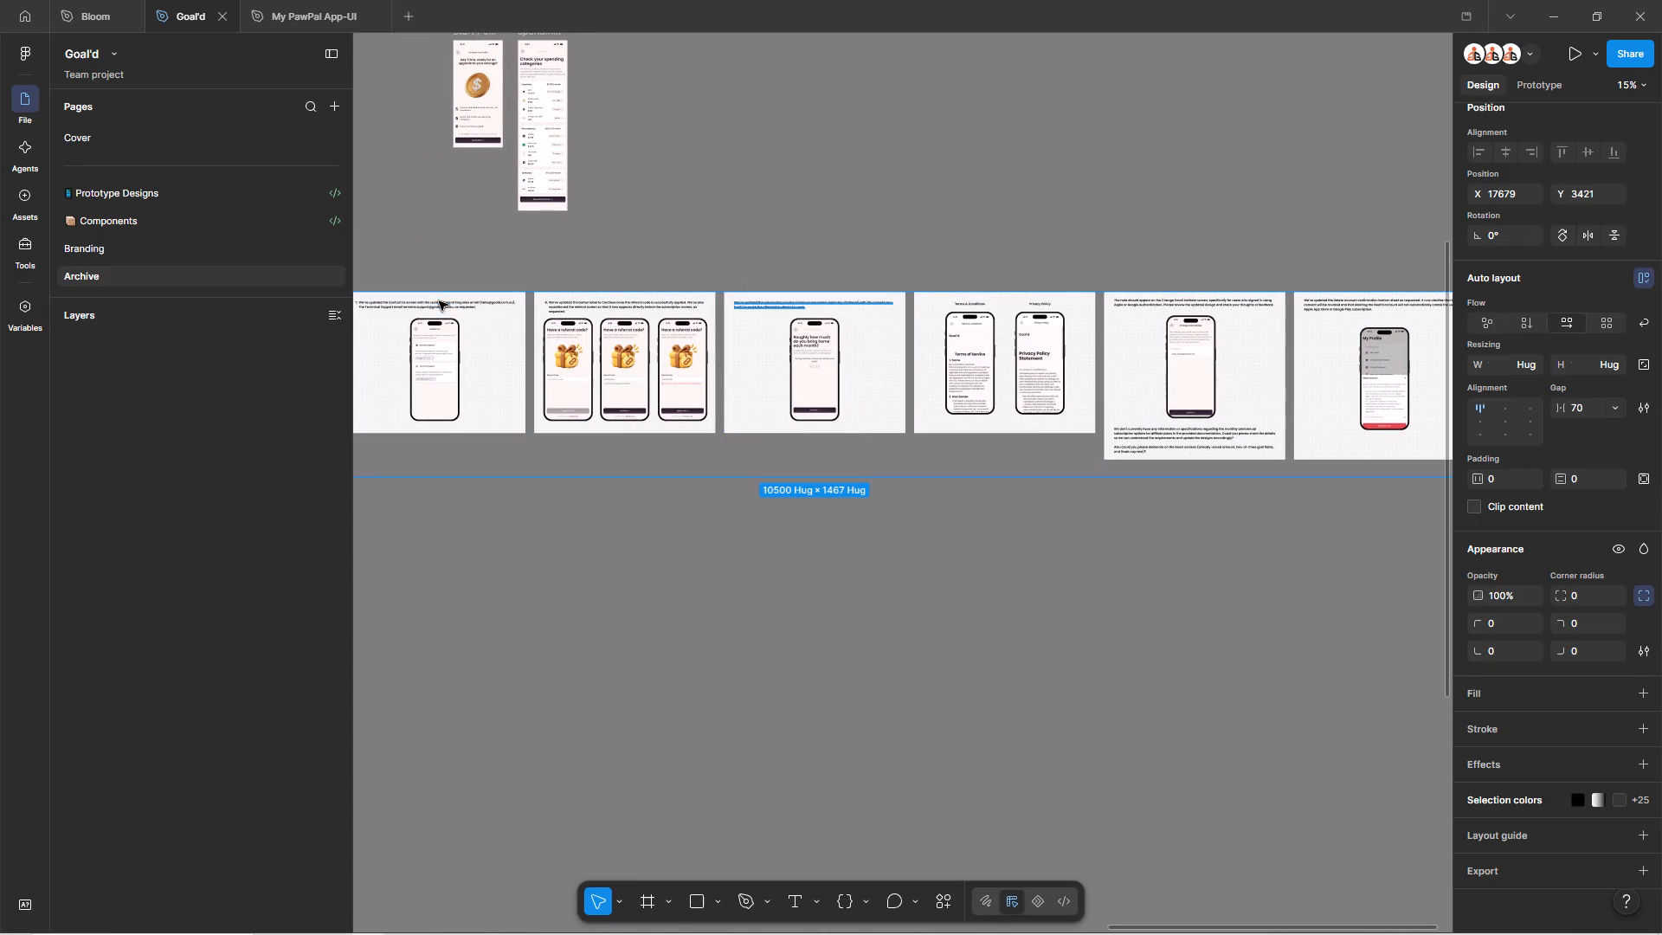
pyautogui.click(1575, 422)
pyautogui.click(1570, 414)
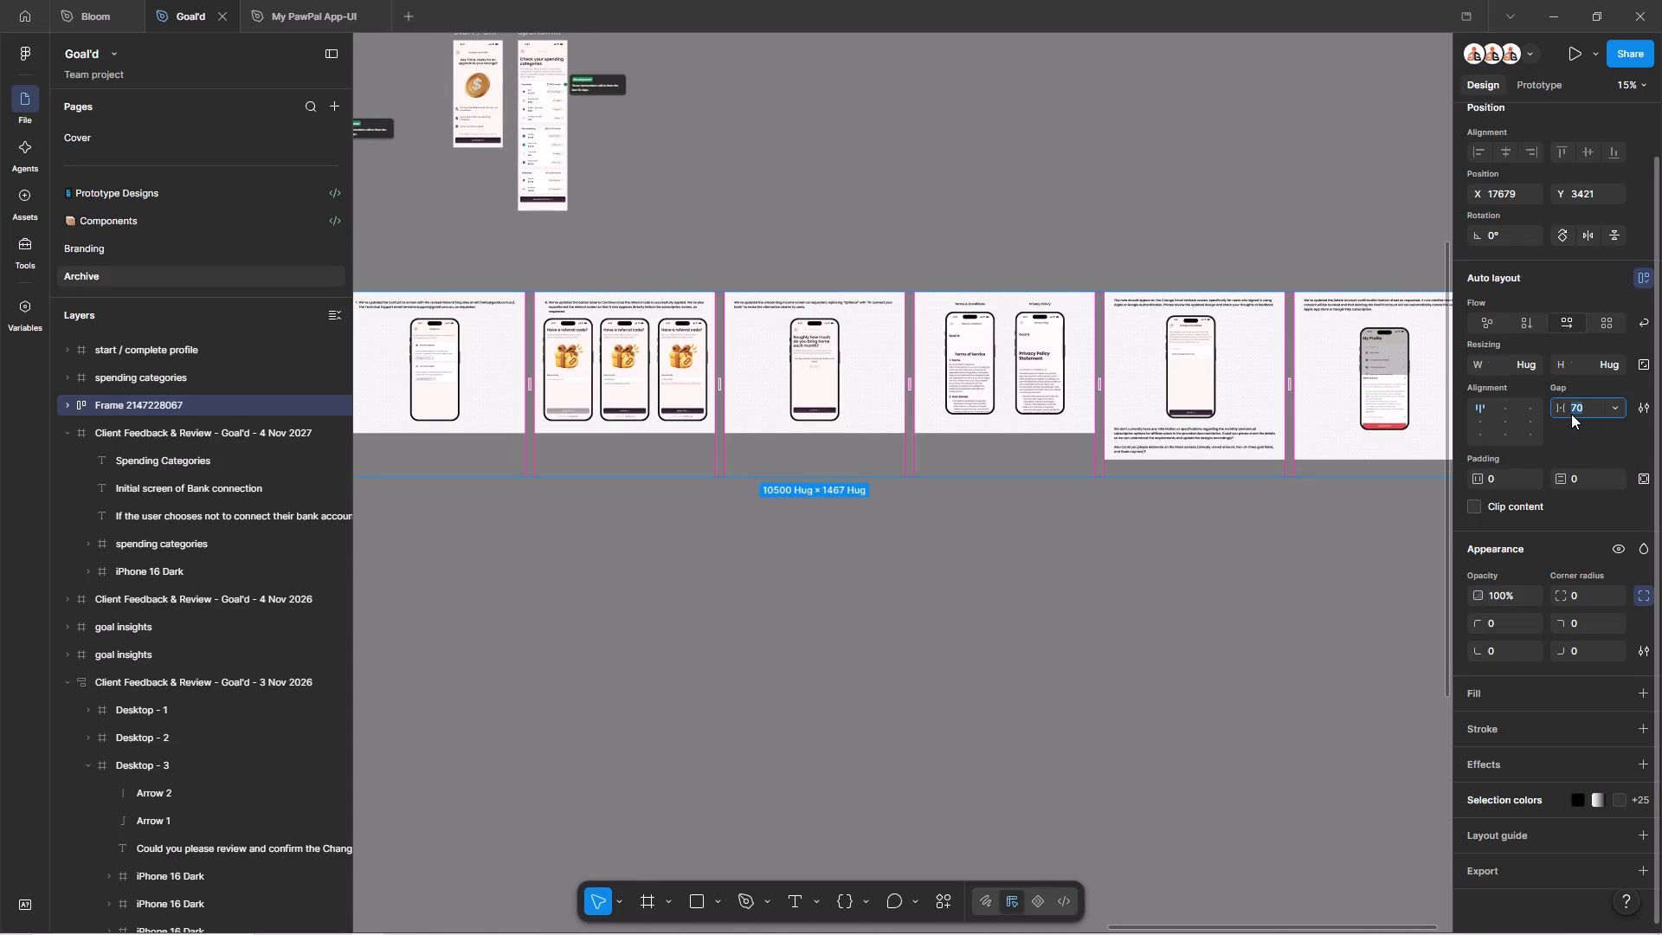
pyautogui.press('0')
pyautogui.press('Return')
pyautogui.press('3')
pyautogui.hotkey('ctrl', 'z')
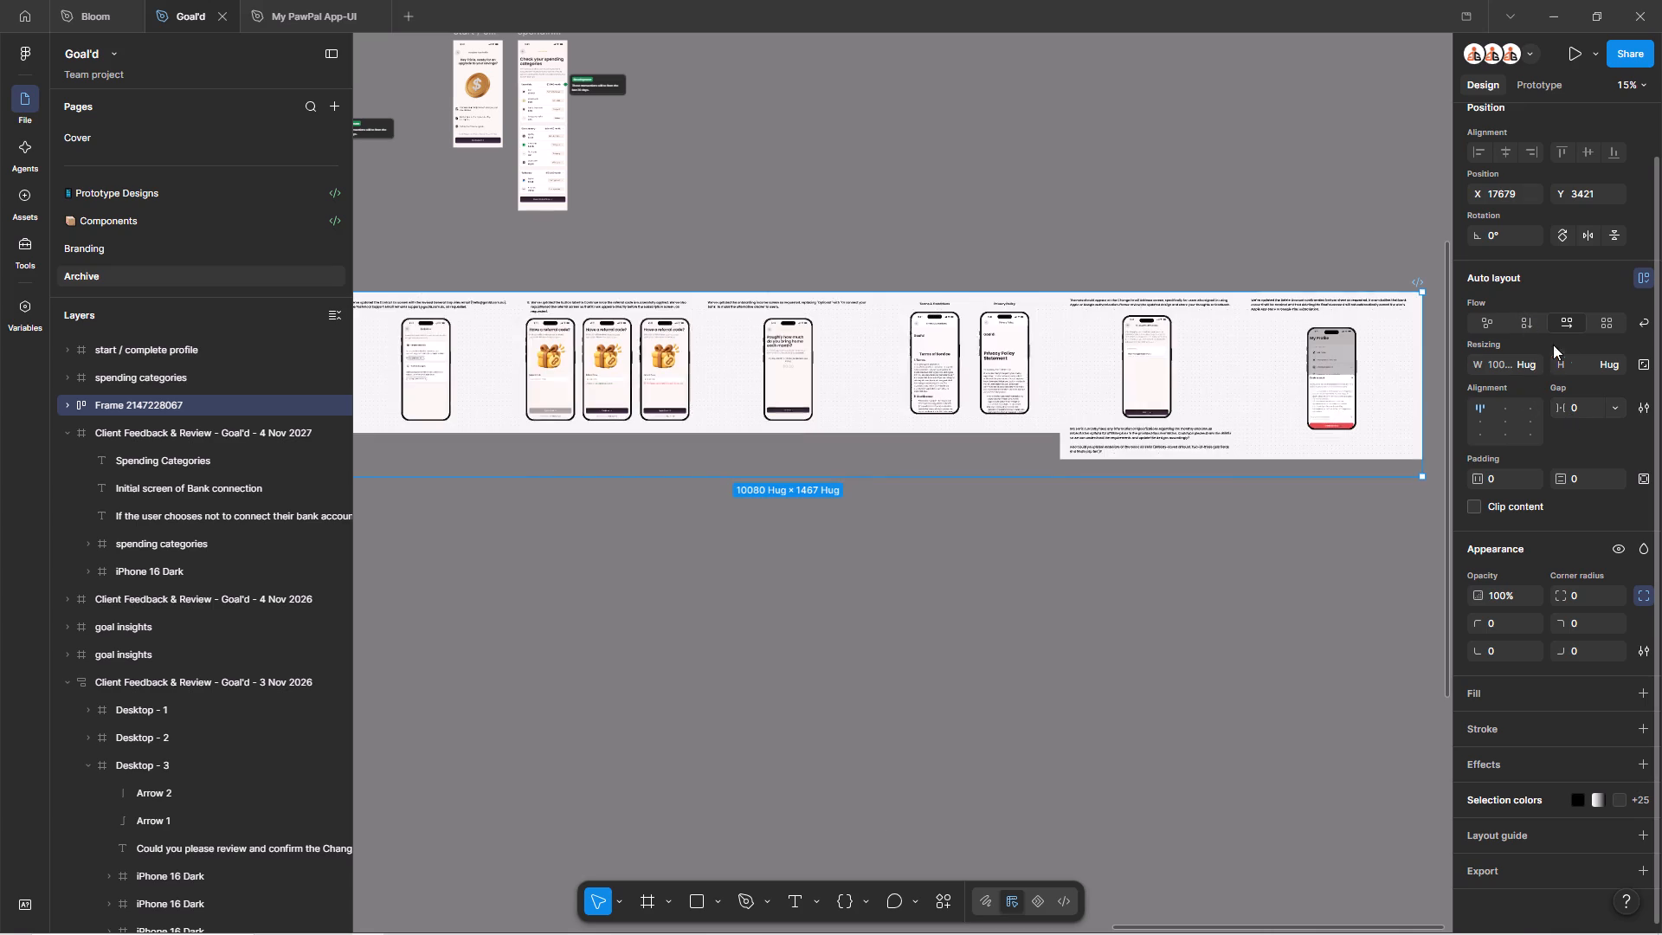
pyautogui.click(1520, 313)
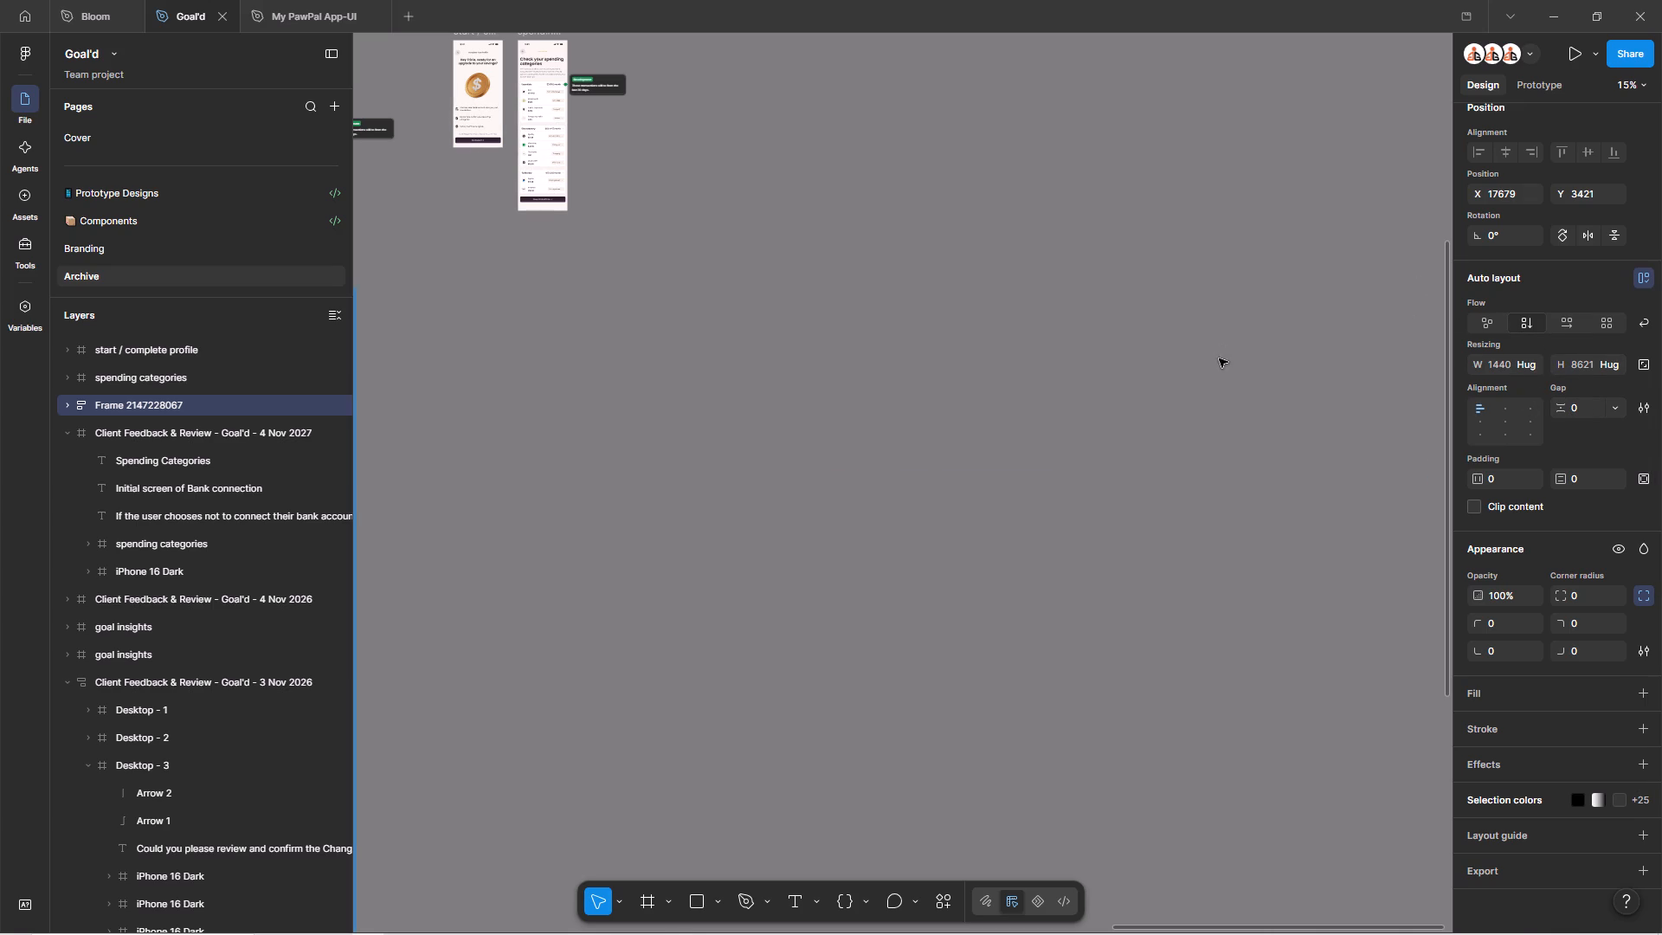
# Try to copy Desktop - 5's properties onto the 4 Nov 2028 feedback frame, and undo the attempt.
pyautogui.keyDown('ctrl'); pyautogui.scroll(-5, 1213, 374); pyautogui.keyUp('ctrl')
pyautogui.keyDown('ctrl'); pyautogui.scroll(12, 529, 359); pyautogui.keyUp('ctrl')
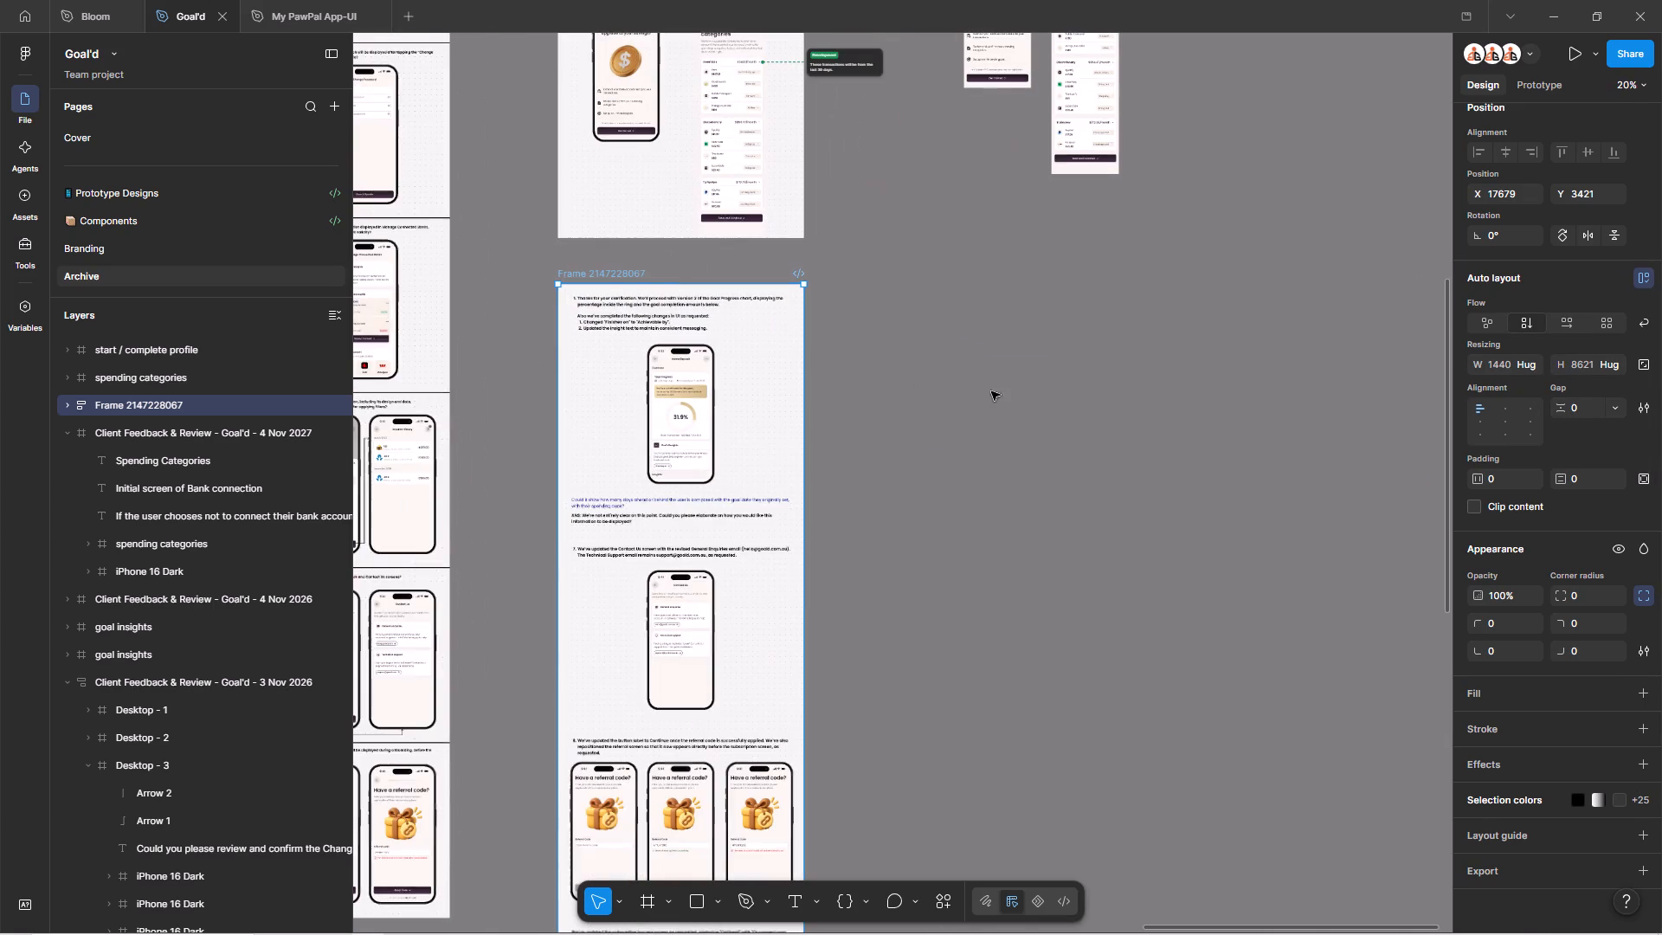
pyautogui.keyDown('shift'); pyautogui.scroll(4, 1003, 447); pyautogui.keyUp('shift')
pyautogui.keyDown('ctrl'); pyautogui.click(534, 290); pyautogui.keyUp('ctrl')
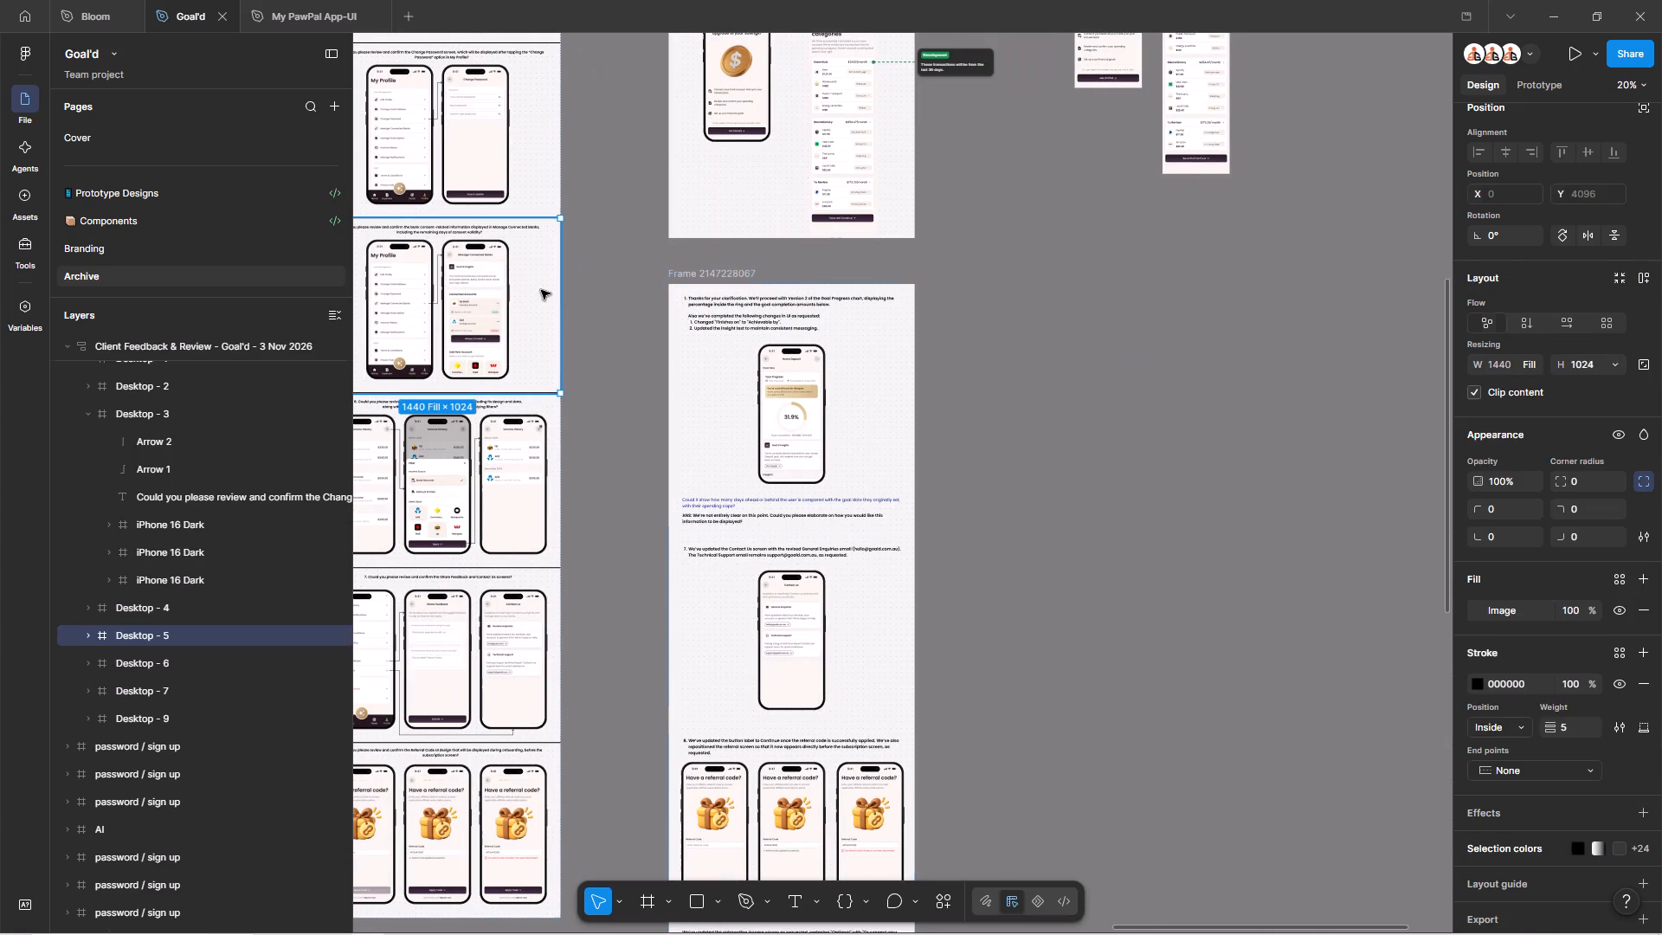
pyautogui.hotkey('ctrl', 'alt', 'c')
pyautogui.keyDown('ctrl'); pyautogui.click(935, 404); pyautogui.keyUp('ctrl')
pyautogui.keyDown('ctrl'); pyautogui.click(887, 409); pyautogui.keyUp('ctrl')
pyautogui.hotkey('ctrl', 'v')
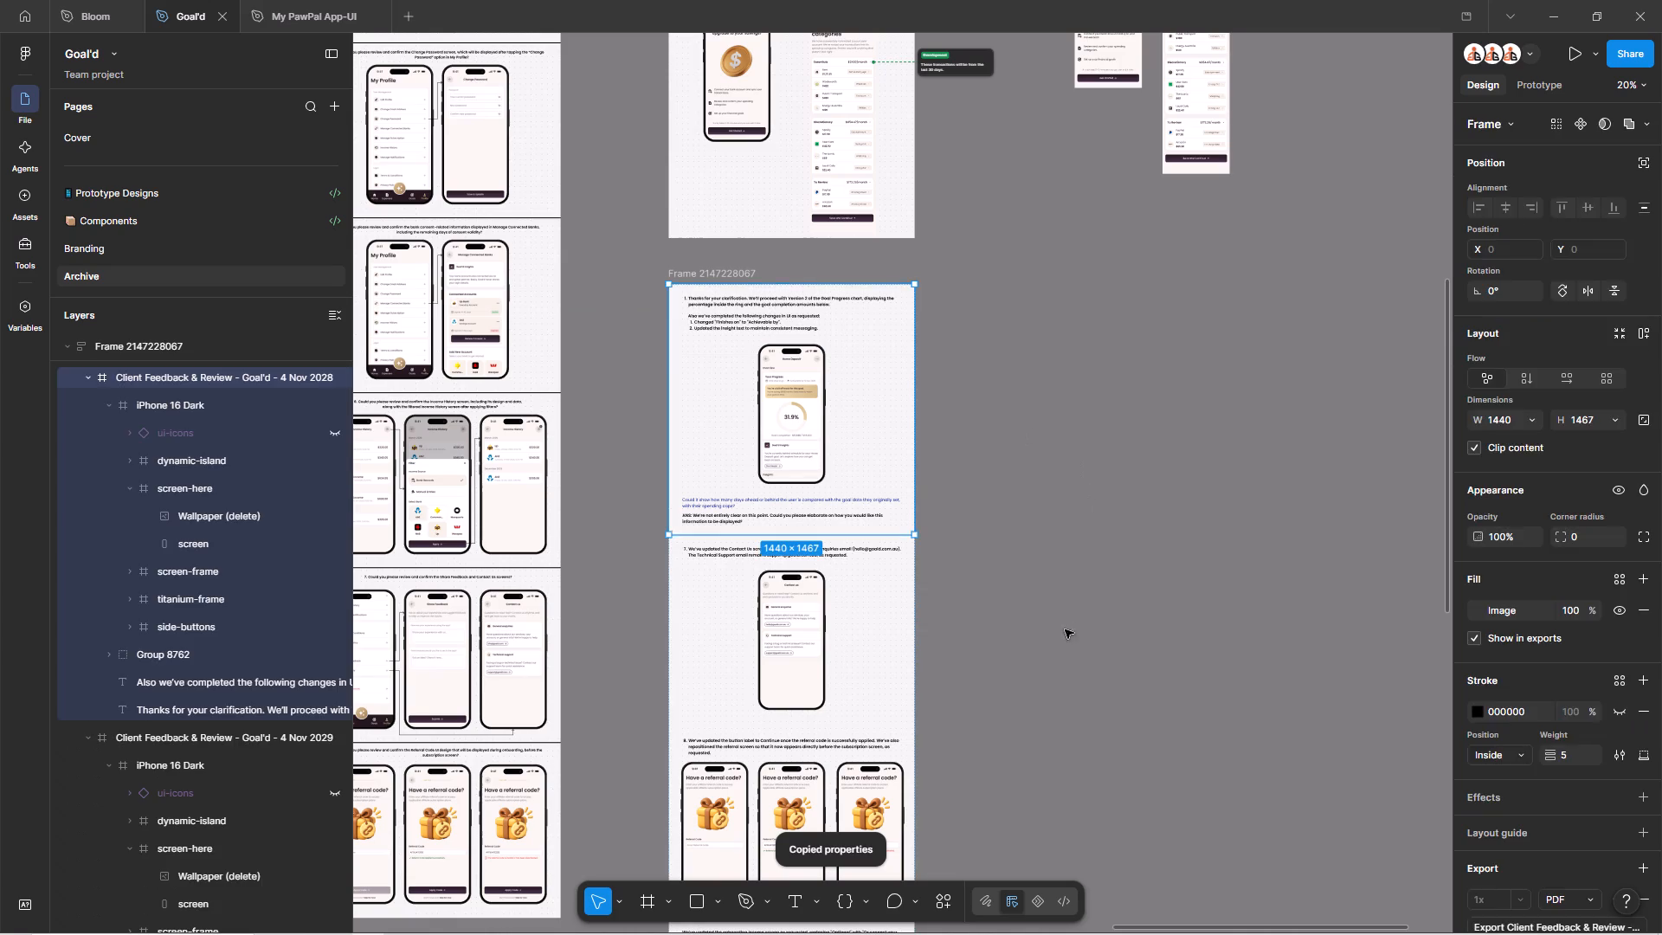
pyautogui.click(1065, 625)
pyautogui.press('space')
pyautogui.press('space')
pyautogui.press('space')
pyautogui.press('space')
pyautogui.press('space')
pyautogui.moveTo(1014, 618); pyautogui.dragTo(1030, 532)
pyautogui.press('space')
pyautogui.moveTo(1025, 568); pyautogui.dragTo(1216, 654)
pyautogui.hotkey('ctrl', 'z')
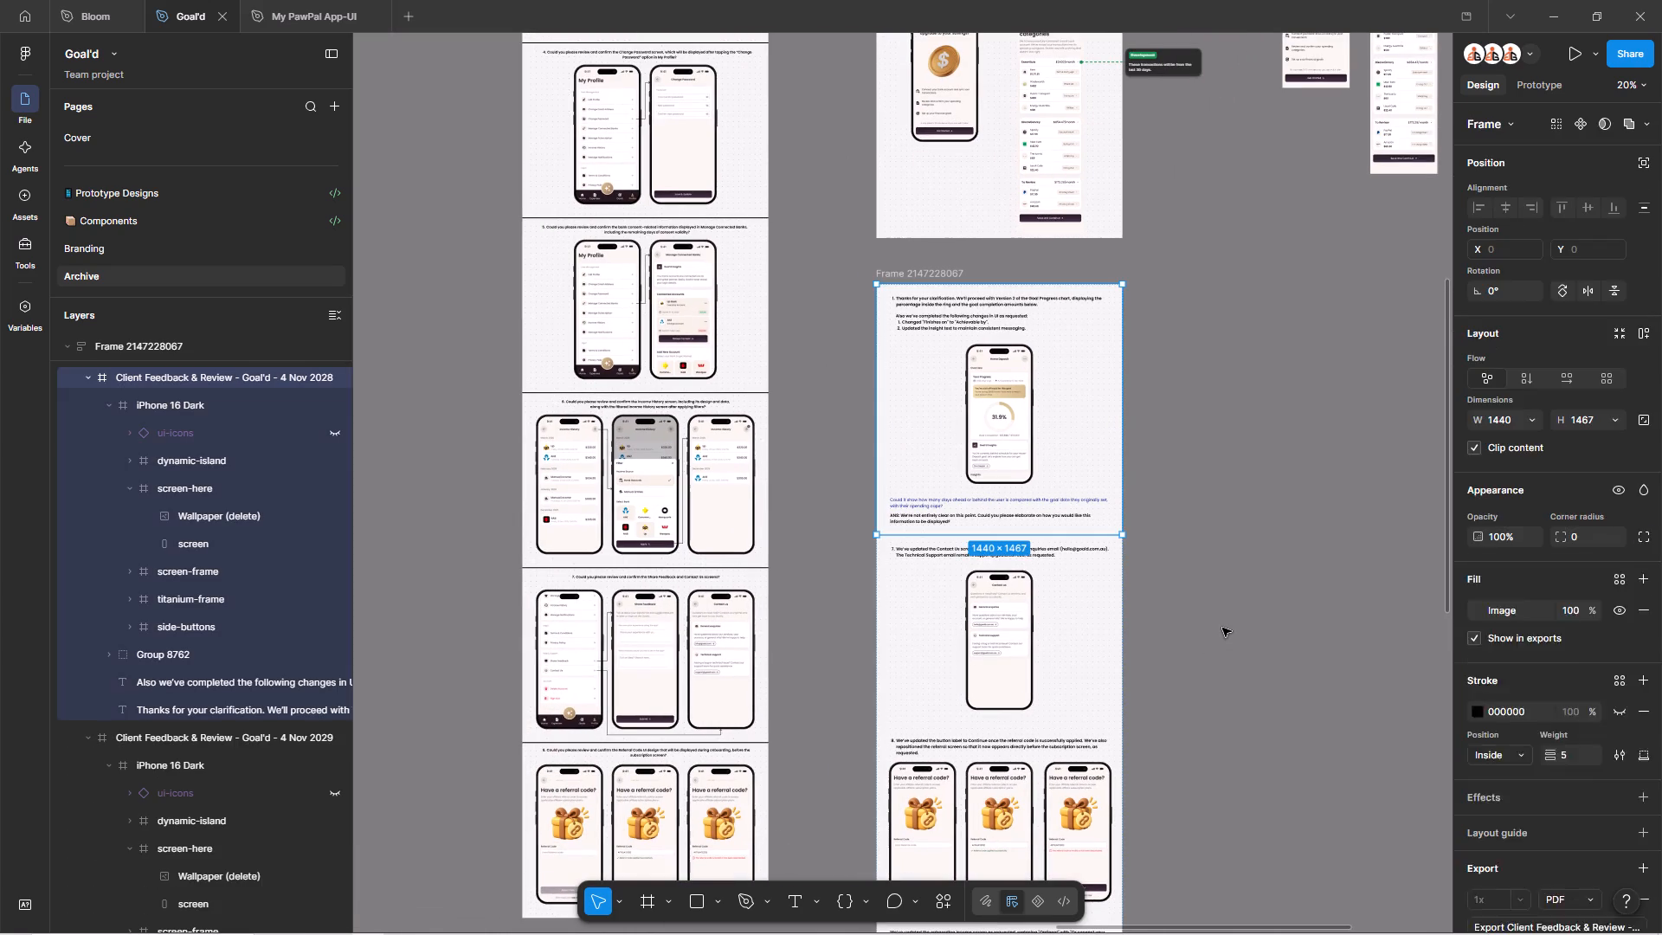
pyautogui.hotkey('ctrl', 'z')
# Copy the Desktop - 5 frame's properties, including its black border, onto the 4 Nov 2028 and 4 Nov 2029 feedback frames.
pyautogui.click(748, 328)
pyautogui.hotkey('ctrl', 'alt', 'c')
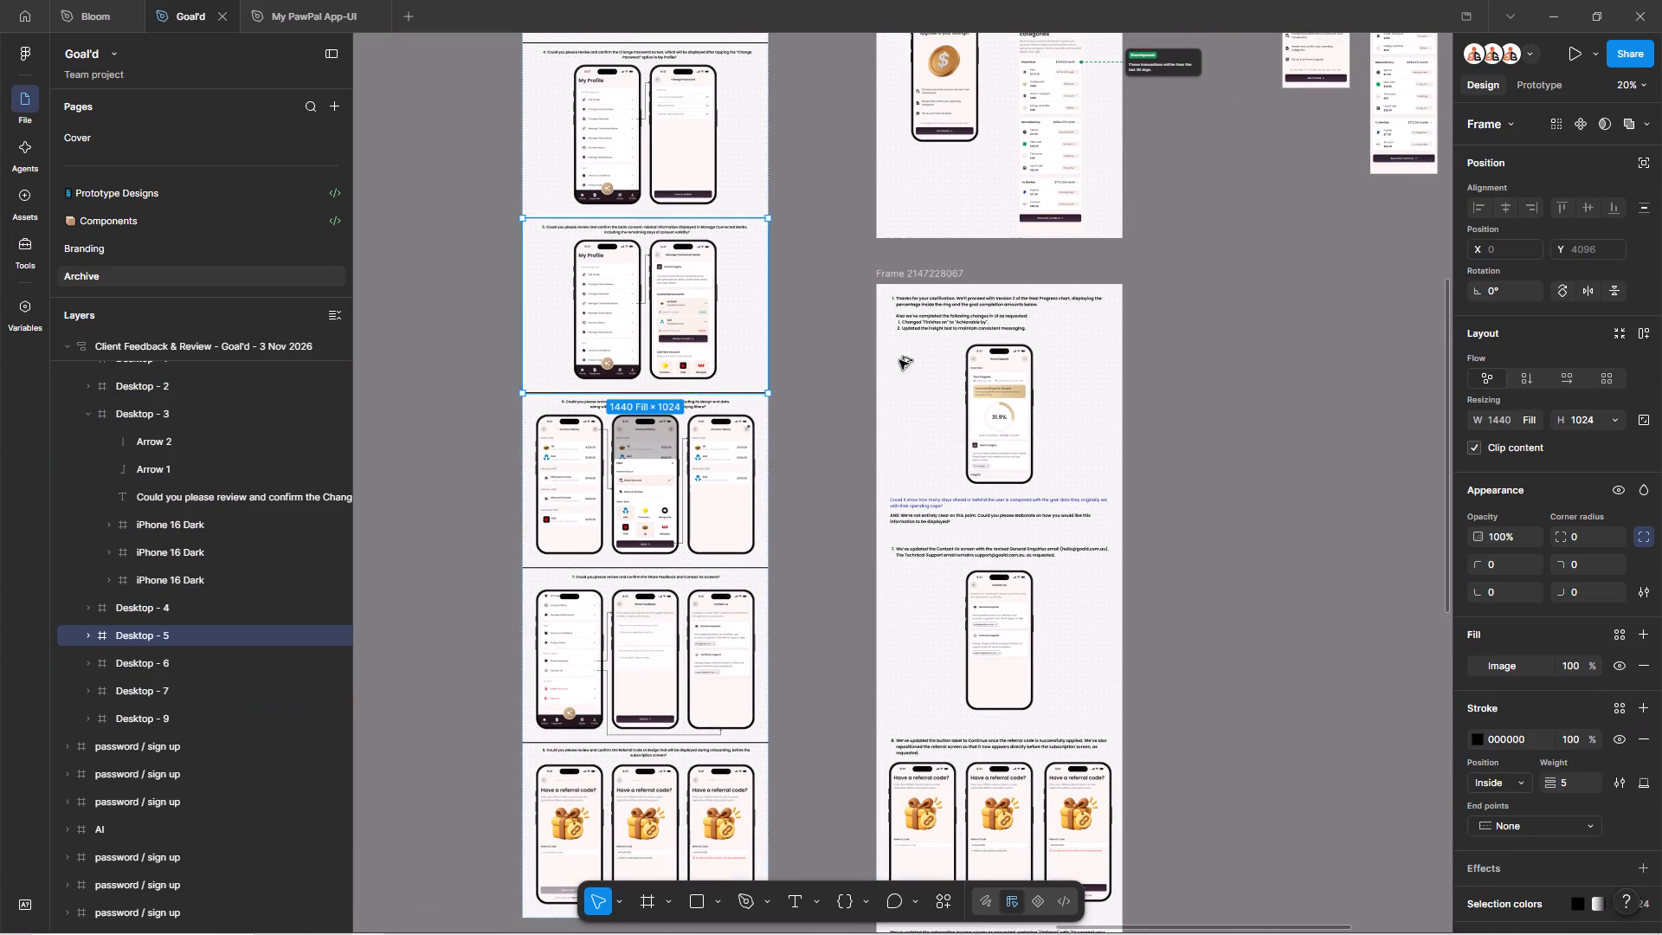
pyautogui.click(1103, 442)
pyautogui.hotkey('ctrl', 'v')
pyautogui.click(1265, 554)
pyautogui.press('space')
pyautogui.moveTo(1233, 626); pyautogui.dragTo(1176, 339)
pyautogui.click(1044, 393)
pyautogui.hotkey('ctrl', 'v')
pyautogui.click(1206, 502)
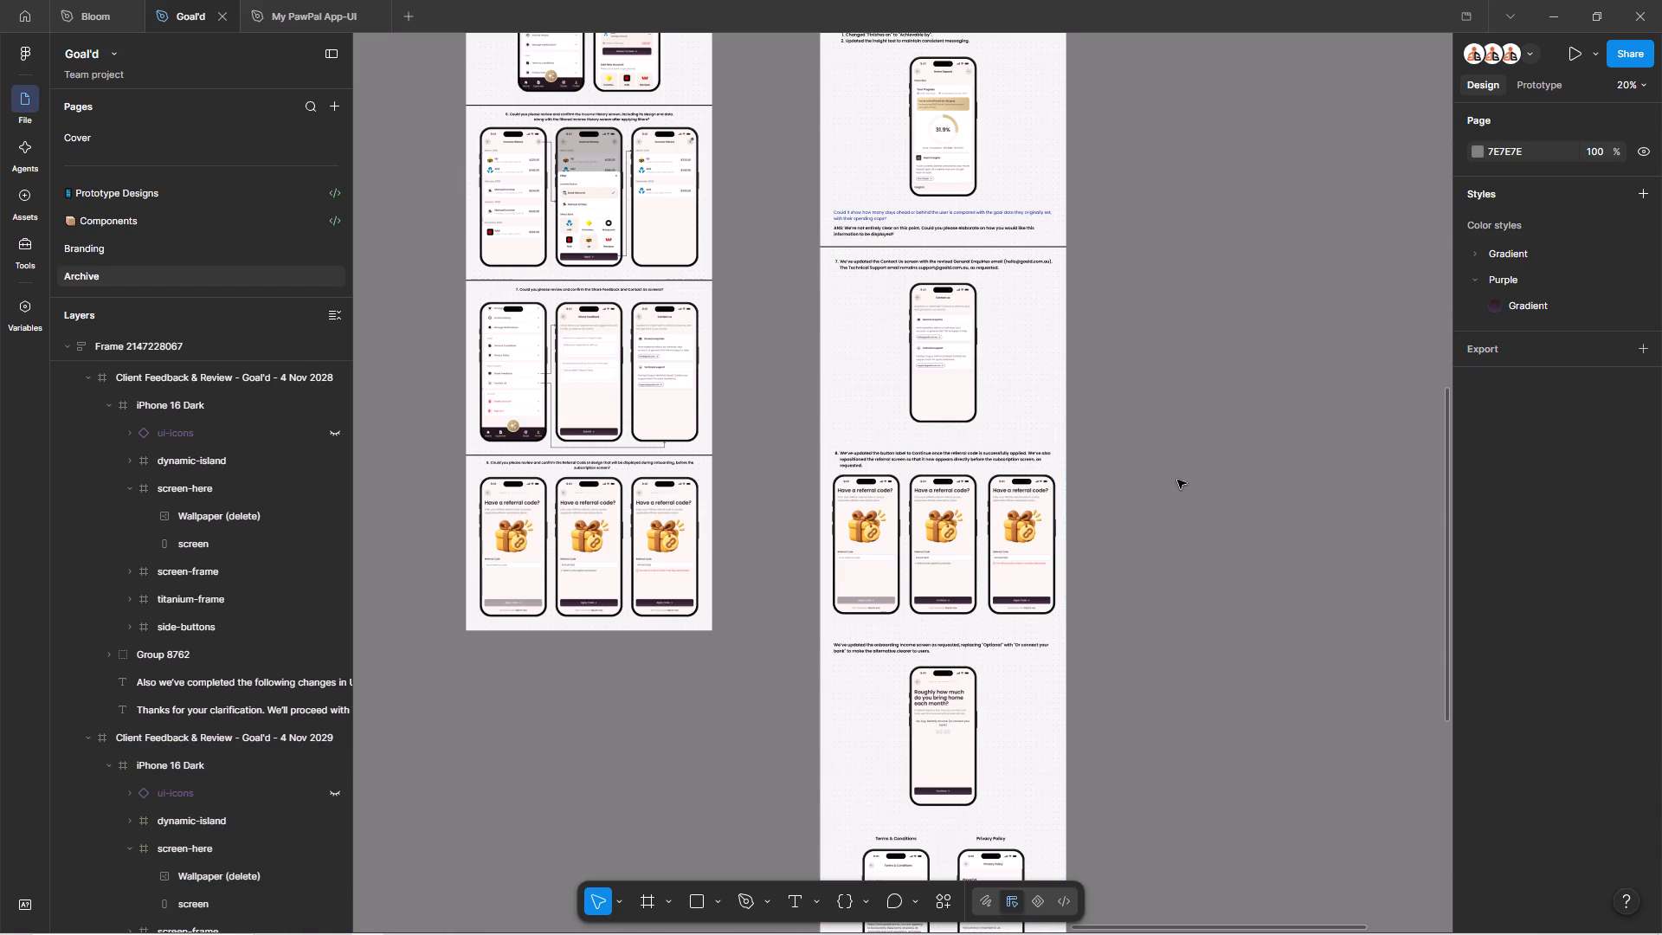
pyautogui.click(997, 358)
pyautogui.hotkey('ctrl', 'v')
pyautogui.click(1209, 416)
# Paste the same copied frame properties onto the 4 Nov 2030 referral code and 4 Nov 2031 onboarding income frames.
pyautogui.scroll(-2, 1035, 553)
pyautogui.click(978, 601)
pyautogui.hotkey('ctrl', 'v')
pyautogui.click(1175, 584)
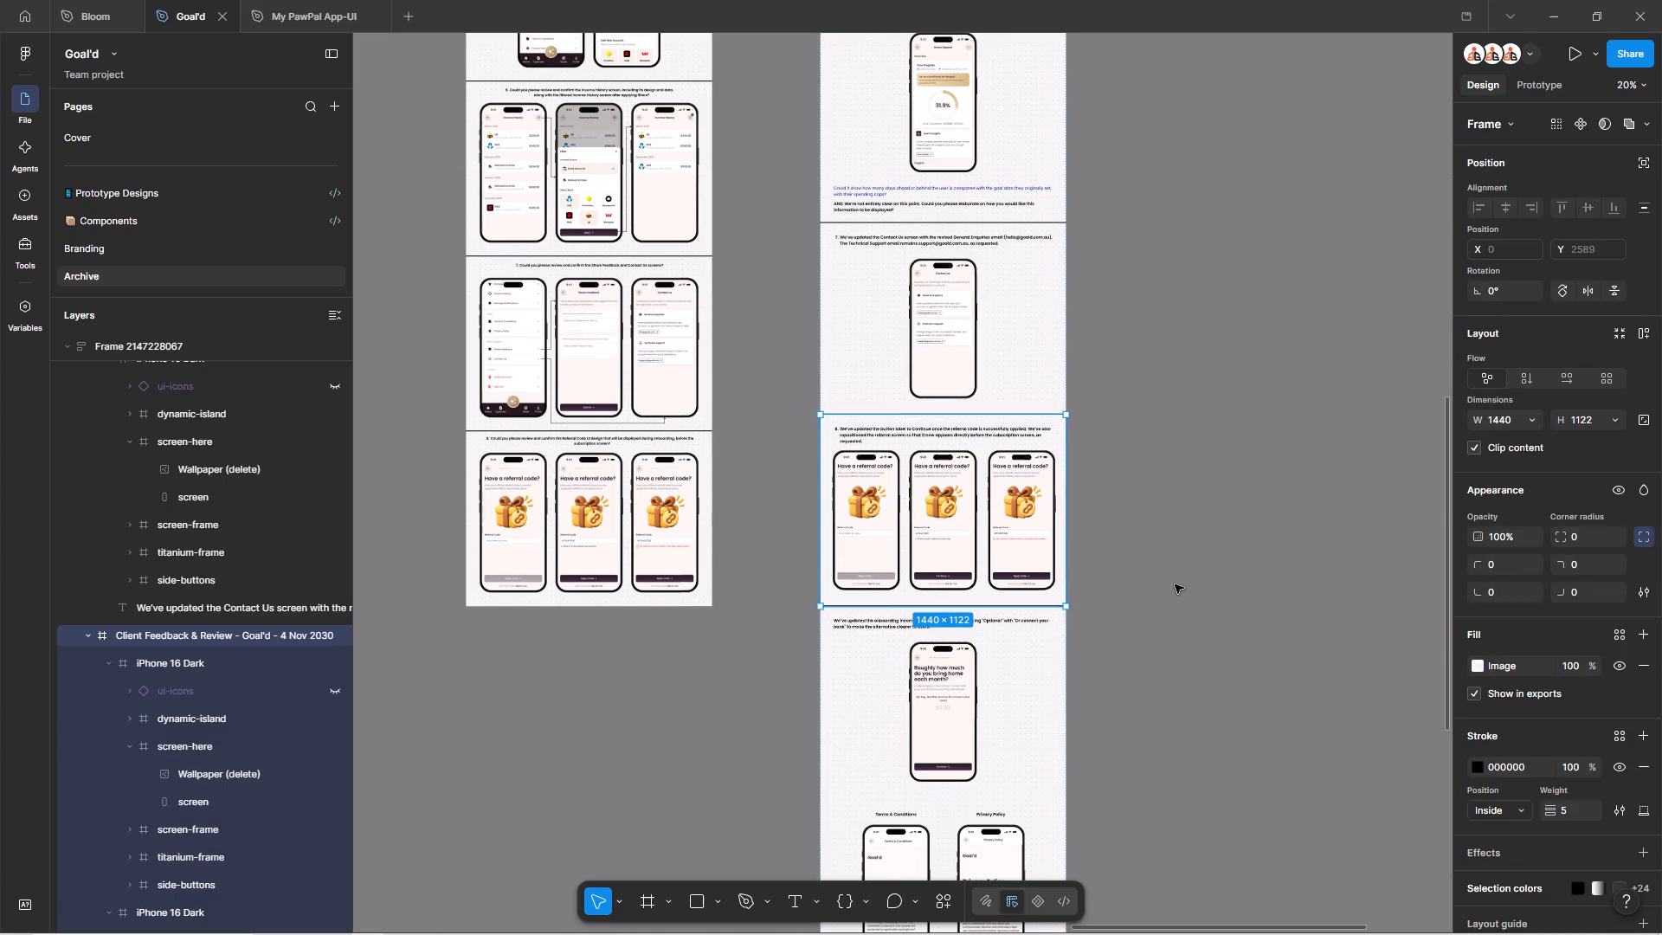
pyautogui.scroll(-4, 1139, 617)
pyautogui.click(1045, 572)
pyautogui.hotkey('ctrl', 'v')
pyautogui.click(1211, 550)
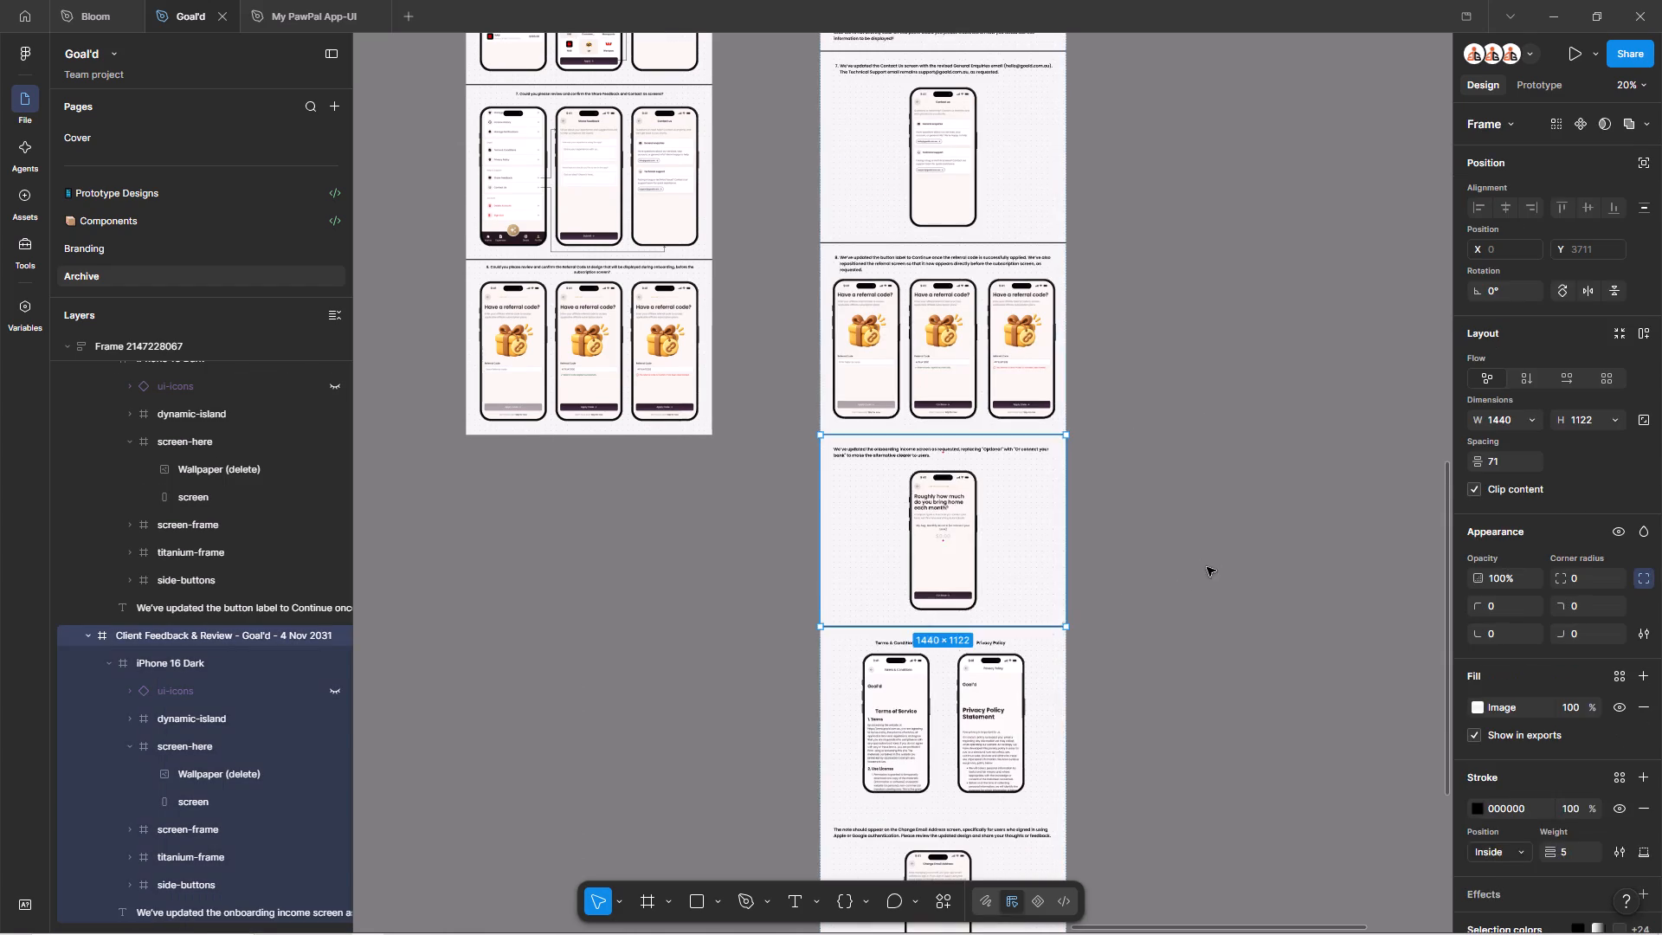
# Paste the copied frame properties onto the 4 Nov 2032 terms and privacy frame and the 4 Nov 2033 Change Email Address frame.
pyautogui.scroll(-4, 1203, 571)
pyautogui.click(1040, 613)
pyautogui.hotkey('ctrl', 'v')
pyautogui.click(1202, 595)
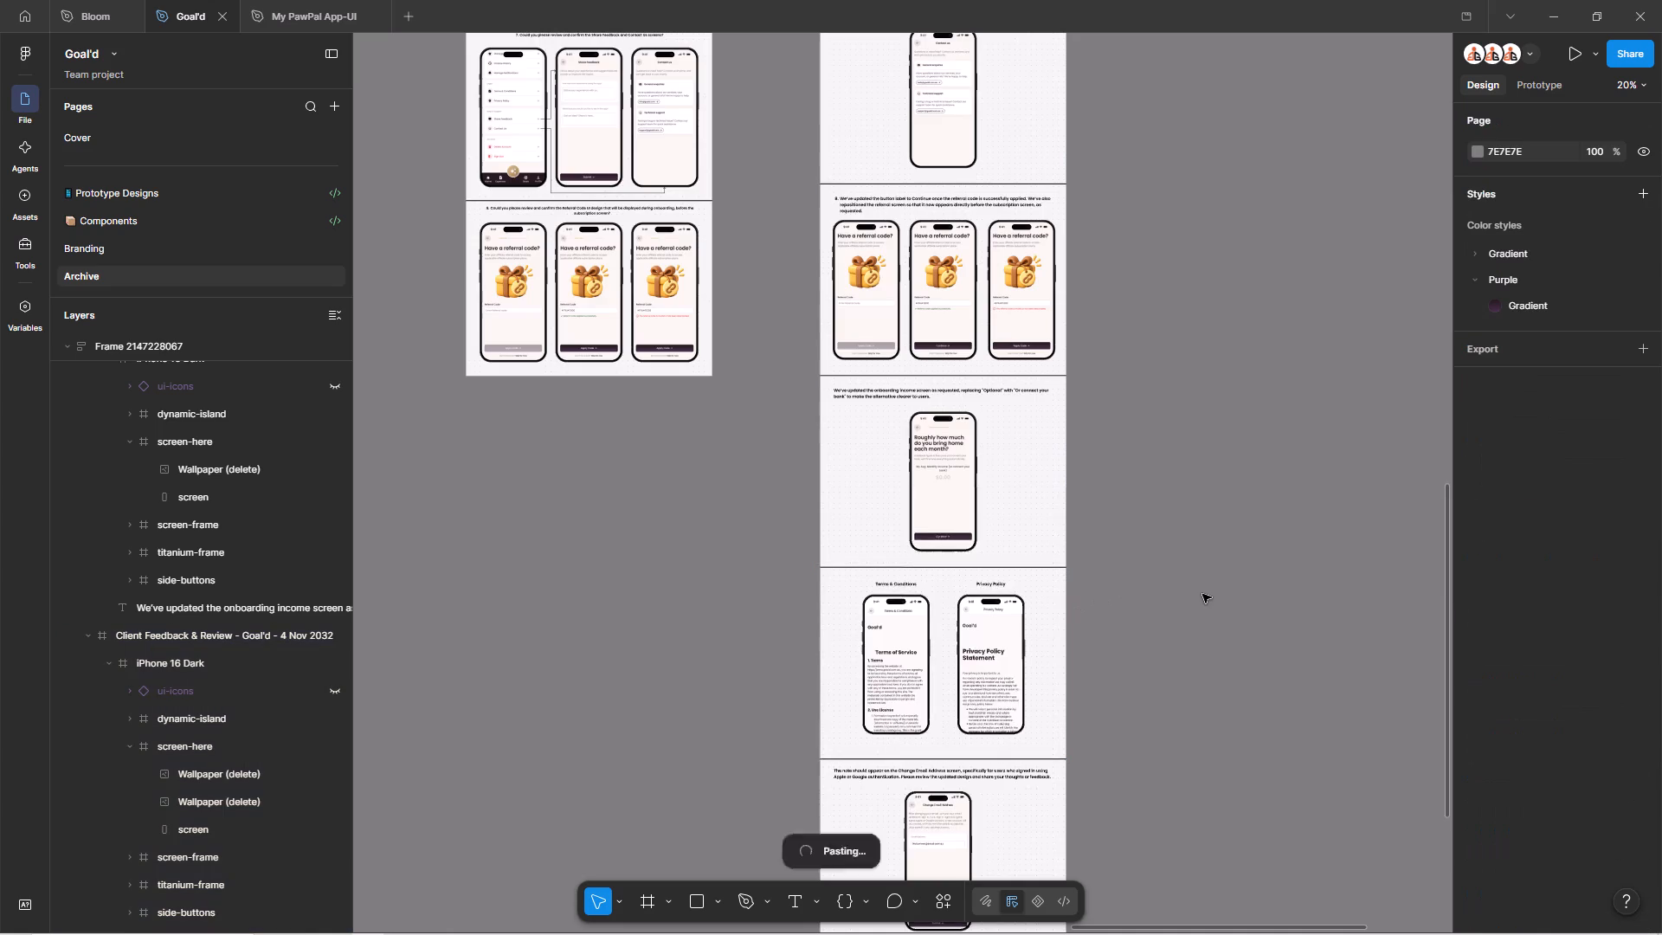
pyautogui.scroll(-7, 1202, 594)
pyautogui.click(1028, 583)
pyautogui.hotkey('ctrl', 'v')
pyautogui.click(1239, 556)
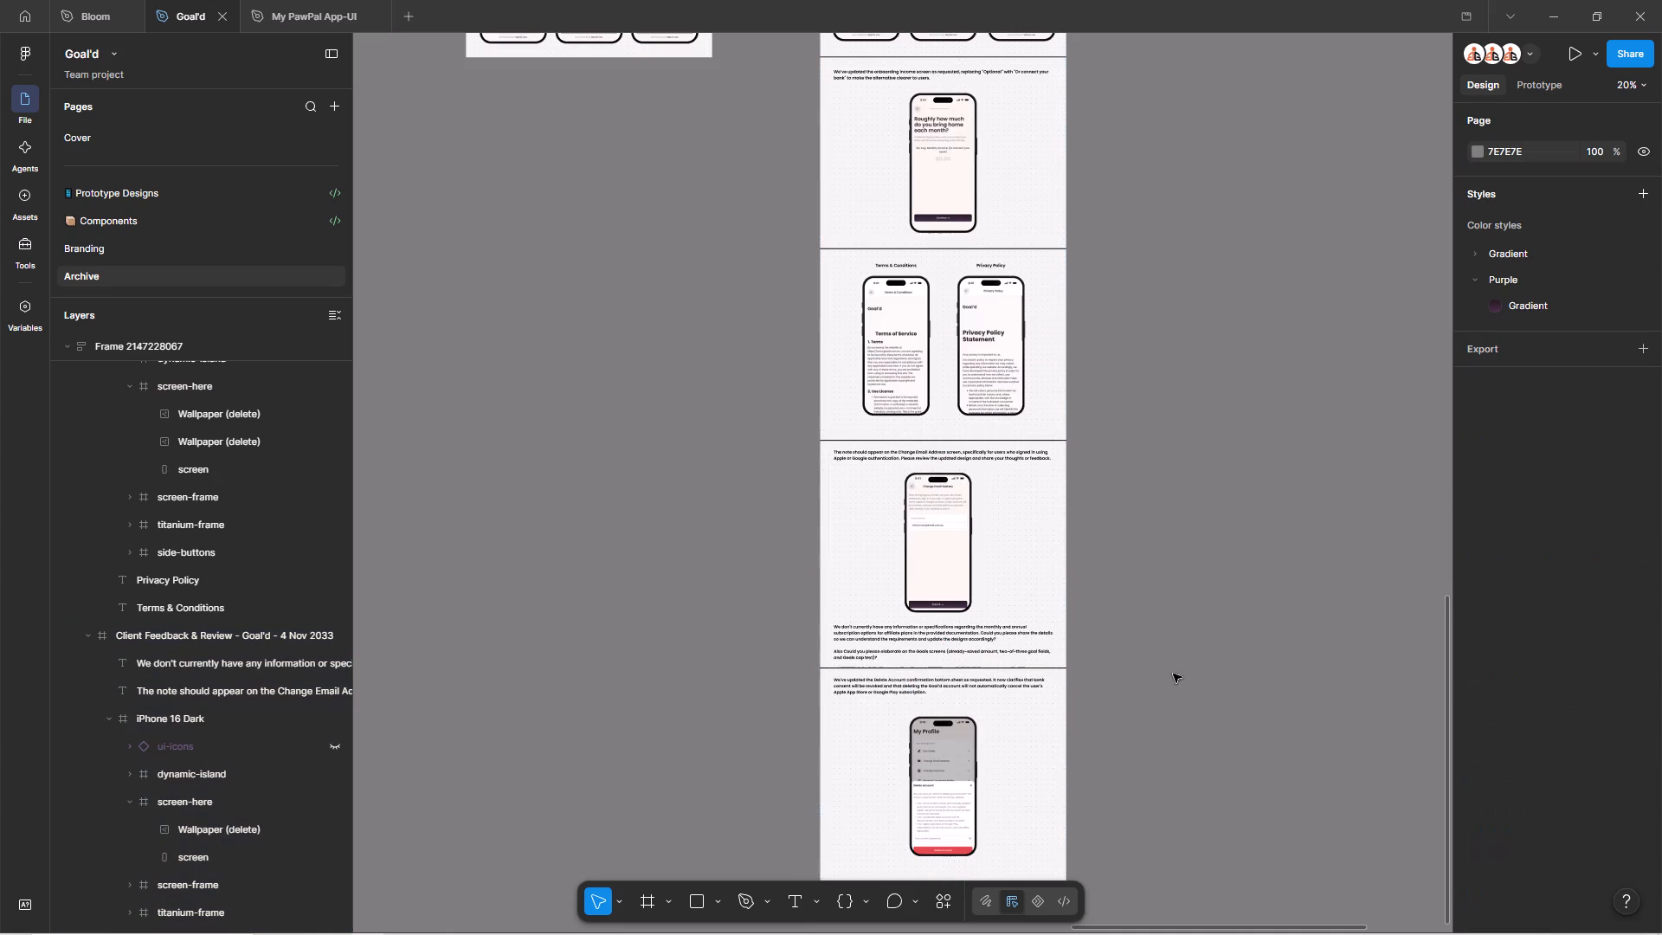
# Shorten the Delete Account feedback frame from its bottom edge so it ends just below the phone mockup.
pyautogui.scroll(-3, 1166, 670)
pyautogui.scroll(1, 1166, 666)
pyautogui.scroll(-1, 1166, 661)
pyautogui.click(1034, 778)
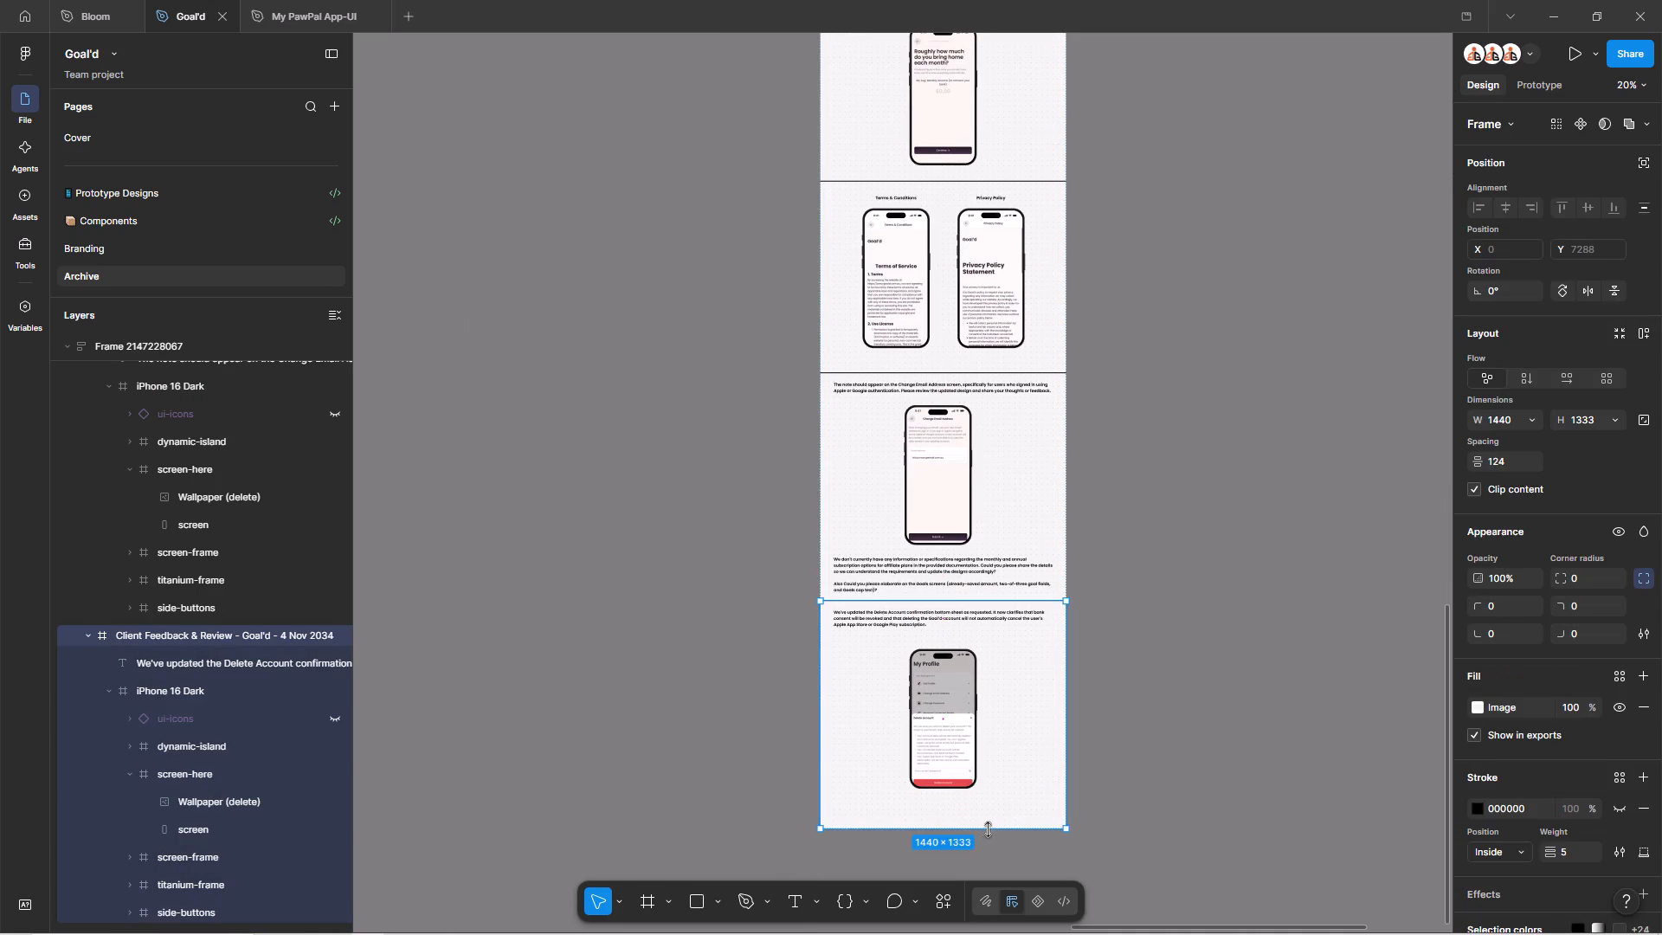
pyautogui.keyDown('ctrl'); pyautogui.moveTo(995, 828); pyautogui.dragTo(994, 803); pyautogui.keyUp('ctrl')
pyautogui.click(1175, 722)
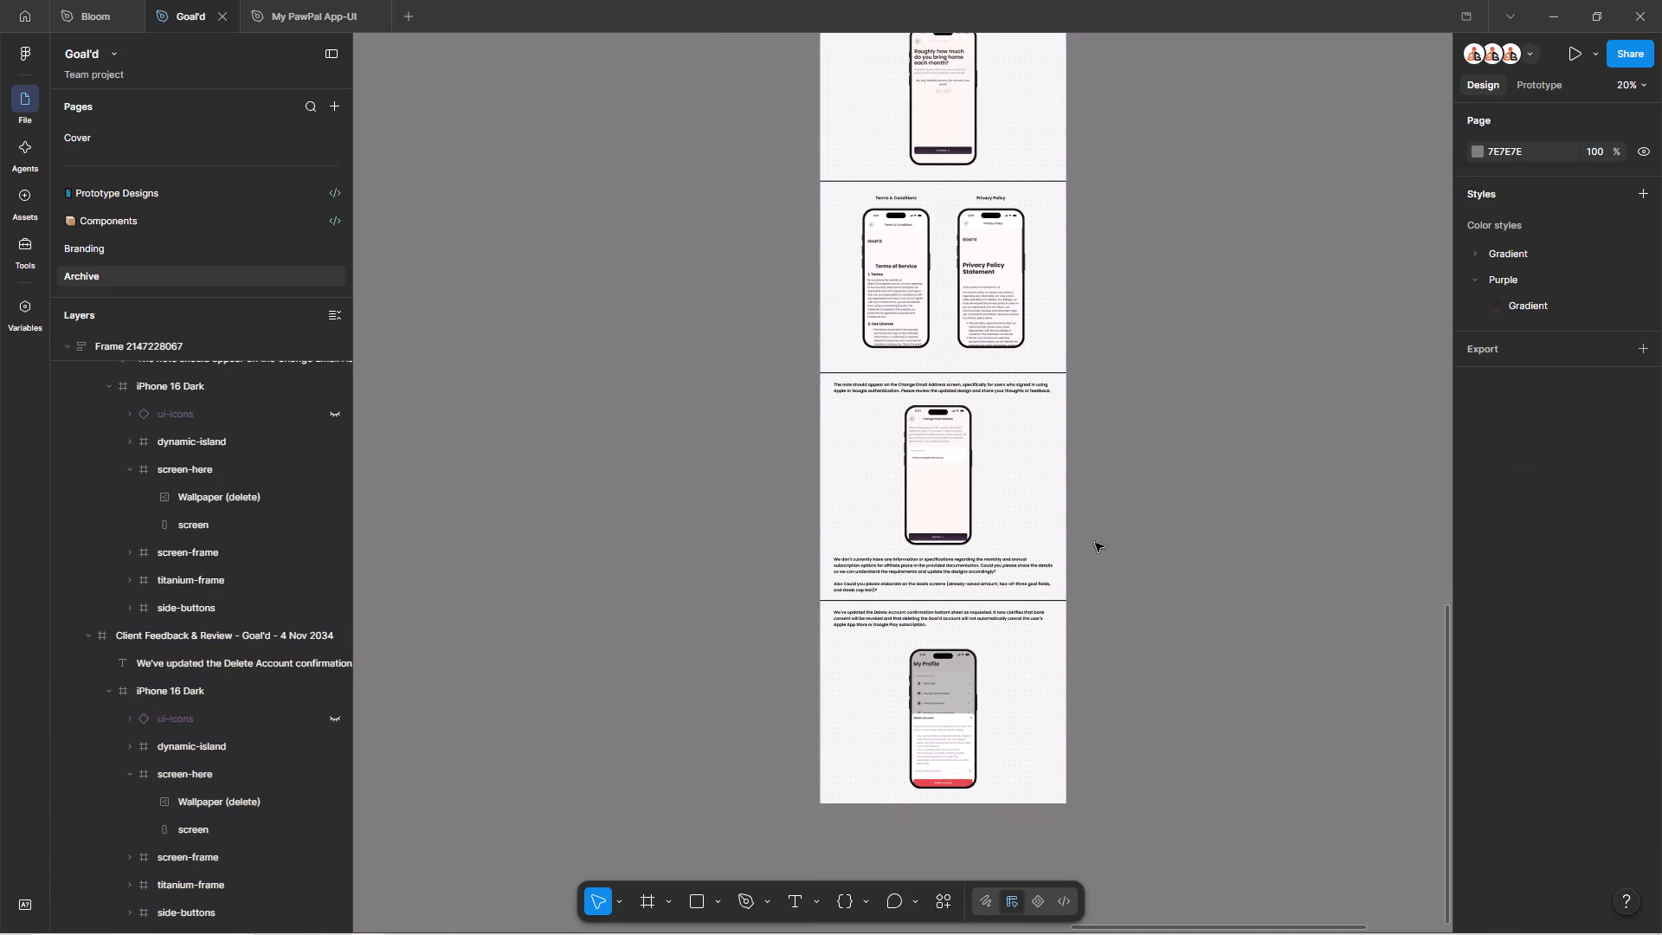
# Change the two numbered UI changes under "Also we've completed the following changes" in the first feedback frame to a bulleted list.
pyautogui.scroll(11, 927, 297)
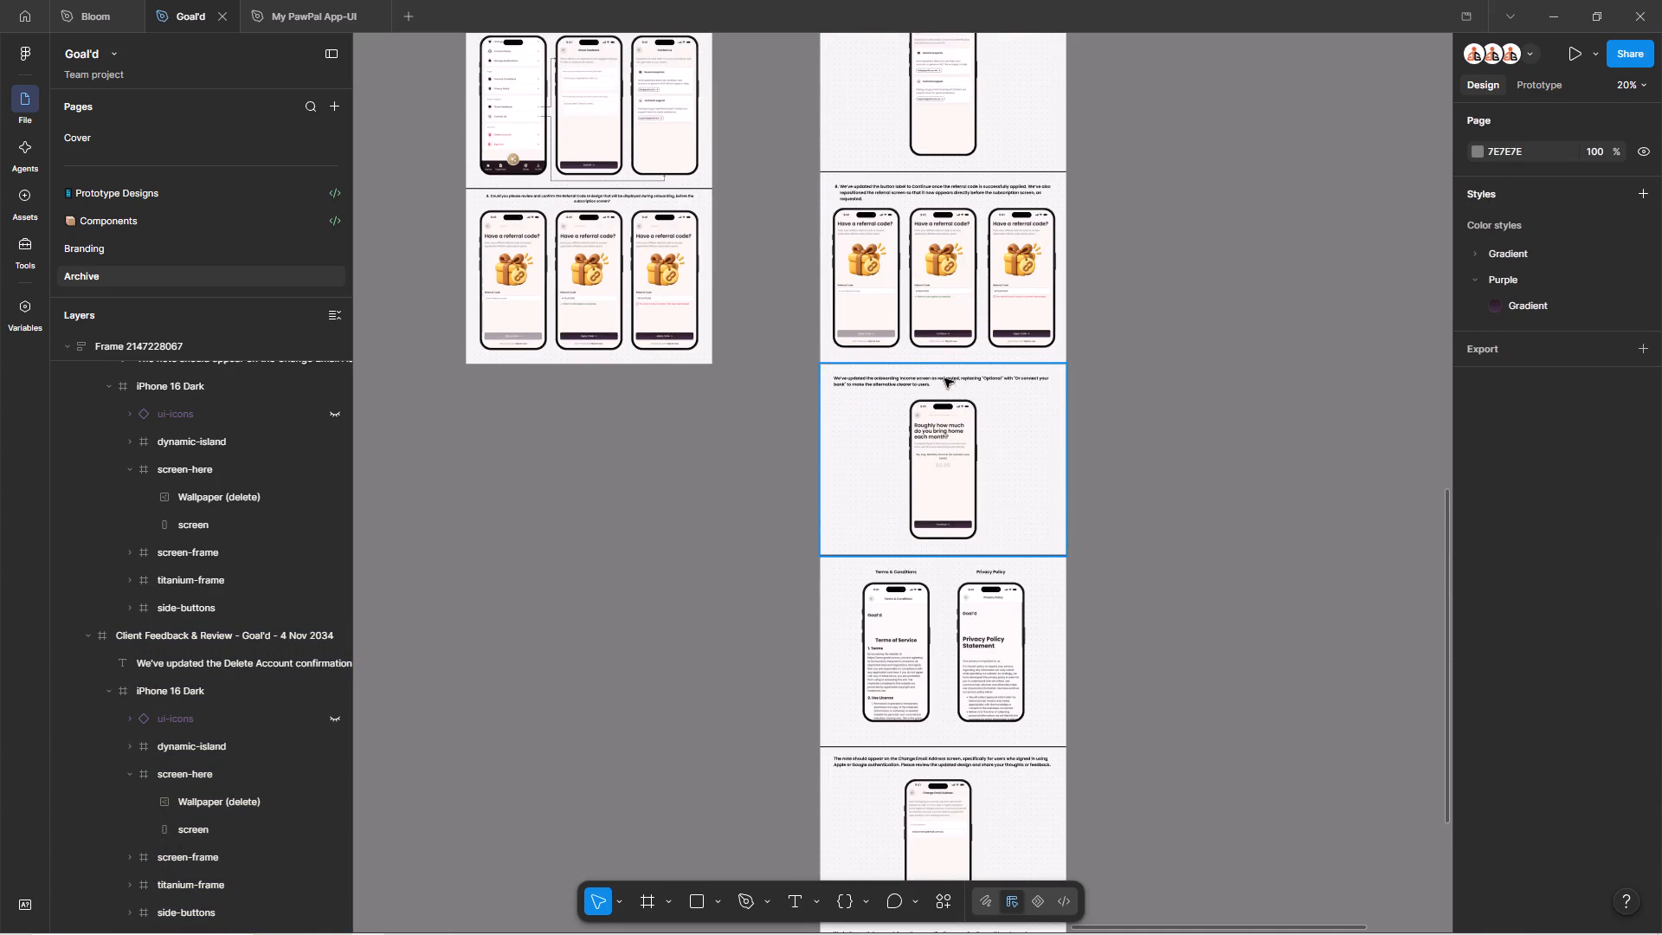
pyautogui.scroll(10, 898, 243)
pyautogui.keyDown('ctrl'); pyautogui.scroll(5, 873, 307); pyautogui.keyUp('ctrl')
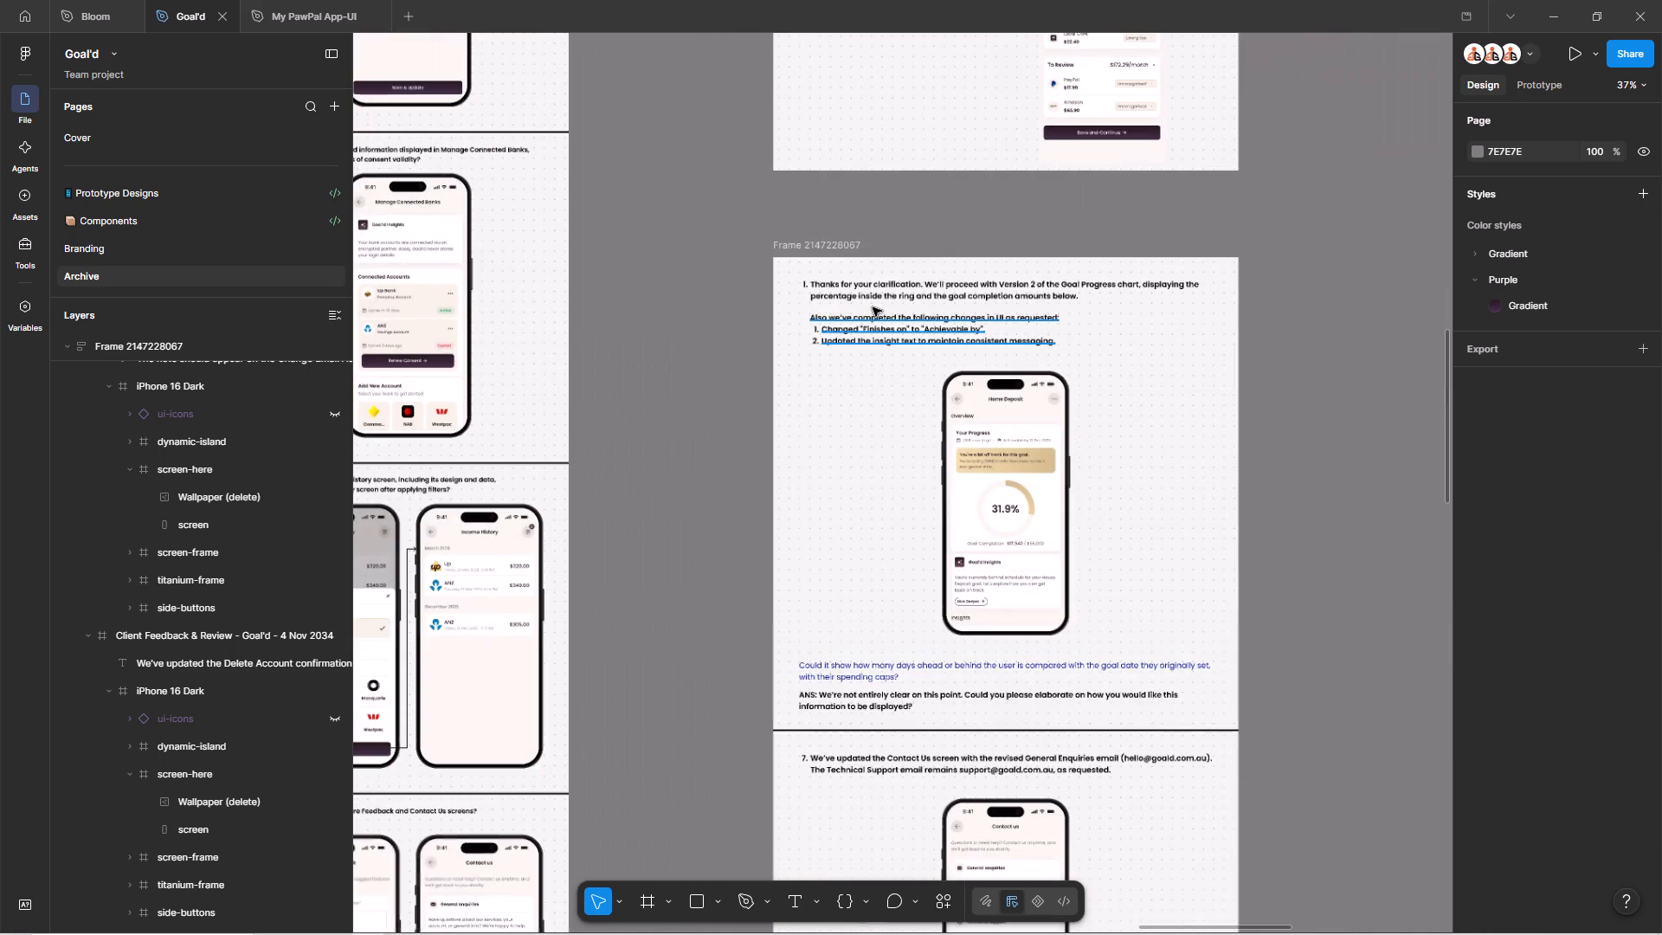
pyautogui.keyDown('ctrl'); pyautogui.scroll(5, 847, 303); pyautogui.keyUp('ctrl')
pyautogui.keyDown('ctrl'); pyautogui.doubleClick(802, 371); pyautogui.keyUp('ctrl')
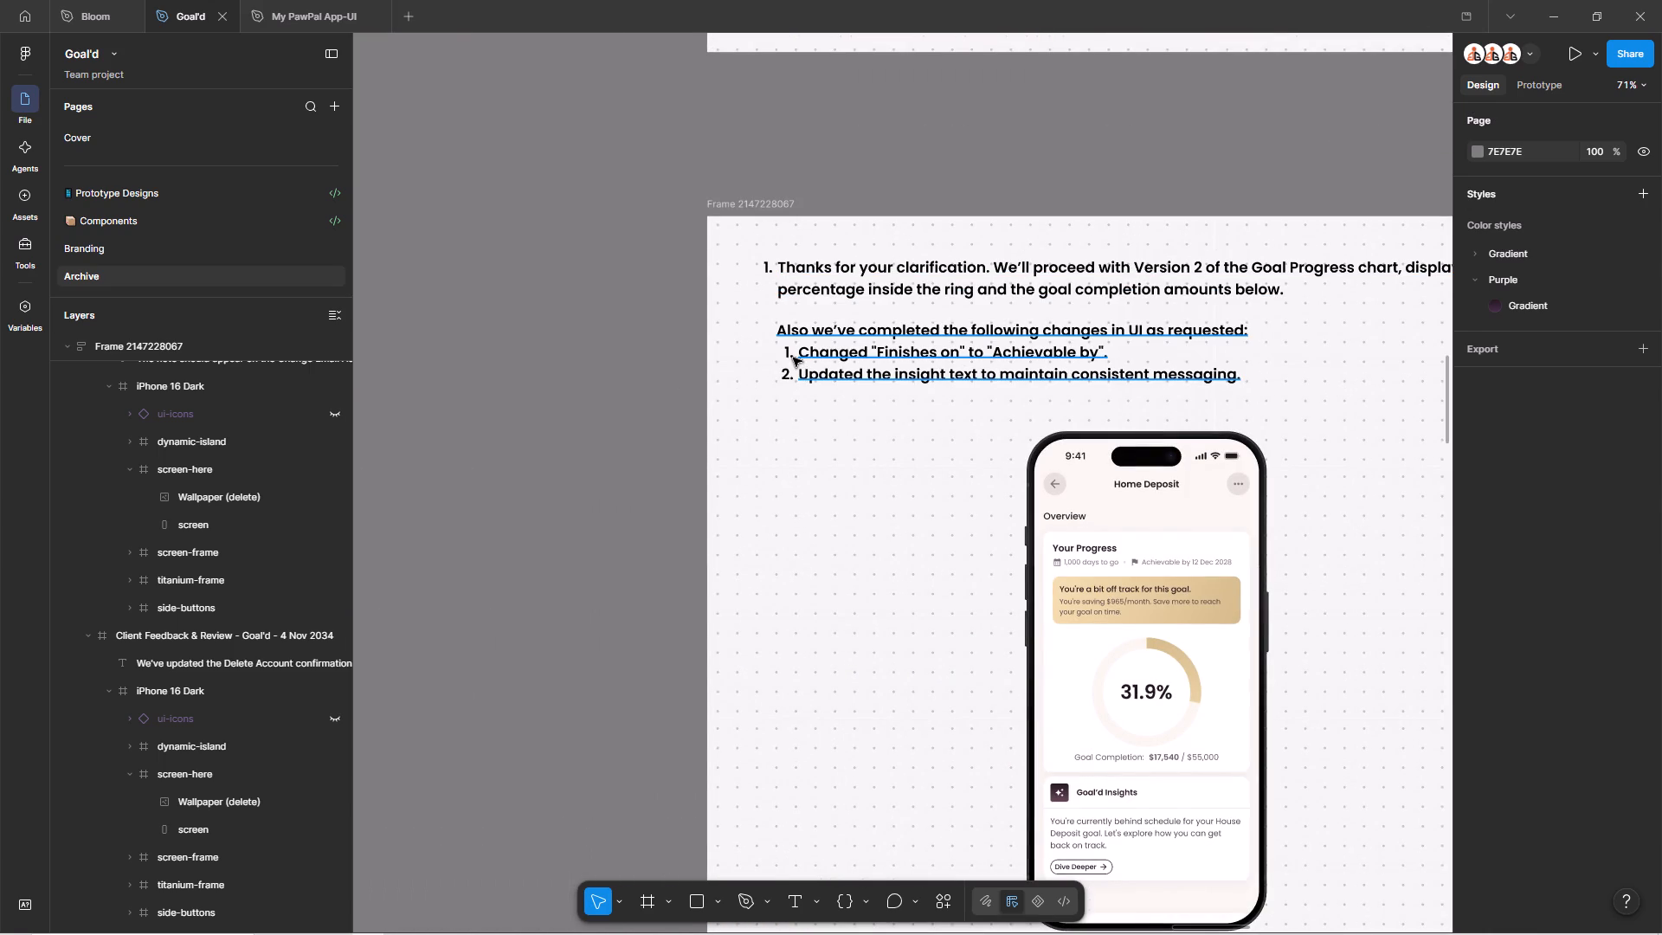
pyautogui.keyDown('ctrl'); pyautogui.doubleClick(792, 357); pyautogui.keyUp('ctrl')
pyautogui.click(784, 354)
pyautogui.click(796, 352)
pyautogui.click(851, 360)
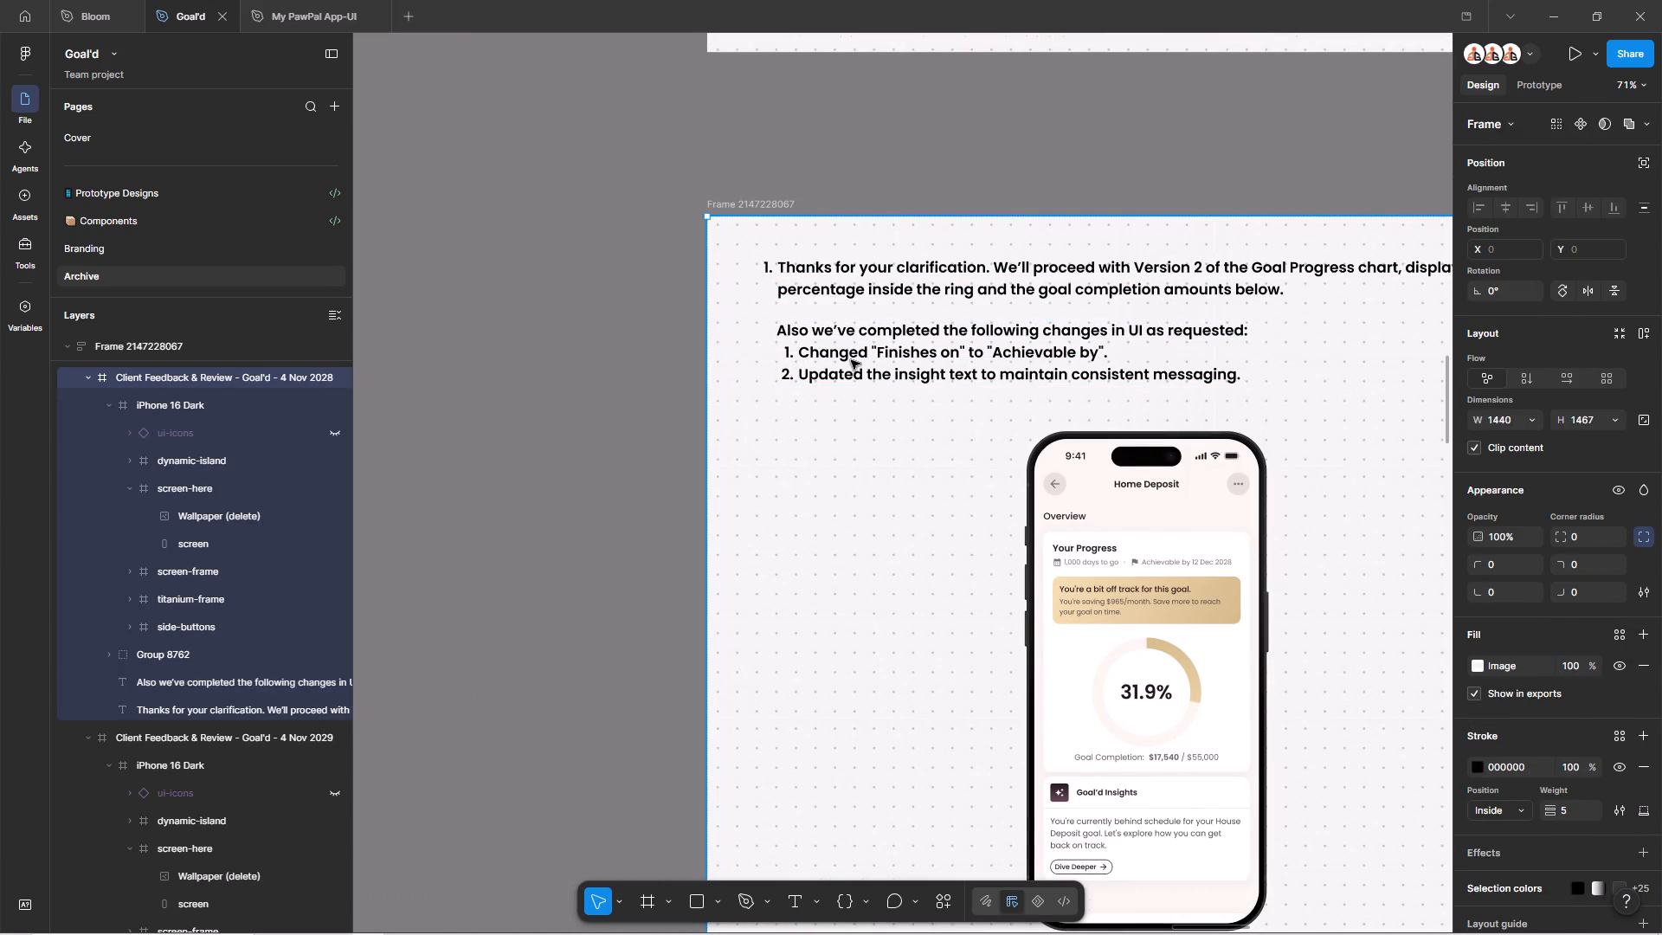
pyautogui.keyDown('ctrl'); pyautogui.doubleClick(863, 358); pyautogui.keyUp('ctrl')
pyautogui.moveTo(1257, 373); pyautogui.dragTo(843, 360)
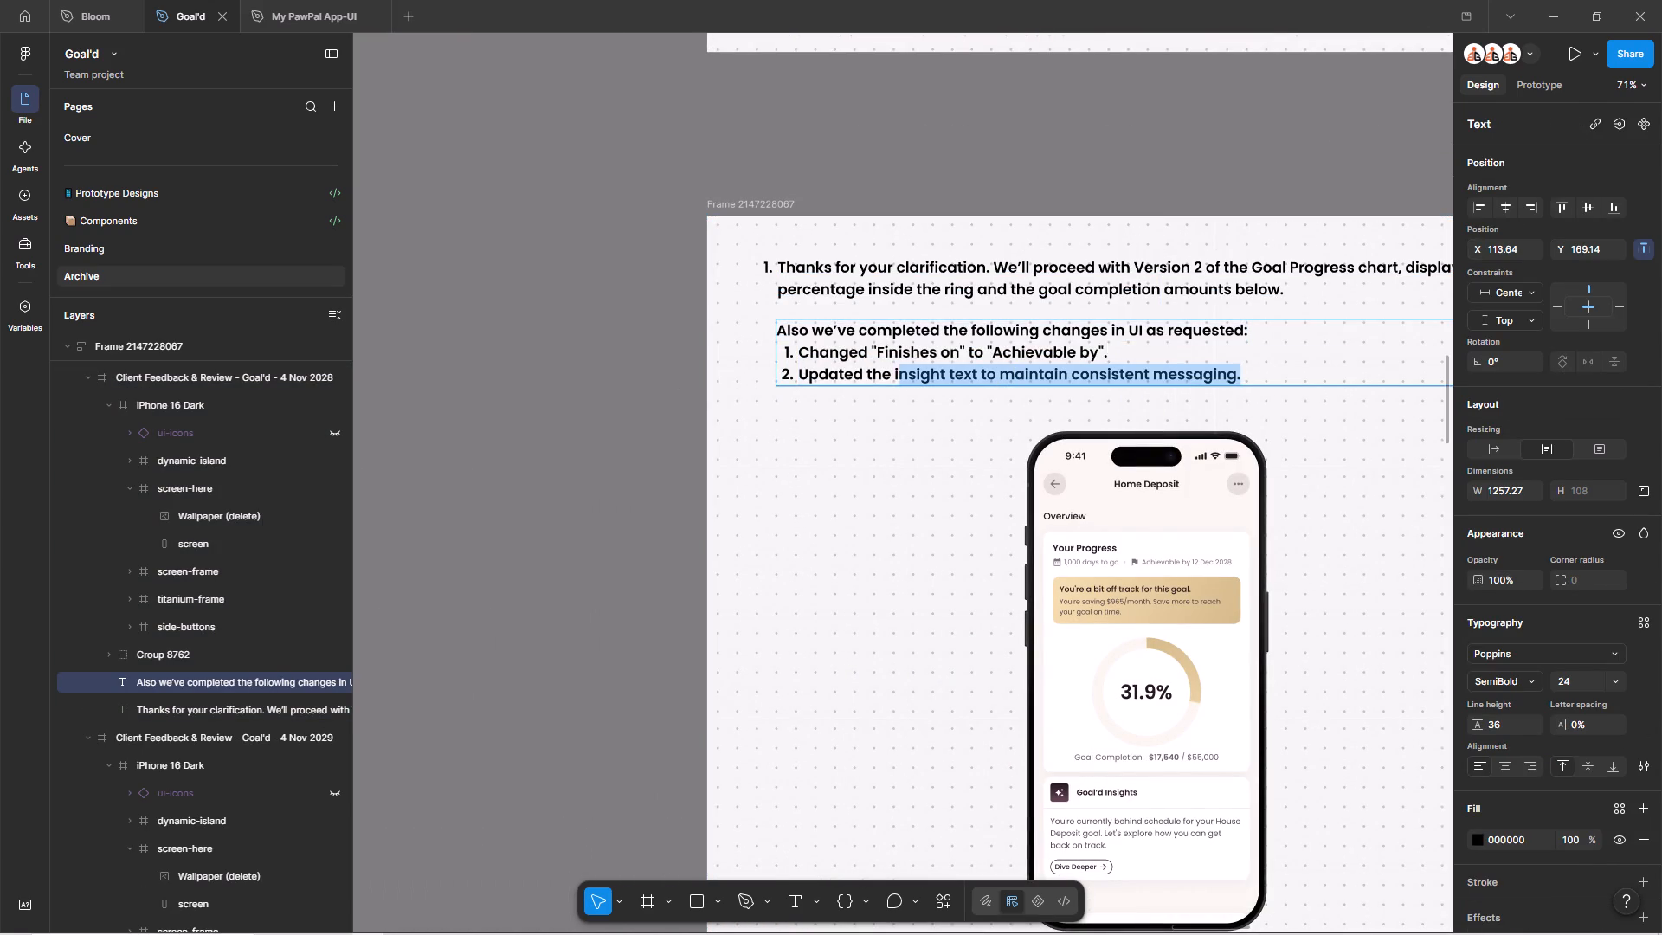
pyautogui.moveTo(843, 360); pyautogui.dragTo(765, 350)
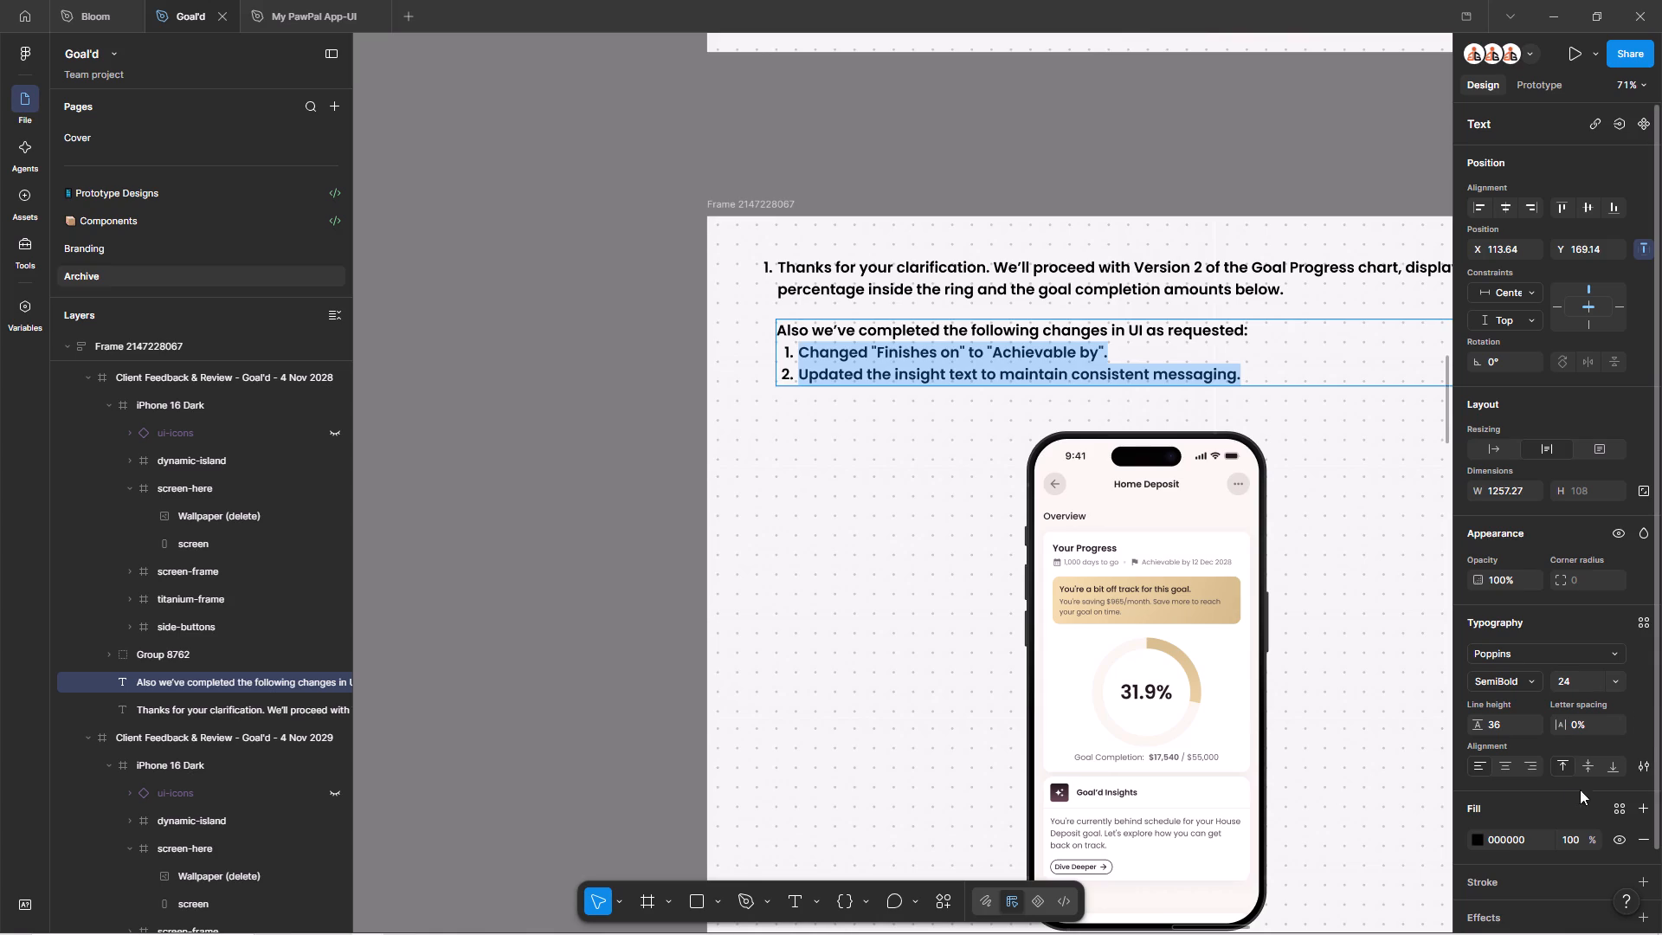
pyautogui.click(1637, 762)
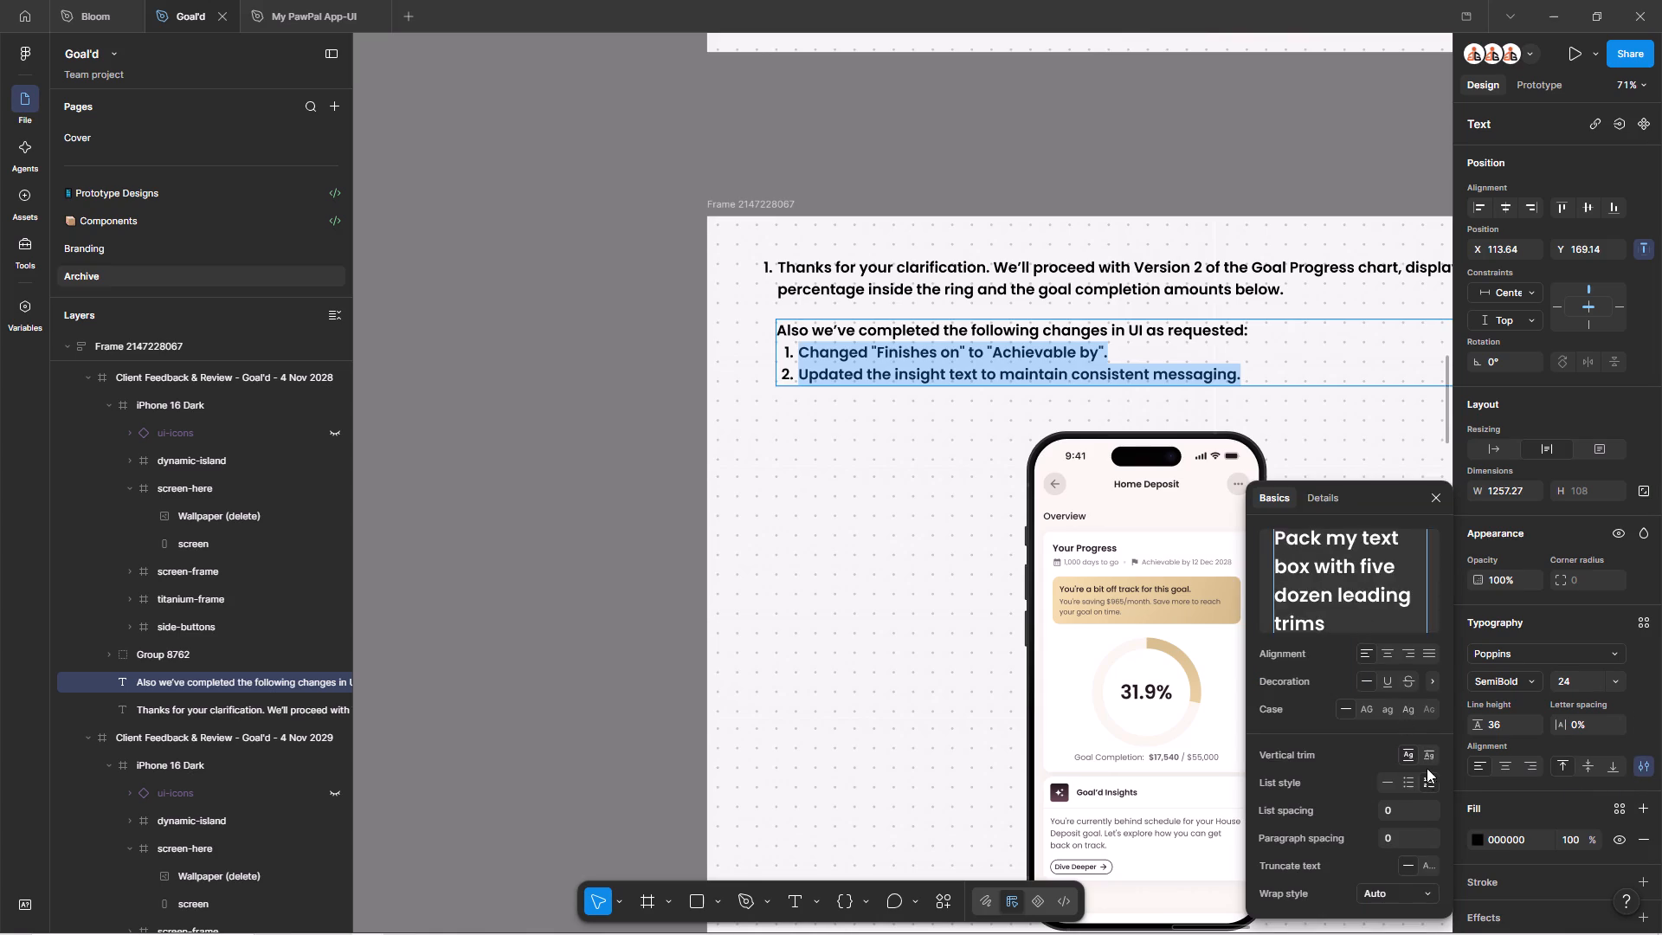
pyautogui.click(1411, 779)
pyautogui.doubleClick(622, 466)
# Add an export setting in PDF format to the stacked auto layout frame.
pyautogui.keyDown('ctrl'); pyautogui.scroll(-6, 635, 410); pyautogui.keyUp('ctrl')
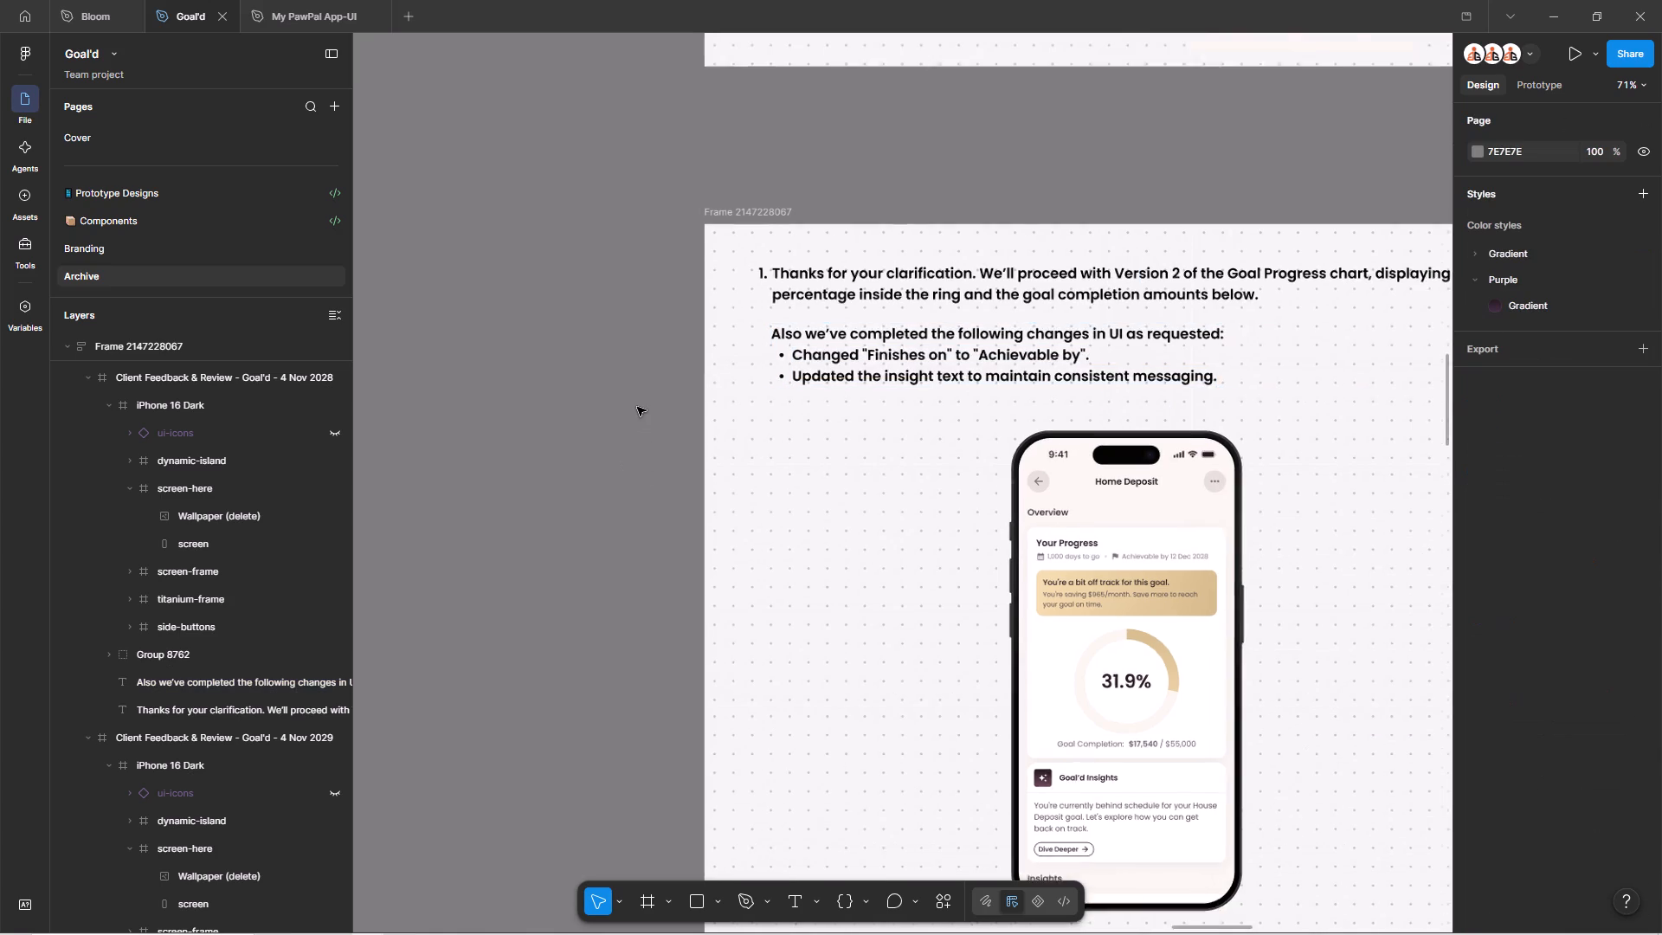
pyautogui.hotkey('ctrl', '\\')
pyautogui.keyDown('ctrl'); pyautogui.scroll(1, 622, 380); pyautogui.keyUp('ctrl')
pyautogui.keyDown('ctrl'); pyautogui.scroll(-13, 622, 380); pyautogui.keyUp('ctrl')
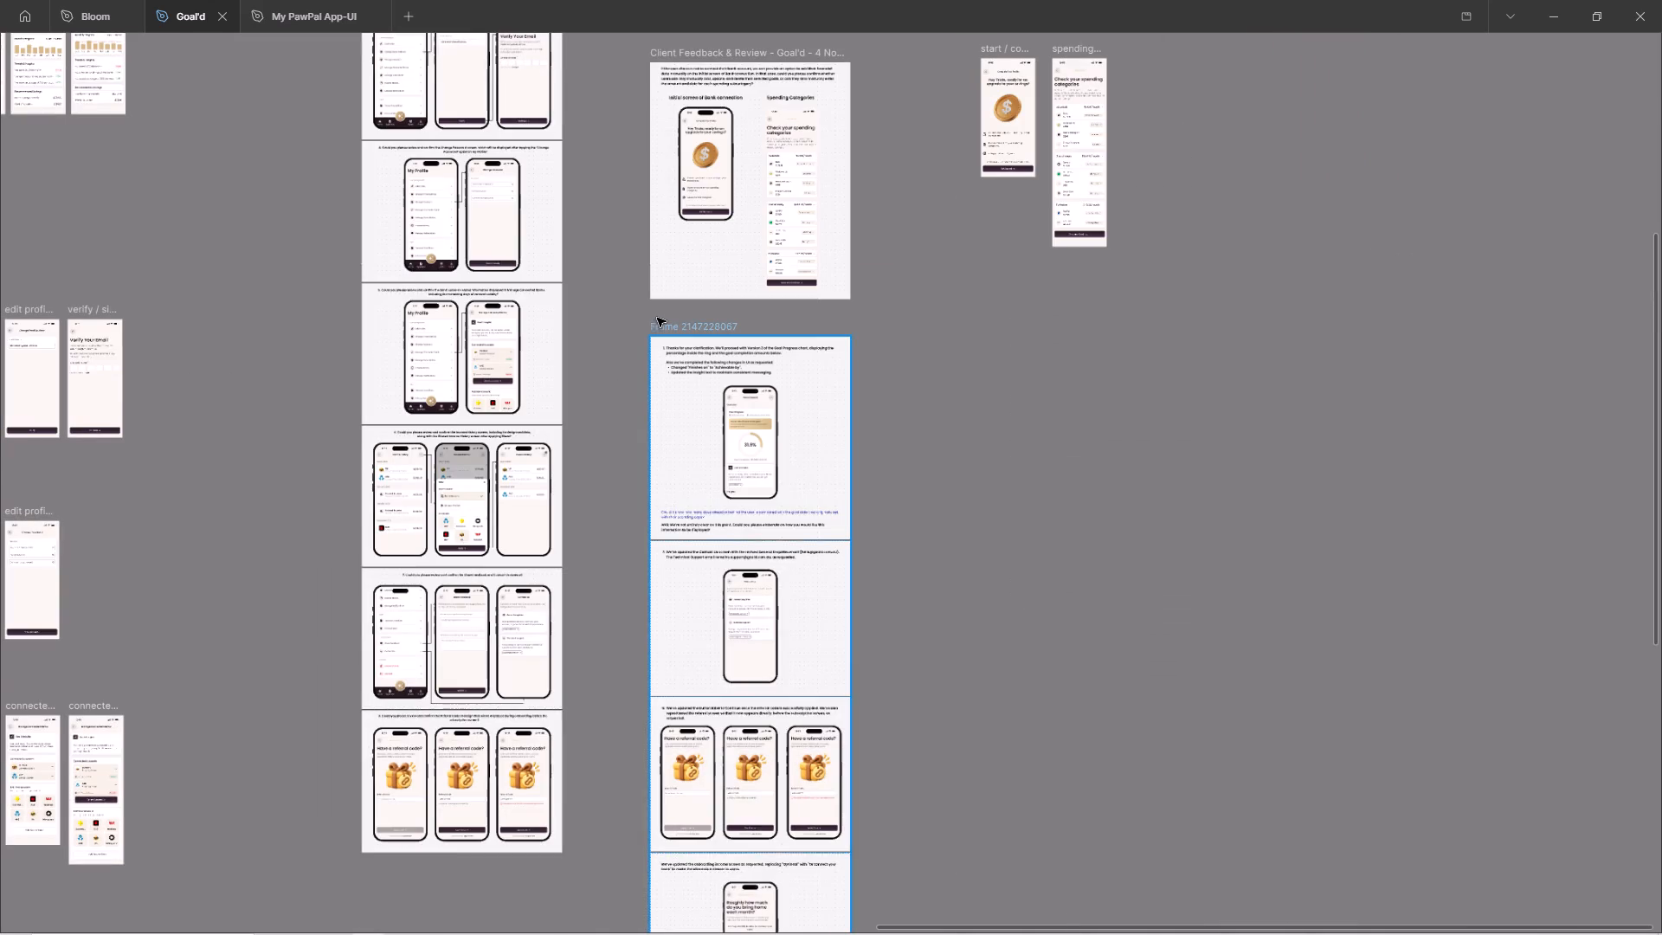
pyautogui.click(667, 324)
pyautogui.hotkey('ctrl', '\\')
pyautogui.scroll(-7, 1491, 702)
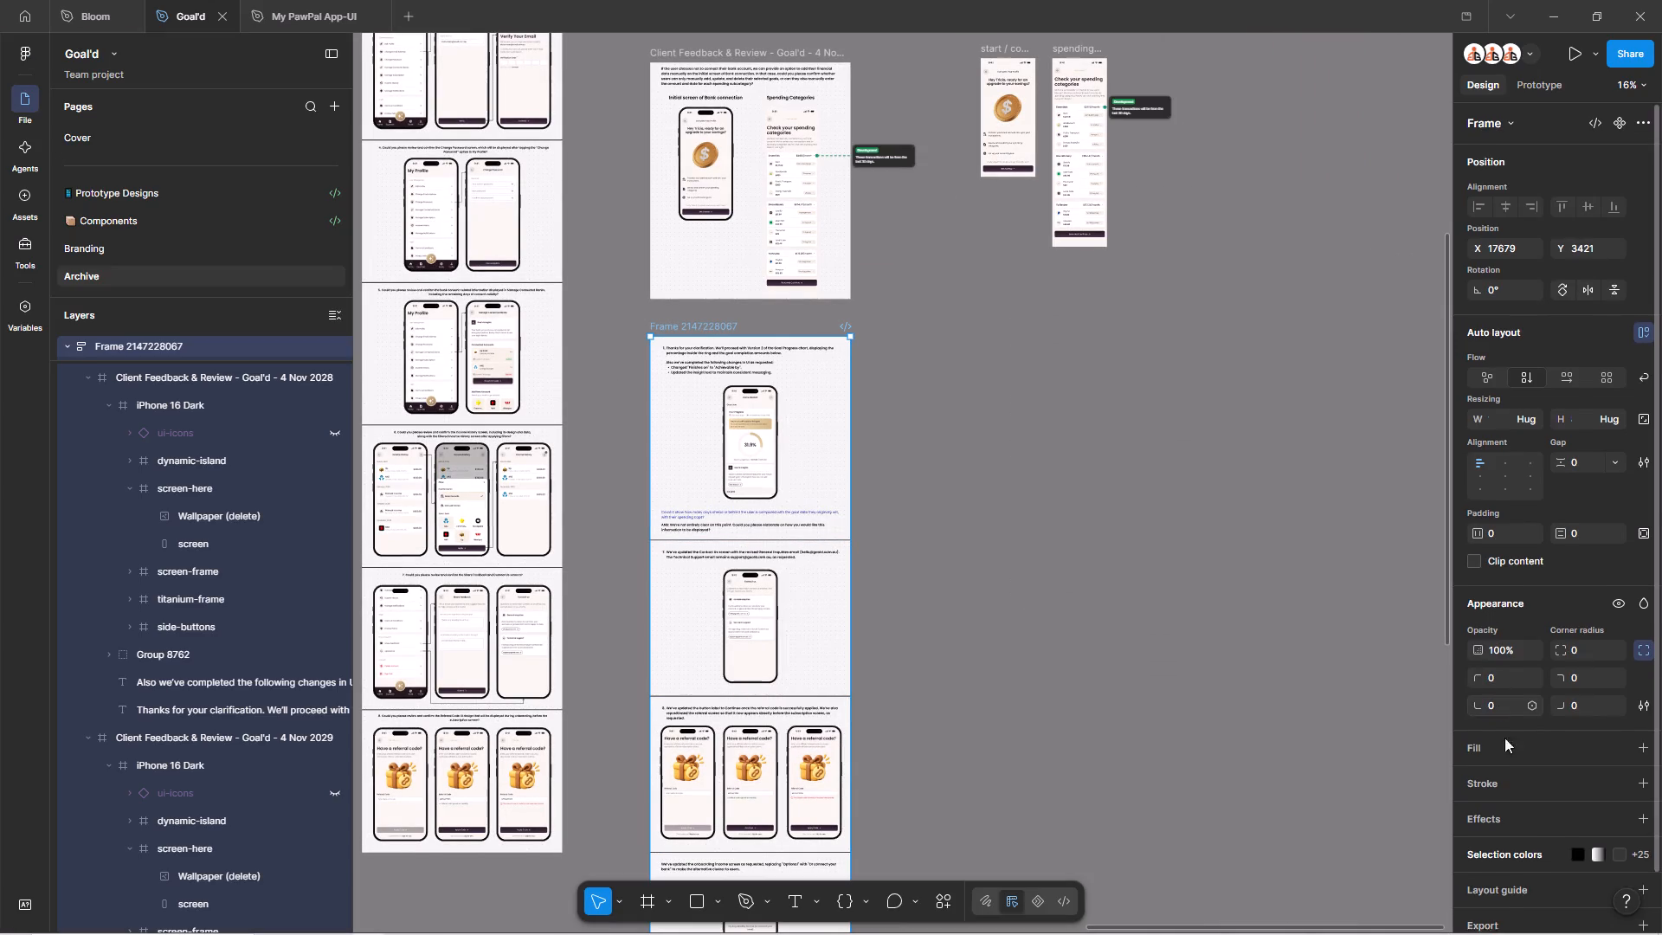
pyautogui.scroll(-6, 1504, 738)
pyautogui.click(1521, 878)
pyautogui.scroll(-7, 1554, 874)
pyautogui.click(1584, 799)
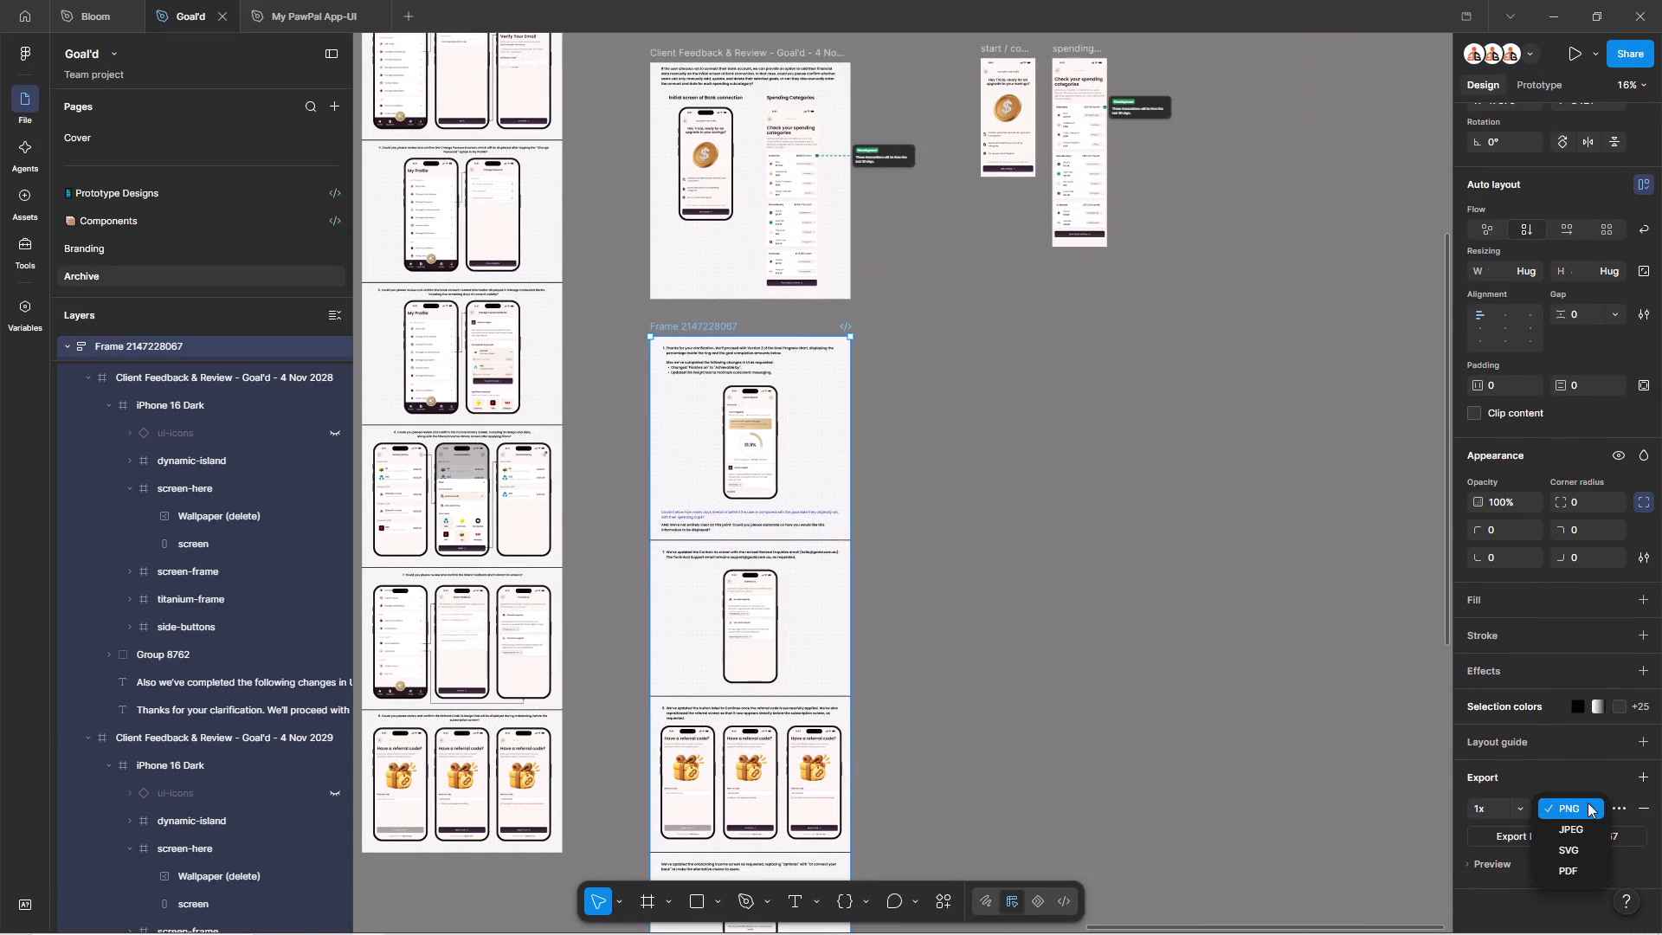
pyautogui.click(1583, 863)
pyautogui.click(1504, 870)
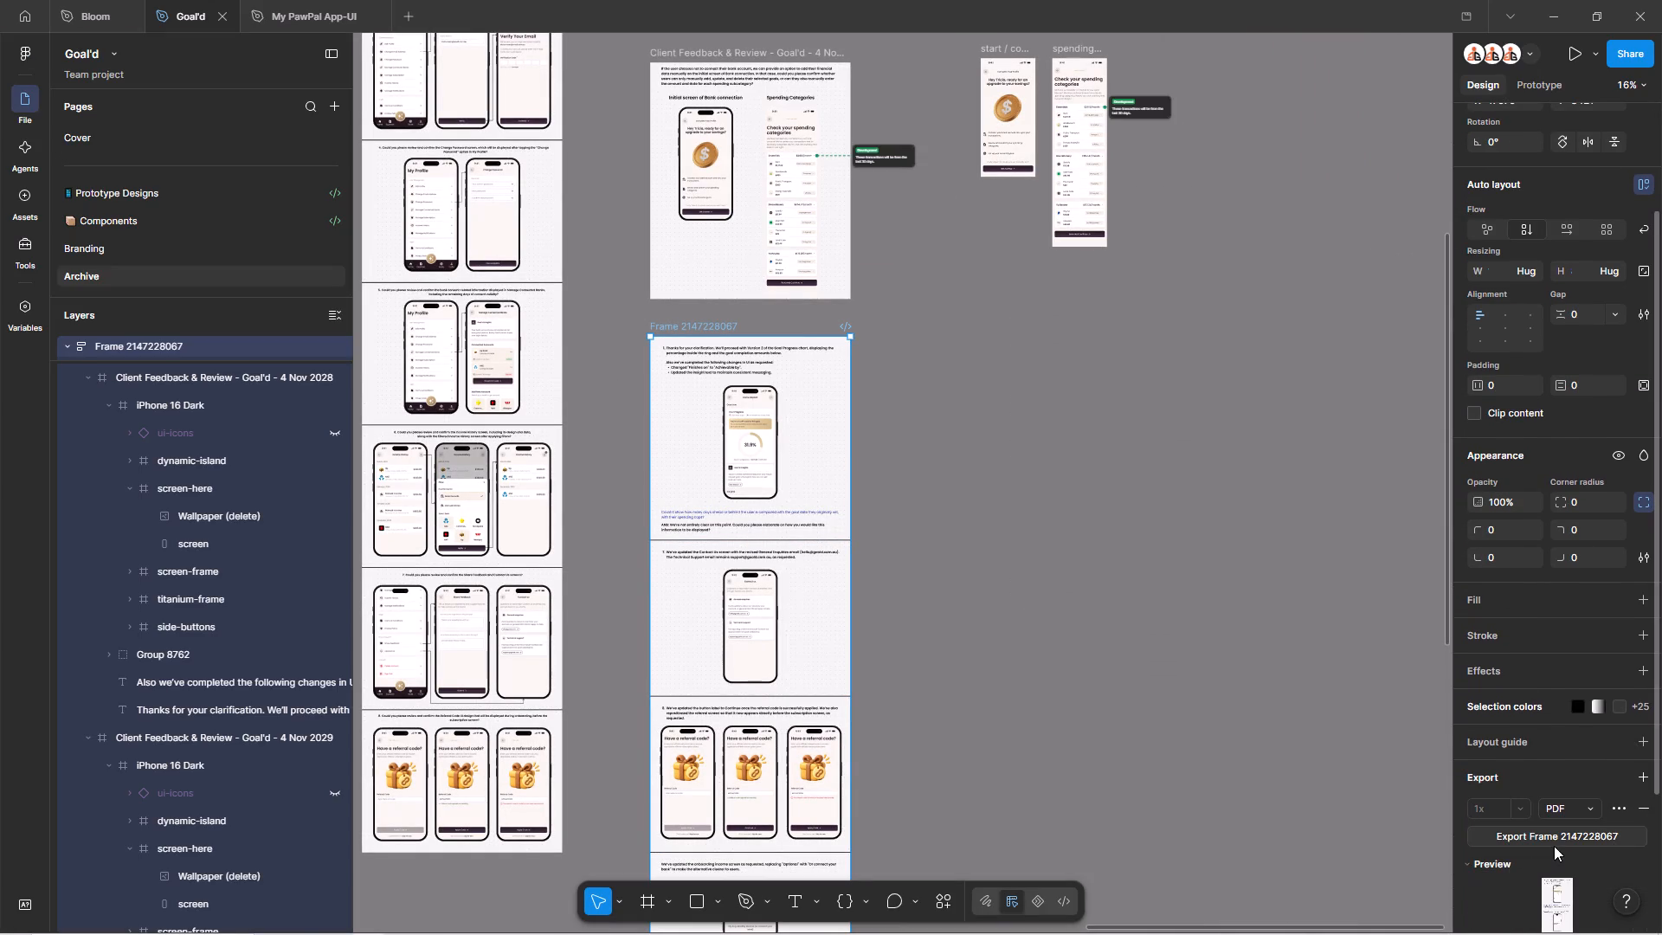
# Rename the stacked auto layout frame to "Client Feedback & Review - Goal'd - 5 Nov 2027", reusing the name of the frame above it.
pyautogui.scroll(2, 755, 211)
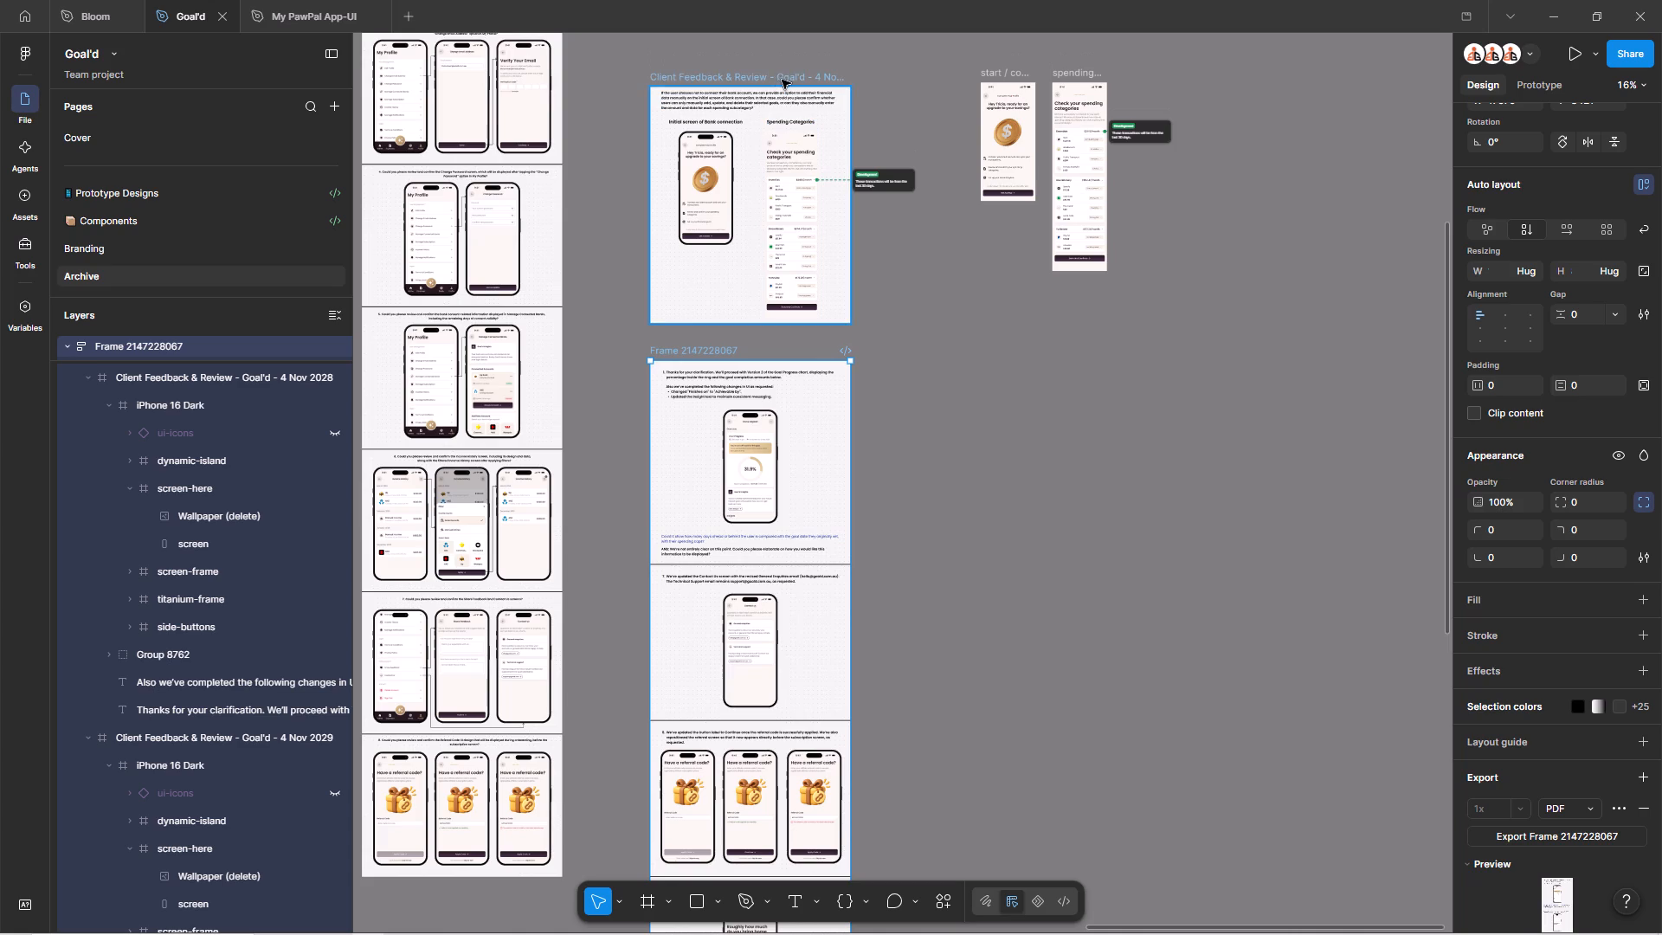
pyautogui.doubleClick(783, 79)
pyautogui.doubleClick(736, 78)
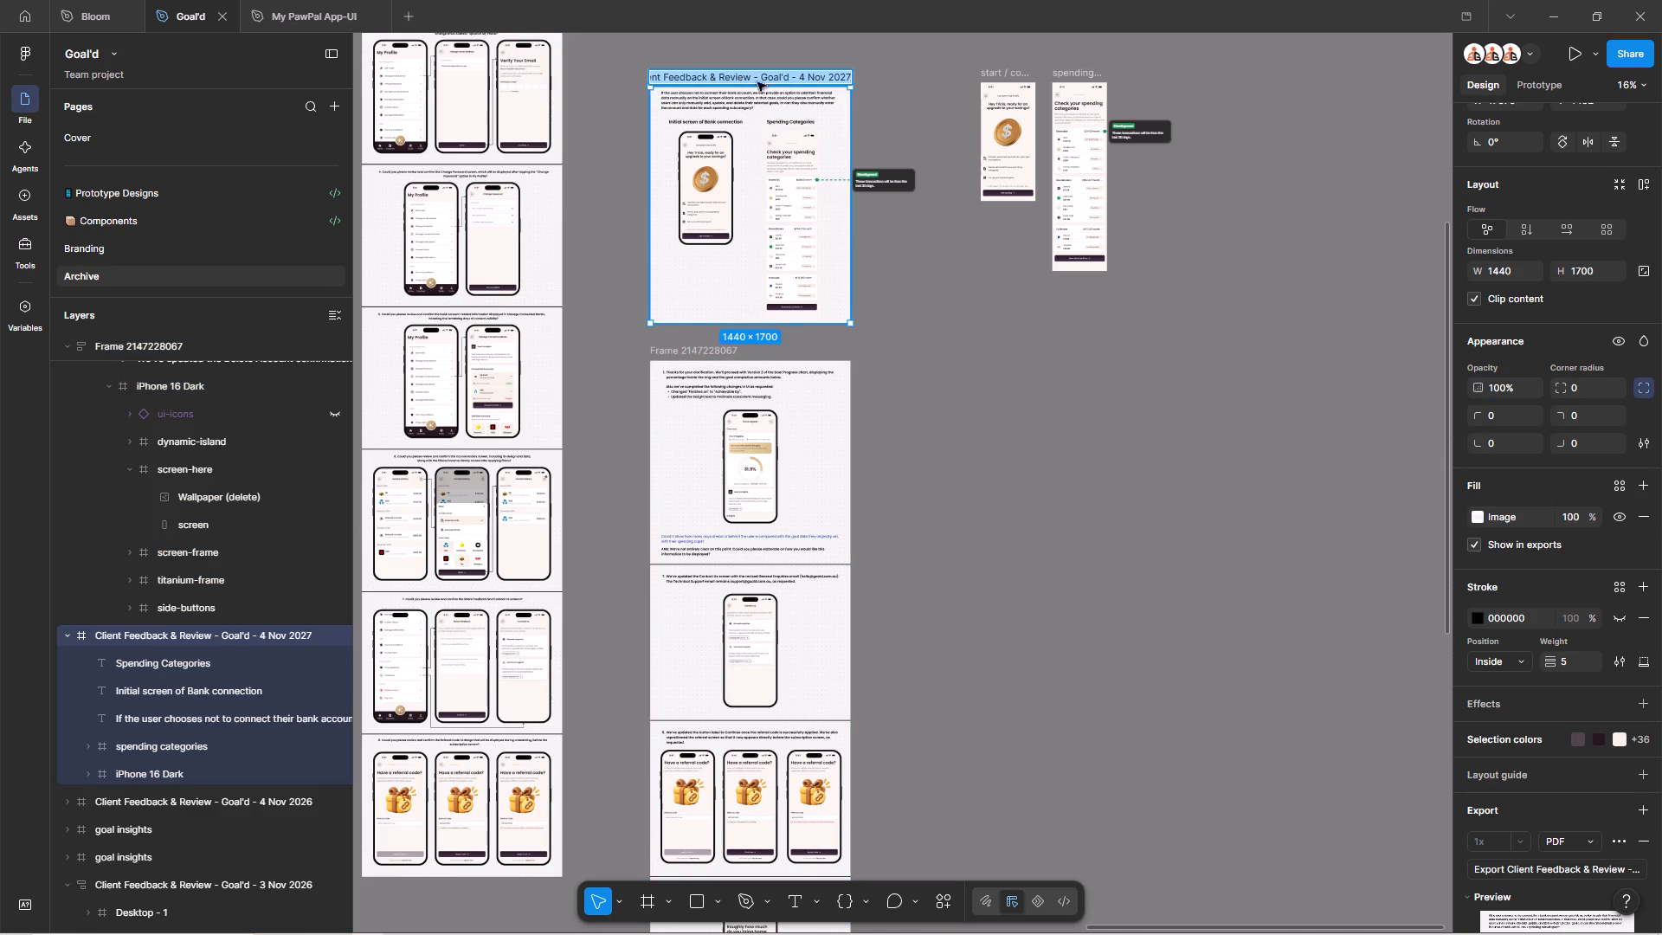
pyautogui.hotkey('ctrl', 'c')
pyautogui.doubleClick(691, 355)
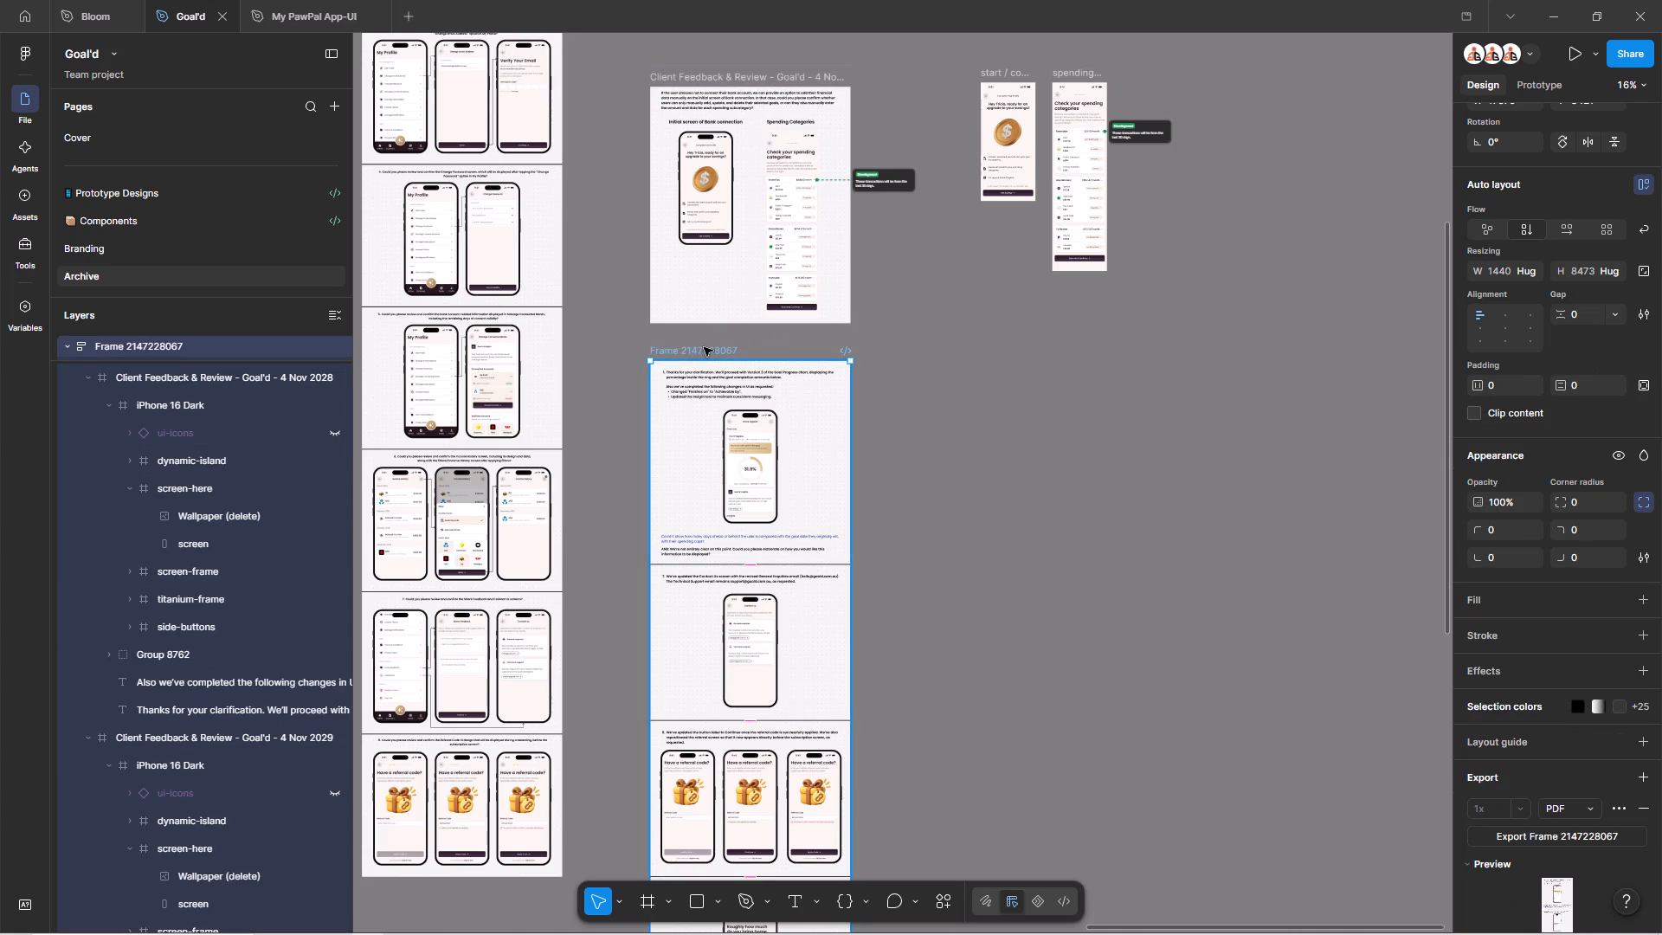
pyautogui.doubleClick(704, 347)
pyautogui.hotkey('ctrl', 'v')
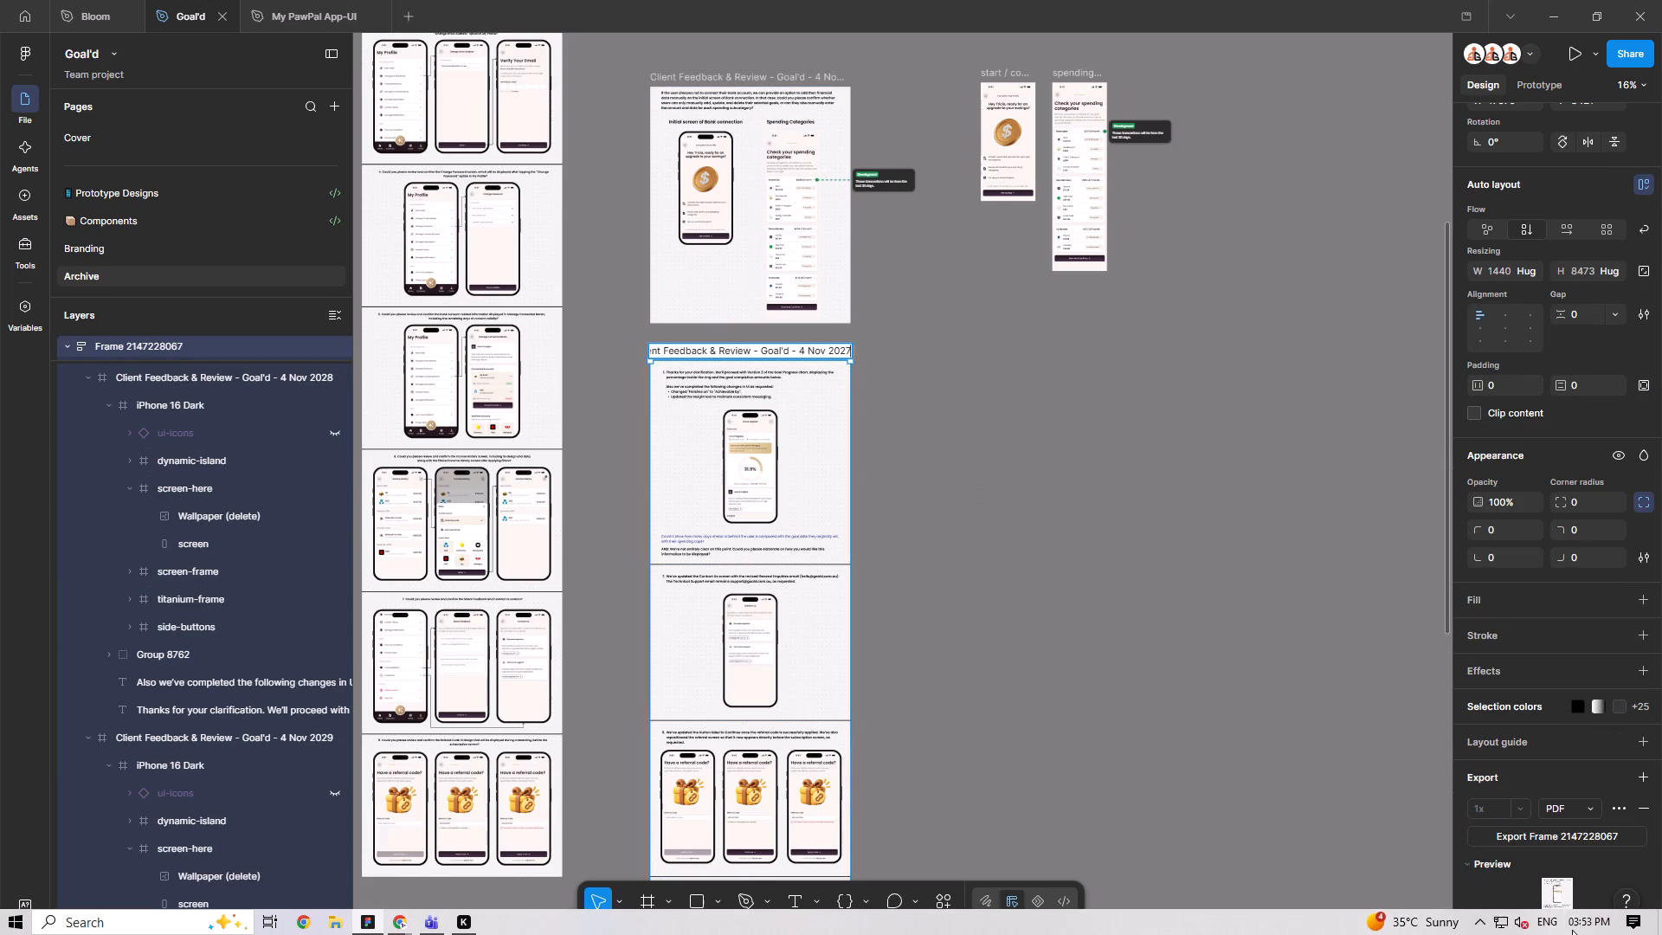
pyautogui.keyDown('ctrl'); pyautogui.scroll(5, 757, 350); pyautogui.keyUp('ctrl')
pyautogui.click(802, 351)
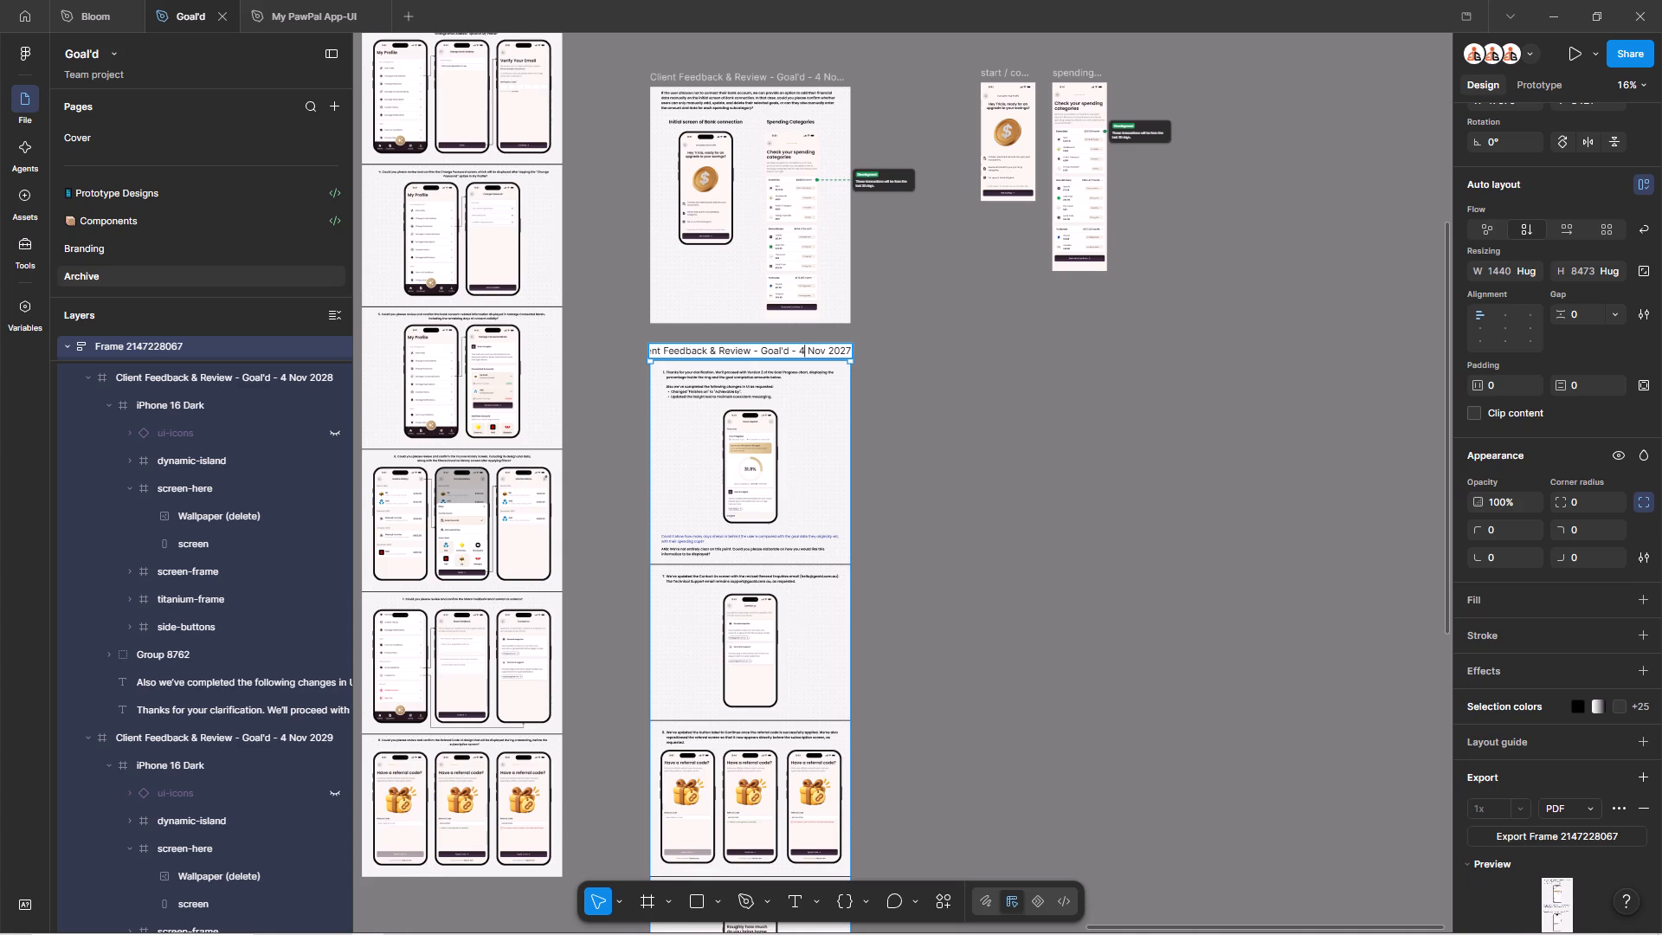
pyautogui.press('BackSpace')
pyautogui.press('5')
pyautogui.press('Return')
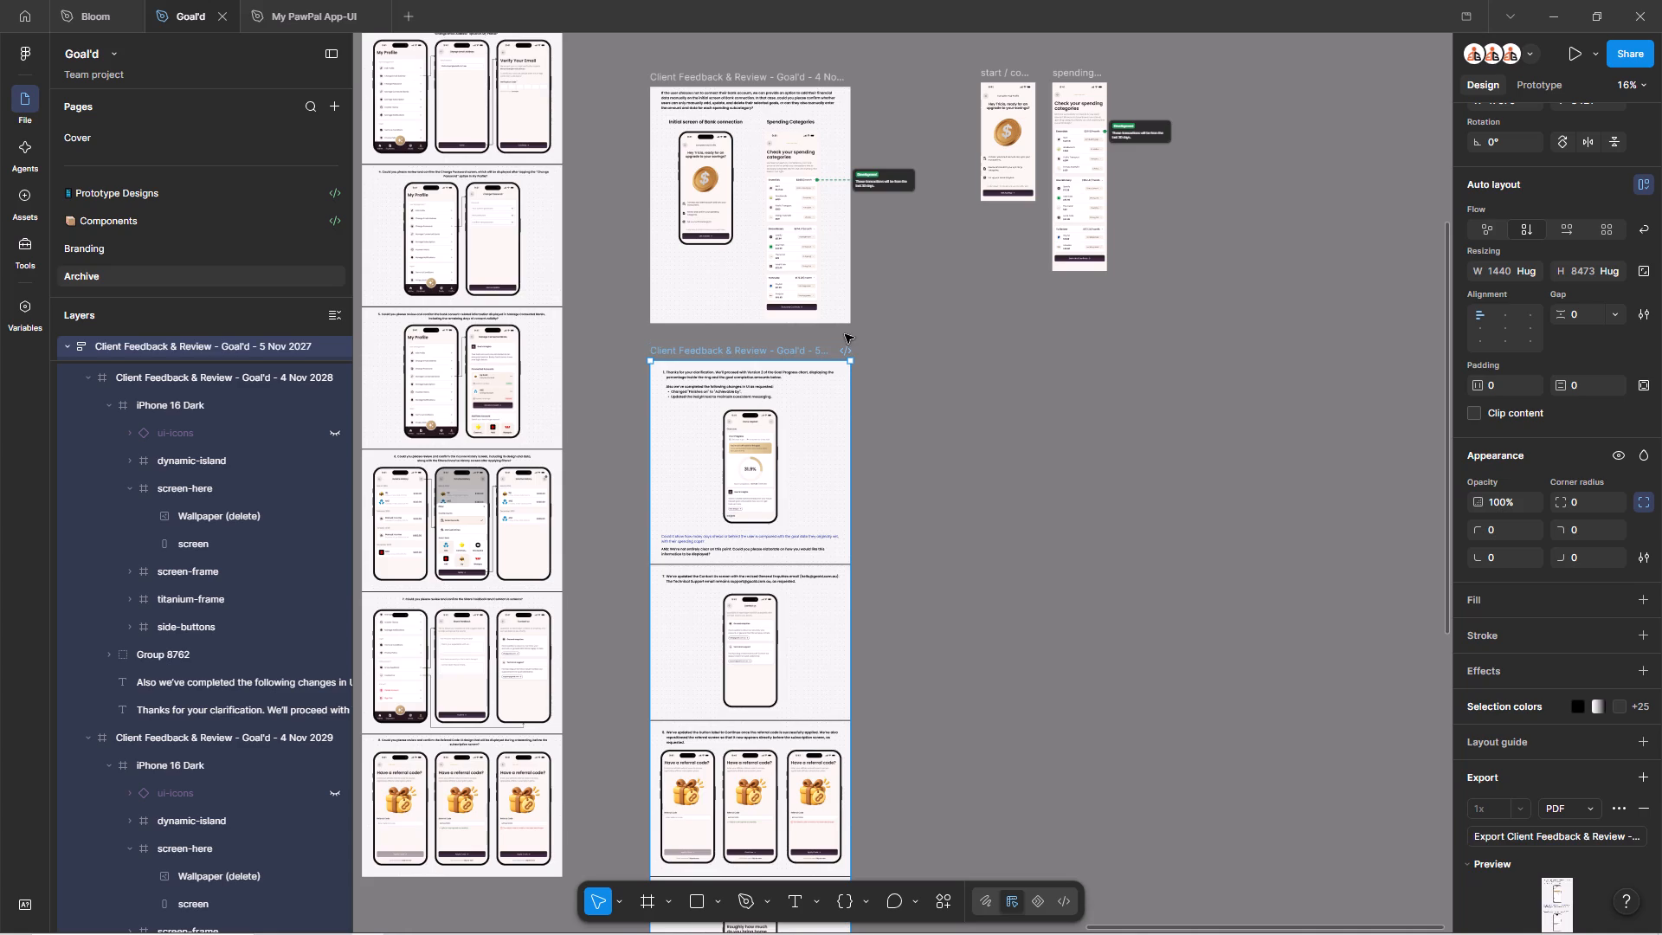
# Export the renamed feedback frame as a PDF to the Downloads folder as "Client Feedback & Review - Goal'd - 5 Nov 2027".
pyautogui.keyDown('ctrl'); pyautogui.scroll(11, 665, 326); pyautogui.keyUp('ctrl')
pyautogui.keyDown('ctrl'); pyautogui.scroll(3, 663, 398); pyautogui.keyUp('ctrl')
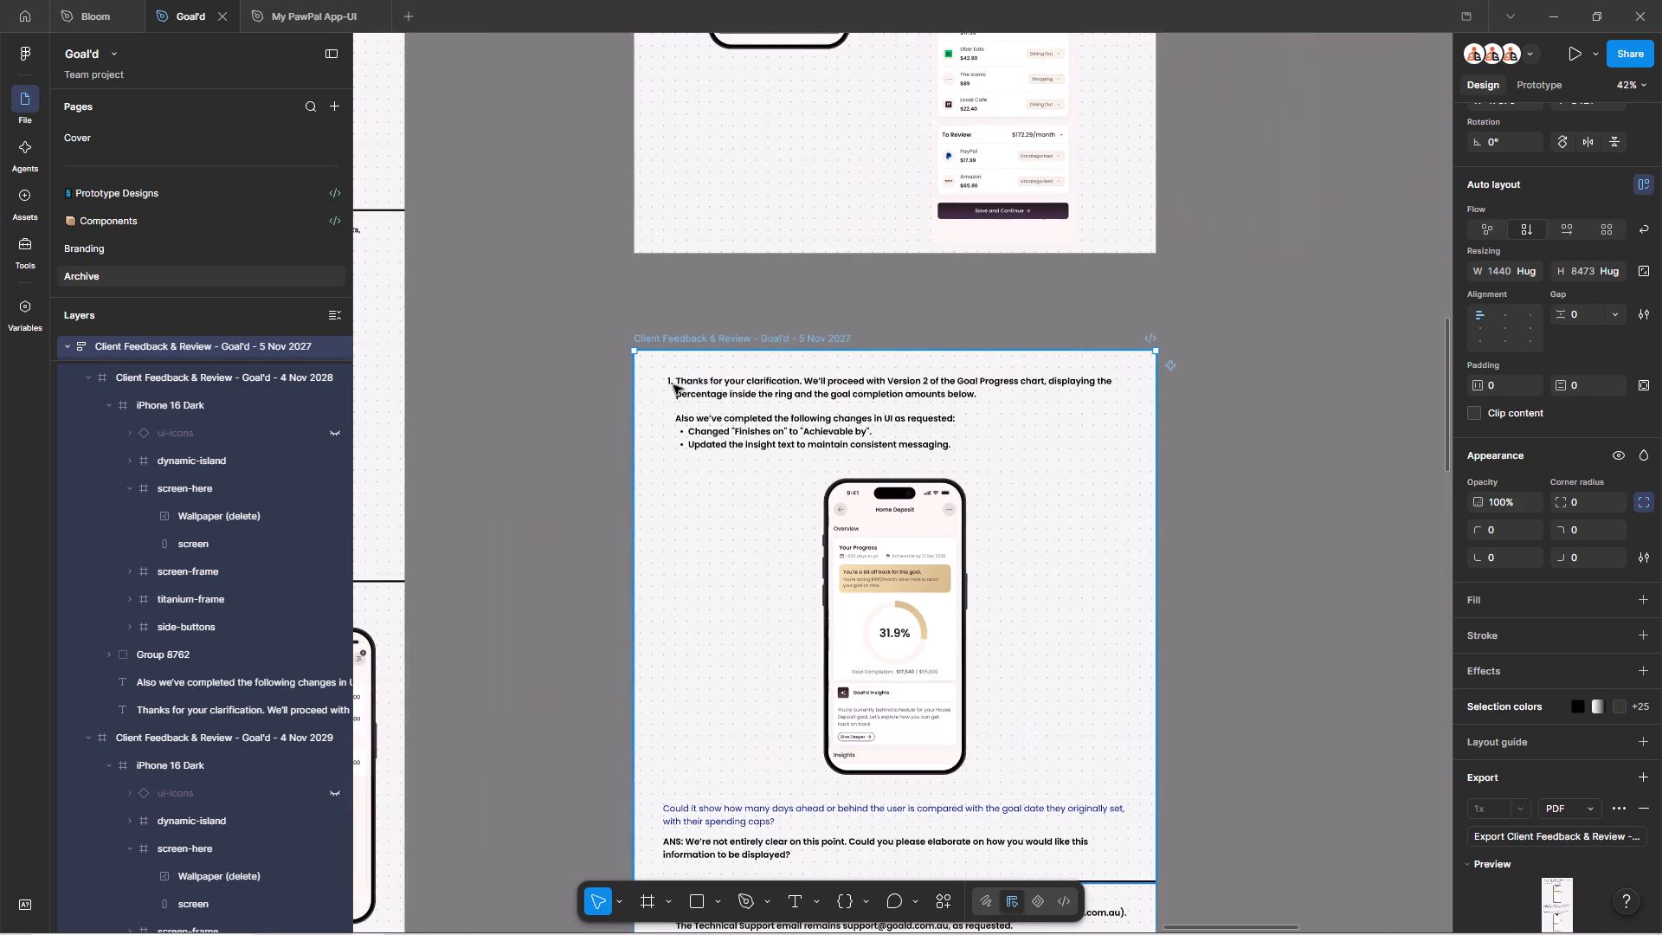
pyautogui.keyDown('ctrl'); pyautogui.scroll(-14, 668, 355); pyautogui.keyUp('ctrl')
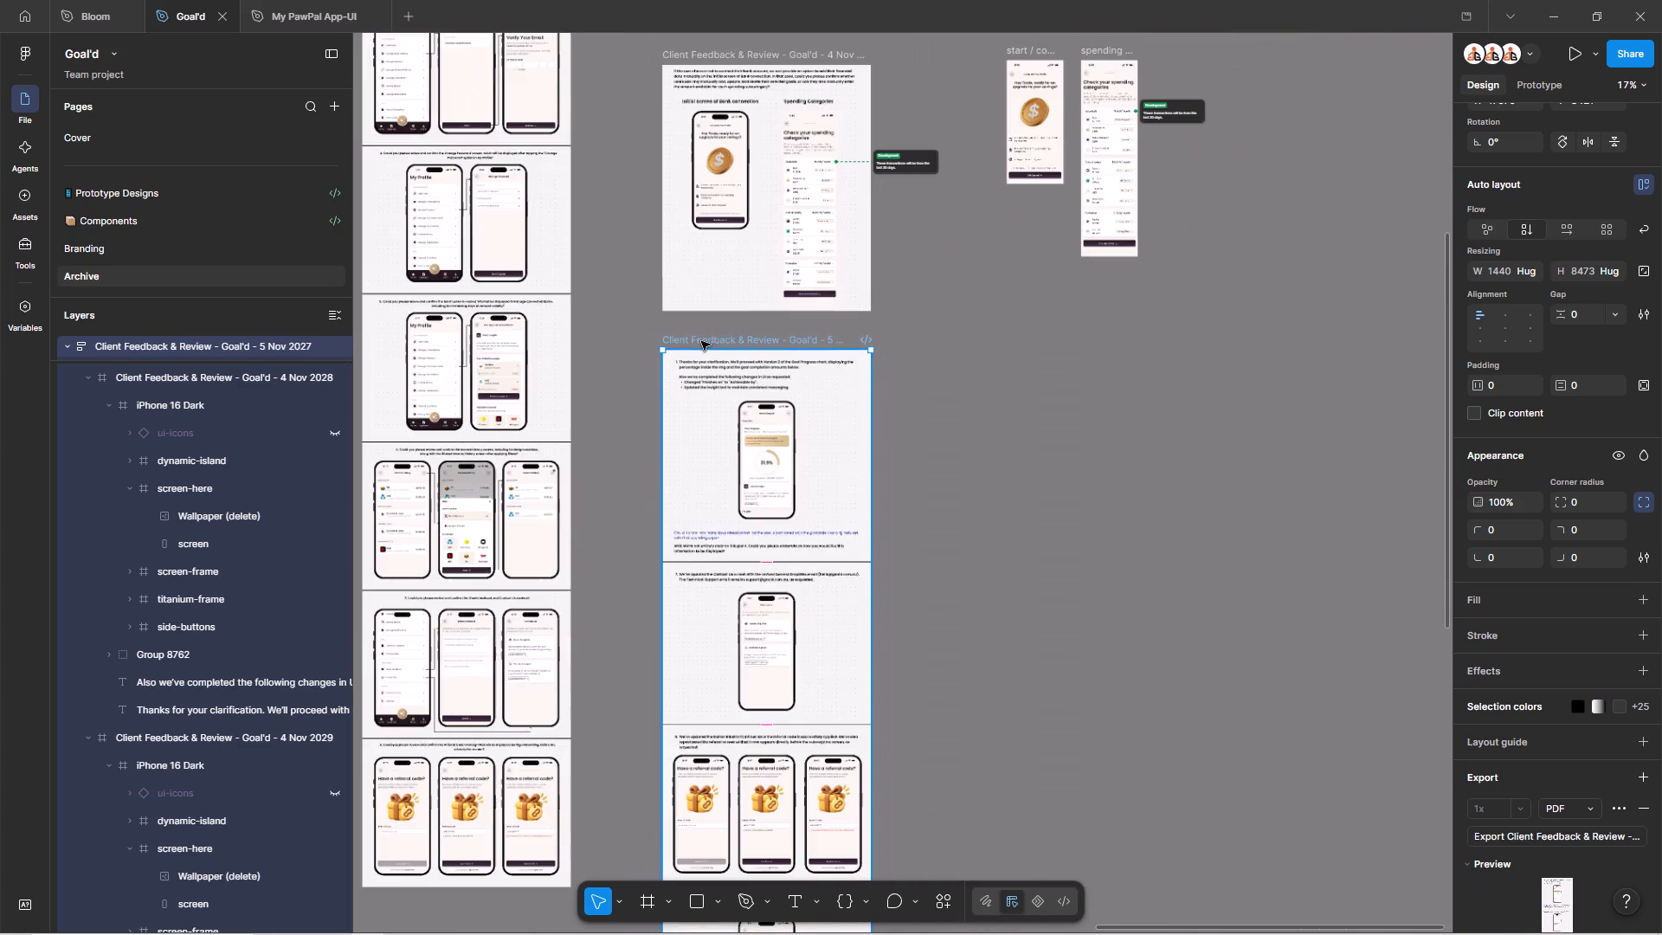
pyautogui.scroll(-11, 1580, 696)
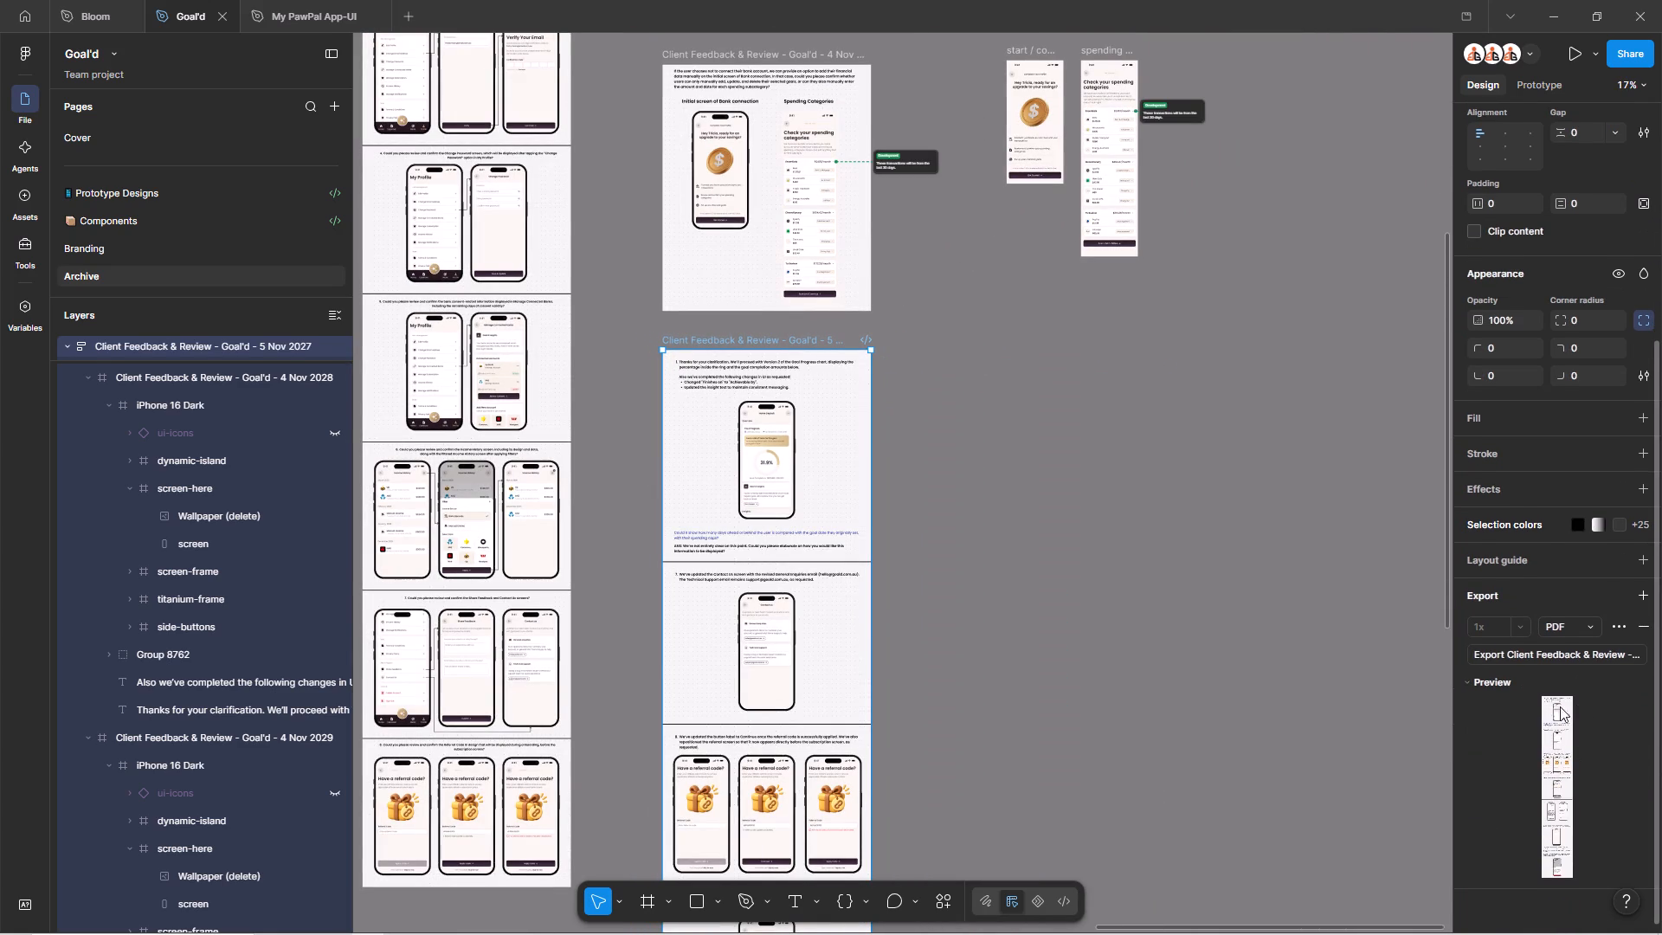
pyautogui.click(1553, 652)
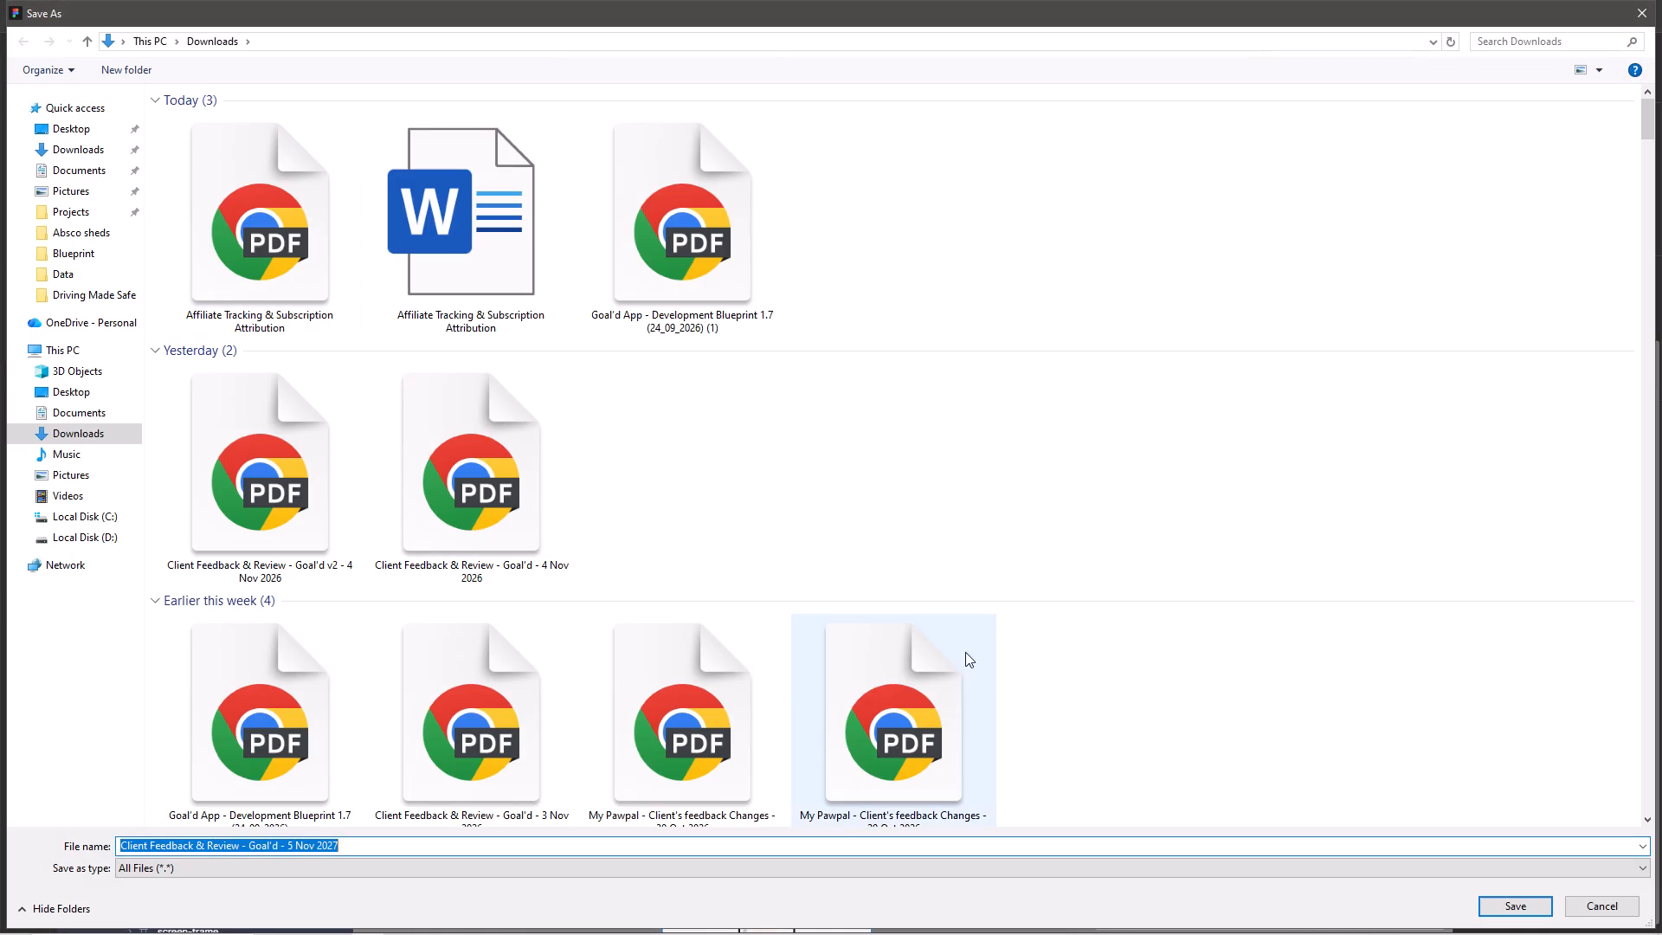
pyautogui.click(1523, 899)
pyautogui.click(1586, 921)
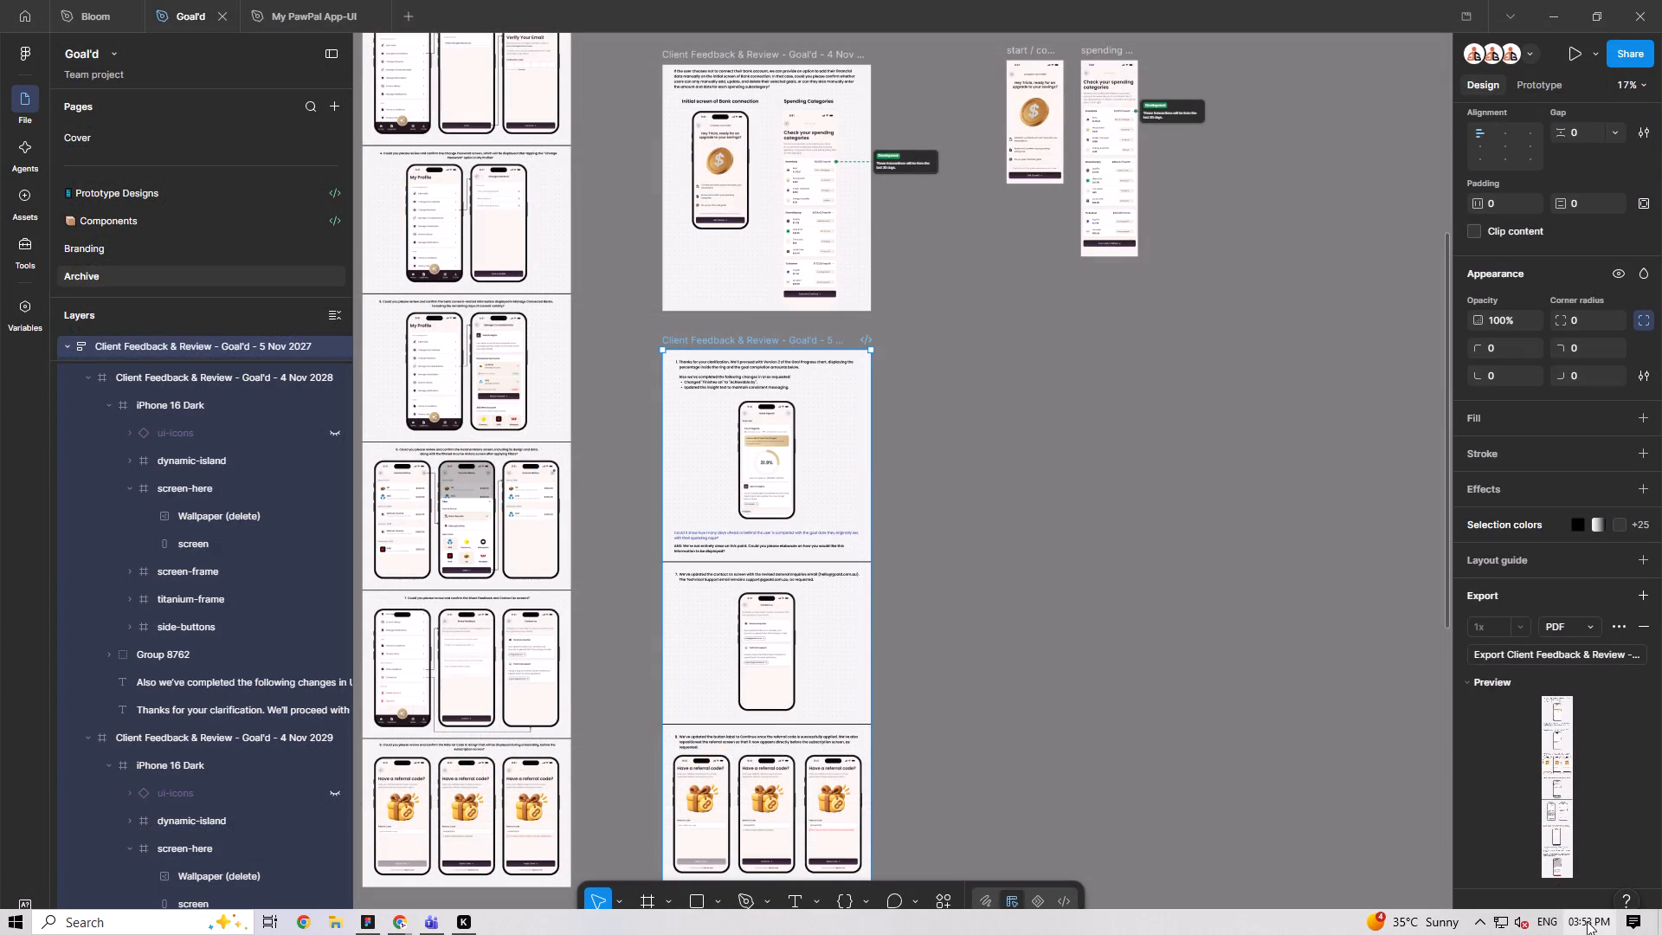